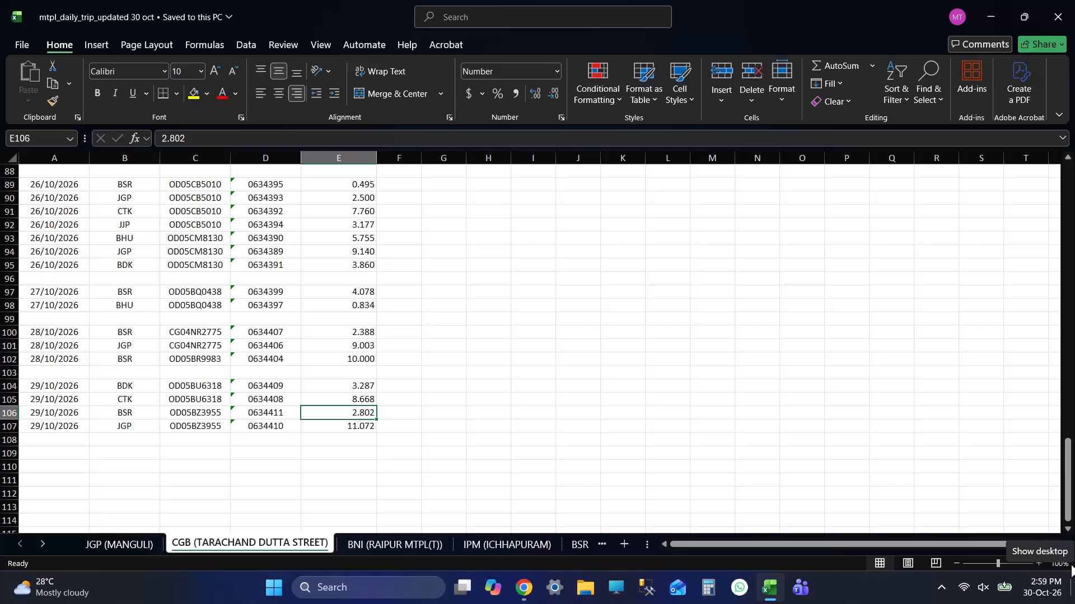
Save the mtpl_daily_trip_updated 30 oct workbook.
{"action": "key", "text": "ctrl+s"}
{"action": "key", "text": "alt+Tab"}
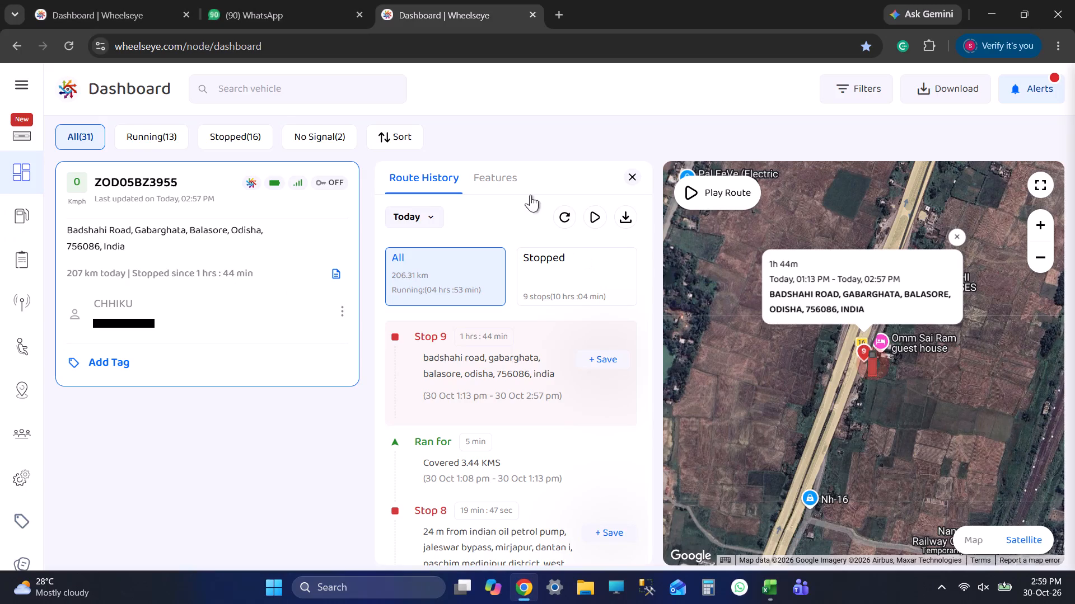
{"action": "left_click", "coordinate": [97, 0]}
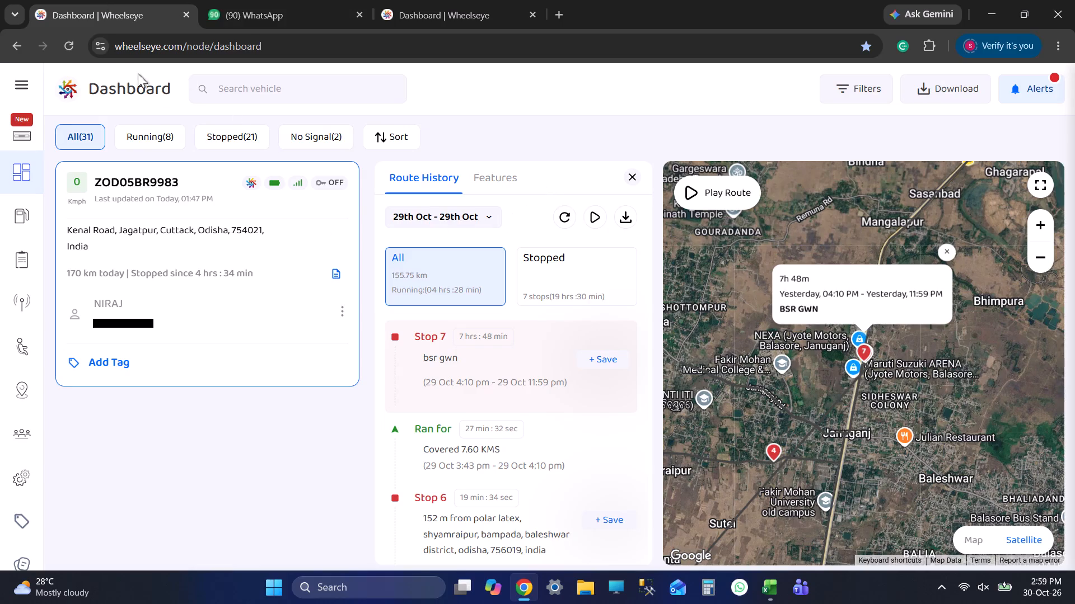
{"action": "left_click", "coordinate": [66, 40]}
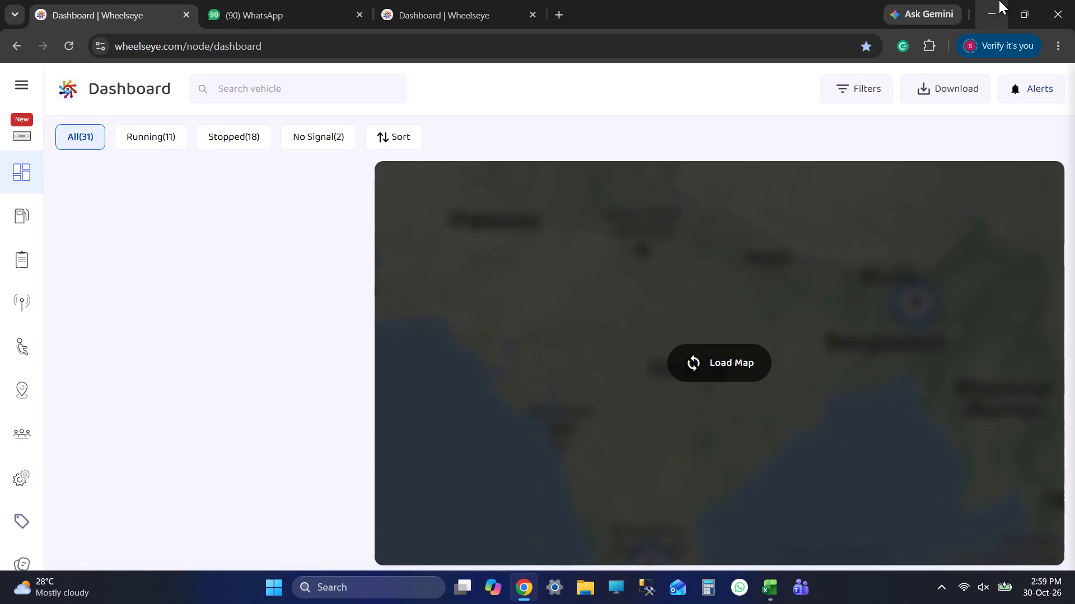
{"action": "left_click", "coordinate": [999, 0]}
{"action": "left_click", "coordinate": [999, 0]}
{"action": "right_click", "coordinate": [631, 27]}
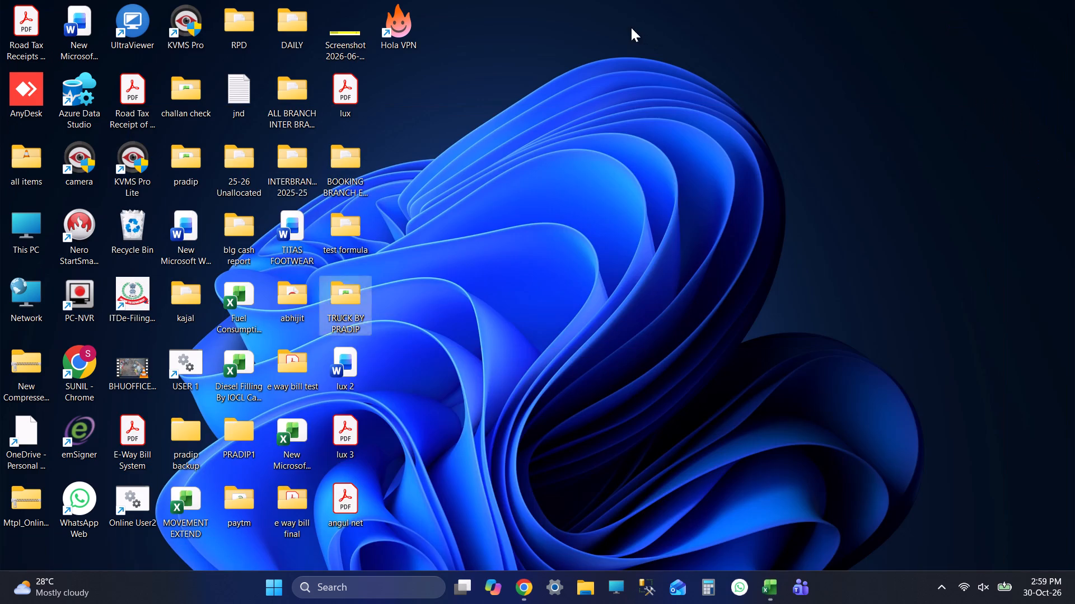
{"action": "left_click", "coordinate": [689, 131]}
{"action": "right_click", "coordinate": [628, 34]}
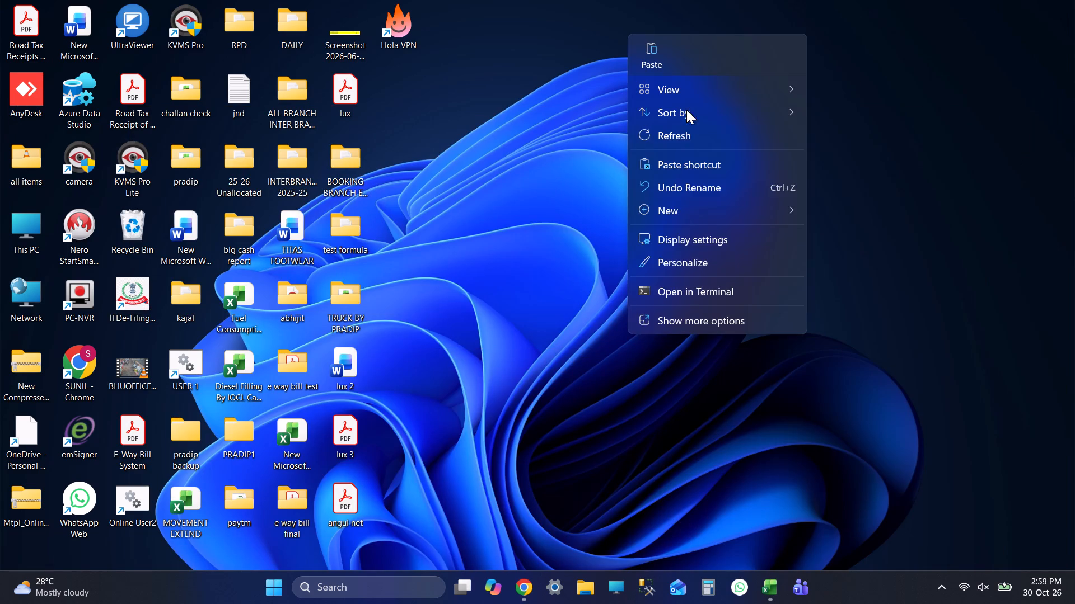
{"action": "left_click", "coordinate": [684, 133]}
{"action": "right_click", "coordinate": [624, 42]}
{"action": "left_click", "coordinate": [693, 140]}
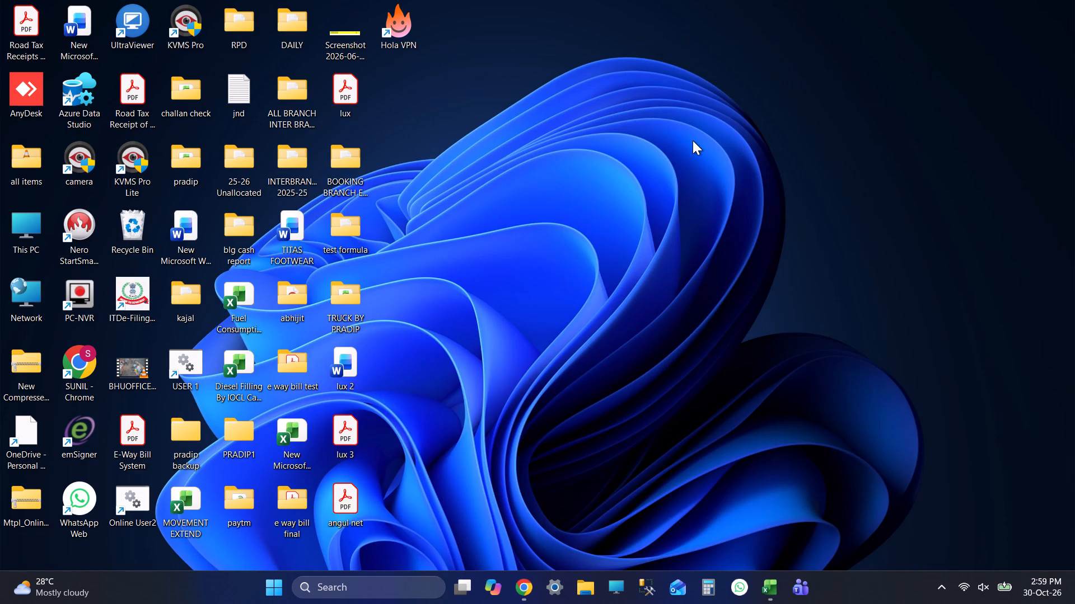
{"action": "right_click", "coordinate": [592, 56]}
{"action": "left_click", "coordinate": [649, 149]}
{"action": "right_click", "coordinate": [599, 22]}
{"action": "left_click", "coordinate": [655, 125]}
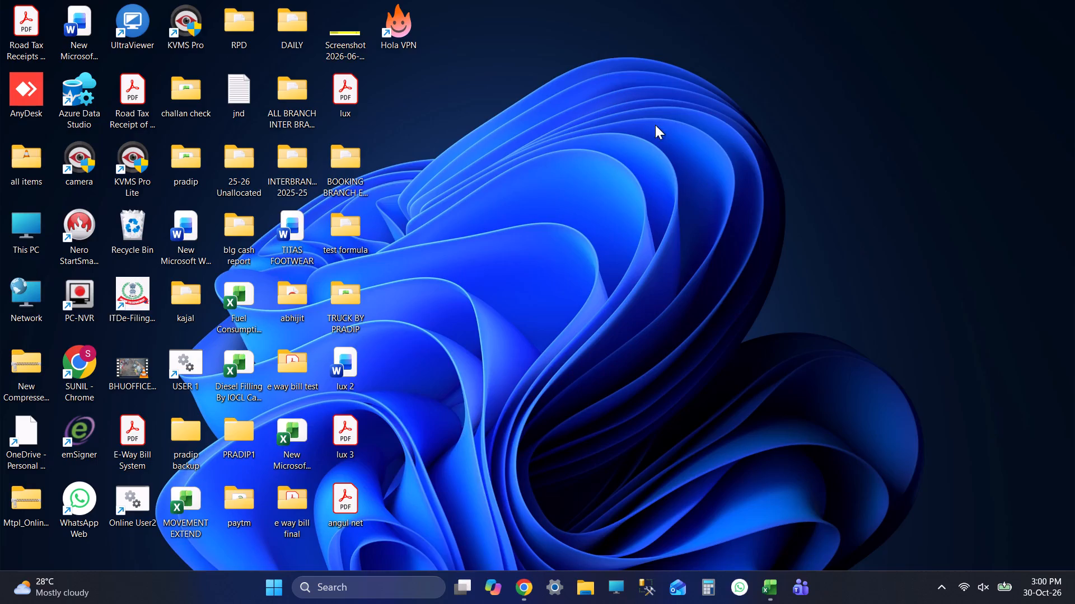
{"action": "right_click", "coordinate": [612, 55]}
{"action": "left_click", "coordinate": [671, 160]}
Return to the reloaded Wheelseye dashboard in Chrome and load its vehicle map.
{"action": "key", "text": "alt+Tab"}
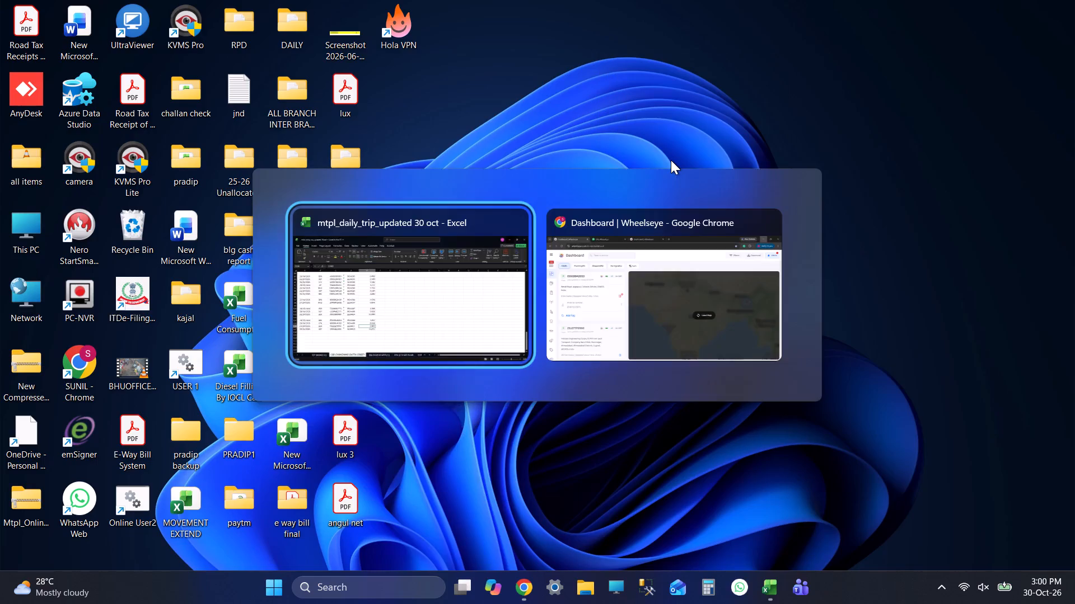
{"action": "key", "text": "alt+Tab"}
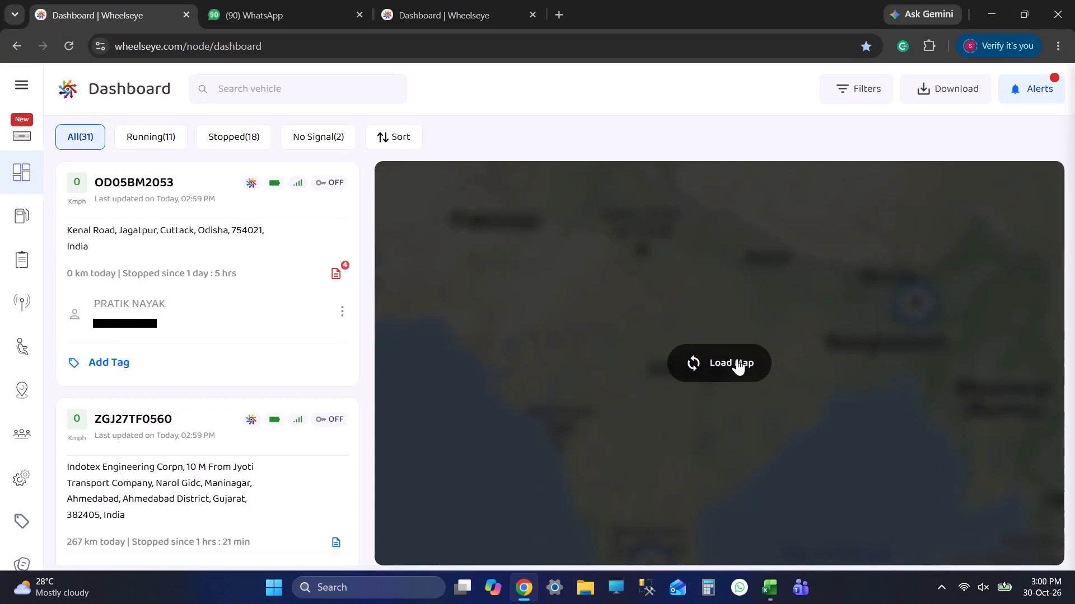
{"action": "left_click", "coordinate": [737, 358]}
{"action": "scroll", "coordinate": [821, 408], "scroll_direction": "up", "scroll_amount": 3}
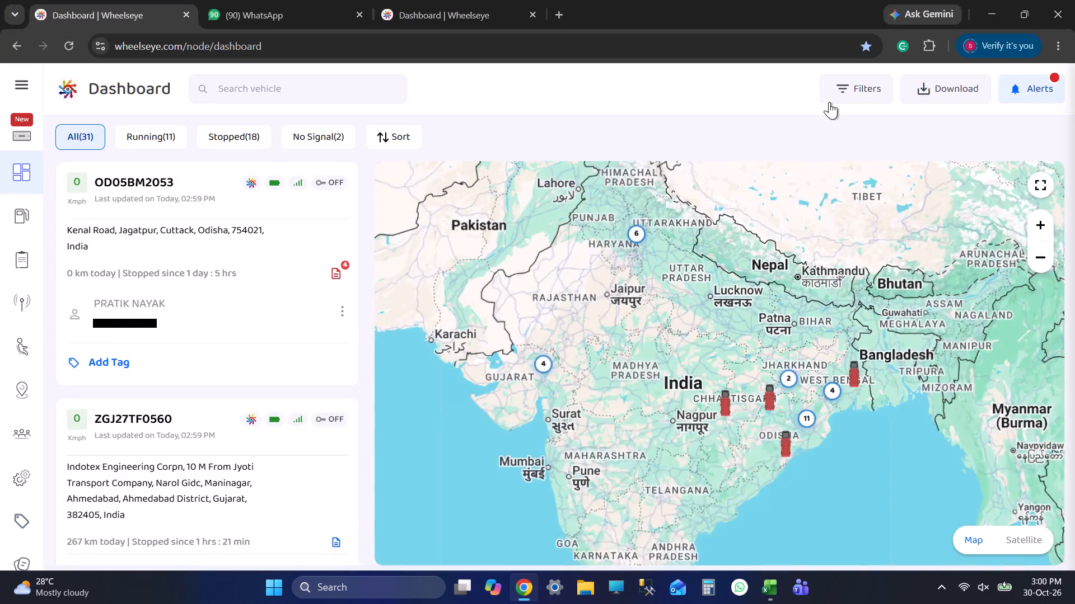
Open the Data folder inside E Way Bill on New Volume (F:) in File Explorer.
{"action": "left_click", "coordinate": [989, 11]}
{"action": "left_click", "coordinate": [989, 11]}
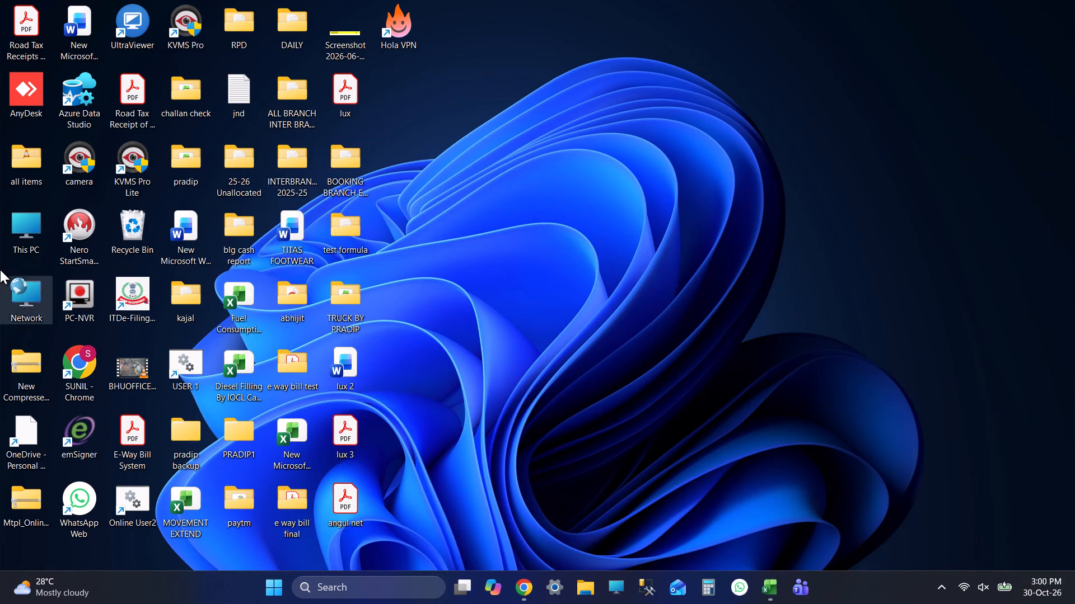
{"action": "double_click", "coordinate": [15, 229]}
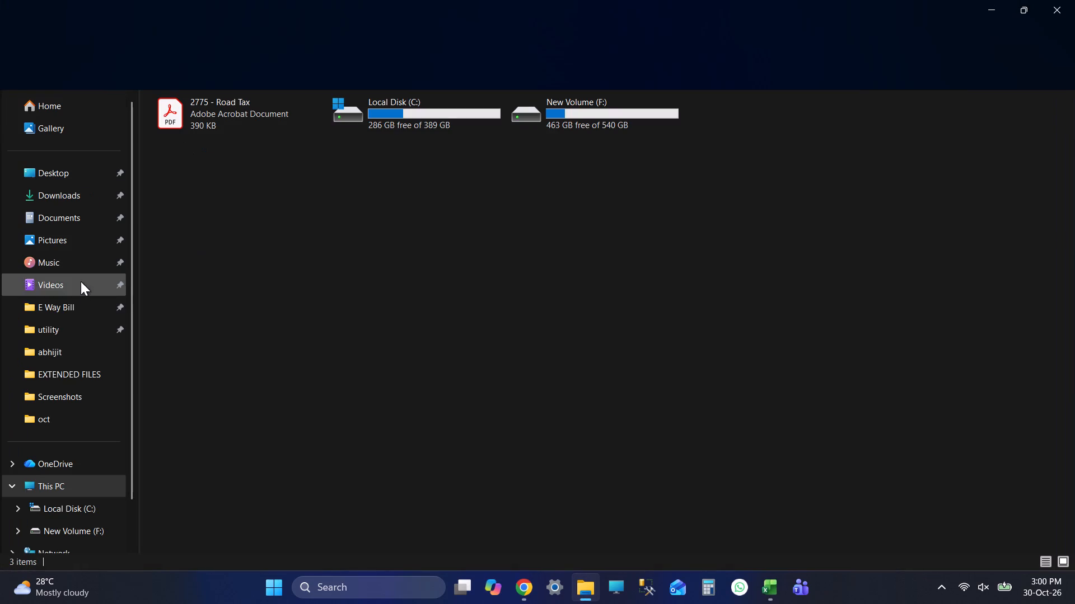
{"action": "left_click", "coordinate": [83, 309]}
{"action": "double_click", "coordinate": [211, 148]}
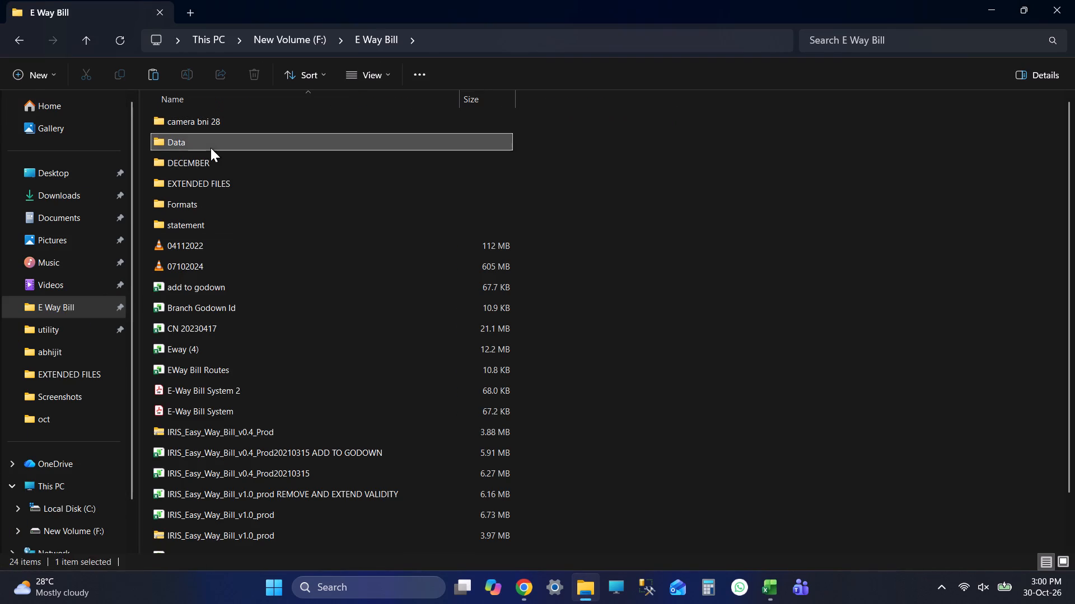
Create a folder named 20261030 Data (P) in Data, based on the copied name of the 20261029 Data (P) folder, and open it.
{"action": "left_click", "coordinate": [231, 119]}
{"action": "key", "text": "F2"}
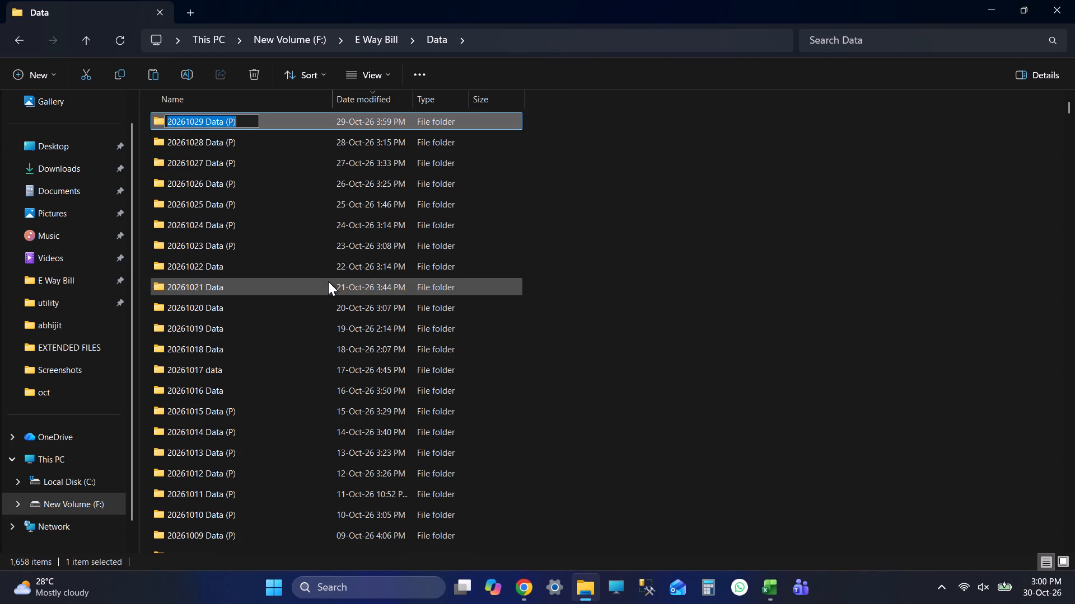
{"action": "key", "text": "ctrl+c"}
{"action": "key", "text": "ctrl+c"}
{"action": "key", "text": "ctrl+c"}
{"action": "left_click", "coordinate": [503, 62]}
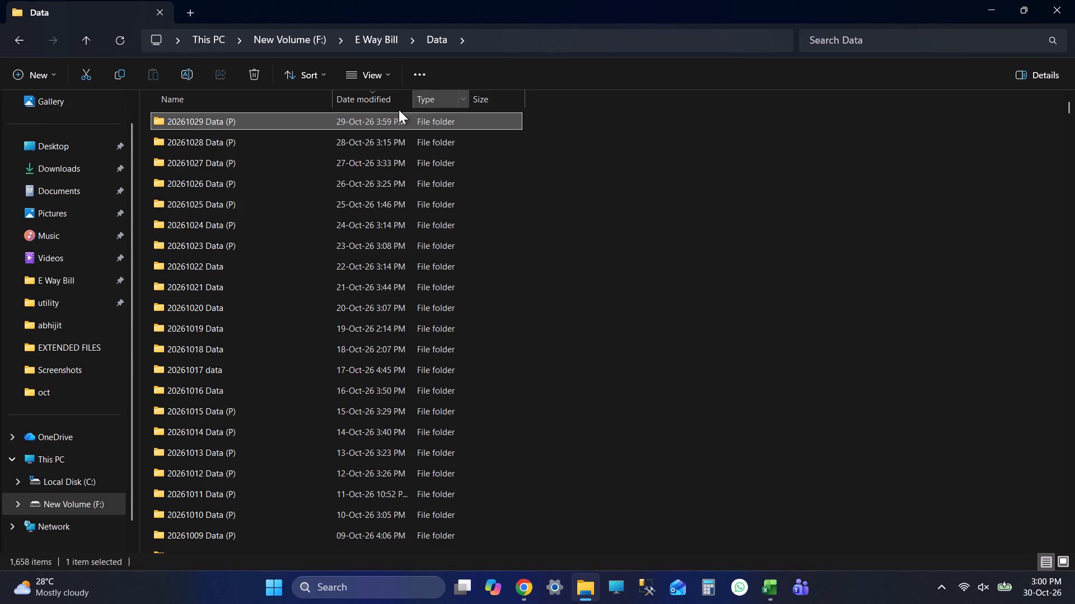
{"action": "left_click", "coordinate": [25, 66]}
{"action": "left_click", "coordinate": [95, 117]}
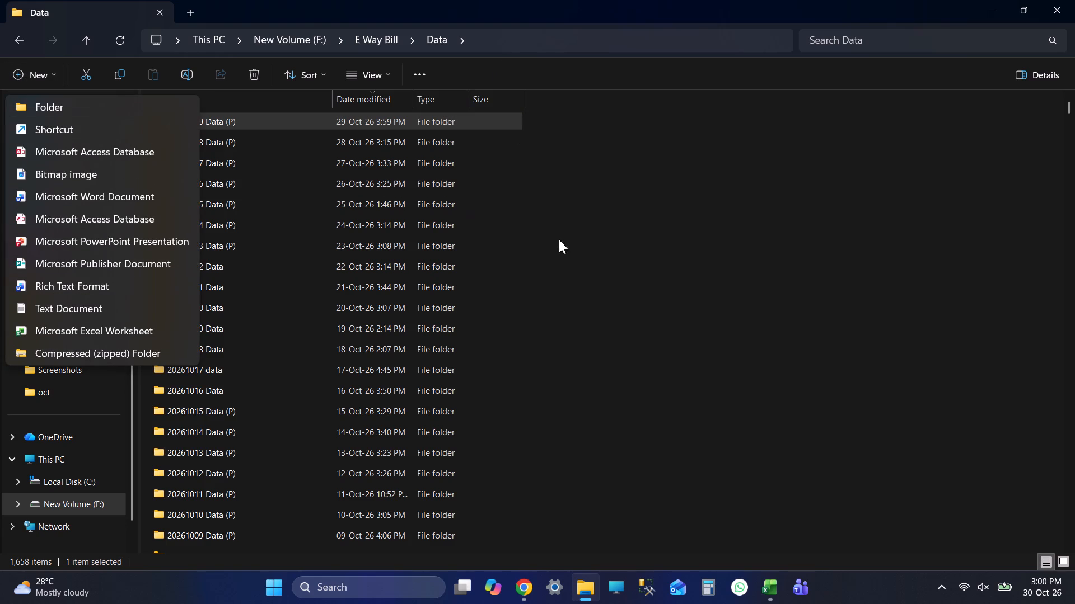
{"action": "left_click", "coordinate": [90, 103]}
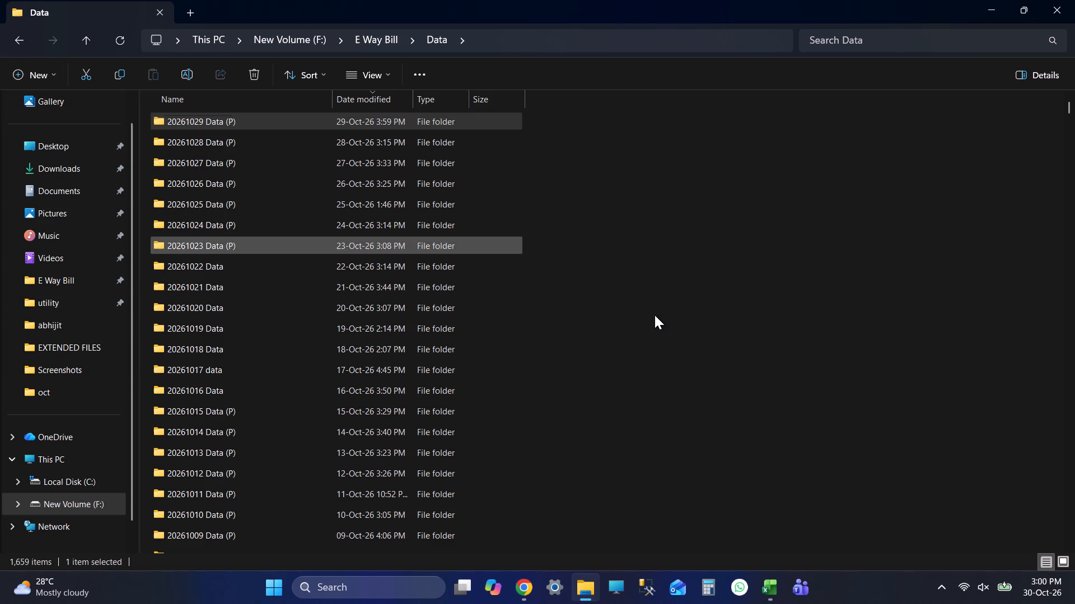
{"action": "key", "text": "ctrl+v"}
{"action": "key", "text": "Left"}
{"action": "key", "text": "Left"}
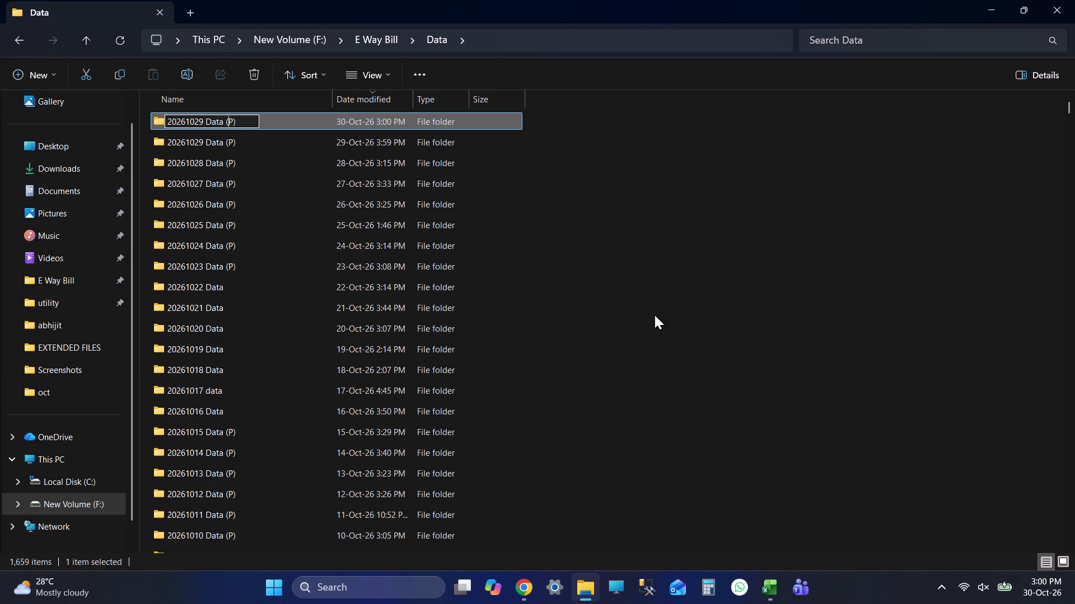
{"action": "key", "text": "Left"}
{"action": "key", "text": "Left"}
{"action": "key", "text": "Left"}
{"action": "key", "text": "Left"}
{"action": "key", "text": "Left"}
{"action": "key", "text": "Left"}
{"action": "key", "text": "Left"}
{"action": "key", "text": "BackSpace"}
{"action": "key", "text": "BackSpace"}
{"action": "type", "text": "30"}
{"action": "left_click", "coordinate": [498, 60]}
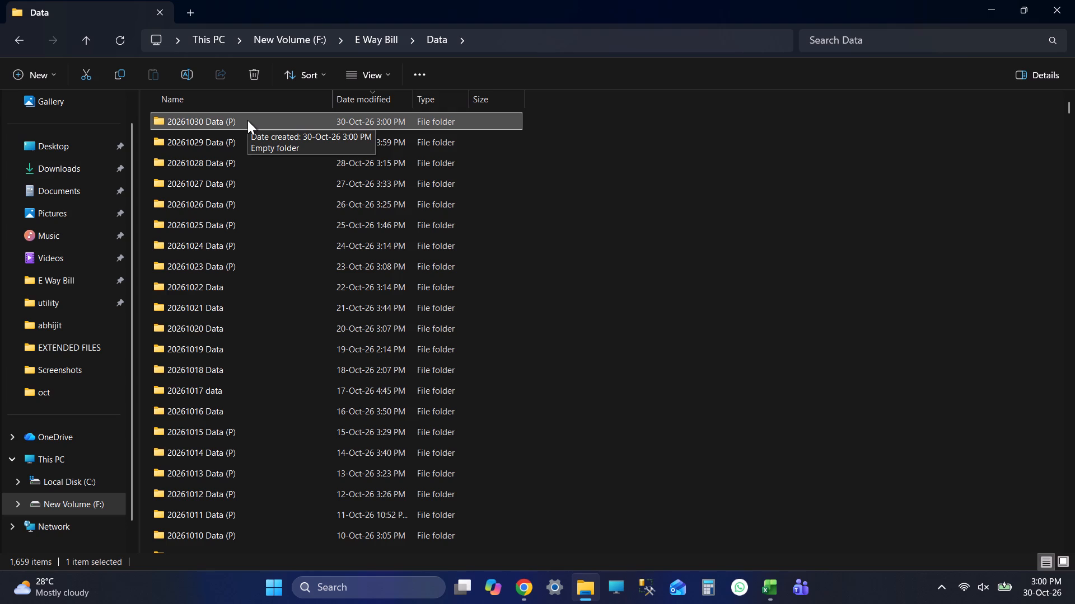
{"action": "left_click", "coordinate": [247, 120]}
Close the EWB_EXPIRING_TODAY (64) and PARTB_NOT_UPDATED_FOR_12D (55) files in Excel.
{"action": "key", "text": "alt+Tab"}
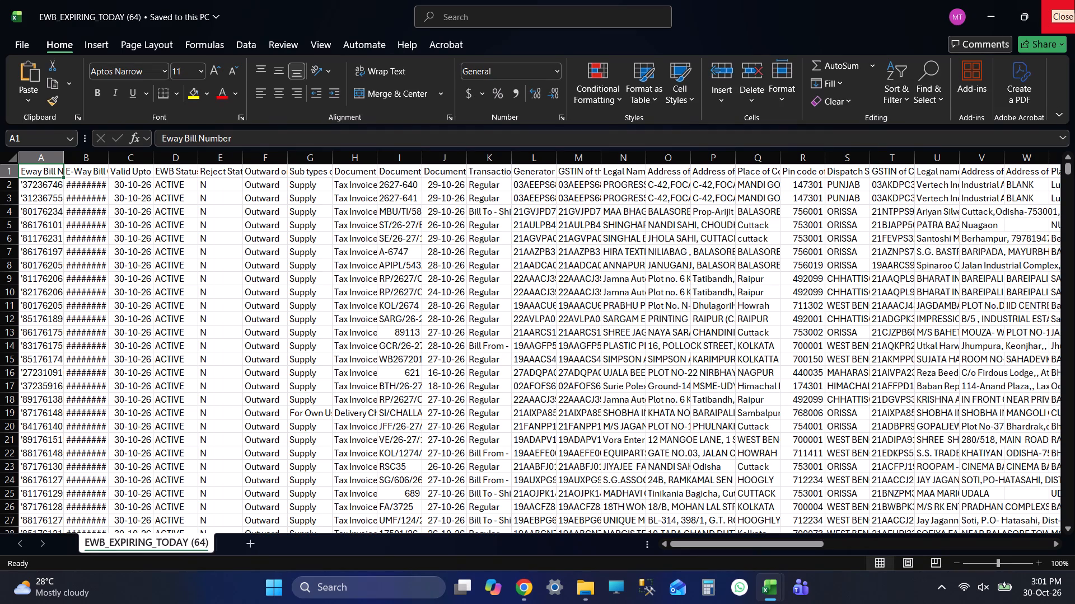
{"action": "left_click", "coordinate": [1074, 0]}
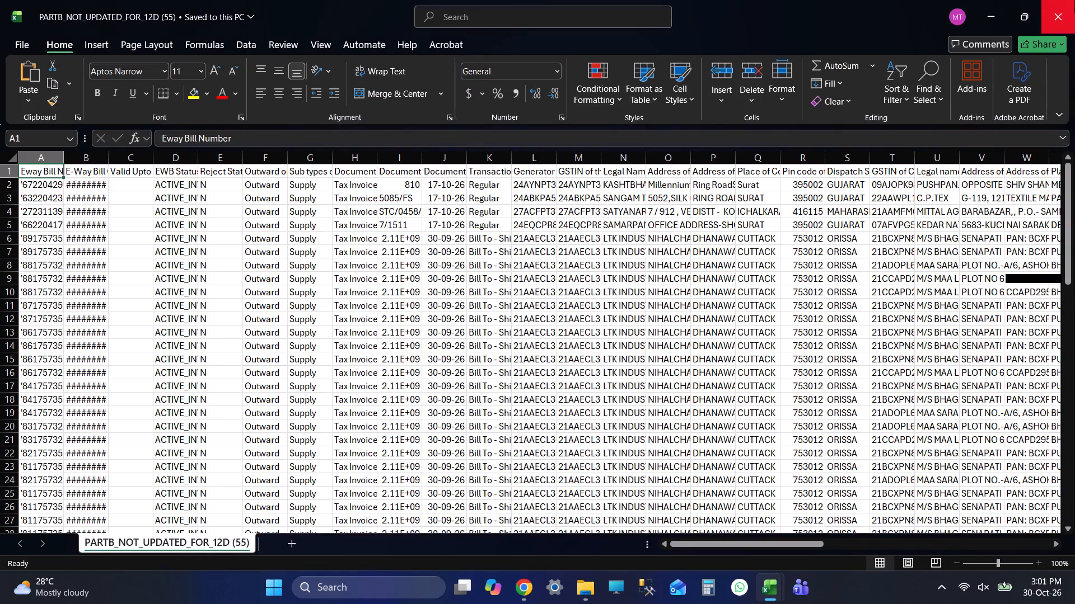
{"action": "left_click", "coordinate": [1074, 0]}
Move the downloaded EWB_EXPIRING_TODAY (64) and PARTB_NOT_UPDATED_FOR_12D (55) files from Downloads into the 20261030 Data (P) folder.
{"action": "key", "text": "alt+Tab"}
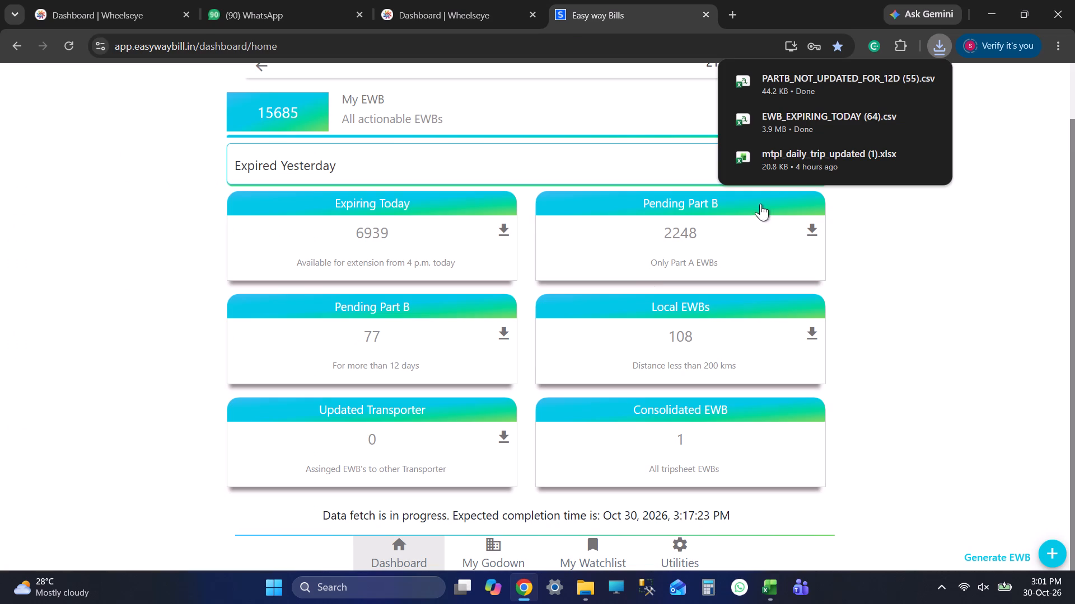
{"action": "left_click", "coordinate": [903, 85]}
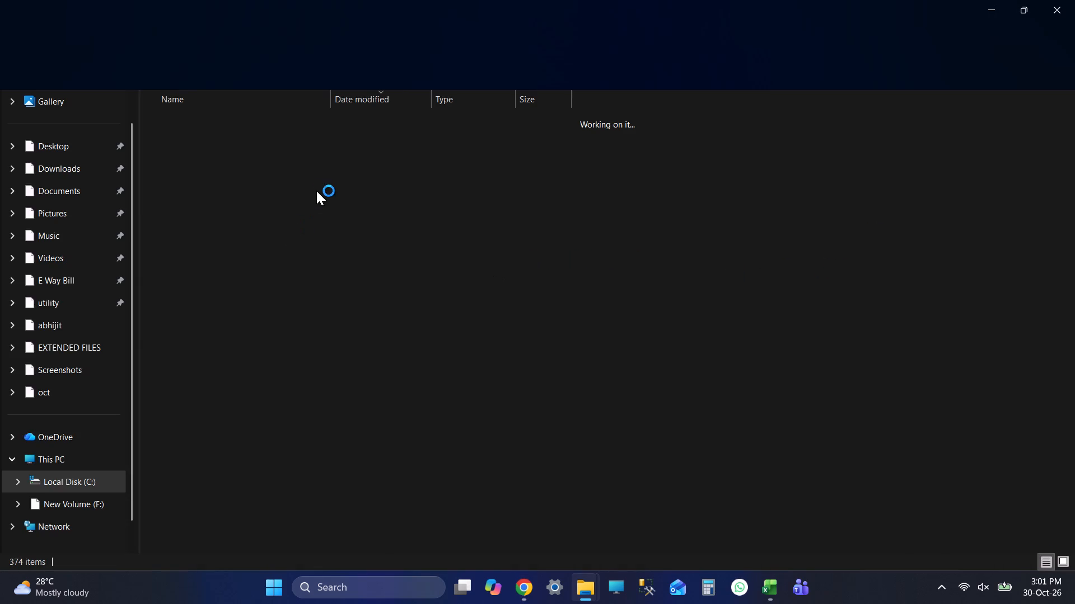
{"action": "scroll", "coordinate": [284, 194], "scroll_direction": "up", "scroll_amount": 5}
{"action": "scroll", "coordinate": [544, 130], "scroll_direction": "up", "scroll_amount": 2}
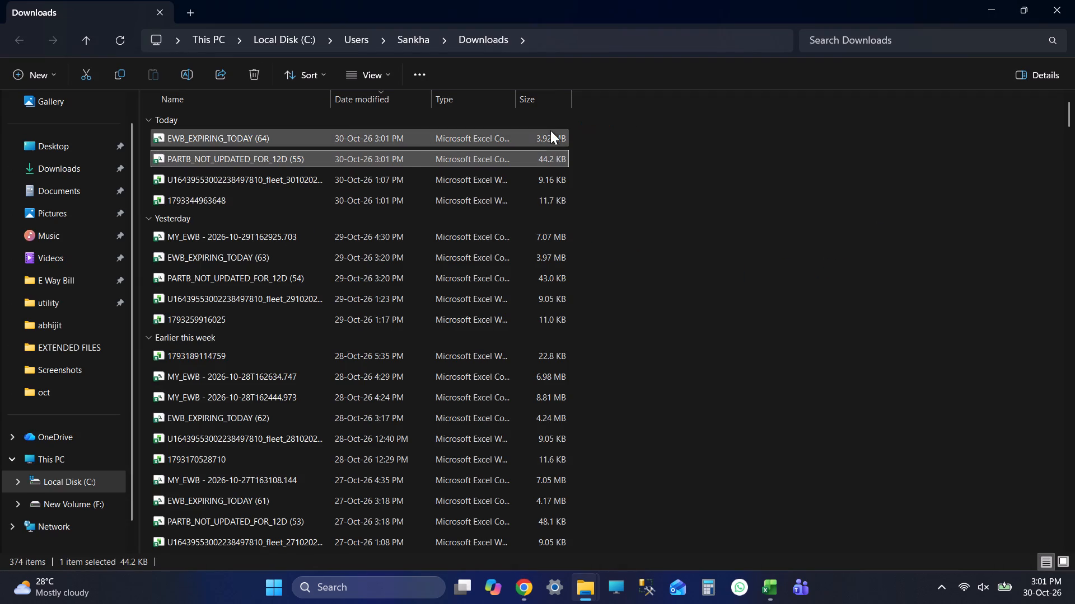
{"action": "scroll", "coordinate": [550, 130], "scroll_direction": "up", "scroll_amount": 2}
{"action": "left_click_drag", "start_coordinate": [147, 130], "coordinate": [235, 156]}
{"action": "scroll", "coordinate": [964, 313], "scroll_direction": "up", "scroll_amount": 10}
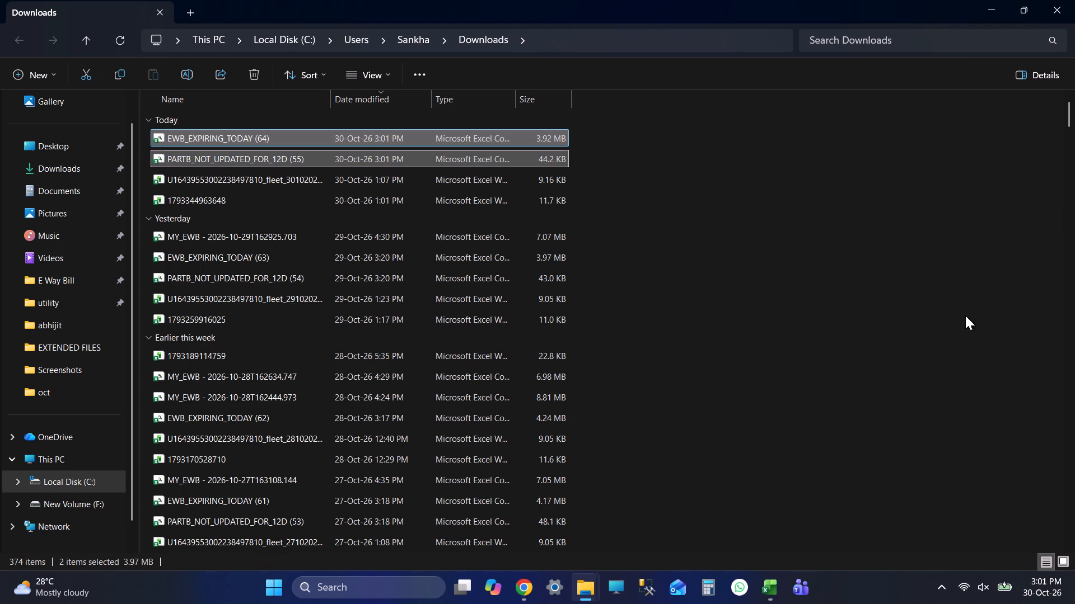
{"action": "scroll", "coordinate": [965, 315], "scroll_direction": "up", "scroll_amount": 11}
{"action": "key", "text": "alt+Tab"}
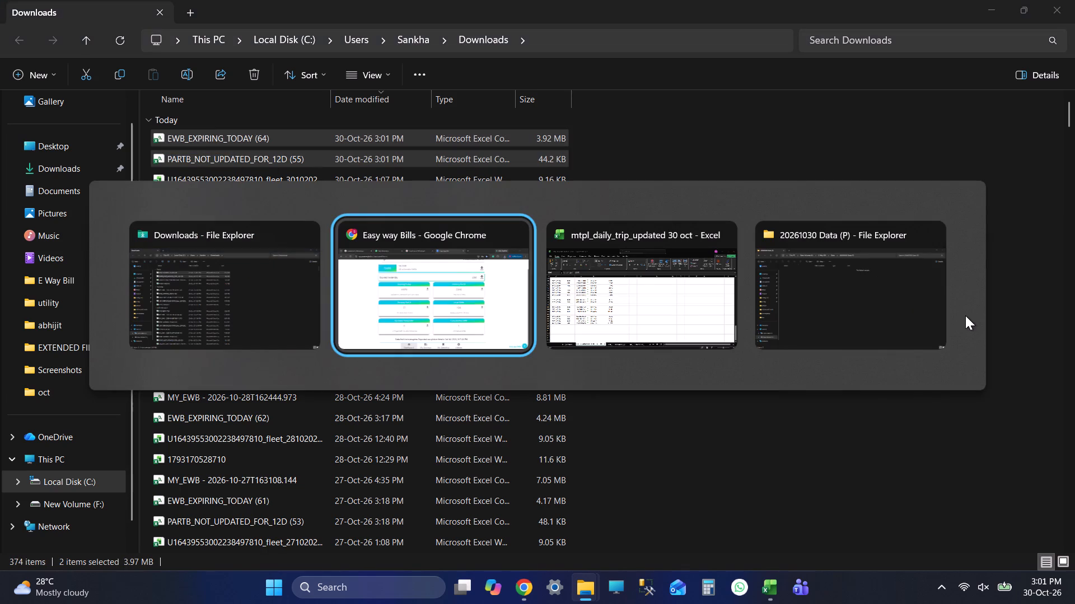
{"action": "key", "text": "alt+Tab"}
{"action": "key", "text": "alt+Tab"}
{"action": "key", "text": "alt+Tab"}
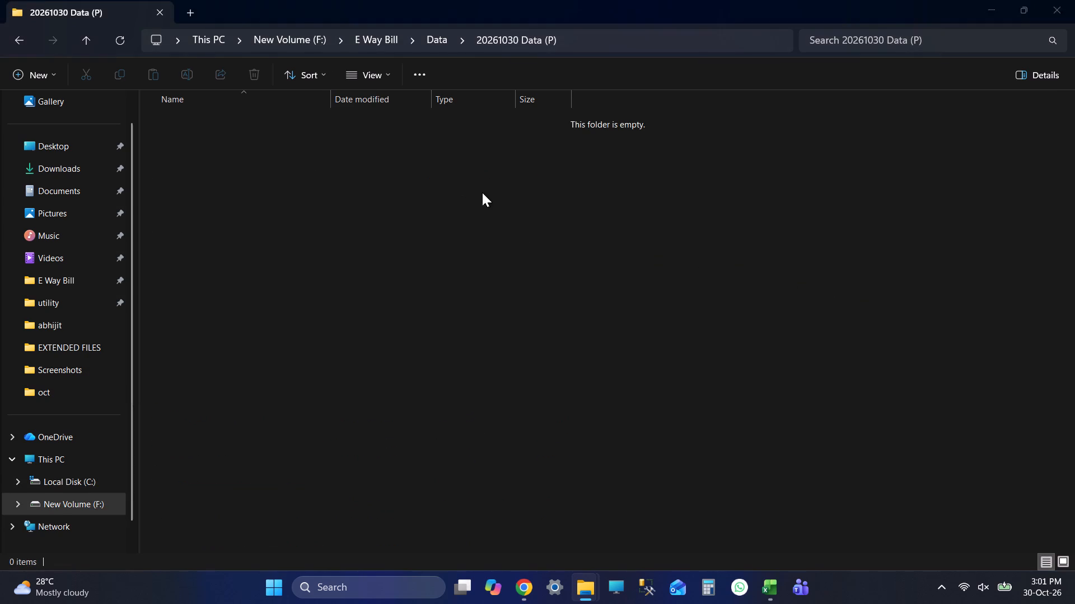
{"action": "key", "text": "ctrl+x"}
{"action": "key", "text": "alt+Tab"}
{"action": "key", "text": "ctrl+v"}
Refresh the file listing of the 20261030 Data (P) folder.
{"action": "right_click", "coordinate": [317, 262]}
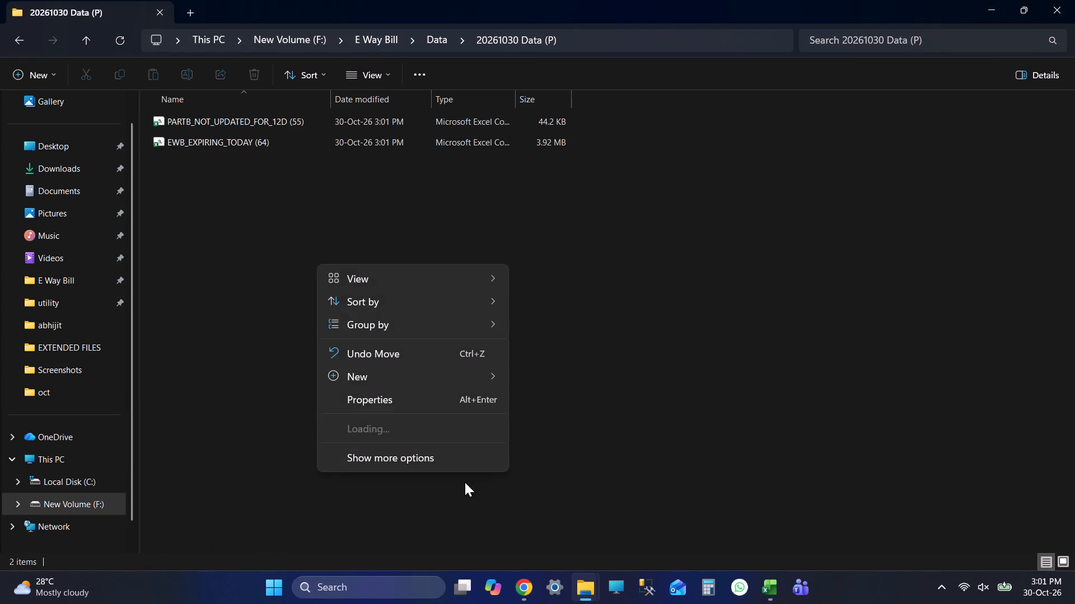
{"action": "left_click", "coordinate": [442, 475]}
{"action": "right_click", "coordinate": [311, 204]}
{"action": "left_click", "coordinate": [381, 403]}
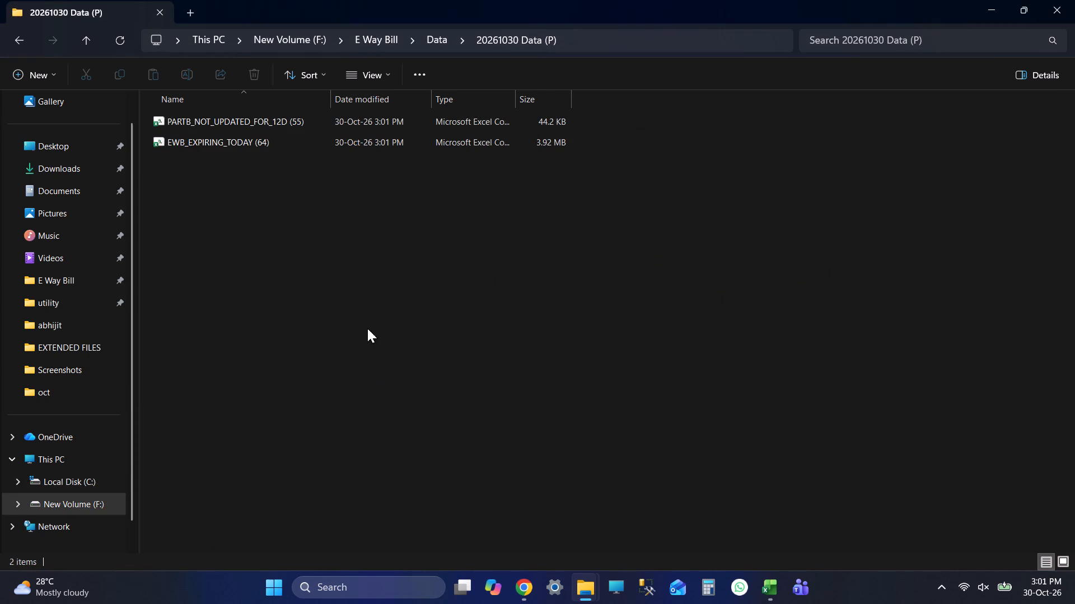
{"action": "left_click", "coordinate": [345, 257]}
{"action": "left_click", "coordinate": [354, 266]}
{"action": "right_click", "coordinate": [305, 223]}
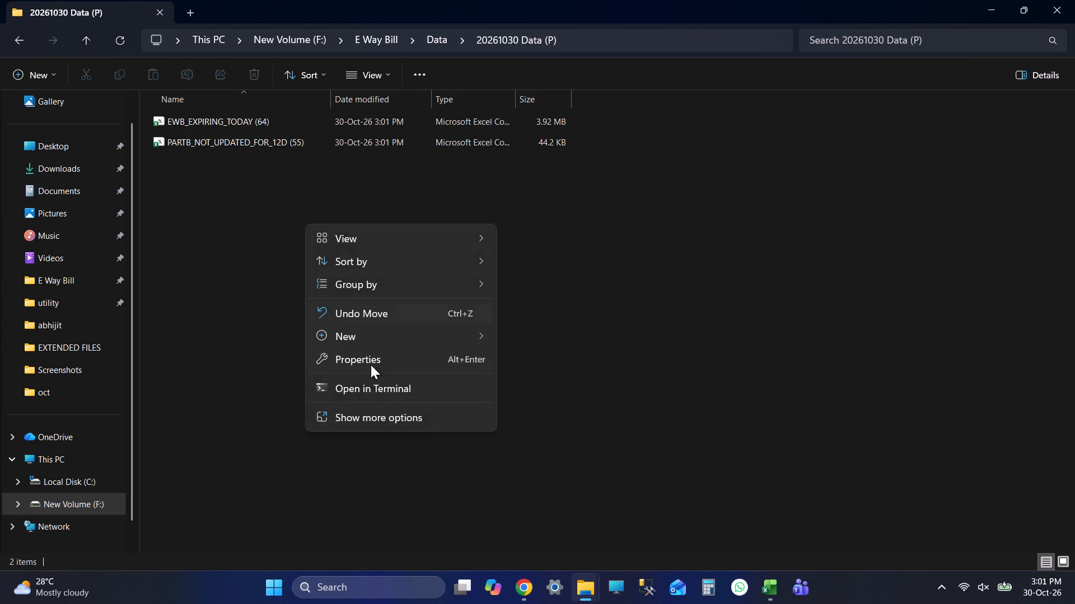
{"action": "left_click", "coordinate": [372, 410]}
{"action": "left_click", "coordinate": [344, 295]}
{"action": "left_click", "coordinate": [344, 289]}
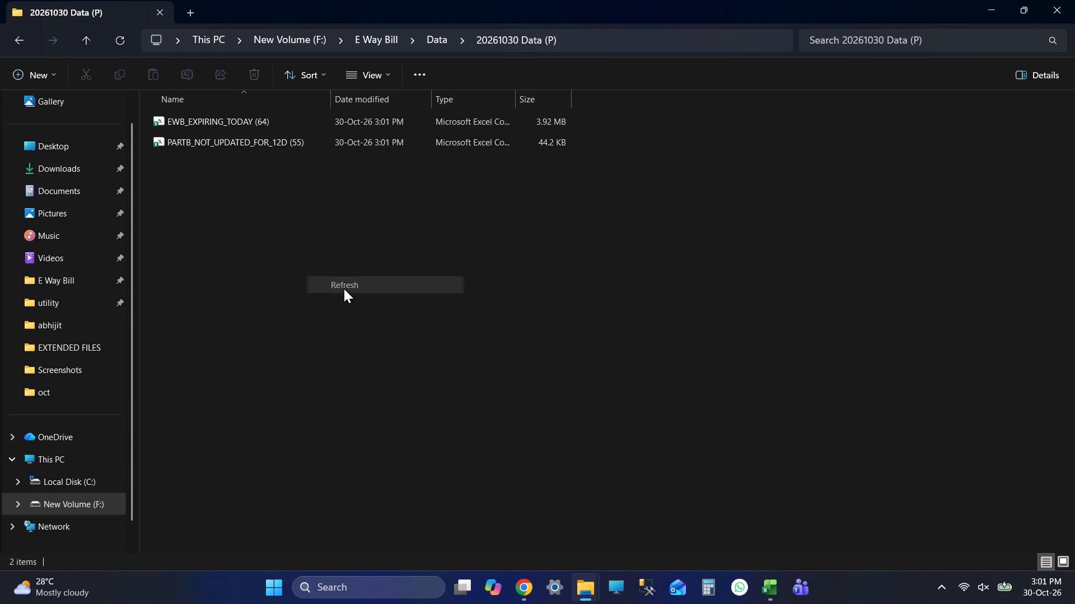
Close the Downloads folder window and return to the 20261030 Data (P) folder.
{"action": "key", "text": "alt+Tab"}
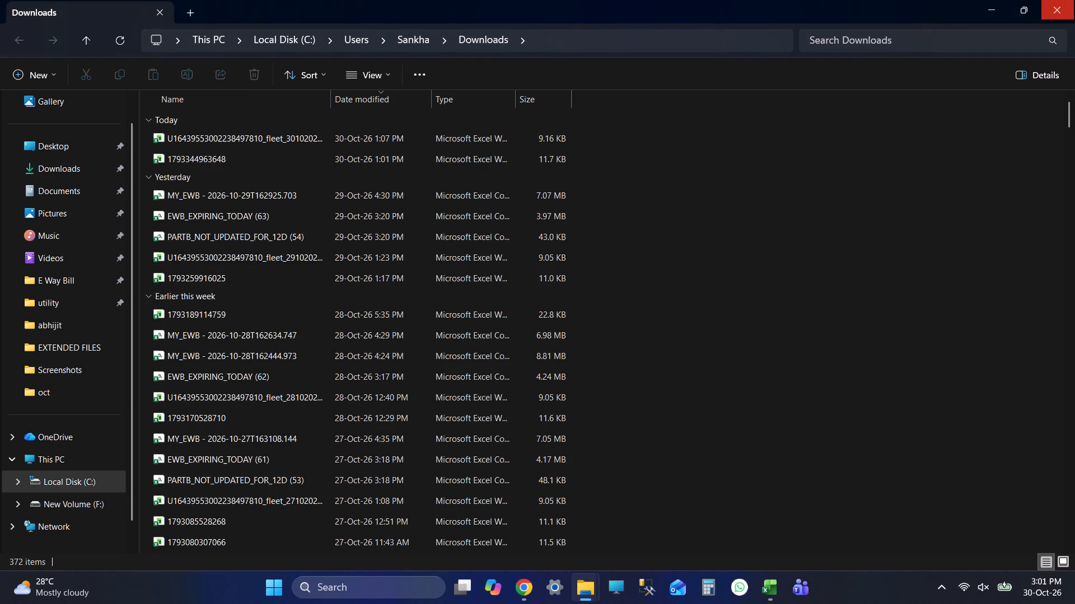
{"action": "left_click", "coordinate": [1074, 0]}
{"action": "key", "text": "alt+Tab"}
{"action": "key", "text": "alt+Tab"}
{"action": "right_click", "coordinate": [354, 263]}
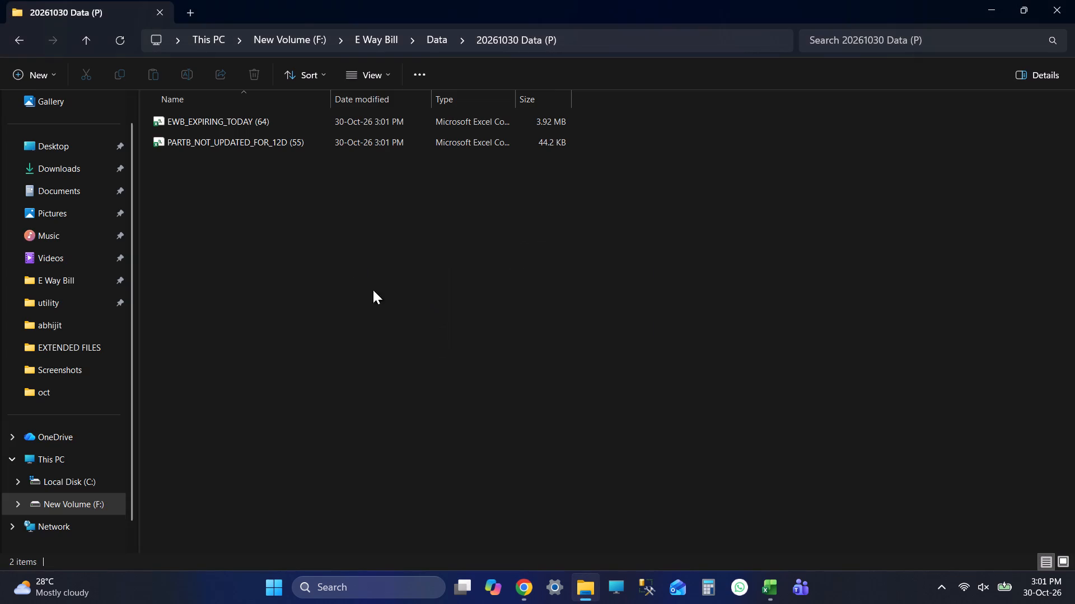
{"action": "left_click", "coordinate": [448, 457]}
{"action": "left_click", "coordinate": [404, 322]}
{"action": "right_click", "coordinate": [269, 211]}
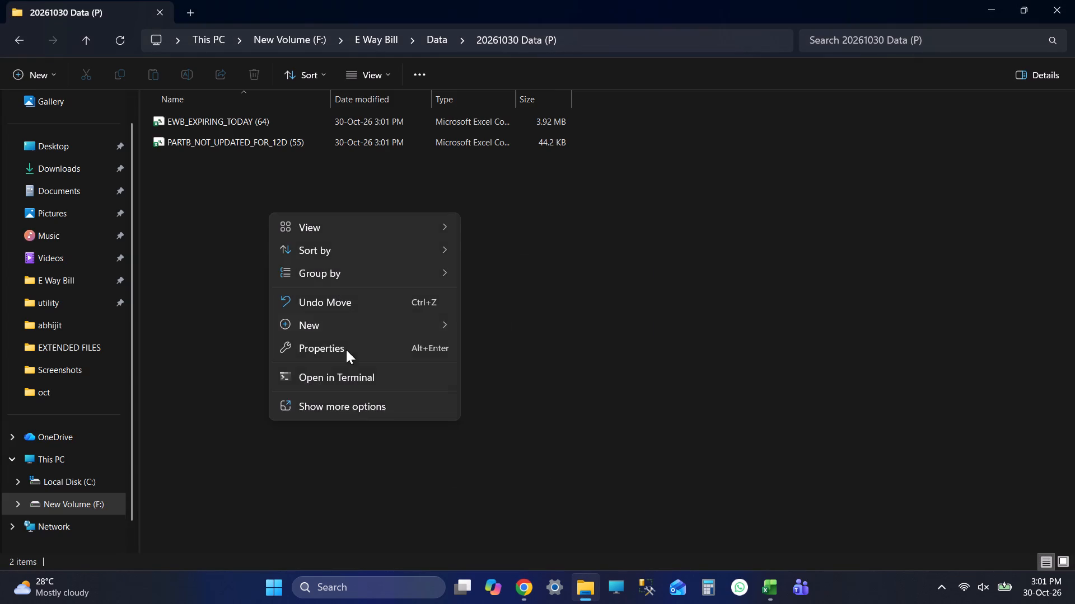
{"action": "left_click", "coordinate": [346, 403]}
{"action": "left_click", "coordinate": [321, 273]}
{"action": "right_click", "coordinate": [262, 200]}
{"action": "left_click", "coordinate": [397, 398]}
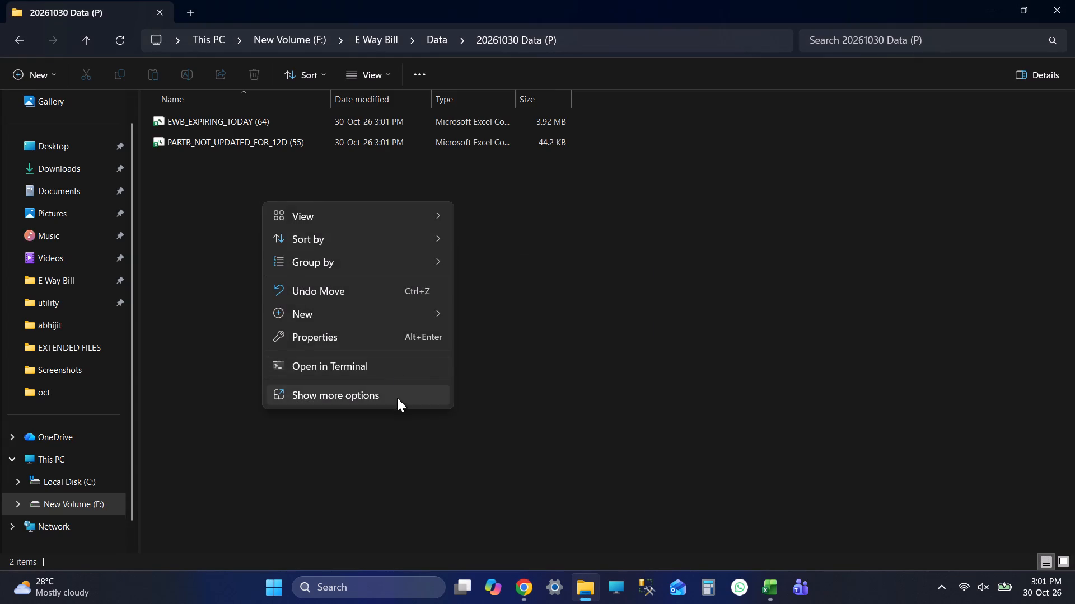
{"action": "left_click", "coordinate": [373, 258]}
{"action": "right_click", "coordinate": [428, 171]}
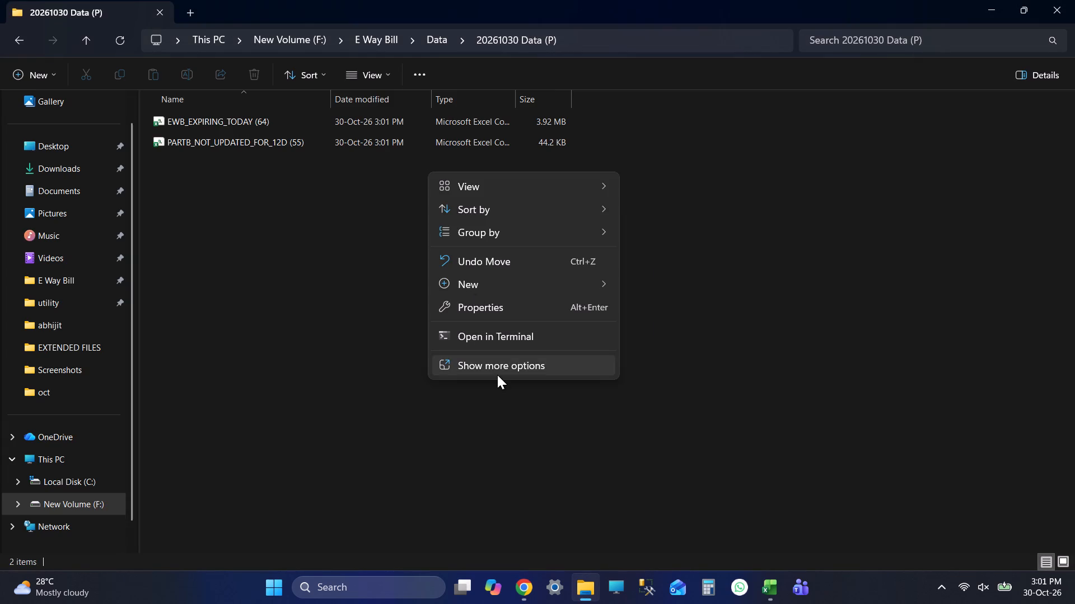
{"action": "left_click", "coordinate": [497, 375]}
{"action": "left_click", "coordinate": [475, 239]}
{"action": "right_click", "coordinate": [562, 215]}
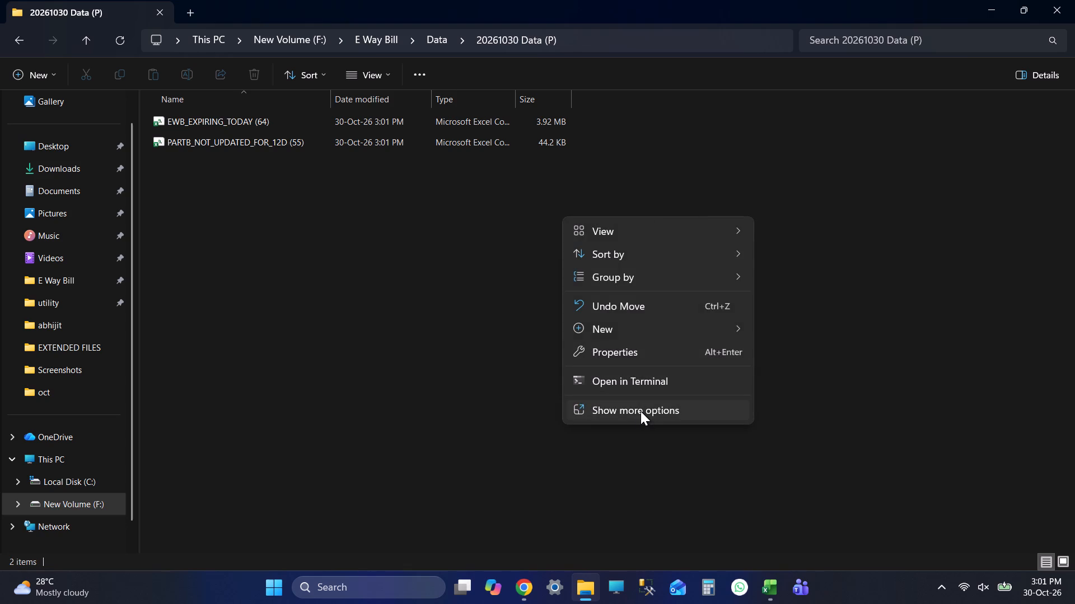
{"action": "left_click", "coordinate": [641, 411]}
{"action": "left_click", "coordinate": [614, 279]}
Minimize the 20261030 Data (P) folder window.
{"action": "triple_click", "coordinate": [992, 9]}
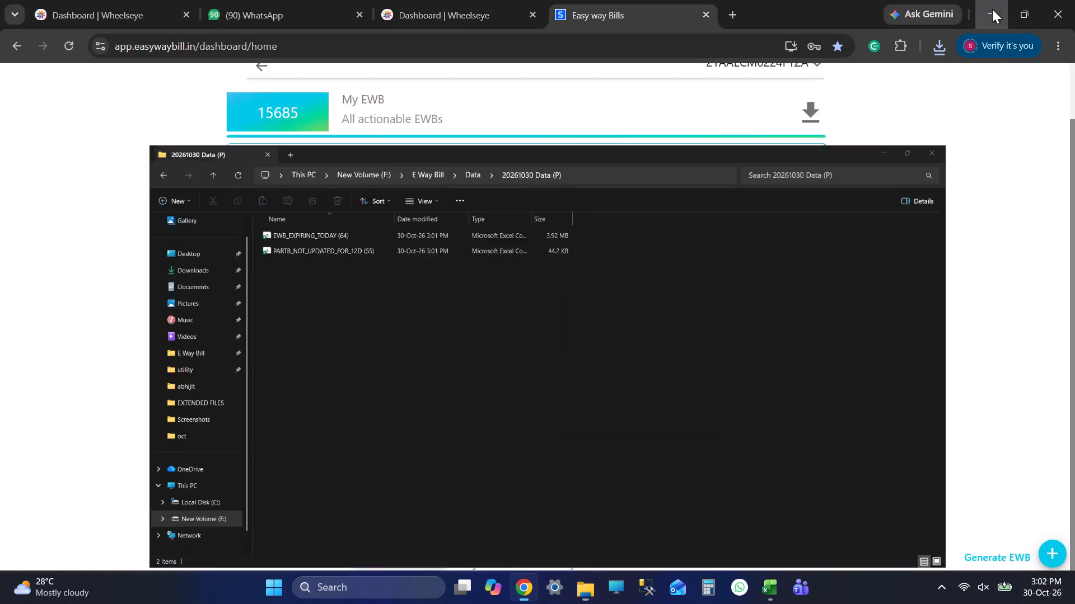
Launch the Visual FoxPro application from the desktop and close its Command window, keeping the login form open.
{"action": "double_click", "coordinate": [169, 366]}
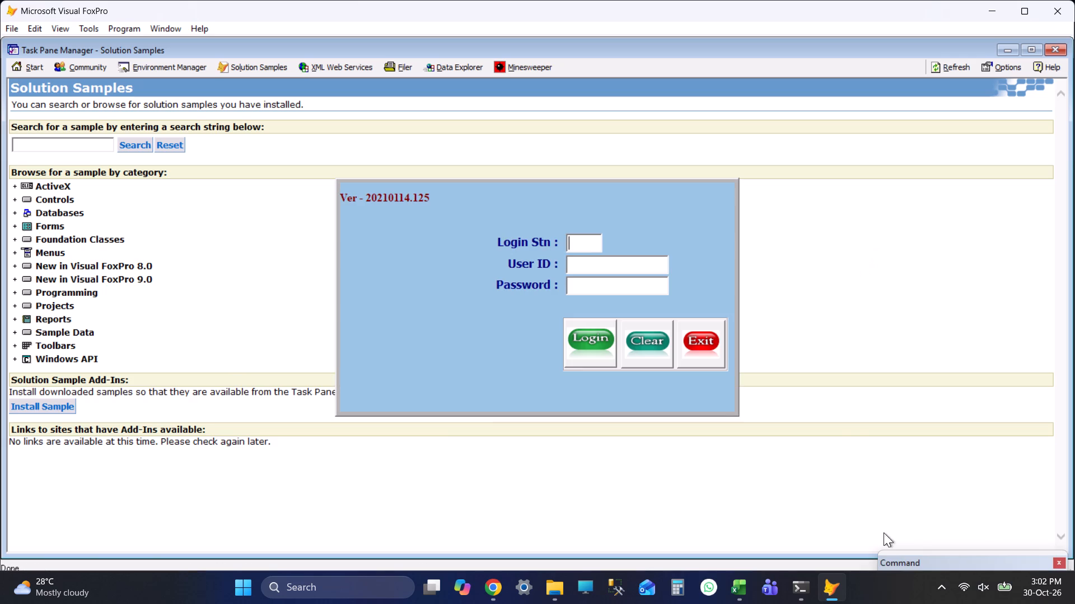
{"action": "left_click", "coordinate": [1064, 564]}
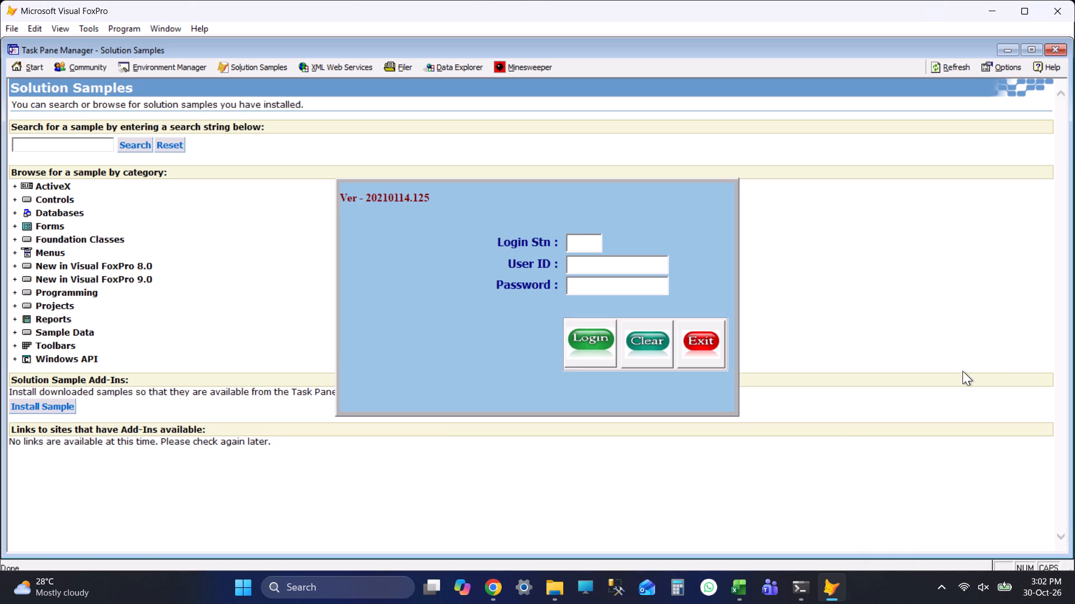
Fill in the login form with station CAL and the user ID.
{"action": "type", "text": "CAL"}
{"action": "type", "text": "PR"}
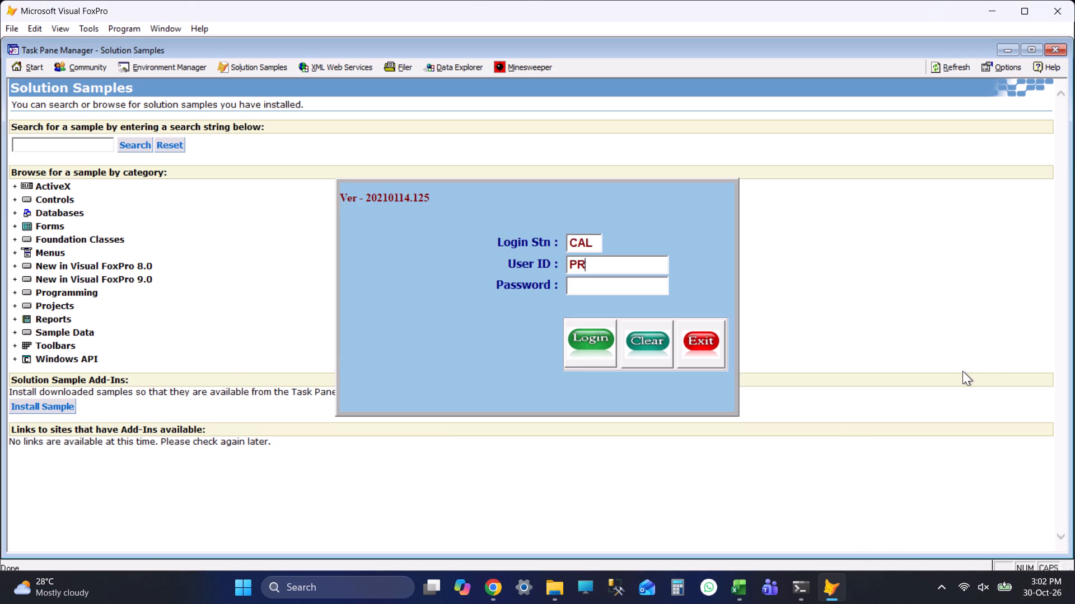
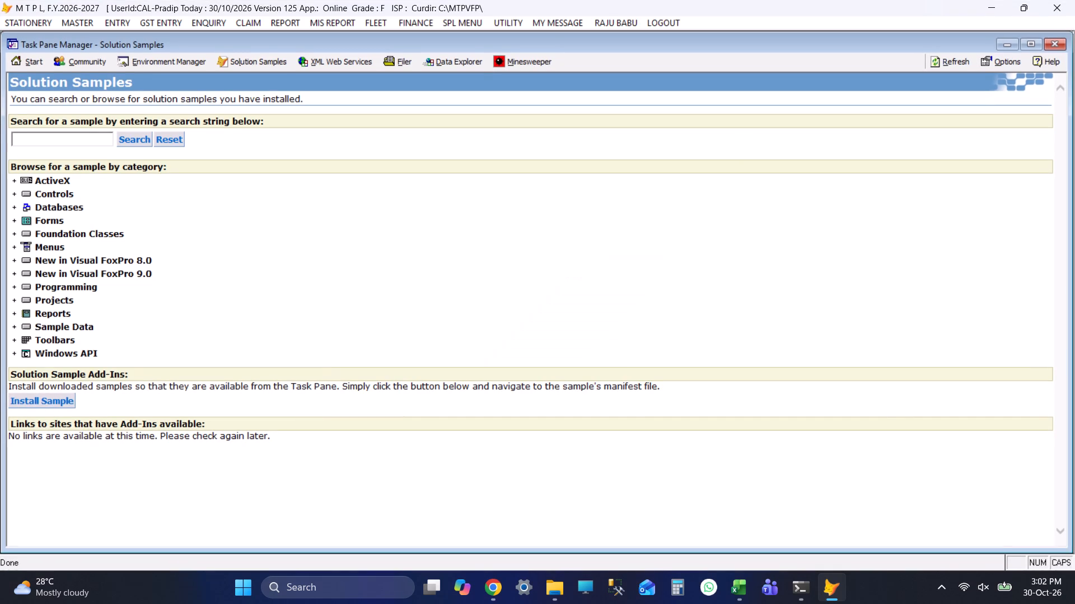
Close the Task Pane Manager window showing the Solution Samples.
{"action": "left_click", "coordinate": [1051, 38]}
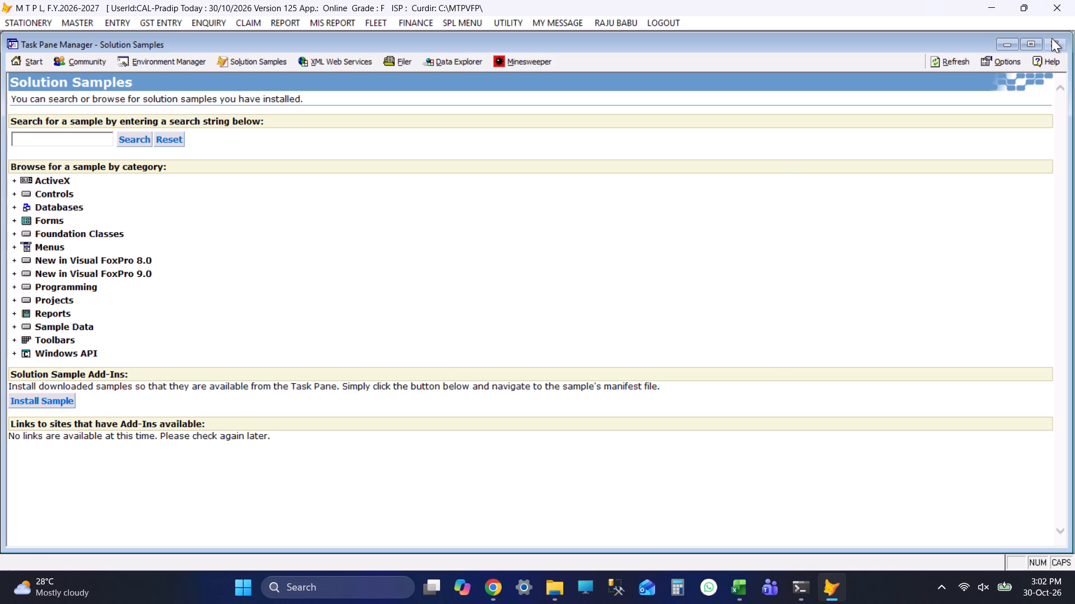
Switch to the USER 1 command prompt window and close it.
{"action": "key", "text": "alt+Tab"}
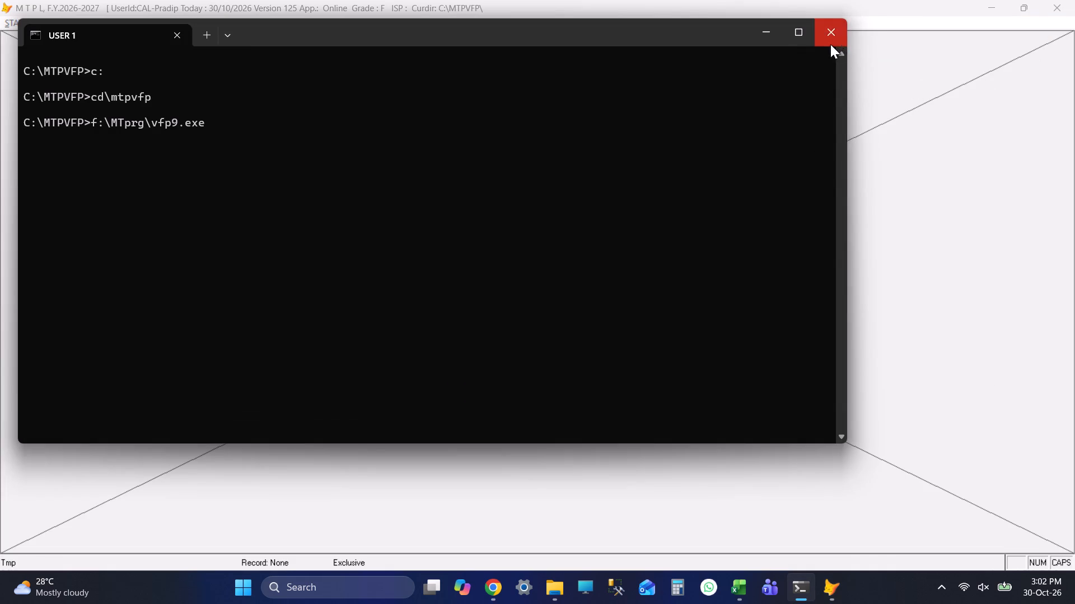
{"action": "left_click", "coordinate": [830, 44]}
Switch to the 20261030 Data (P) folder in File Explorer and bring up the options for its empty area.
{"action": "key", "text": "alt+Tab"}
{"action": "key", "text": "alt+Tab"}
{"action": "key", "text": "alt+Tab"}
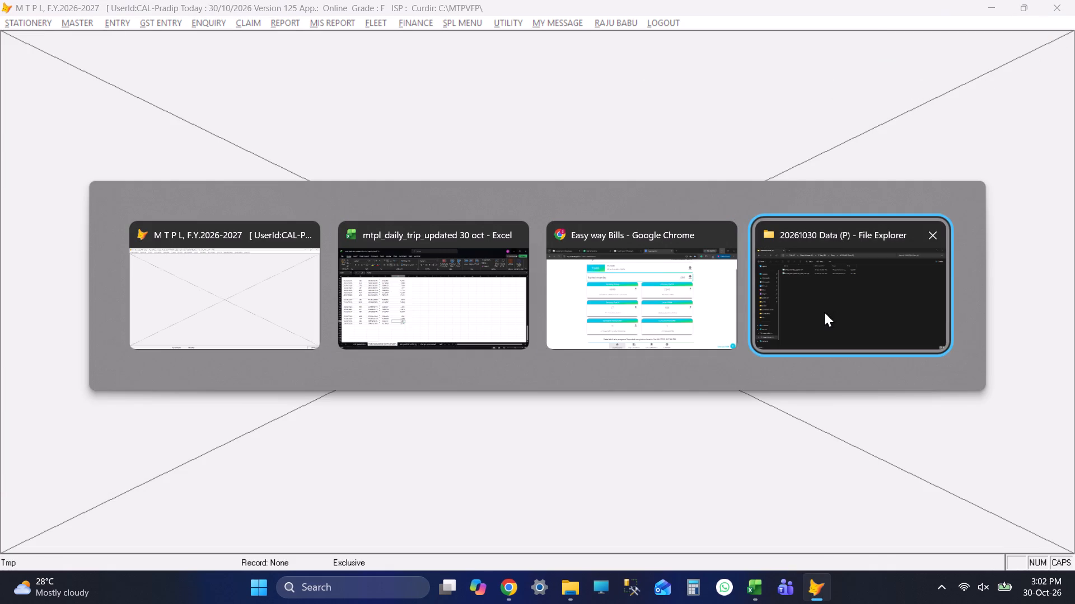
{"action": "key", "text": "alt+Tab"}
{"action": "key", "text": "alt+Tab"}
{"action": "right_click", "coordinate": [424, 285]}
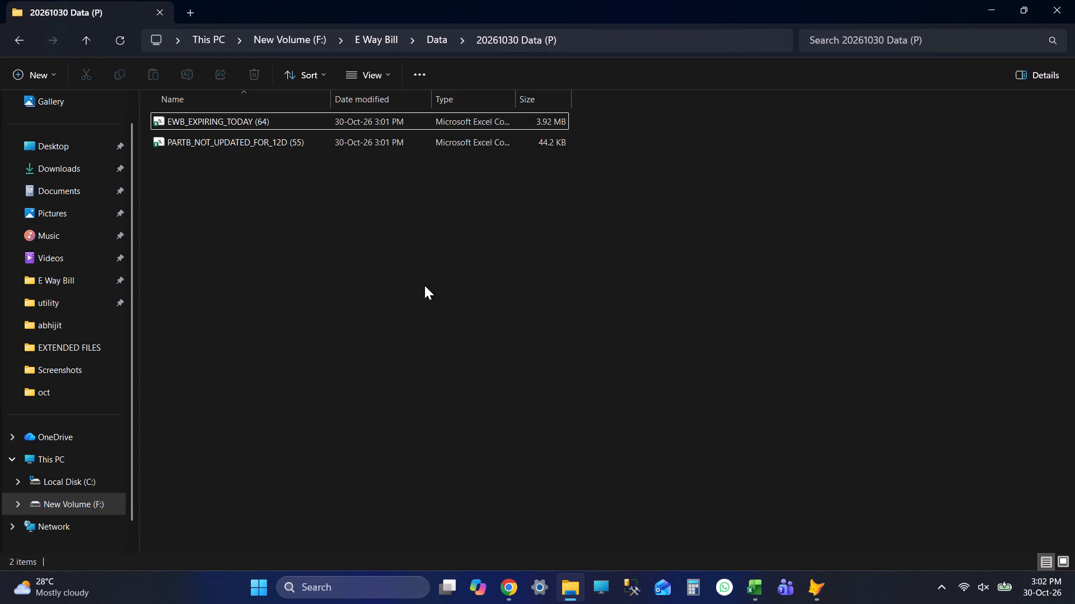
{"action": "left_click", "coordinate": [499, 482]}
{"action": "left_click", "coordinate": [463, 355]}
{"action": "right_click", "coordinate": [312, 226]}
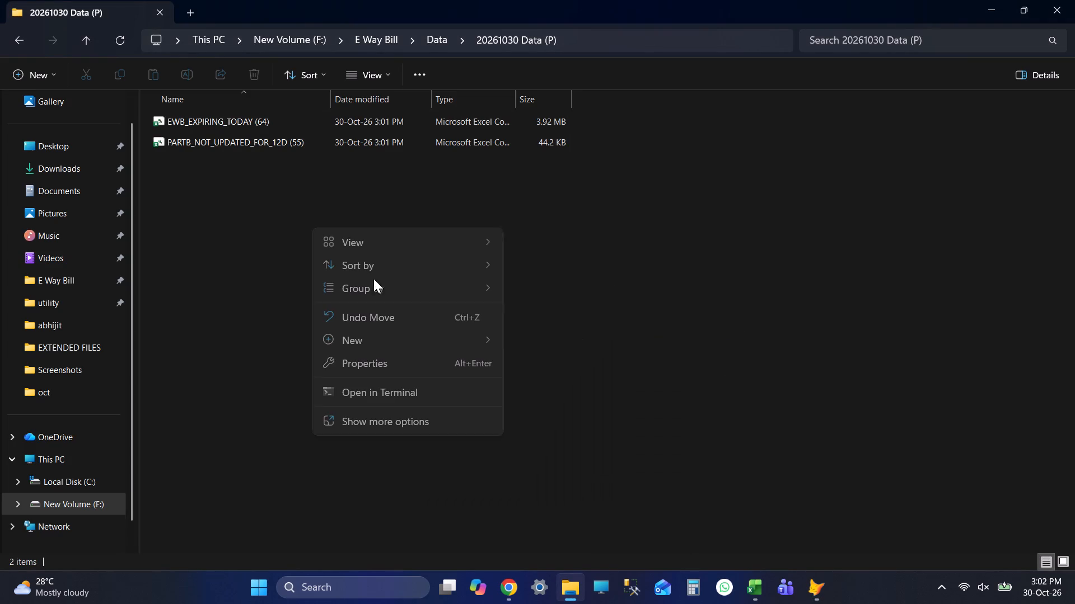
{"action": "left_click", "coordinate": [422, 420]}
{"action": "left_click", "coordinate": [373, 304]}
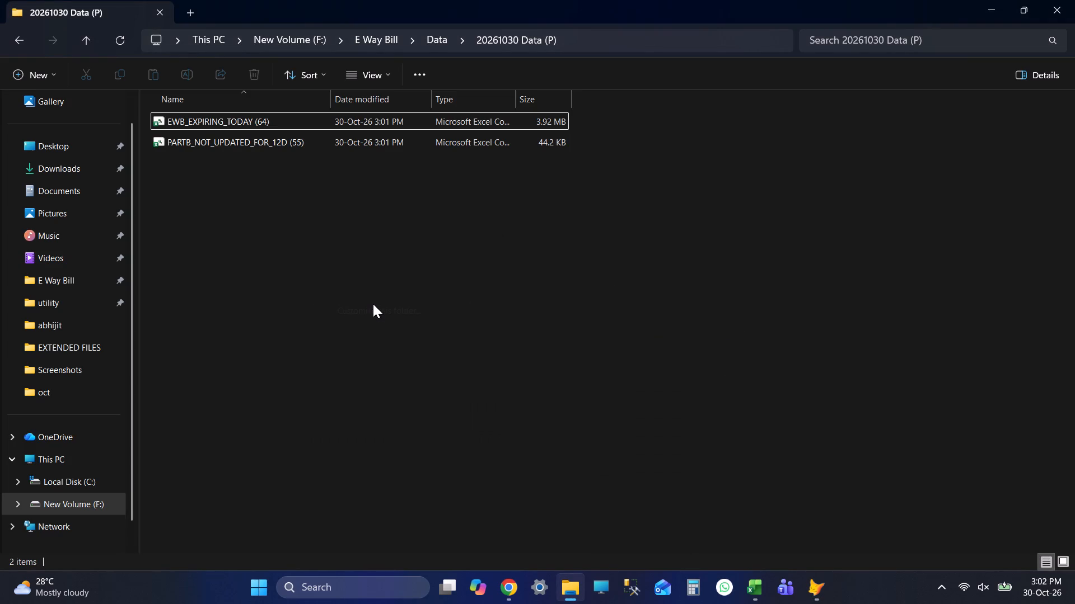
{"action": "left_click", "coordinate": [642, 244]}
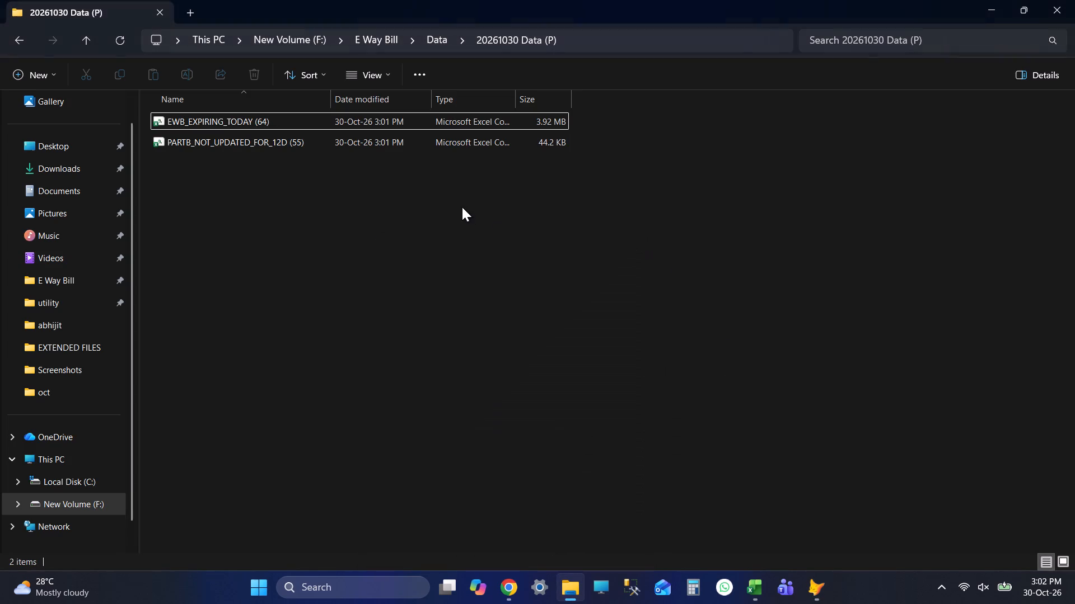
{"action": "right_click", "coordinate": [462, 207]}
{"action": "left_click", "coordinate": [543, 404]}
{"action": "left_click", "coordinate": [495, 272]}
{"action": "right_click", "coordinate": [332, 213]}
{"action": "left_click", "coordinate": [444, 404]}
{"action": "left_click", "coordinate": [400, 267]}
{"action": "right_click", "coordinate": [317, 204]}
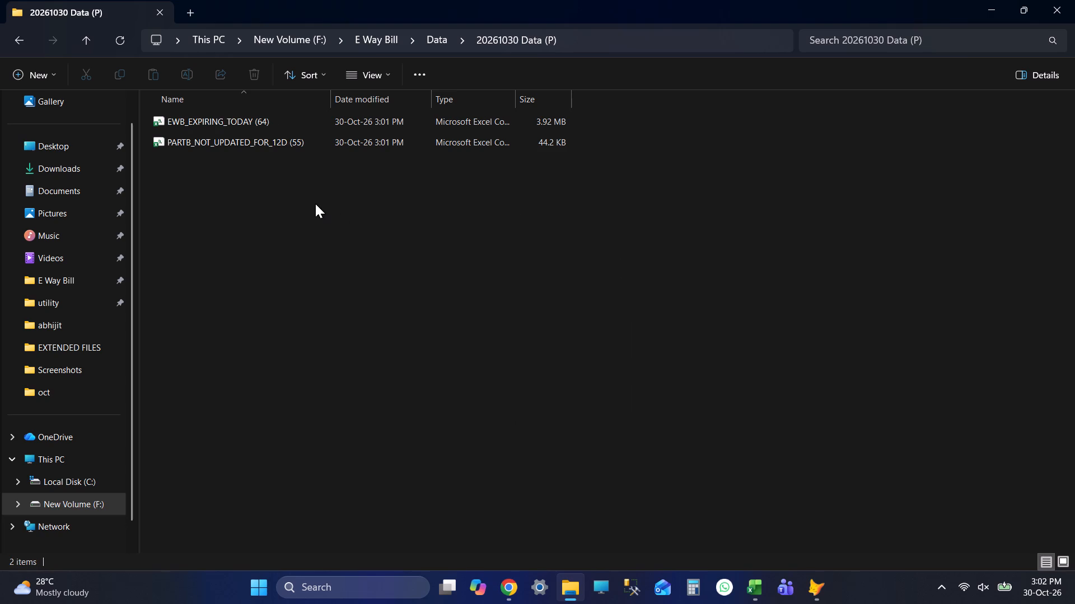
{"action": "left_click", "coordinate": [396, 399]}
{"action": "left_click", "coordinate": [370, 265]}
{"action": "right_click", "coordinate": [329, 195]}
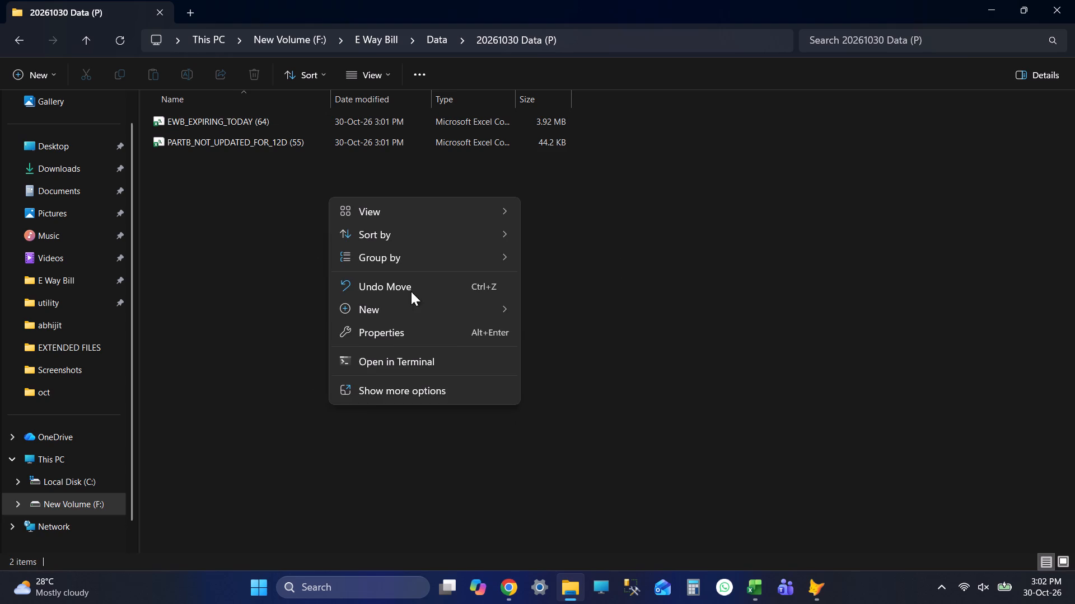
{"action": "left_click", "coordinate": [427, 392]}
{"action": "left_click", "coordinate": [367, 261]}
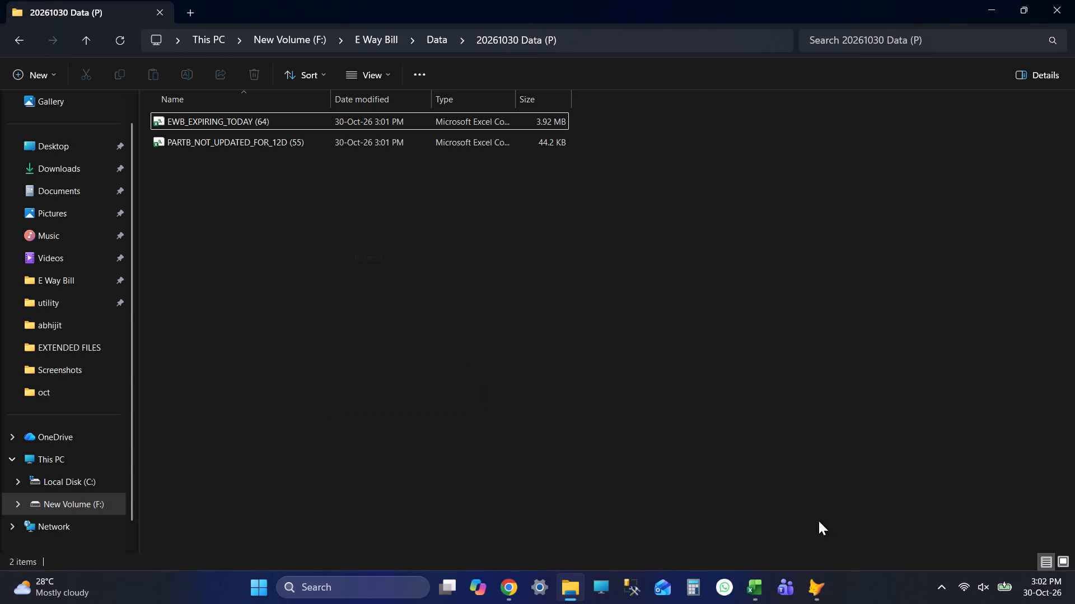
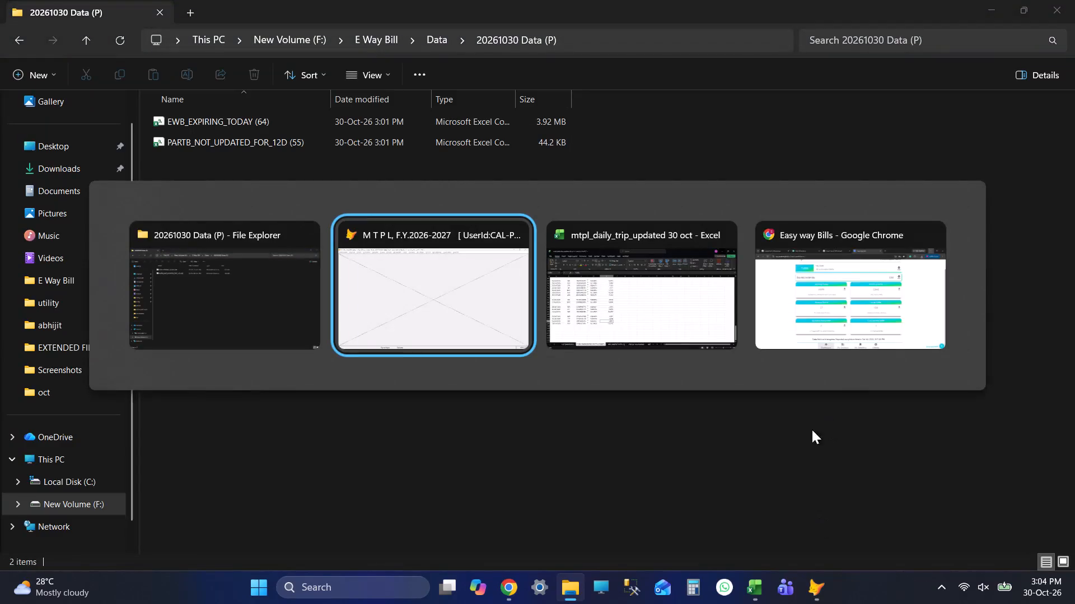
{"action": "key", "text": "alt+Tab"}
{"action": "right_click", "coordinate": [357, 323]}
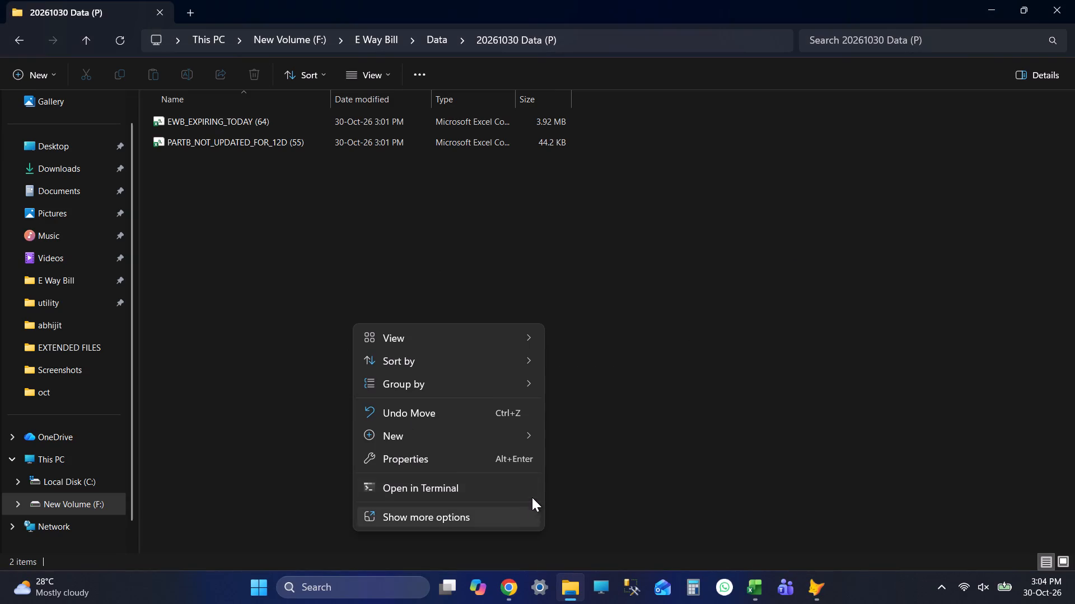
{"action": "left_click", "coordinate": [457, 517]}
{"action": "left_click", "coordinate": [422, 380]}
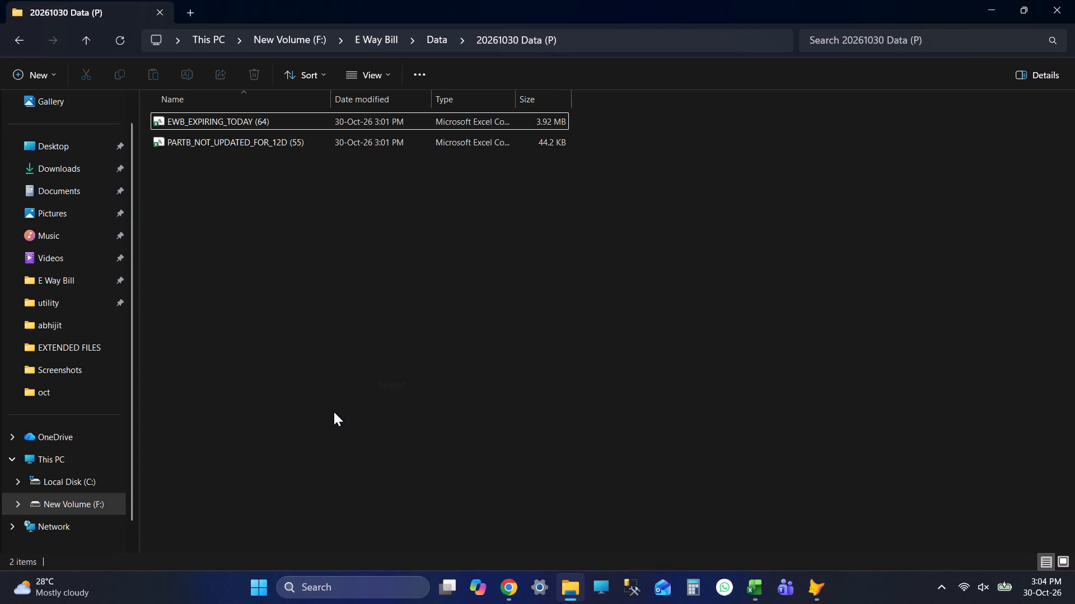
Switch to the M T P L application and generate the Ewaybill Expire Reports output as an Excel file.
{"action": "key", "text": "alt+Tab"}
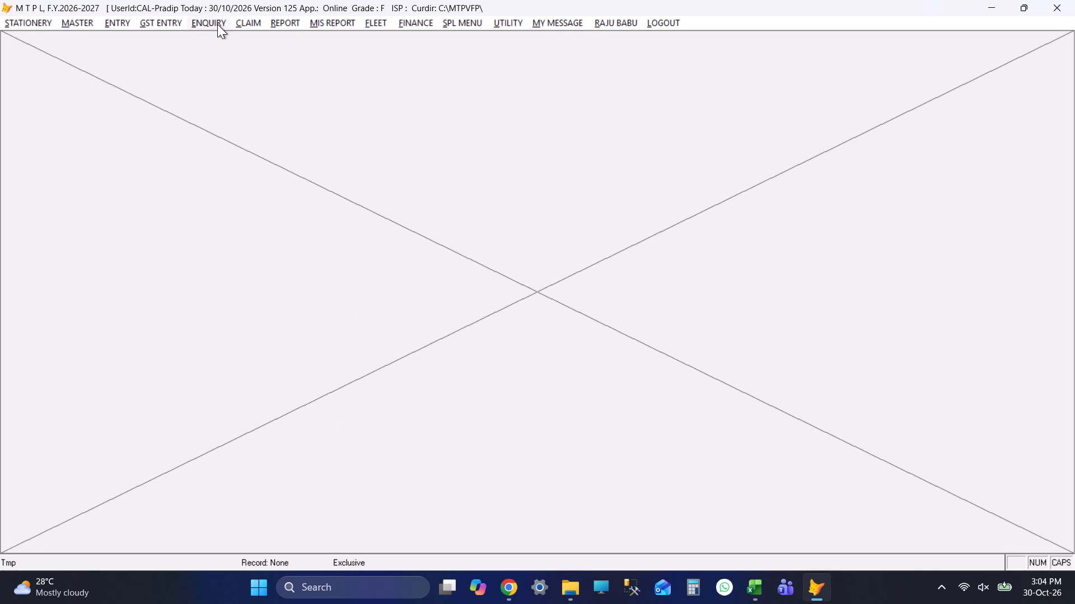
{"action": "left_click", "coordinate": [272, 23]}
{"action": "left_click", "coordinate": [434, 243]}
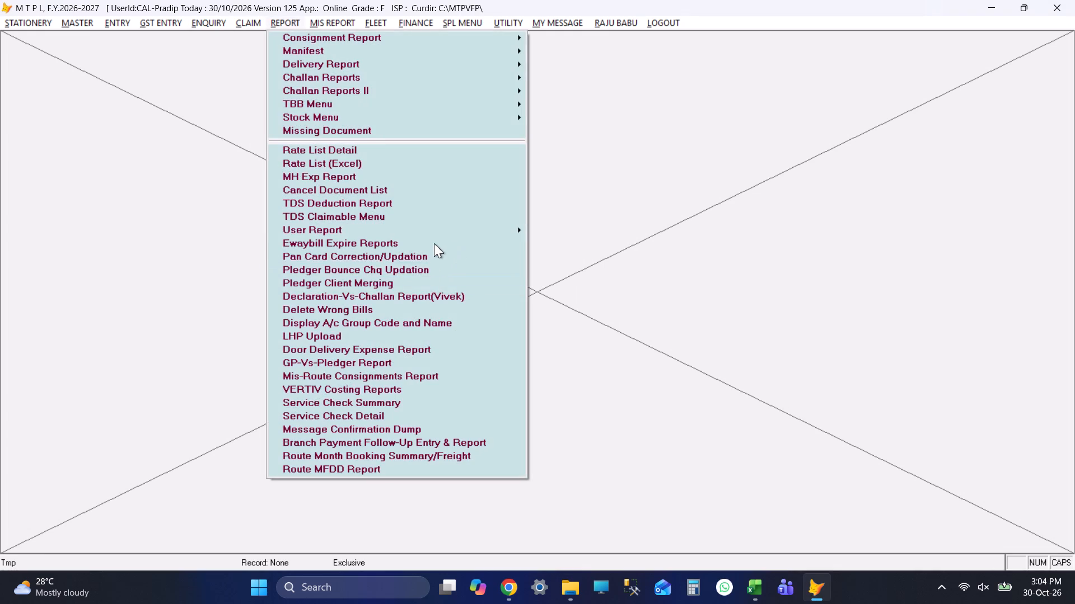
{"action": "left_click", "coordinate": [539, 280]}
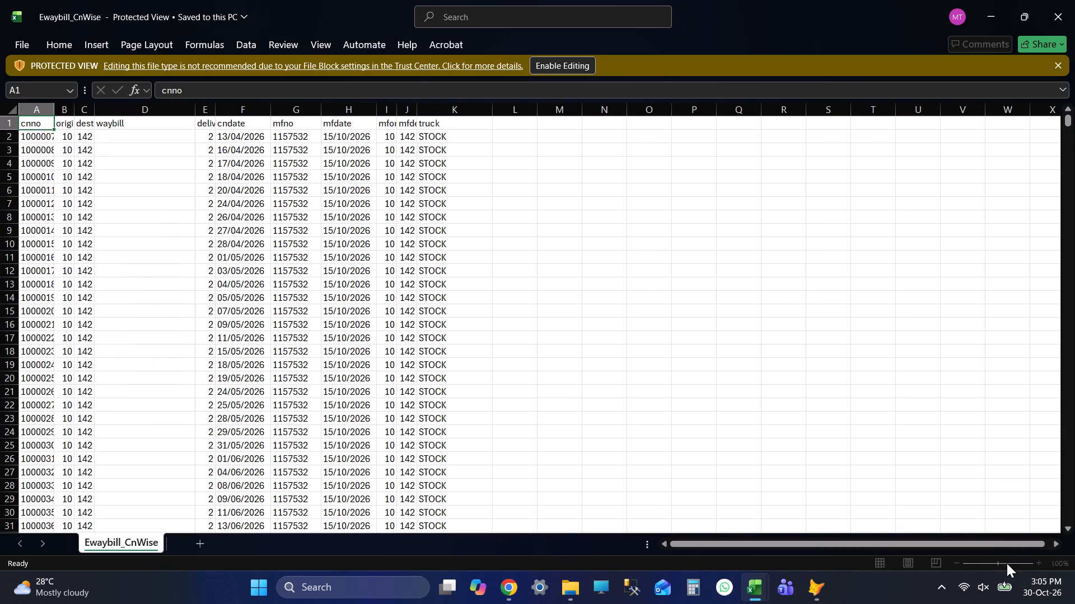
Enable editing on the Ewaybill_CnWise report and save it as an Excel Workbook named TOPAY in F:\E Way Bill\Data\20261030 Data (P).
{"action": "left_click", "coordinate": [548, 63]}
{"action": "left_click", "coordinate": [23, 43]}
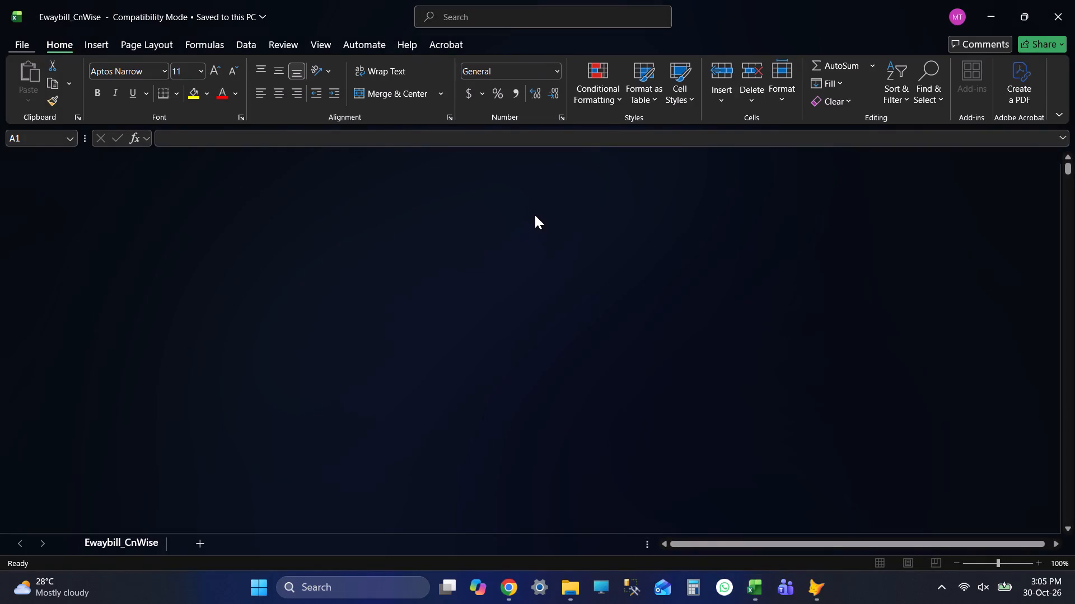
{"action": "left_click", "coordinate": [48, 229]}
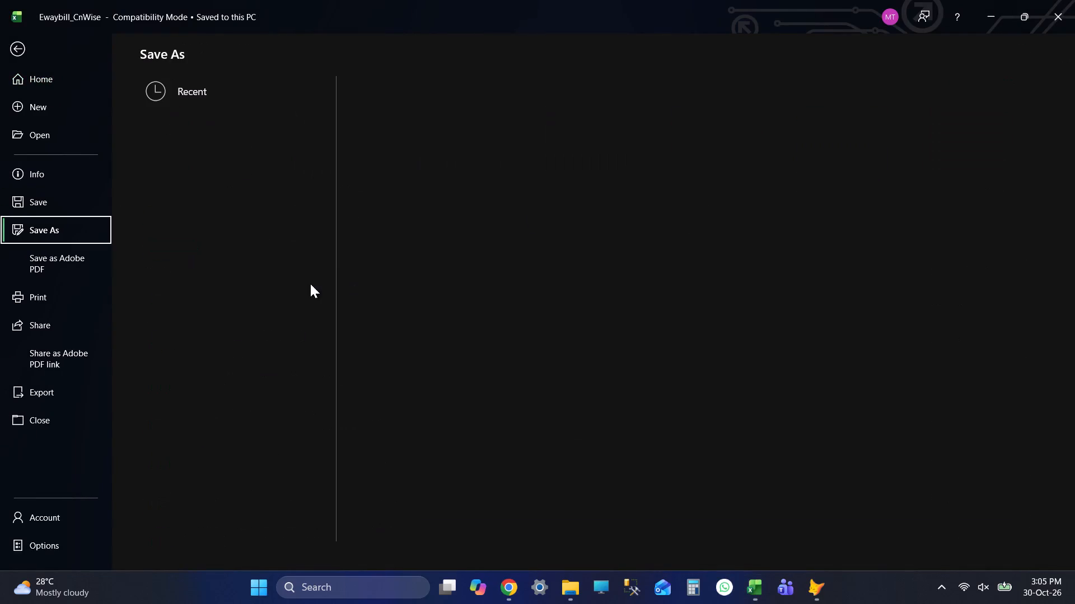
{"action": "double_click", "coordinate": [179, 266]}
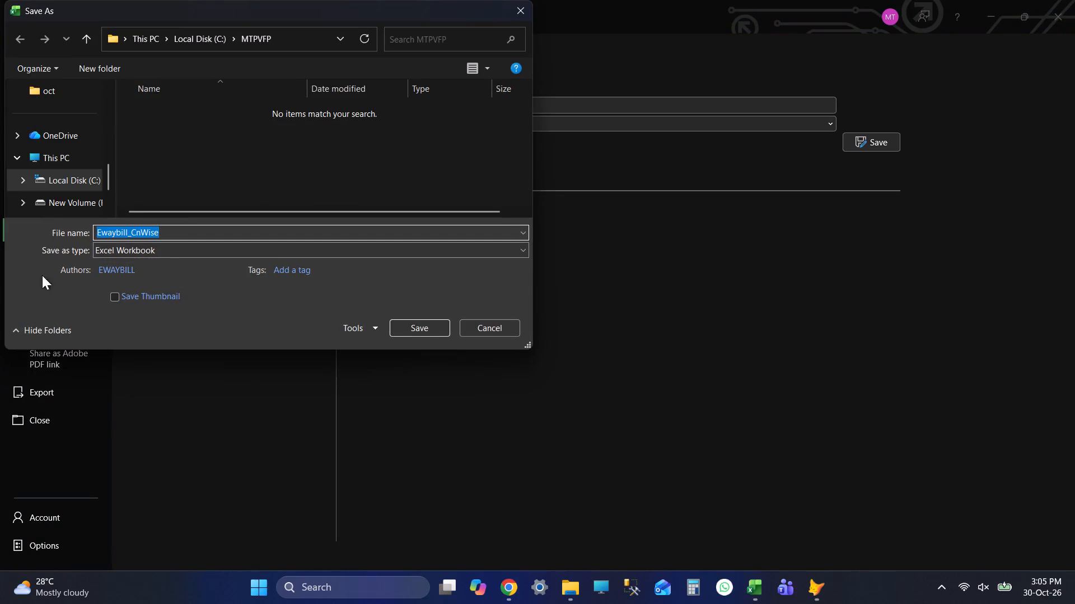
{"action": "left_click", "coordinate": [78, 203]}
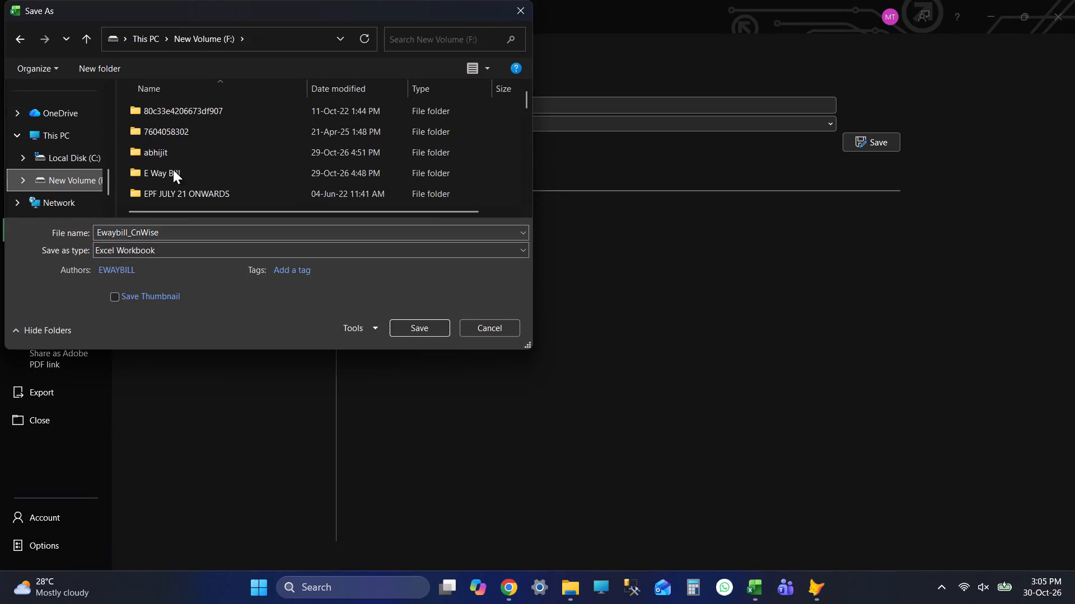
{"action": "double_click", "coordinate": [173, 169]}
{"action": "double_click", "coordinate": [175, 137]}
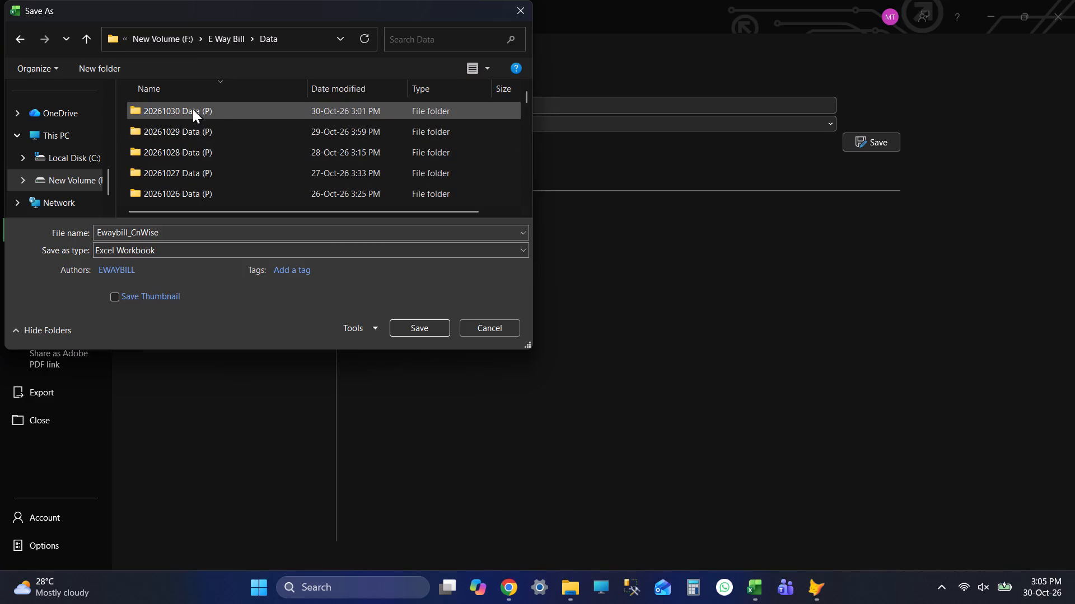
{"action": "double_click", "coordinate": [220, 111]}
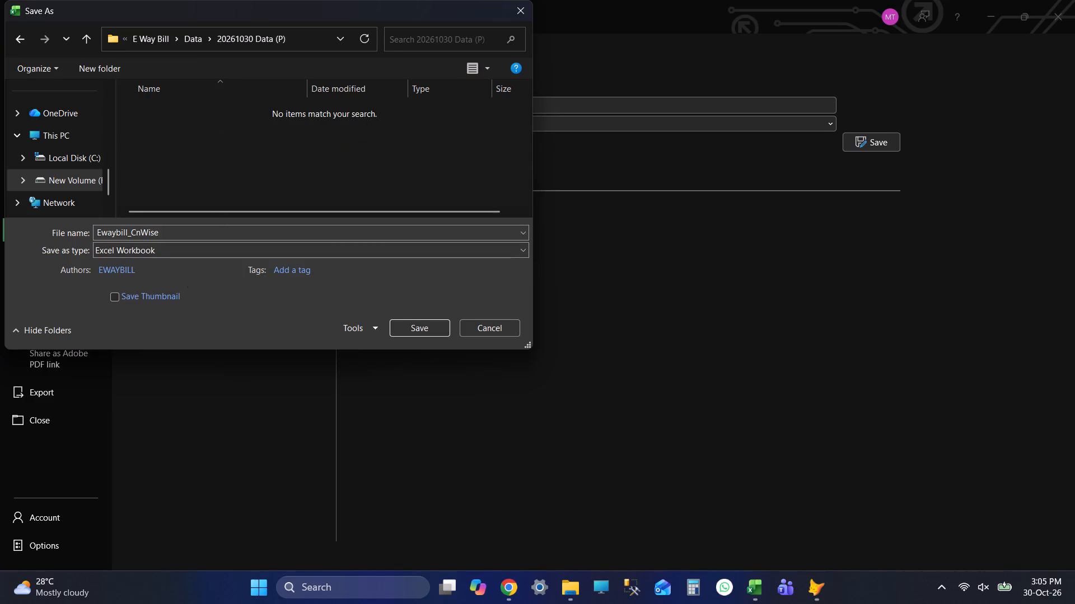
{"action": "left_click", "coordinate": [149, 228]}
{"action": "type", "text": "TOPAY"}
{"action": "left_click", "coordinate": [399, 333]}
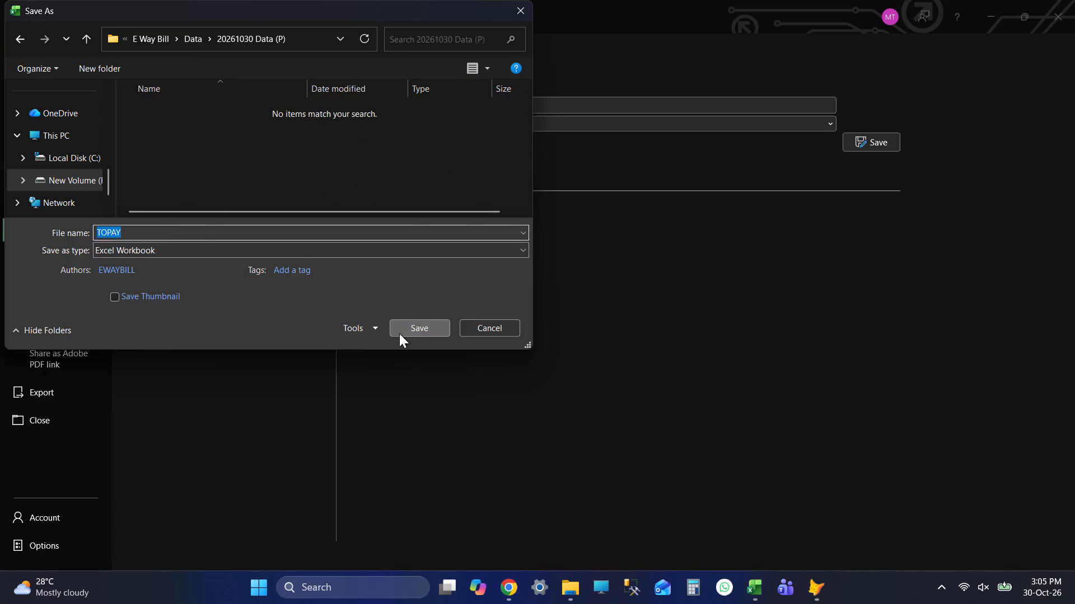
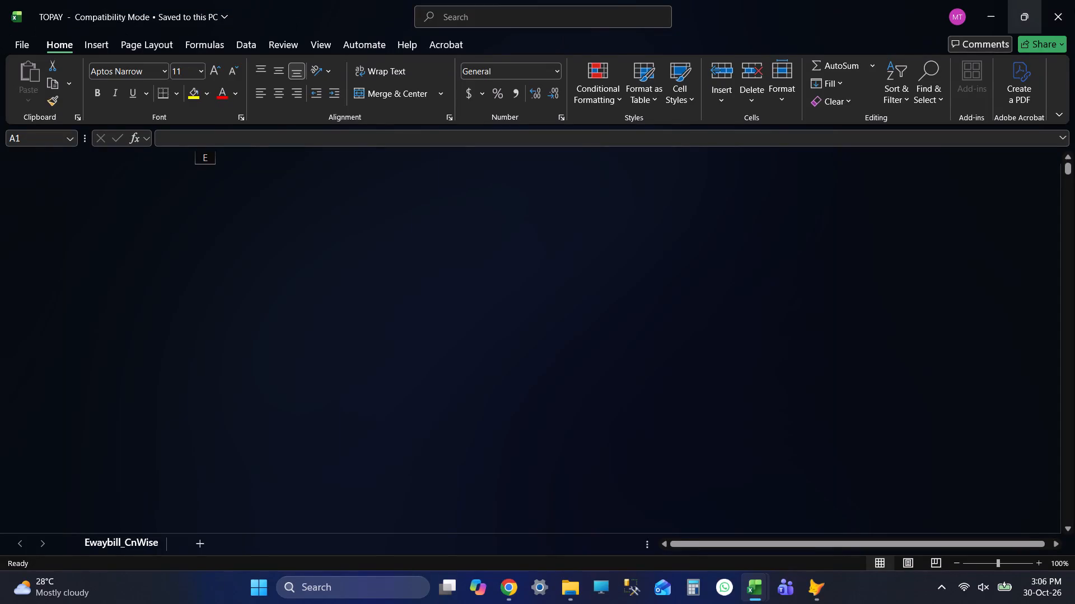
Close the TOPAY workbook and generate the Manifest Arrival Wise Report from the M T P L application.
{"action": "left_click", "coordinate": [1074, 0]}
{"action": "key", "text": "alt+Tab"}
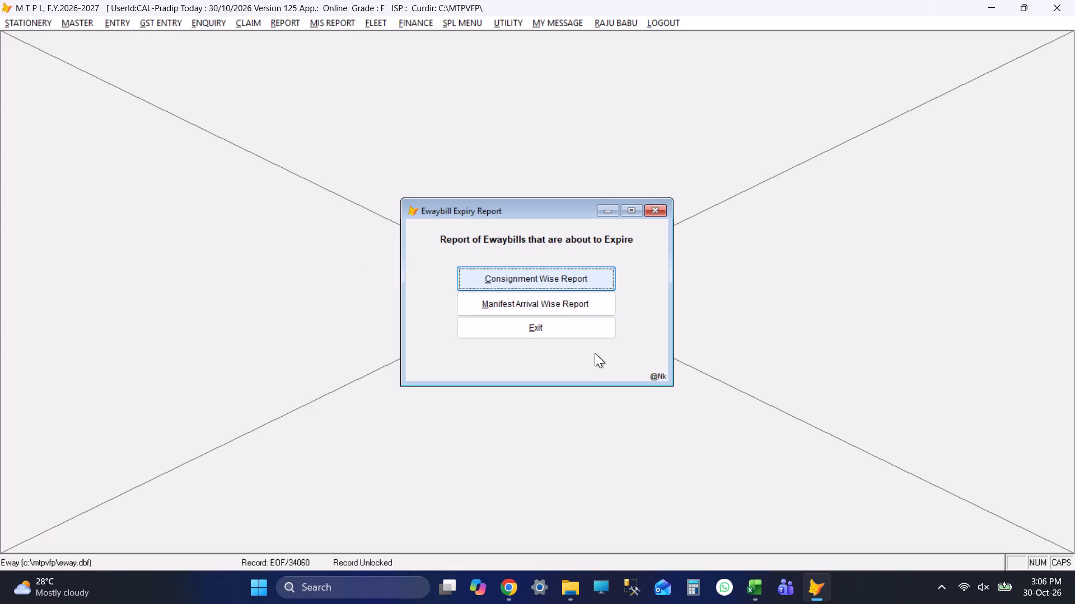
{"action": "left_click", "coordinate": [554, 305]}
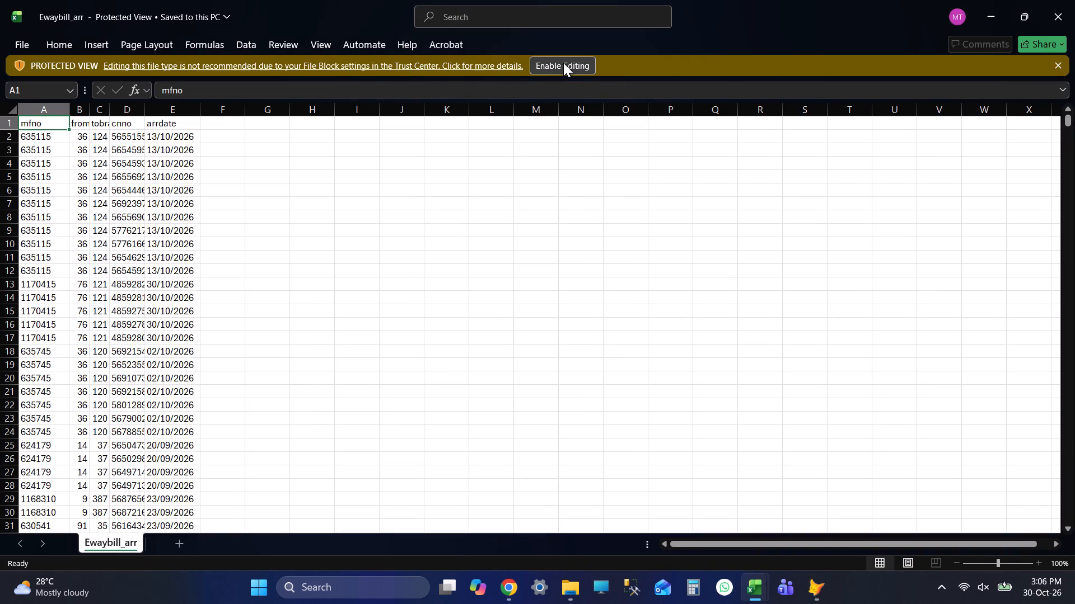
Enable editing on the Ewaybill_arr report, save it as an Excel Workbook named ARRIVAL in F:\E Way Bill\Data\20261030 Data (P), and close it.
{"action": "left_click", "coordinate": [562, 63]}
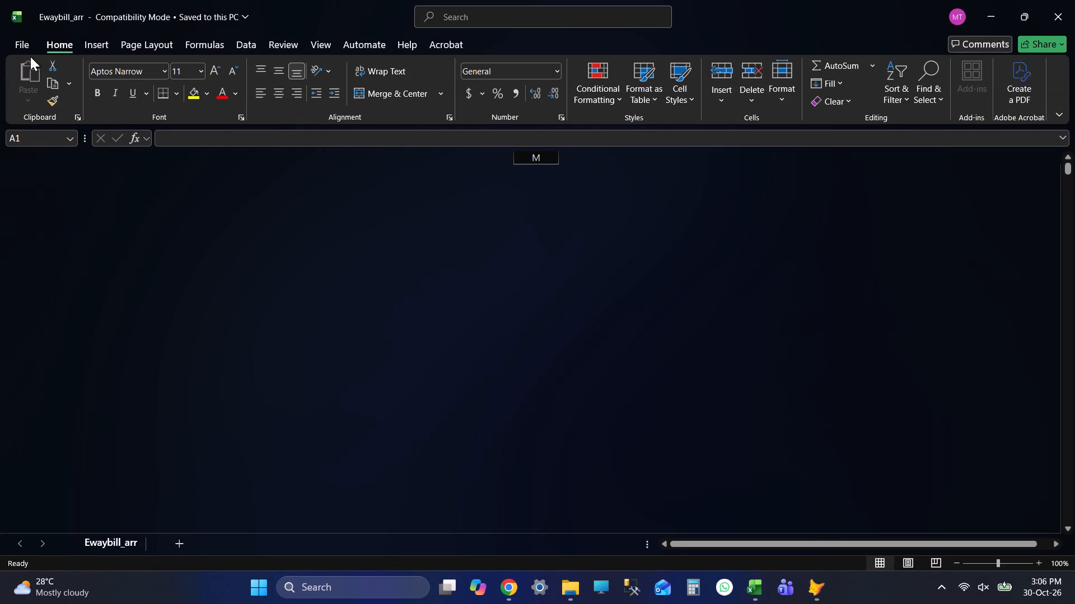
{"action": "left_click", "coordinate": [18, 42]}
{"action": "left_click", "coordinate": [44, 237]}
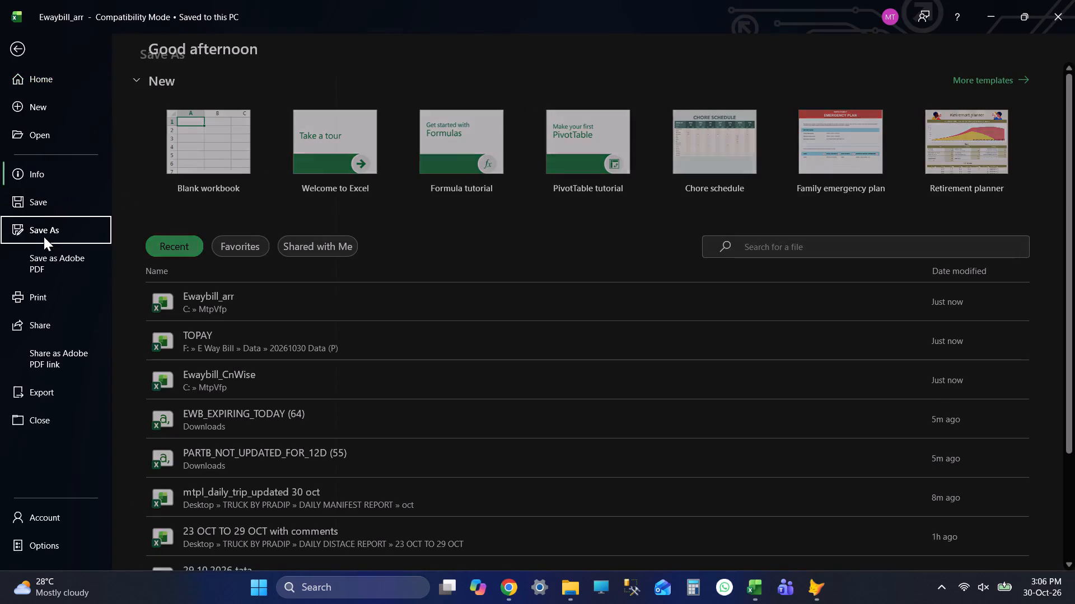
{"action": "double_click", "coordinate": [195, 265]}
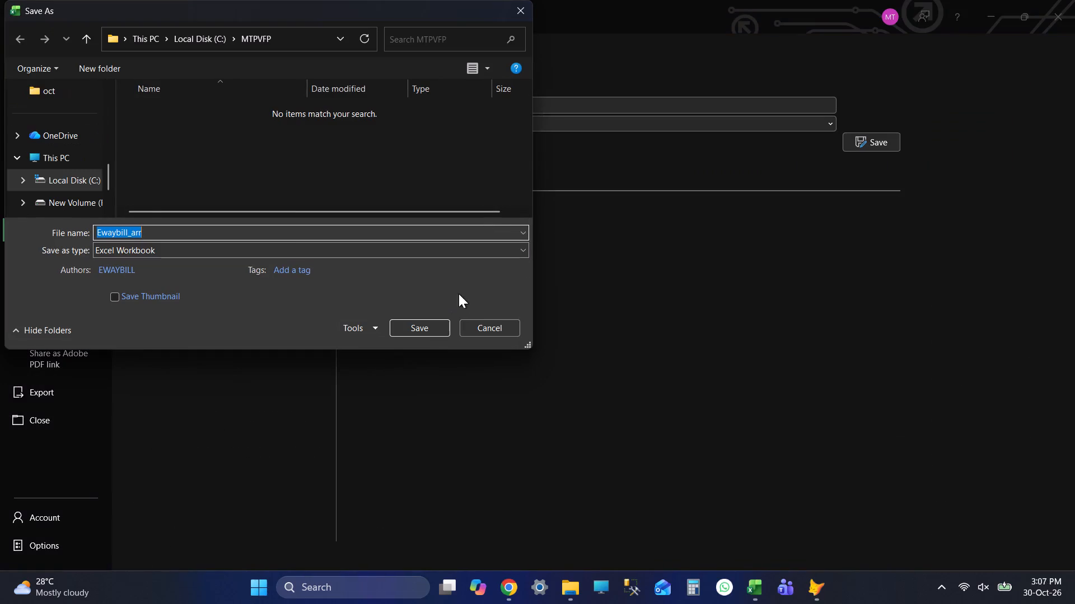
{"action": "left_click", "coordinate": [76, 193]}
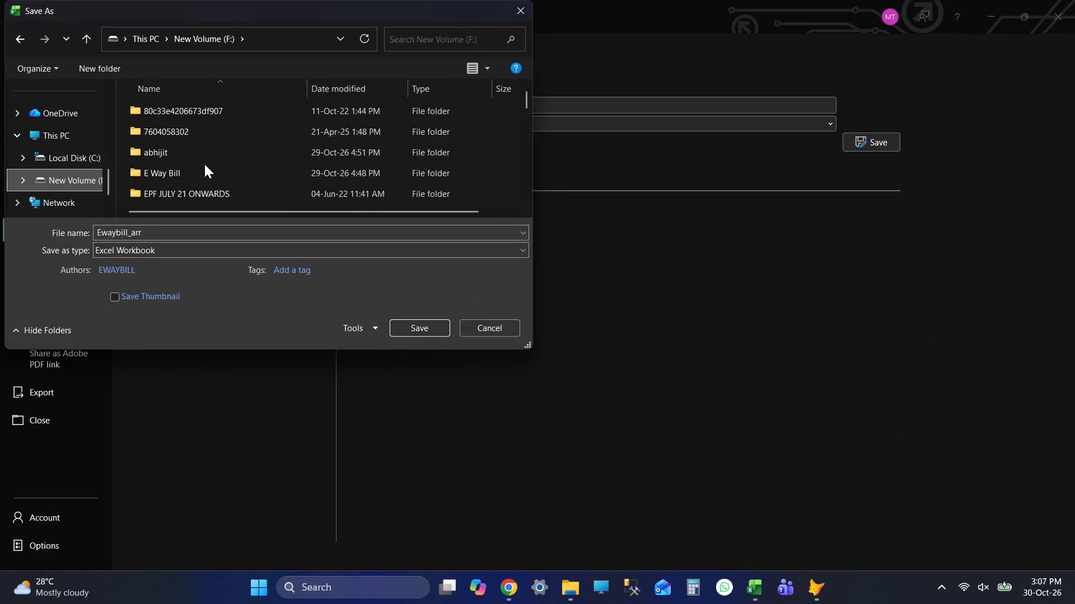
{"action": "double_click", "coordinate": [202, 166]}
{"action": "double_click", "coordinate": [216, 137]}
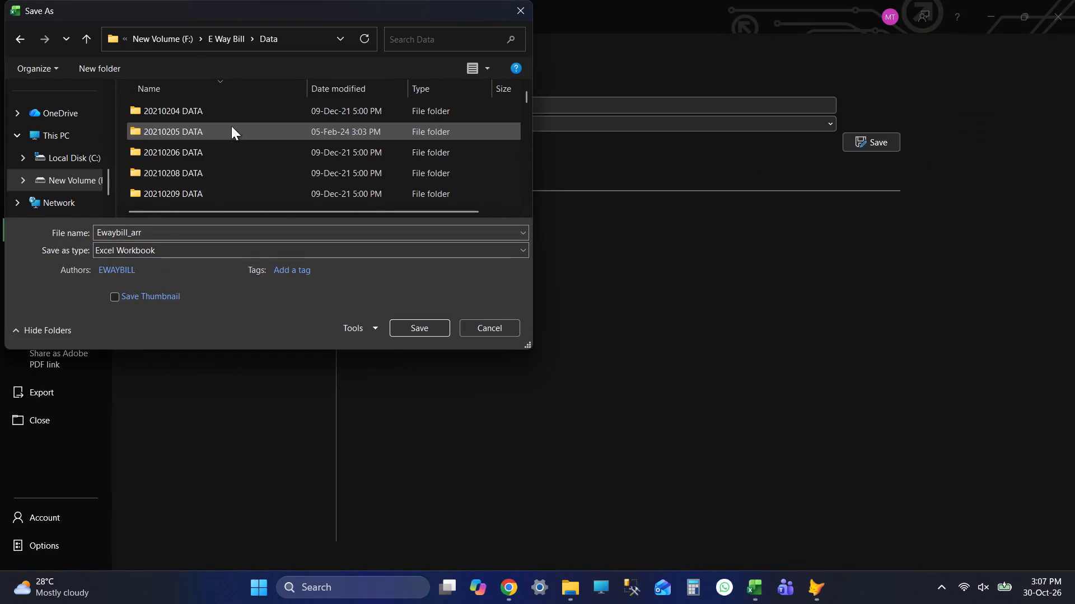
{"action": "double_click", "coordinate": [245, 106]}
{"action": "left_click", "coordinate": [198, 230]}
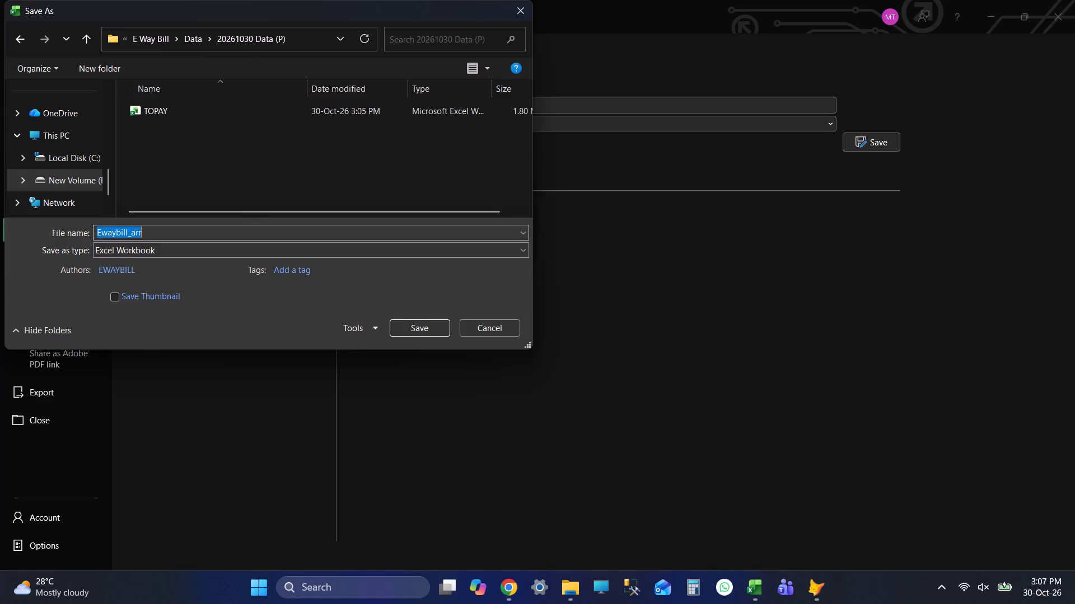
{"action": "type", "text": "ARRIVAL"}
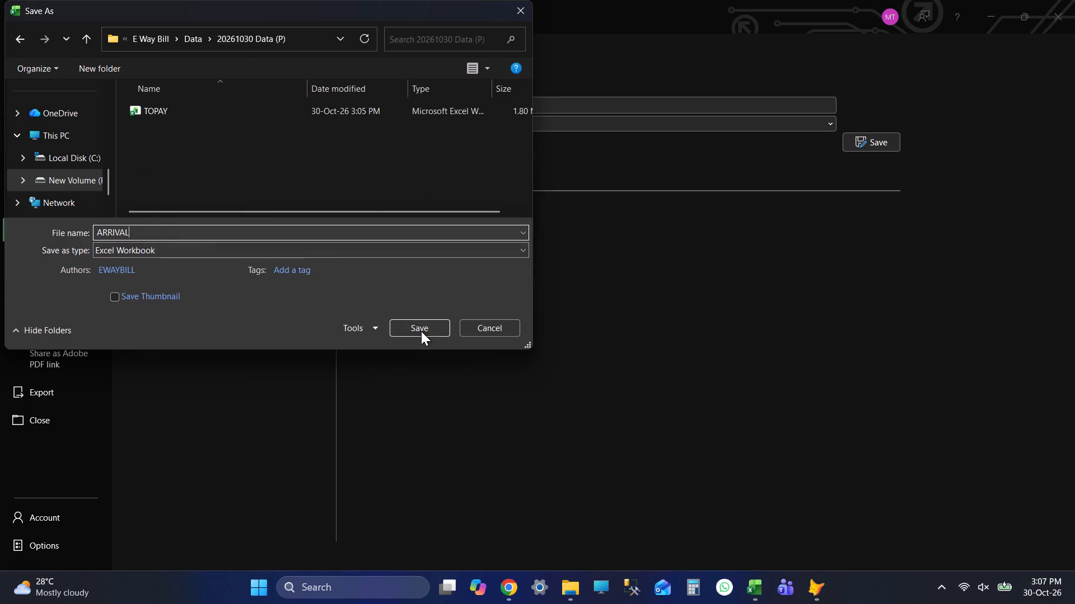
{"action": "left_click", "coordinate": [421, 331]}
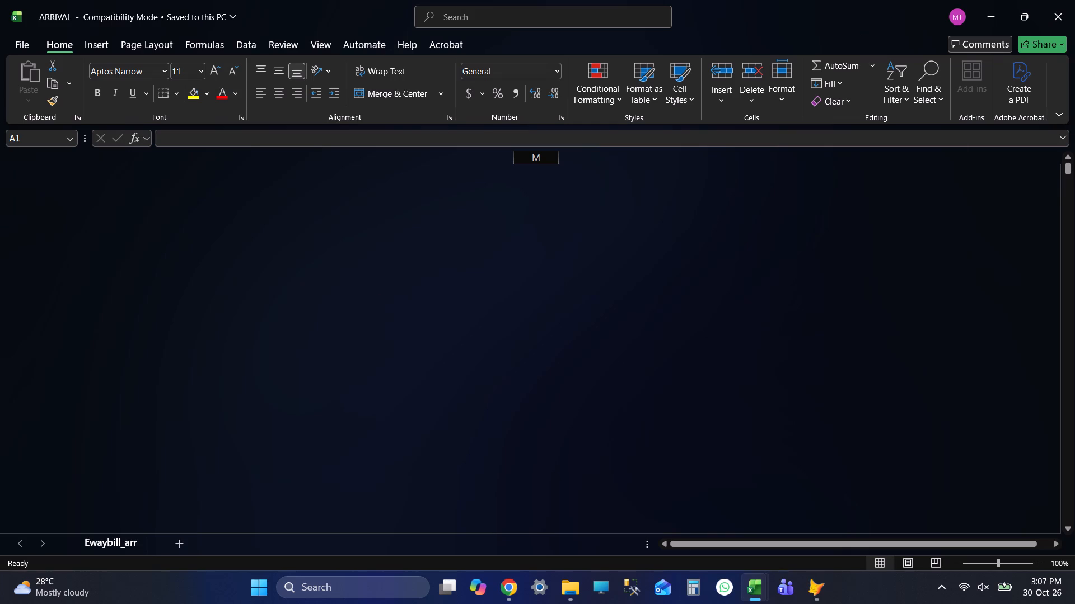
{"action": "left_click", "coordinate": [1074, 0]}
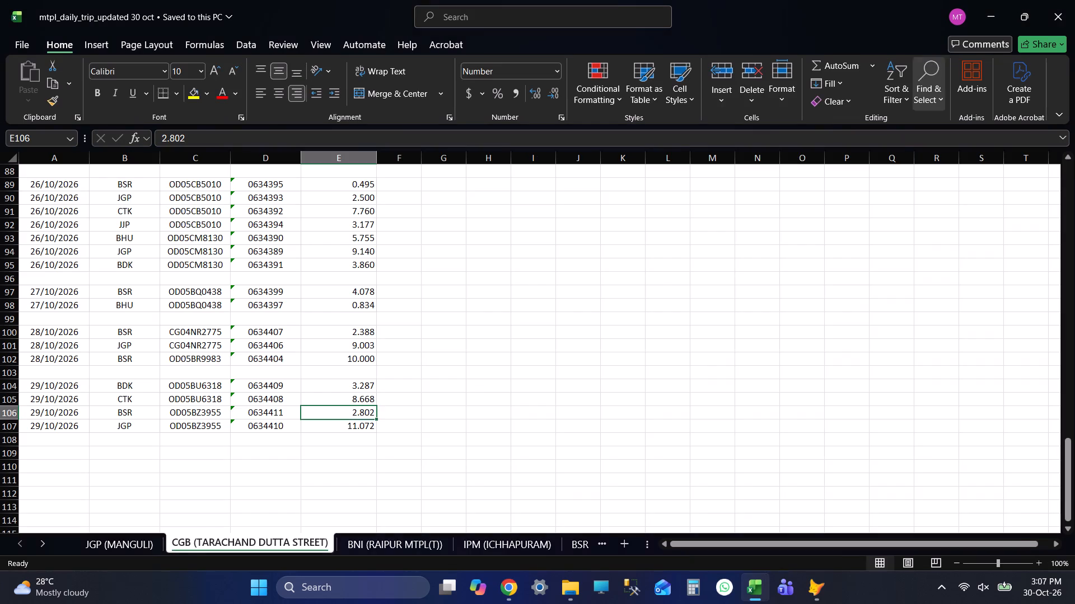
Return to M T P L, exit the Ewaybill Expiry Report form and log out of the application.
{"action": "key", "text": "alt+Tab"}
{"action": "left_click", "coordinate": [560, 332]}
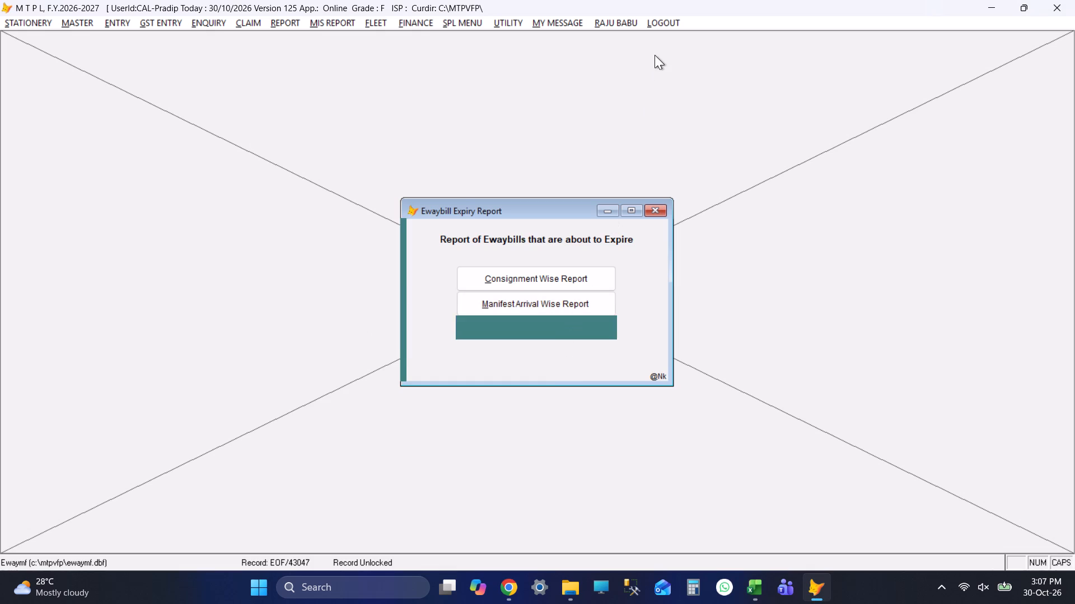
{"action": "left_click", "coordinate": [657, 25]}
{"action": "left_click", "coordinate": [516, 324]}
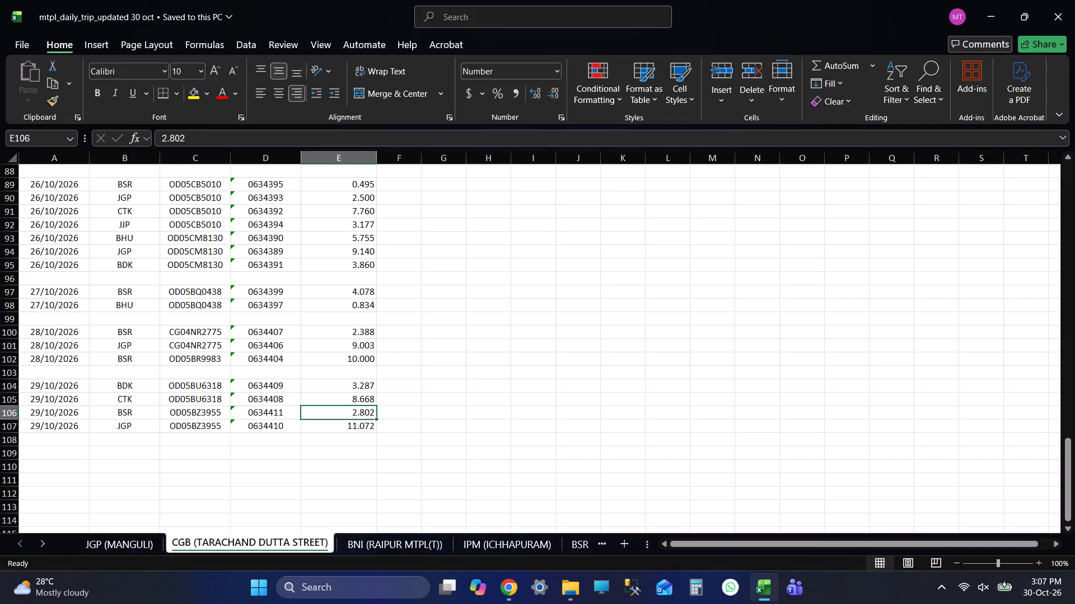
Switch to File Explorer and refresh the 20261030 Data (P) folder to check the files saved in it.
{"action": "key", "text": "alt+Tab"}
{"action": "right_click", "coordinate": [353, 247]}
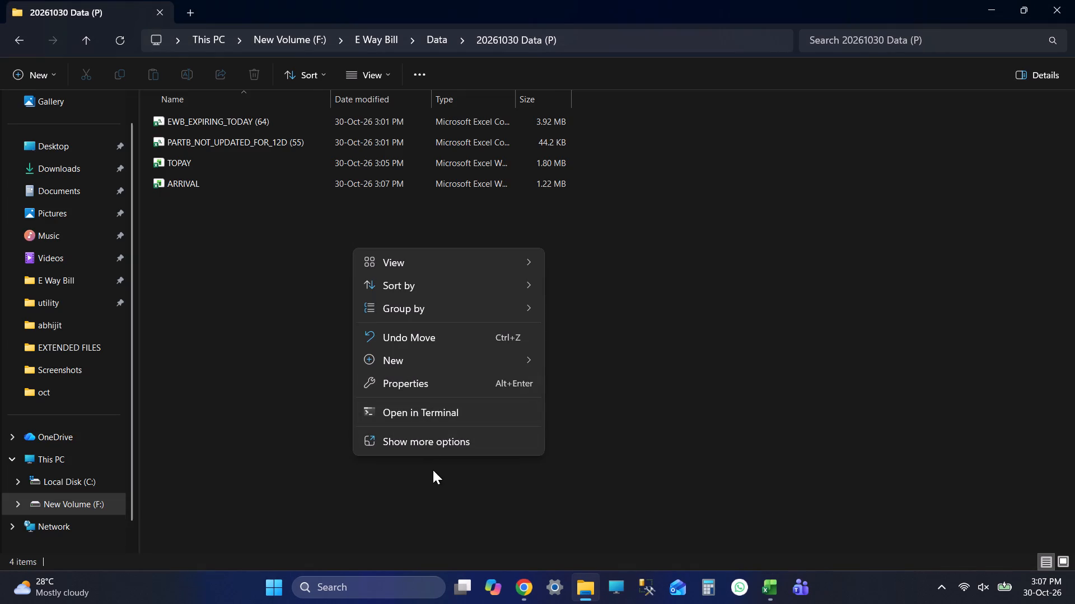
{"action": "left_click", "coordinate": [433, 448]}
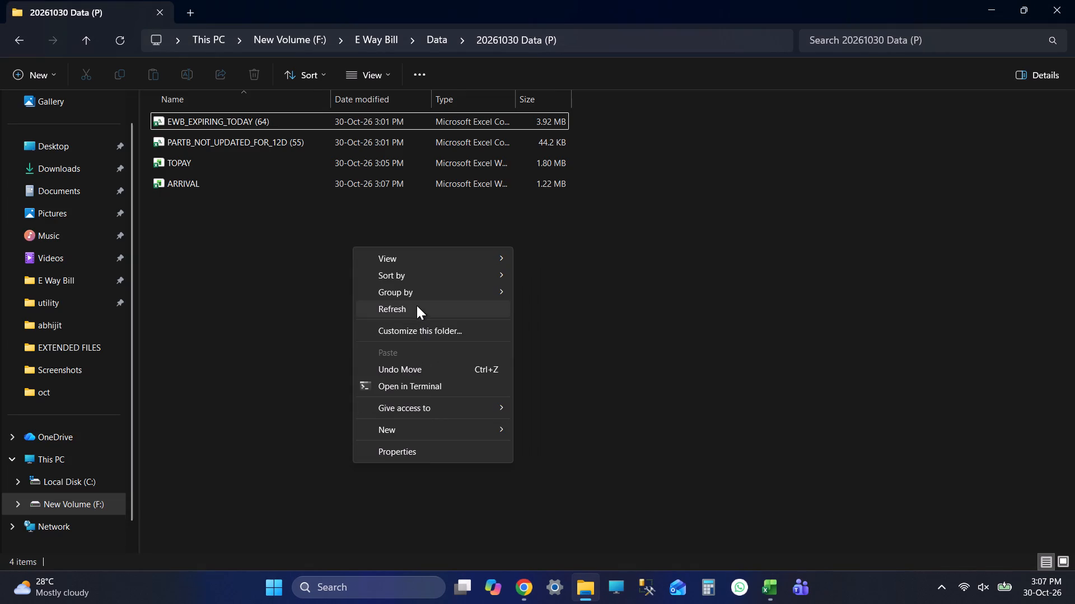
{"action": "left_click", "coordinate": [417, 305]}
{"action": "right_click", "coordinate": [277, 276]}
{"action": "left_click", "coordinate": [345, 475]}
{"action": "left_click", "coordinate": [335, 340]}
{"action": "right_click", "coordinate": [289, 272]}
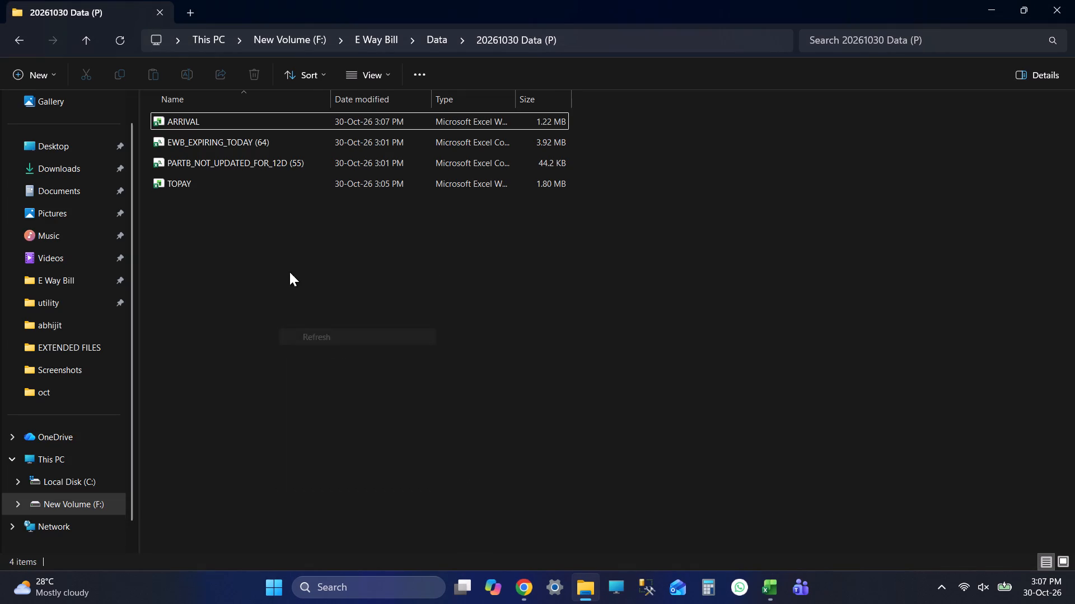
{"action": "left_click", "coordinate": [402, 461]}
{"action": "left_click", "coordinate": [382, 336]}
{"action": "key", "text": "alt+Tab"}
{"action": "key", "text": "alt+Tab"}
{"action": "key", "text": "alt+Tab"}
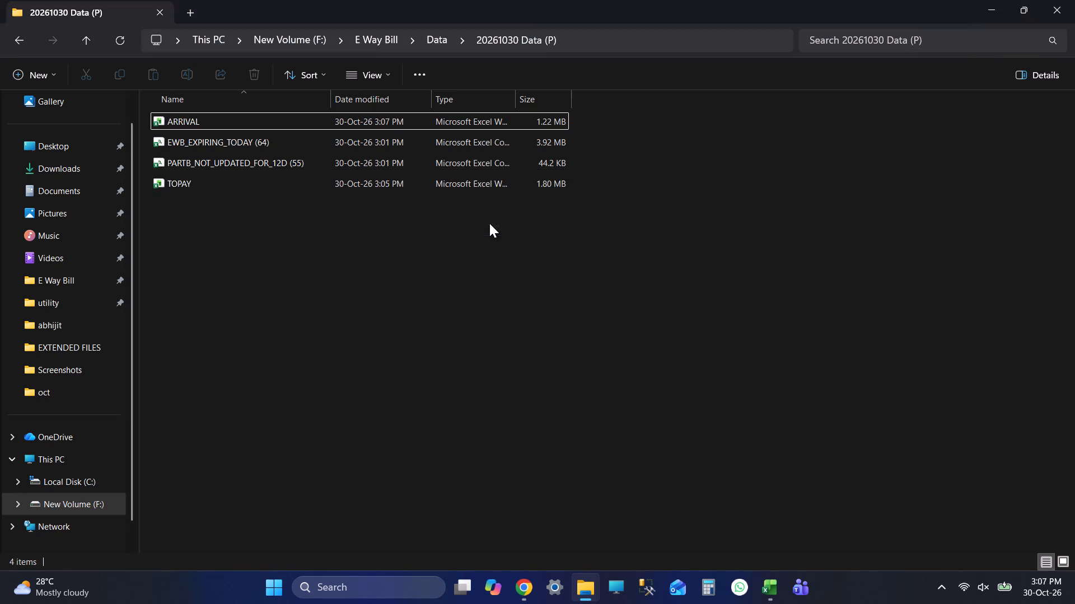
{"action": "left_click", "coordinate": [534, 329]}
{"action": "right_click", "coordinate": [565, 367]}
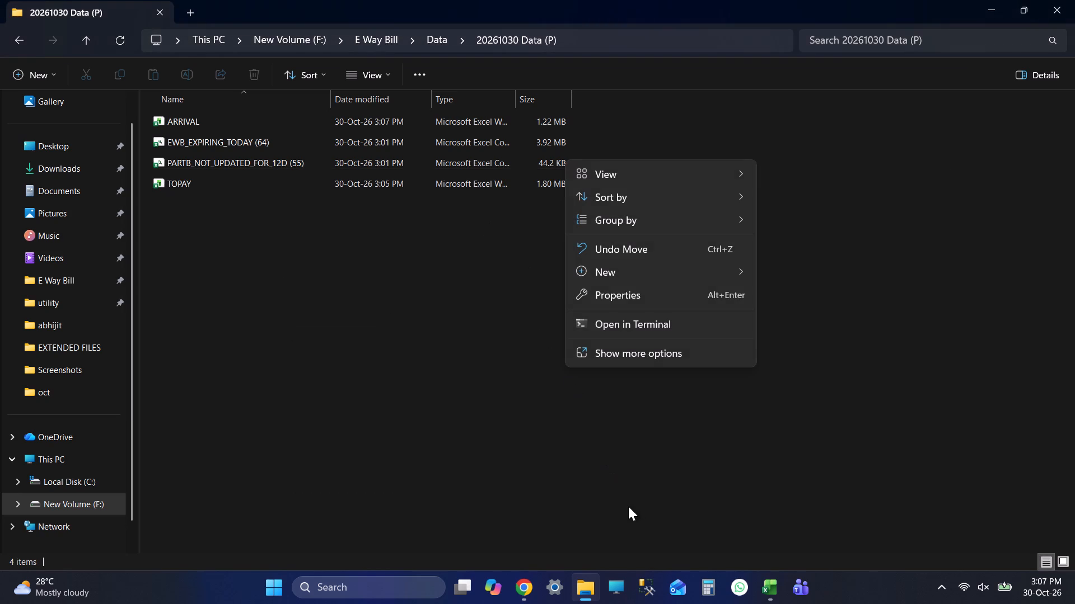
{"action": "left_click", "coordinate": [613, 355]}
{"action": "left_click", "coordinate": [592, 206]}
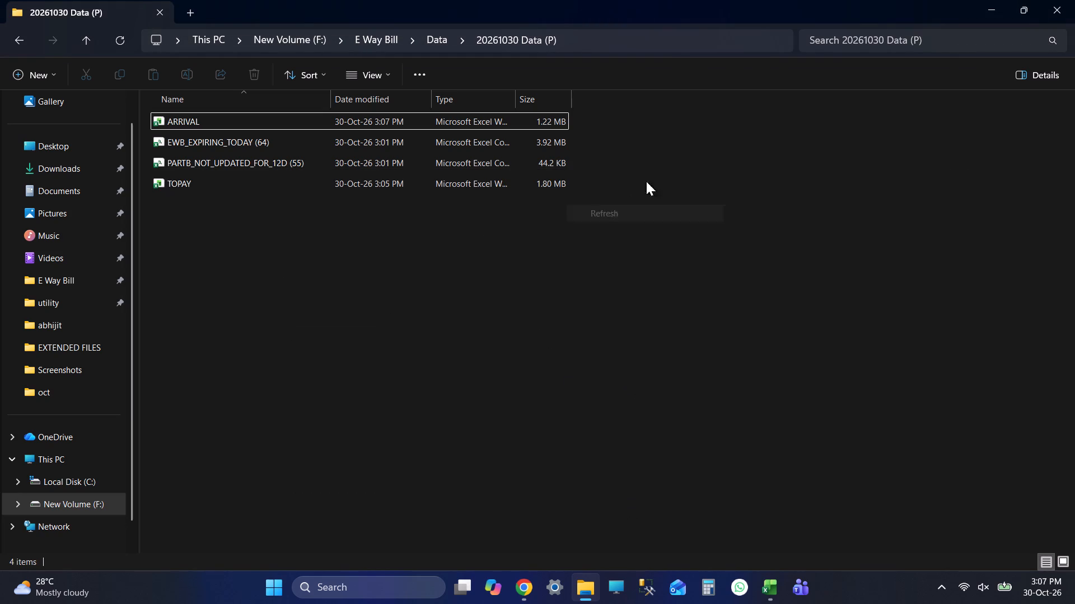
Minimize the open windows and open the E Way Bill folder in a new File Explorer window from This PC.
{"action": "left_click", "coordinate": [1012, 3]}
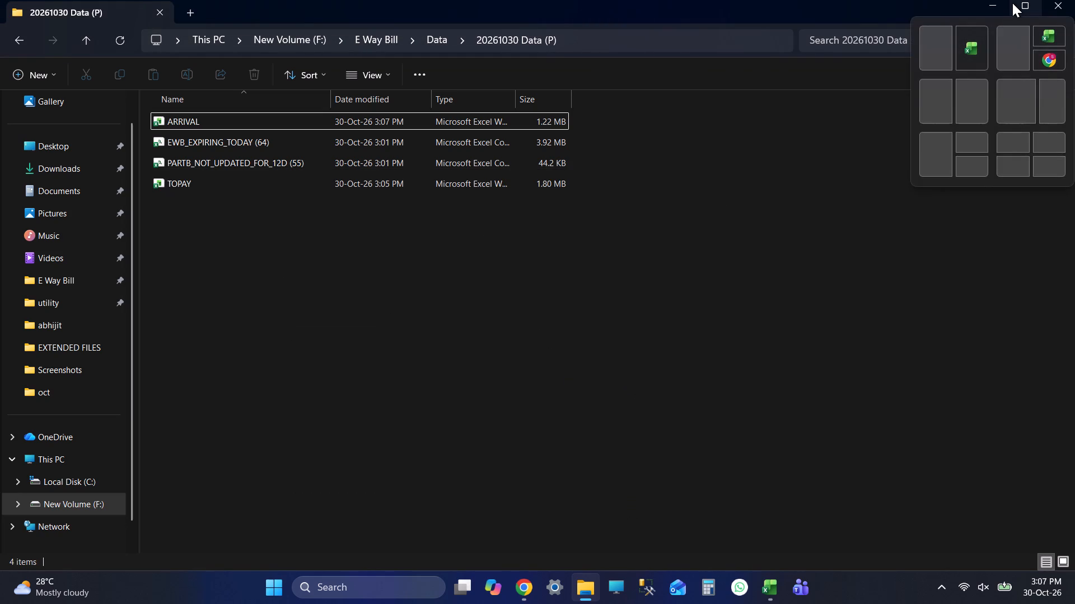
{"action": "left_click", "coordinate": [992, 0]}
{"action": "left_click", "coordinate": [993, 2]}
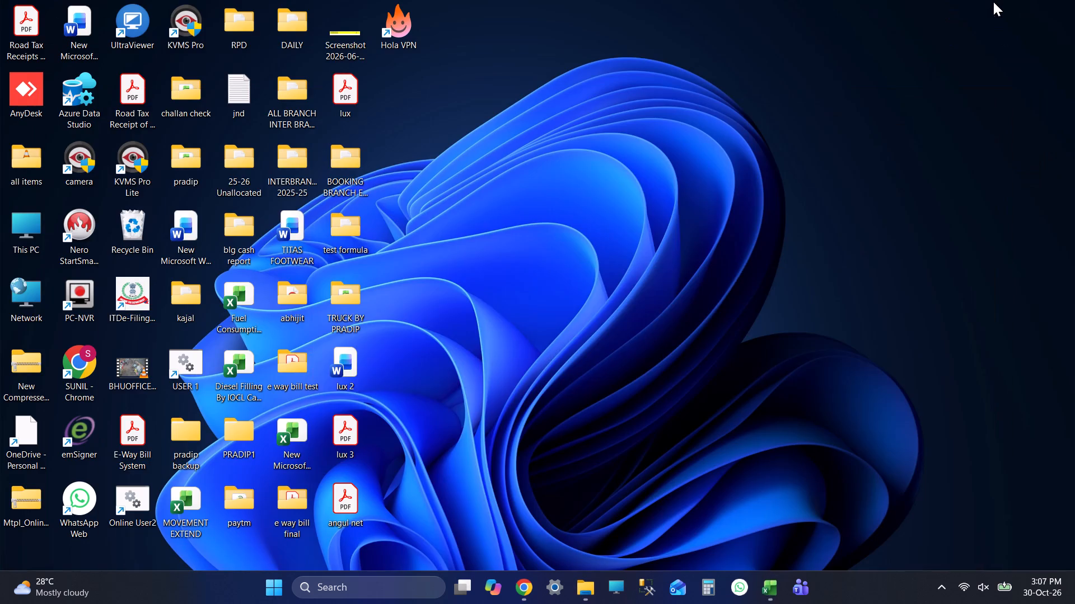
{"action": "key", "text": "alt+Tab"}
{"action": "key", "text": "alt+Tab"}
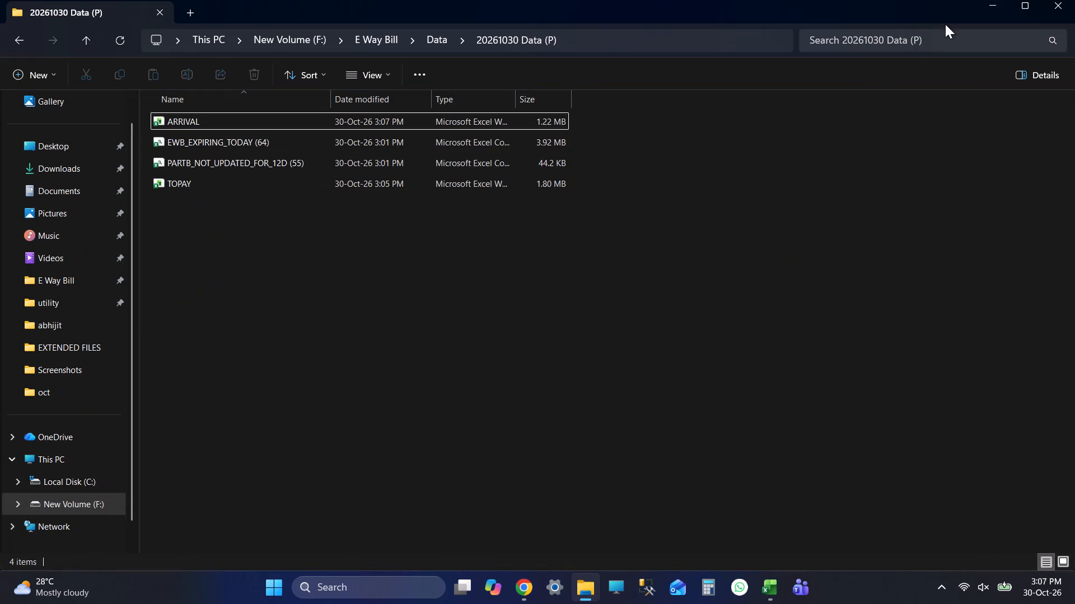
{"action": "left_click", "coordinate": [992, 0]}
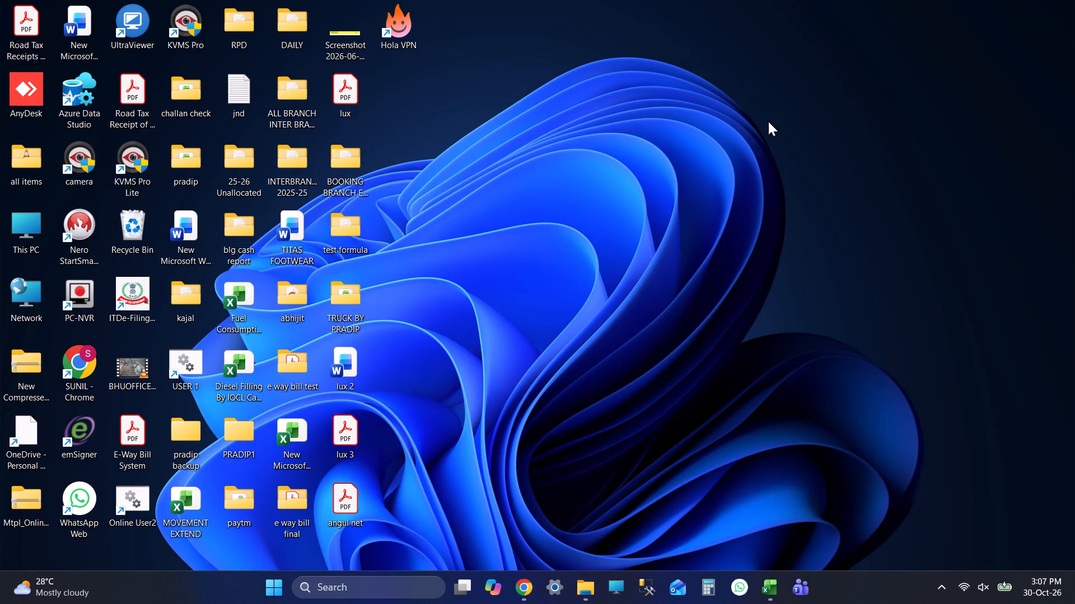
{"action": "double_click", "coordinate": [12, 220]}
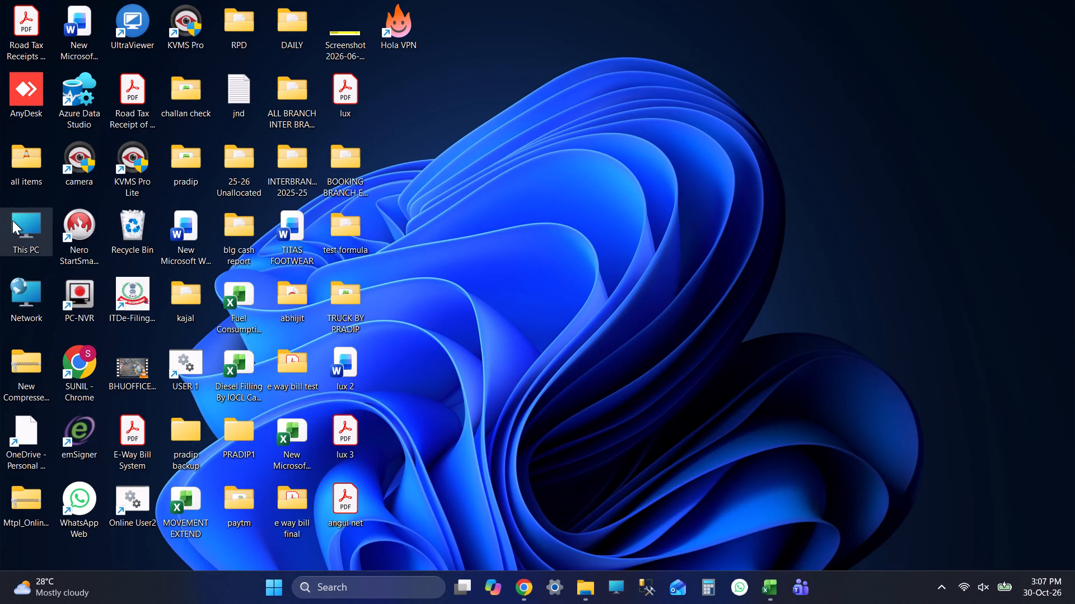
{"action": "left_click", "coordinate": [66, 312]}
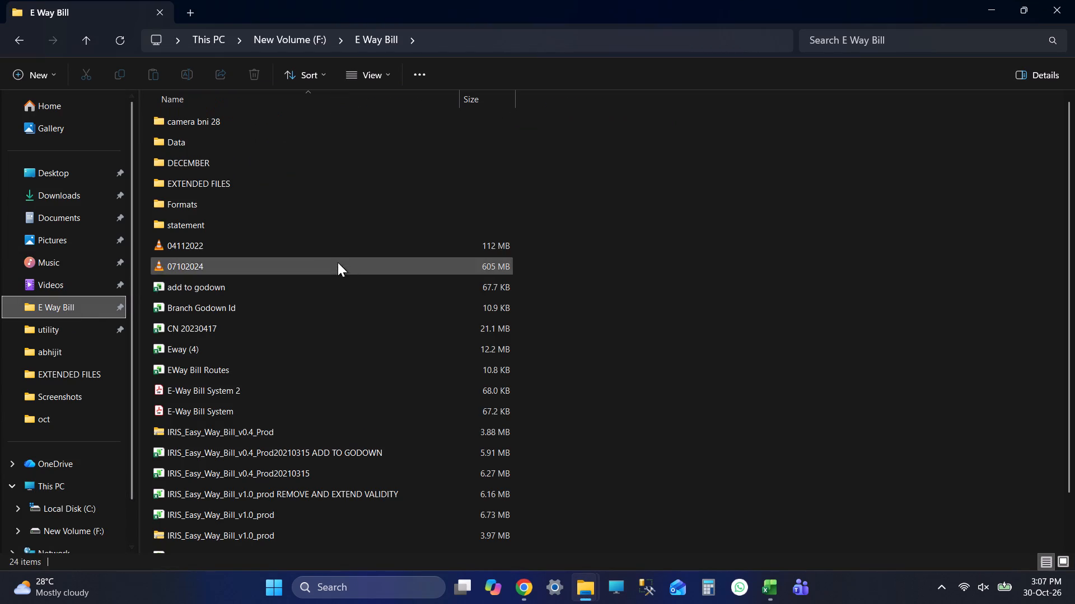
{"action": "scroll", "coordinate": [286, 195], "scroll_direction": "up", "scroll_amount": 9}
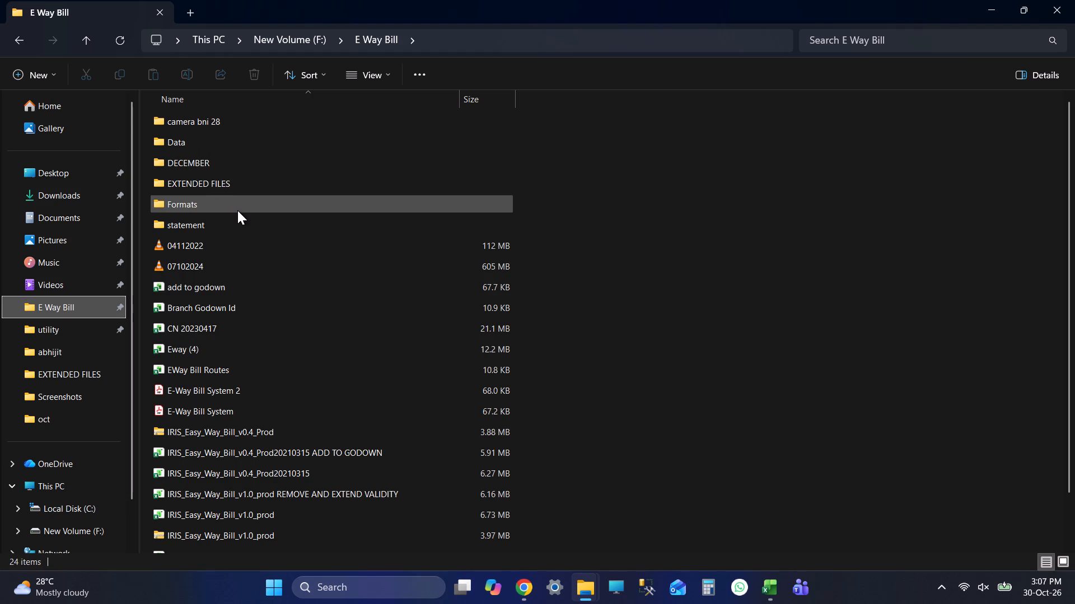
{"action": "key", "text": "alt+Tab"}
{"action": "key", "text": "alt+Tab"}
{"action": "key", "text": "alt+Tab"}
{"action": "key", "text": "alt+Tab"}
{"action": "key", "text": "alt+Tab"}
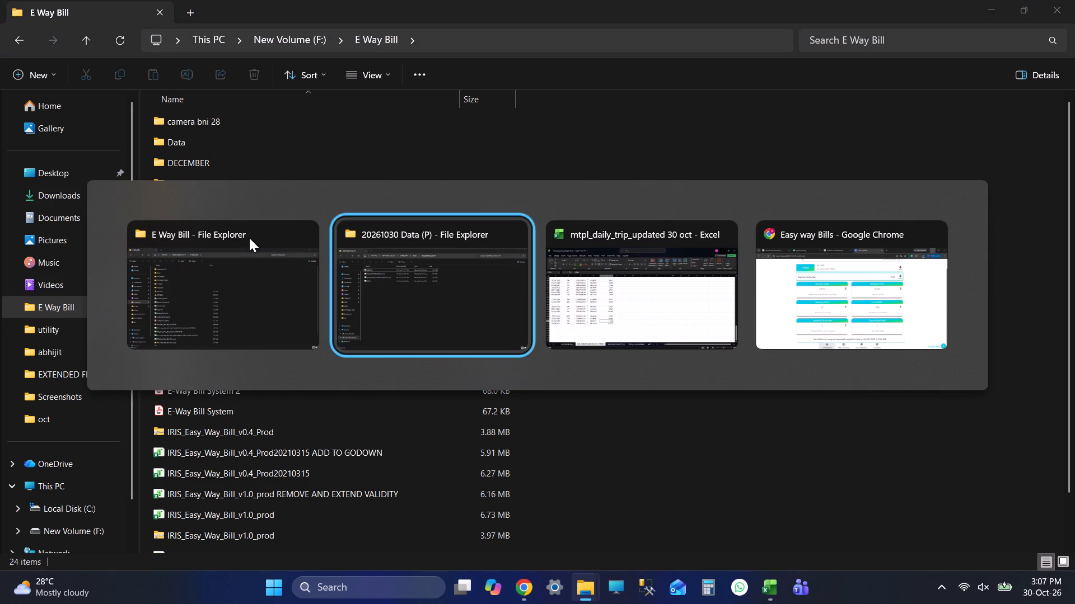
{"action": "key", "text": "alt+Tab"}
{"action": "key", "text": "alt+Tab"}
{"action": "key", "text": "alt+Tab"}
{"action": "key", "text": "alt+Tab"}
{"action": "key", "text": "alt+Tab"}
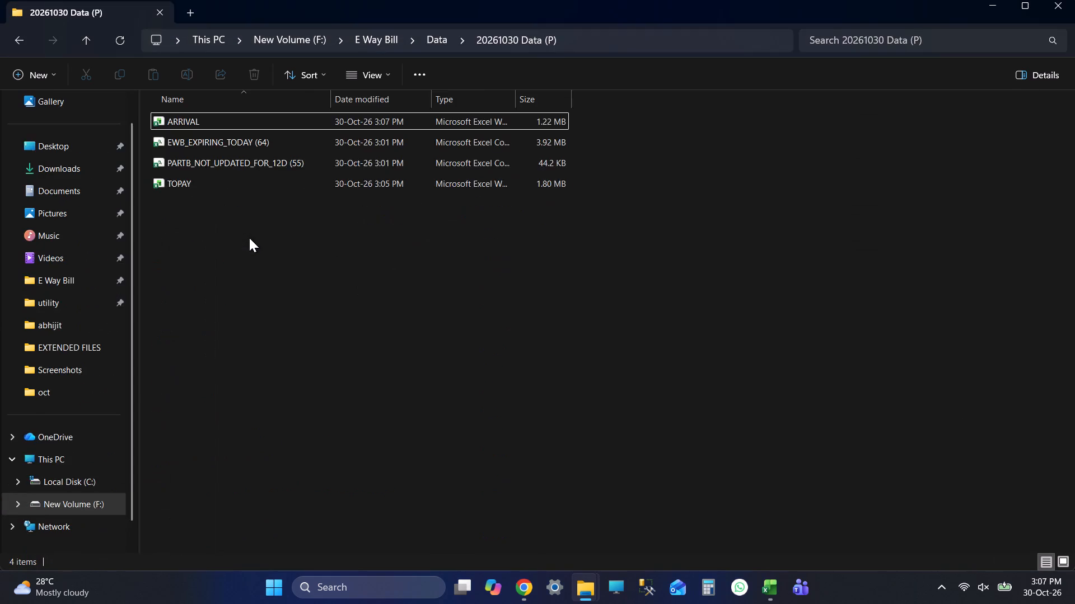
Open the Formats folder and duplicate the 20261029 Eway Bill Expiry Analysis Format workbook in the same folder.
{"action": "double_click", "coordinate": [244, 206]}
{"action": "scroll", "coordinate": [340, 227], "scroll_direction": "up", "scroll_amount": 8}
{"action": "left_click", "coordinate": [278, 122]}
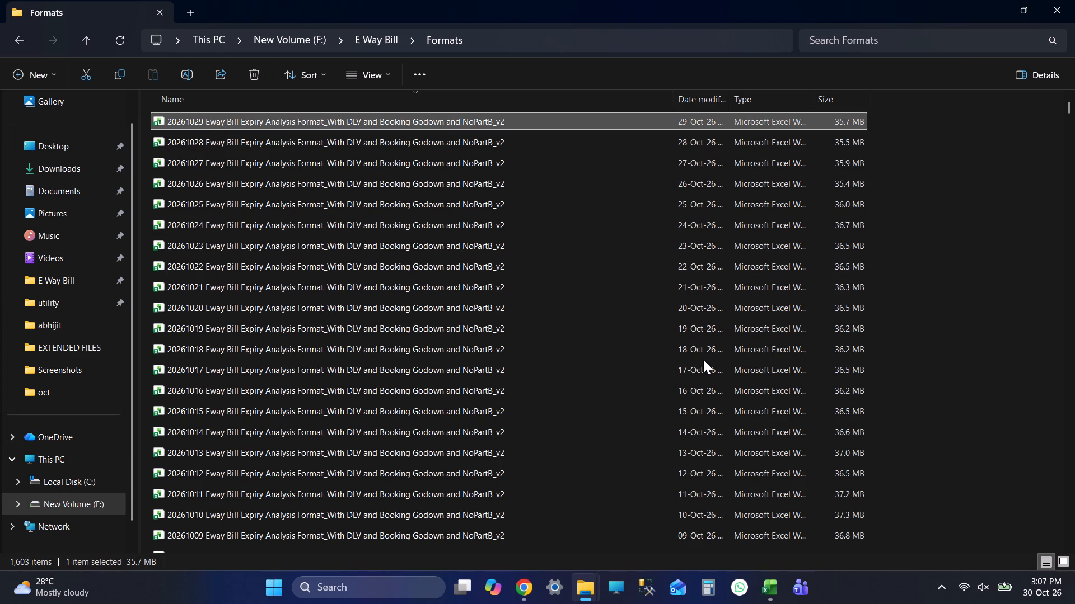
{"action": "key", "text": "ctrl+c"}
{"action": "key", "text": "ctrl+v"}
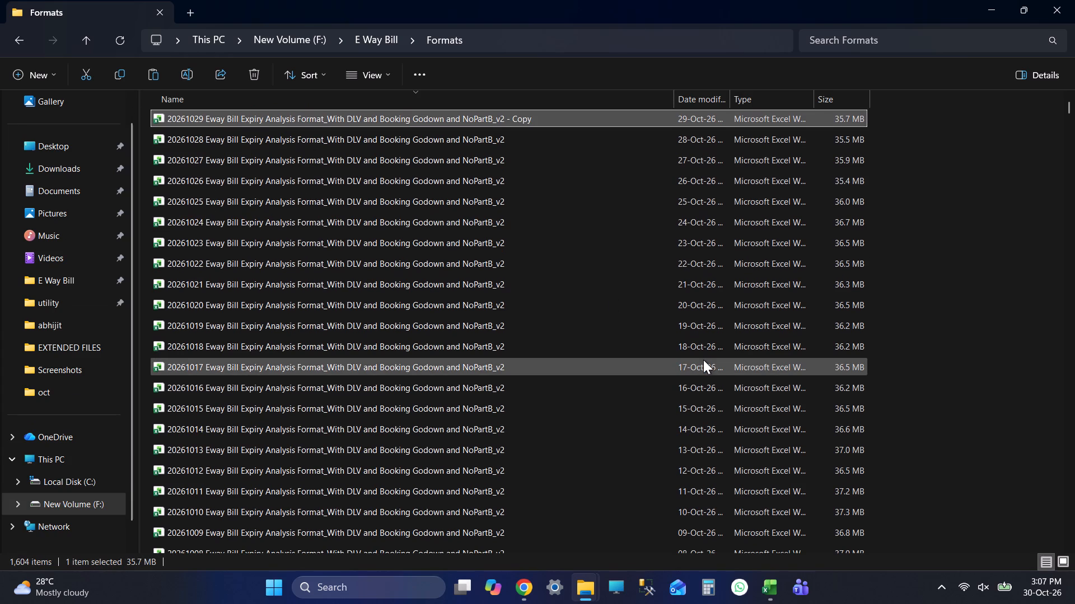
Rename the duplicated workbook as 20261030 Eway Bill Expiry Analysis Format_With DLV and Booking Godown and NoPartB_v2.
{"action": "key", "text": "F2"}
{"action": "left_click", "coordinate": [545, 121]}
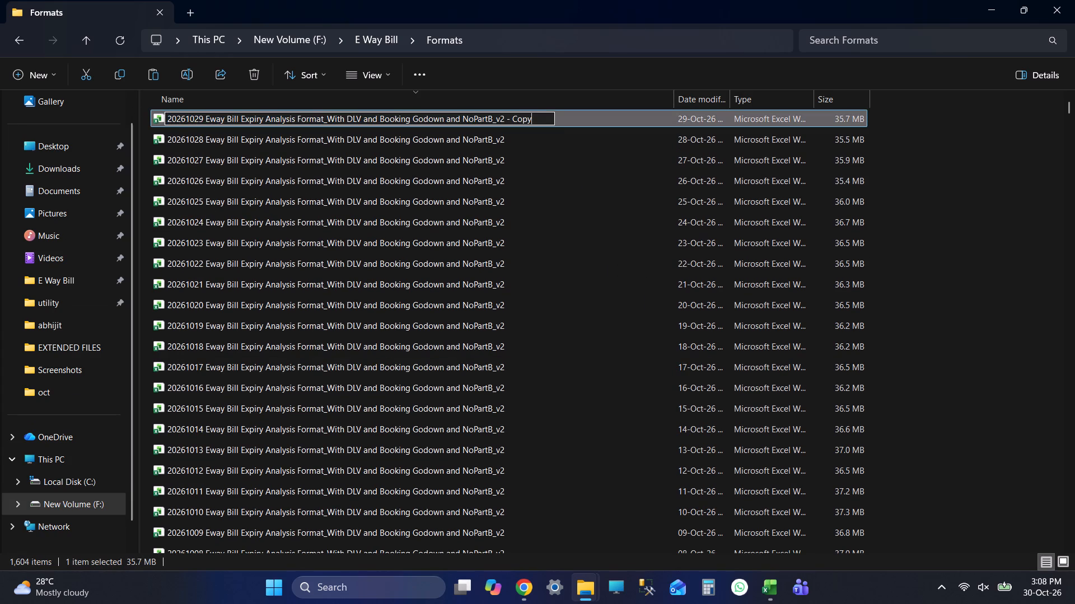
{"action": "key", "text": "BackSpace"}
{"action": "key", "text": "BackSpace"}
{"action": "key", "text": "BackSpace"}
{"action": "key", "text": "BackSpace"}
{"action": "key", "text": "BackSpace"}
{"action": "key", "text": "BackSpace"}
{"action": "key", "text": "BackSpace"}
{"action": "key", "text": "ctrl+Left"}
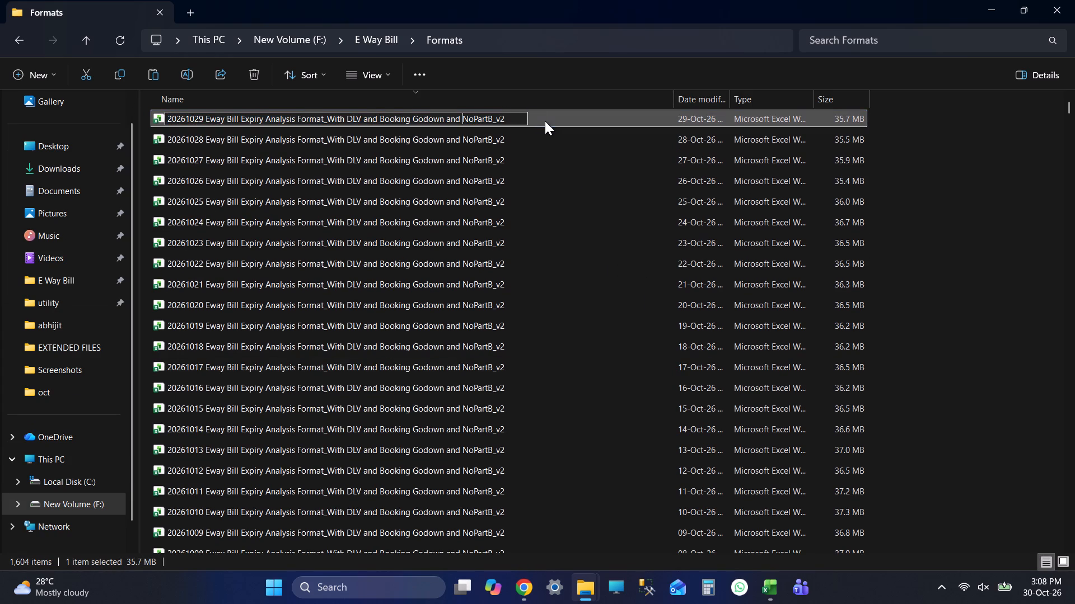
{"action": "key", "text": "ctrl+Left"}
{"action": "key", "text": "ctrl+Left"}
{"action": "key", "text": "ctrl+Left"}
{"action": "key", "text": "ctrl+Left"}
{"action": "key", "text": "ctrl+Left"}
{"action": "key", "text": "ctrl+Left"}
{"action": "key", "text": "ctrl+Left"}
{"action": "key", "text": "ctrl+Left"}
{"action": "key", "text": "ctrl+Left"}
{"action": "key", "text": "ctrl+Left"}
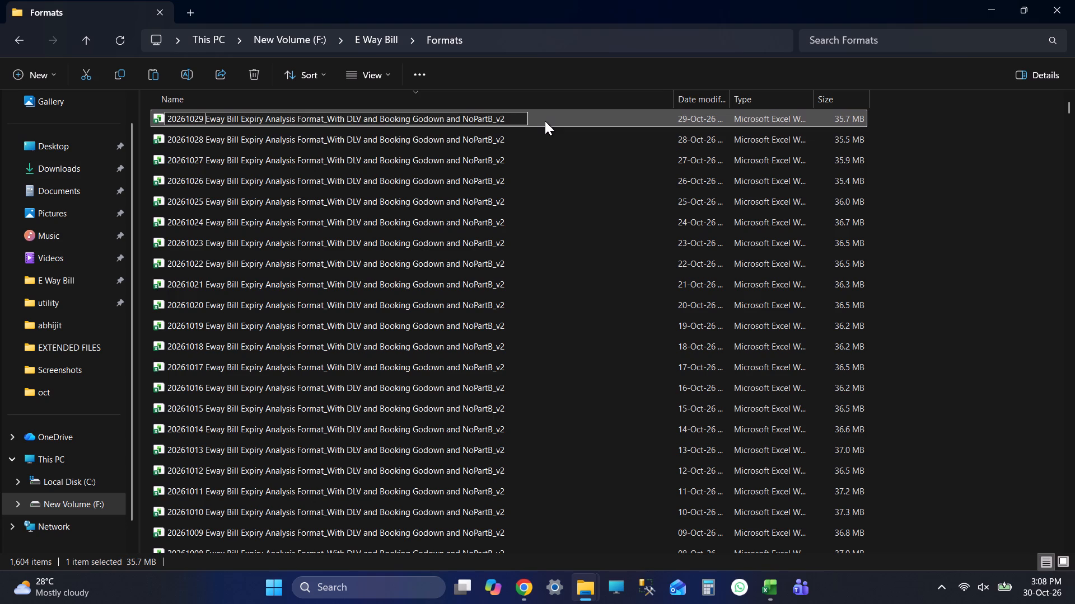
{"action": "key", "text": "ctrl+Left"}
{"action": "key", "text": "ctrl+Right"}
{"action": "key", "text": "Left"}
{"action": "key", "text": "BackSpace"}
{"action": "key", "text": "BackSpace"}
{"action": "type", "text": "30"}
{"action": "left_click", "coordinate": [530, 69]}
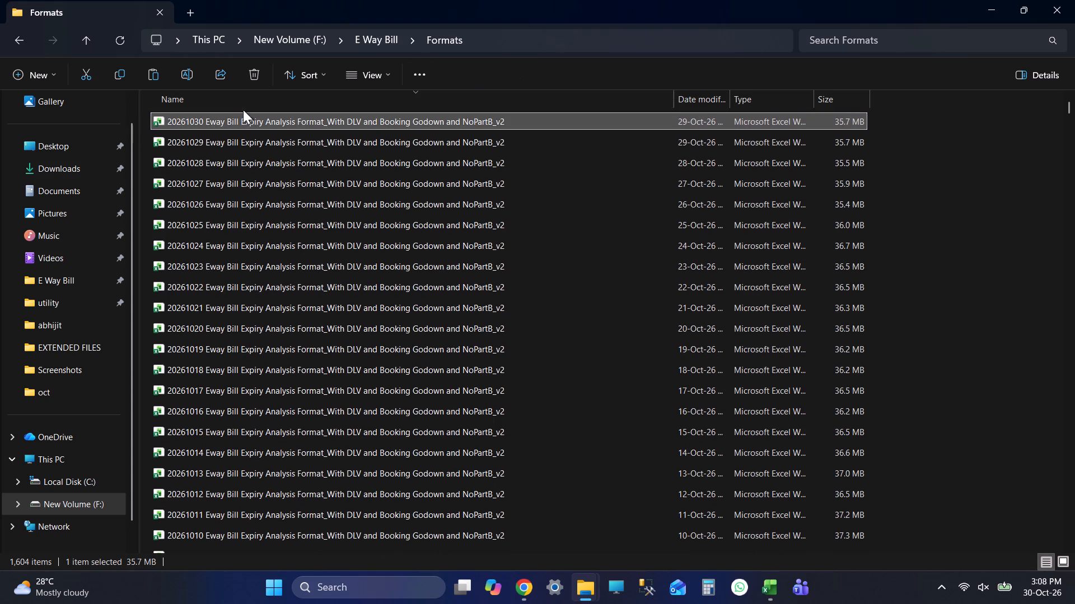
Open the 20261030 Eway Bill Expiry Analysis Format workbook in Excel and enable its content.
{"action": "double_click", "coordinate": [236, 122]}
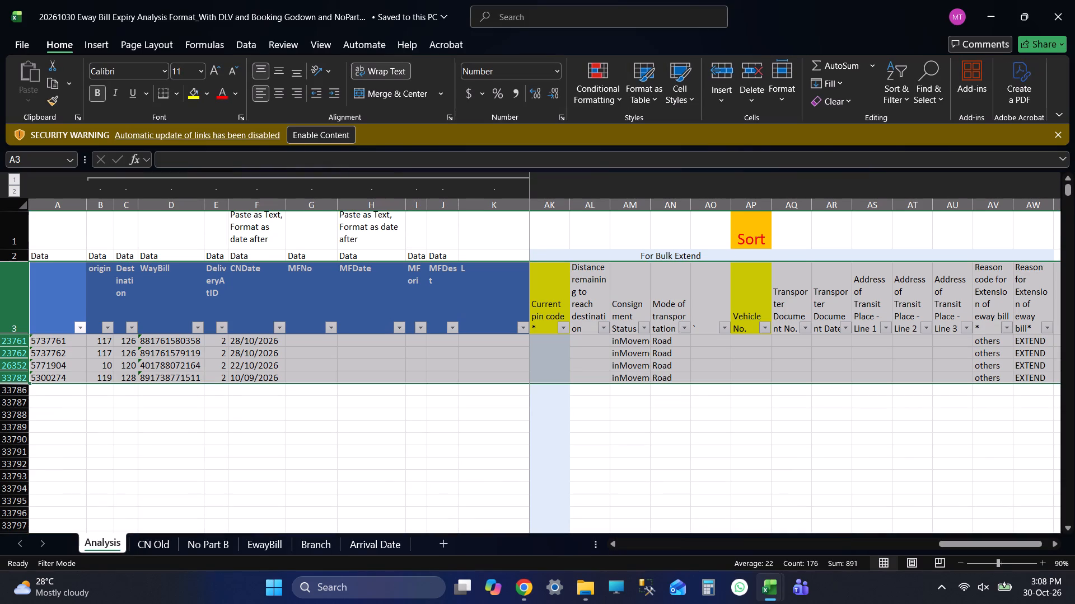
{"action": "left_click", "coordinate": [325, 129]}
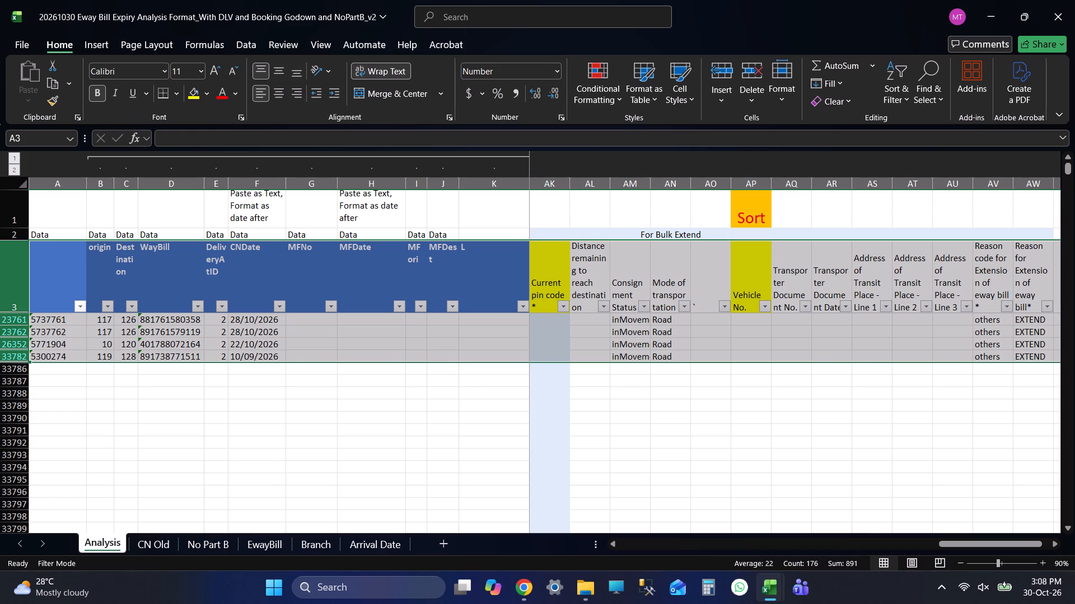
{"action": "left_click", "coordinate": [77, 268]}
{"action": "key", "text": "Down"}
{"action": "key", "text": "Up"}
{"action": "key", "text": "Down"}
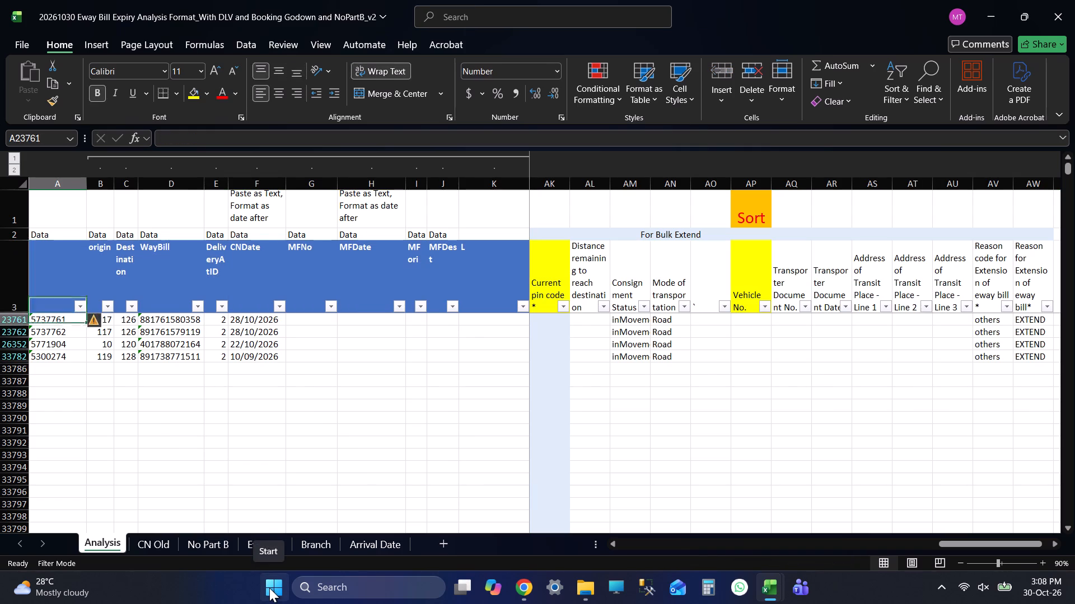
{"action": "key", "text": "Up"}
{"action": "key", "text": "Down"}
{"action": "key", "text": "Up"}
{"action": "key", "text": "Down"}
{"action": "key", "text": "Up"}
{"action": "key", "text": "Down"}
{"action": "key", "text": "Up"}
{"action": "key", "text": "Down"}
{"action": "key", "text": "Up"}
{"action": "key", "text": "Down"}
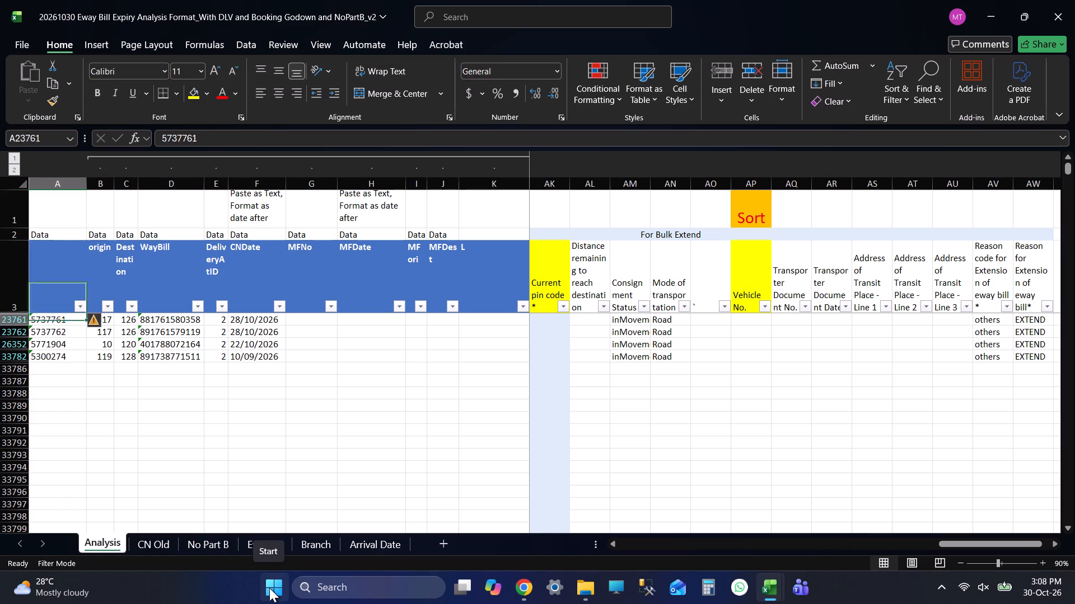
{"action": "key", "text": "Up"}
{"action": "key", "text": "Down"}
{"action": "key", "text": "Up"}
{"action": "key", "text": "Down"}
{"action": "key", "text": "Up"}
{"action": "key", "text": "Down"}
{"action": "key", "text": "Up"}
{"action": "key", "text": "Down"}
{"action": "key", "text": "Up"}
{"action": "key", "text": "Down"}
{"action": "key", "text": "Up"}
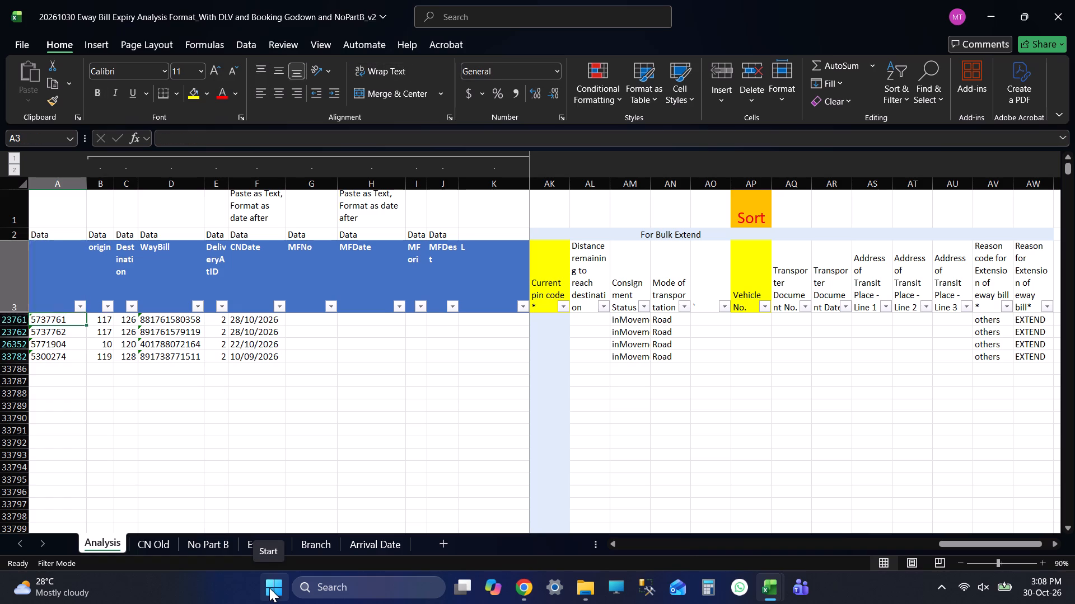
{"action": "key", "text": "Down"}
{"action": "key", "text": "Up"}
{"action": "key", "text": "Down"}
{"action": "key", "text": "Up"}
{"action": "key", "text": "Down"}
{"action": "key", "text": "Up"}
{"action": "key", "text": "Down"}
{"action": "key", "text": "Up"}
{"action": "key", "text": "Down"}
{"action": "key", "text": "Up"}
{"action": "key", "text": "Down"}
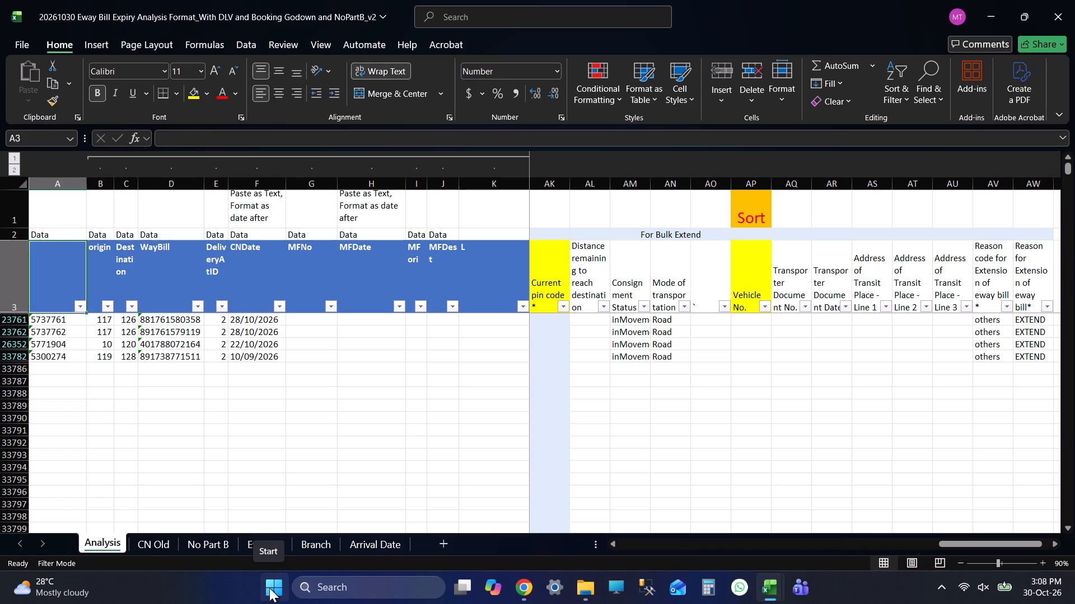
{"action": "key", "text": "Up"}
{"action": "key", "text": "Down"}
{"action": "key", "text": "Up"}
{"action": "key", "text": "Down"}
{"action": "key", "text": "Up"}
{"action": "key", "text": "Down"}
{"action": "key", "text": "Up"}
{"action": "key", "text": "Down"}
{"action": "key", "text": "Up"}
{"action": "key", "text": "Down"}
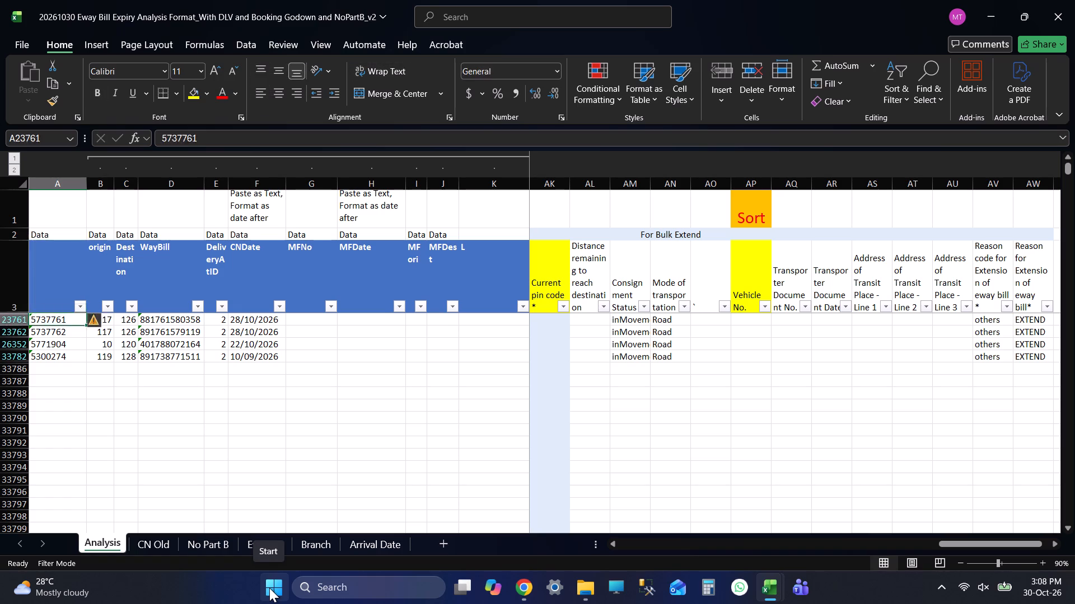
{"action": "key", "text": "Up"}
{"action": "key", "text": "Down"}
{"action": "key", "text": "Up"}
Select the row 3 headers from column A across the Analysis sheet and remove the filter to show all rows.
{"action": "key", "text": "Left"}
{"action": "key", "text": "Left"}
{"action": "key", "text": "Left"}
{"action": "key", "text": "Left"}
{"action": "key", "text": "Left"}
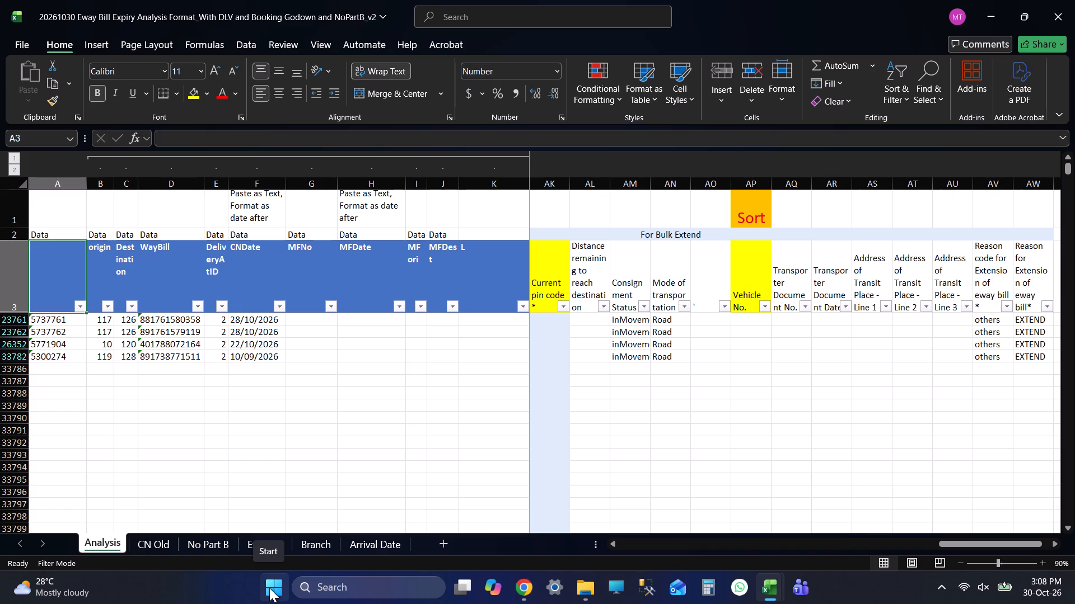
{"action": "key", "text": "ctrl+shift+Right"}
{"action": "key", "text": "ctrl+shift+Right"}
{"action": "key", "text": "ctrl+shift+Right"}
{"action": "key", "text": "ctrl+shift+Right"}
{"action": "key", "text": "ctrl+shift+Right"}
{"action": "key", "text": "ctrl+shift+Right"}
{"action": "key", "text": "ctrl+shift+Right"}
{"action": "key", "text": "ctrl+shift+Right"}
{"action": "key", "text": "ctrl+shift+Right"}
{"action": "key", "text": "ctrl+shift+Right"}
{"action": "key", "text": "ctrl+shift+Right"}
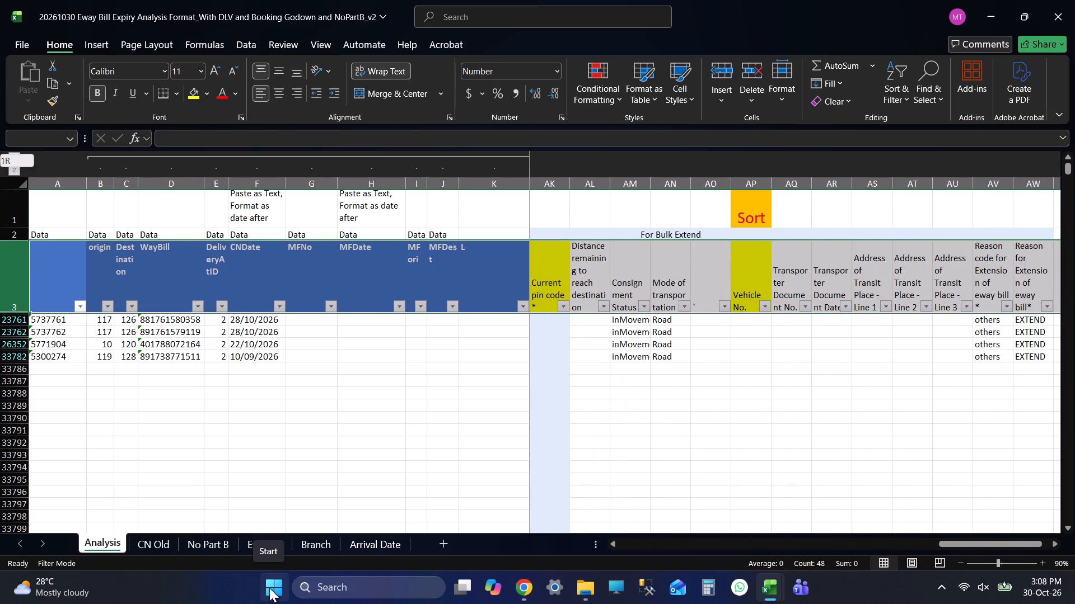
{"action": "key", "text": "ctrl+shift+l"}
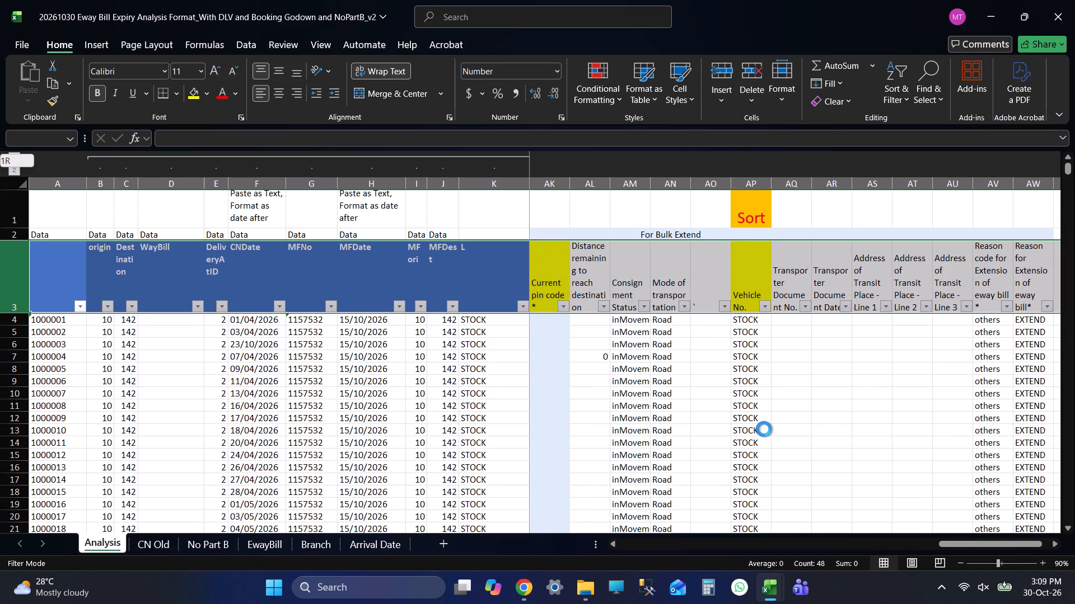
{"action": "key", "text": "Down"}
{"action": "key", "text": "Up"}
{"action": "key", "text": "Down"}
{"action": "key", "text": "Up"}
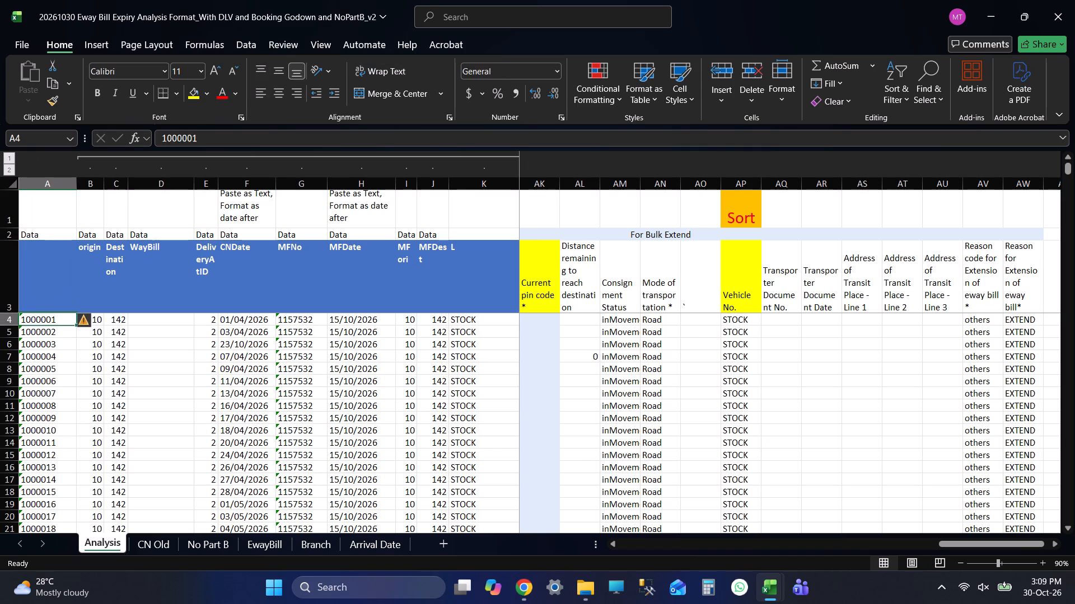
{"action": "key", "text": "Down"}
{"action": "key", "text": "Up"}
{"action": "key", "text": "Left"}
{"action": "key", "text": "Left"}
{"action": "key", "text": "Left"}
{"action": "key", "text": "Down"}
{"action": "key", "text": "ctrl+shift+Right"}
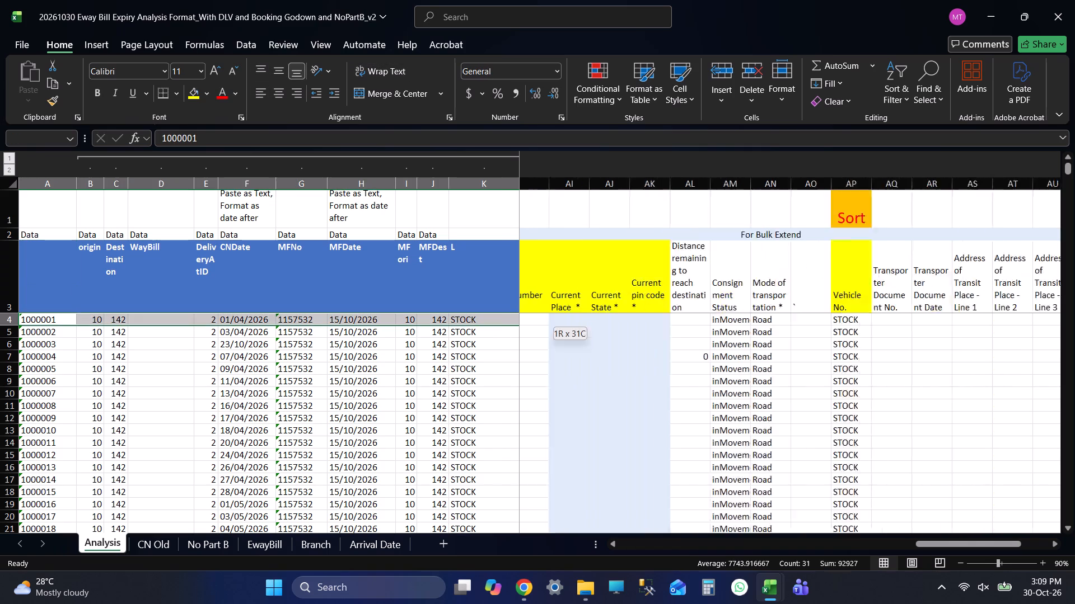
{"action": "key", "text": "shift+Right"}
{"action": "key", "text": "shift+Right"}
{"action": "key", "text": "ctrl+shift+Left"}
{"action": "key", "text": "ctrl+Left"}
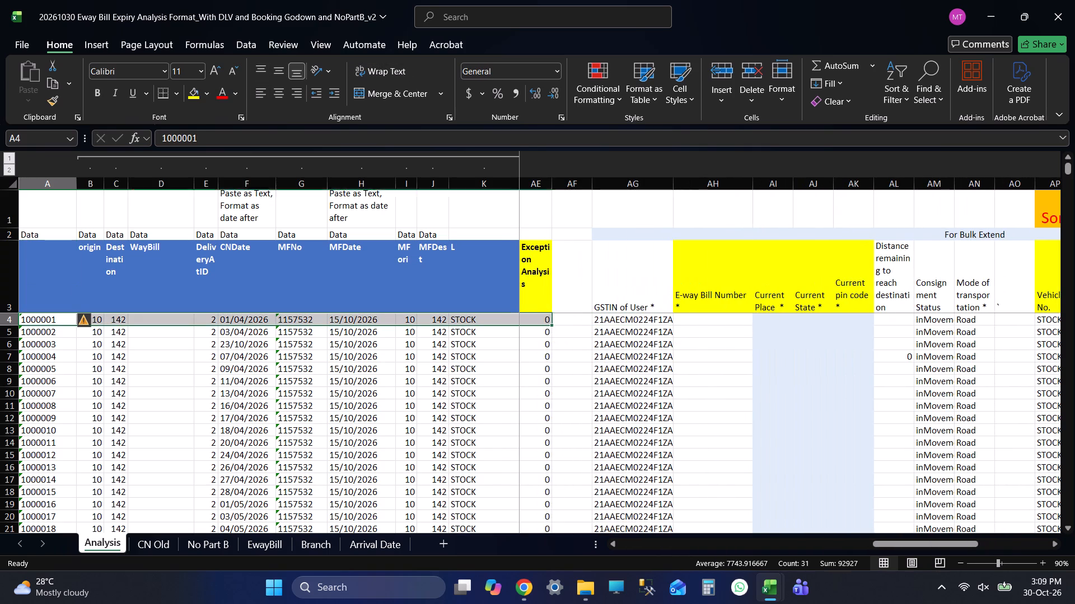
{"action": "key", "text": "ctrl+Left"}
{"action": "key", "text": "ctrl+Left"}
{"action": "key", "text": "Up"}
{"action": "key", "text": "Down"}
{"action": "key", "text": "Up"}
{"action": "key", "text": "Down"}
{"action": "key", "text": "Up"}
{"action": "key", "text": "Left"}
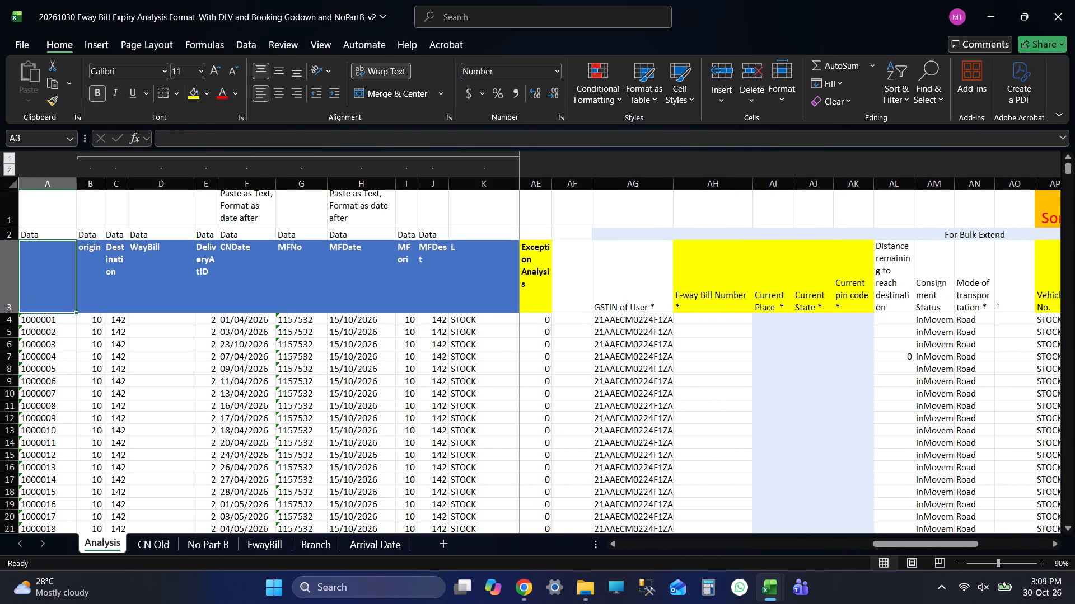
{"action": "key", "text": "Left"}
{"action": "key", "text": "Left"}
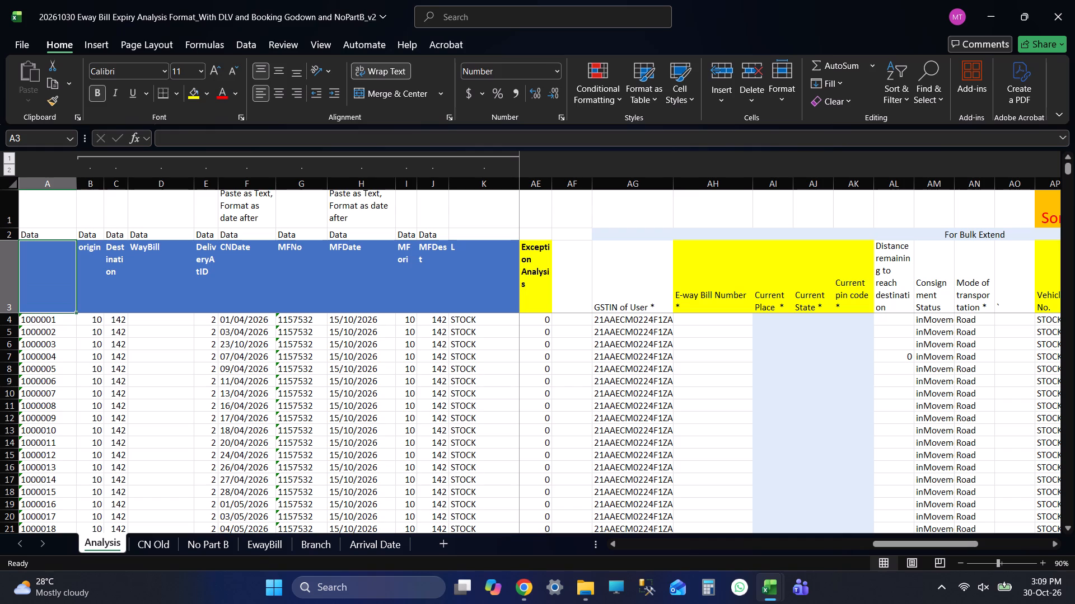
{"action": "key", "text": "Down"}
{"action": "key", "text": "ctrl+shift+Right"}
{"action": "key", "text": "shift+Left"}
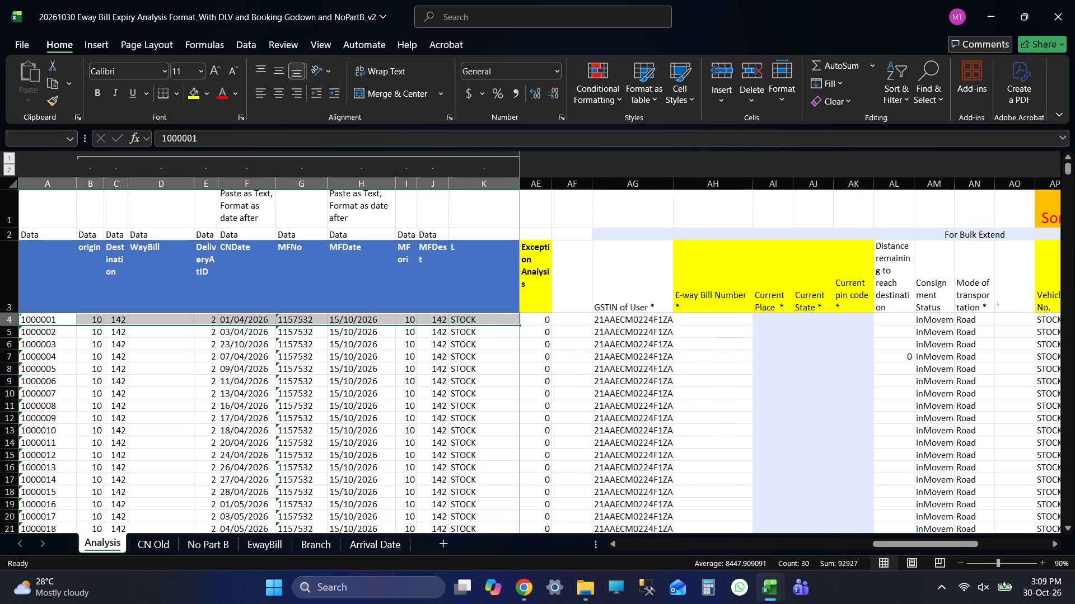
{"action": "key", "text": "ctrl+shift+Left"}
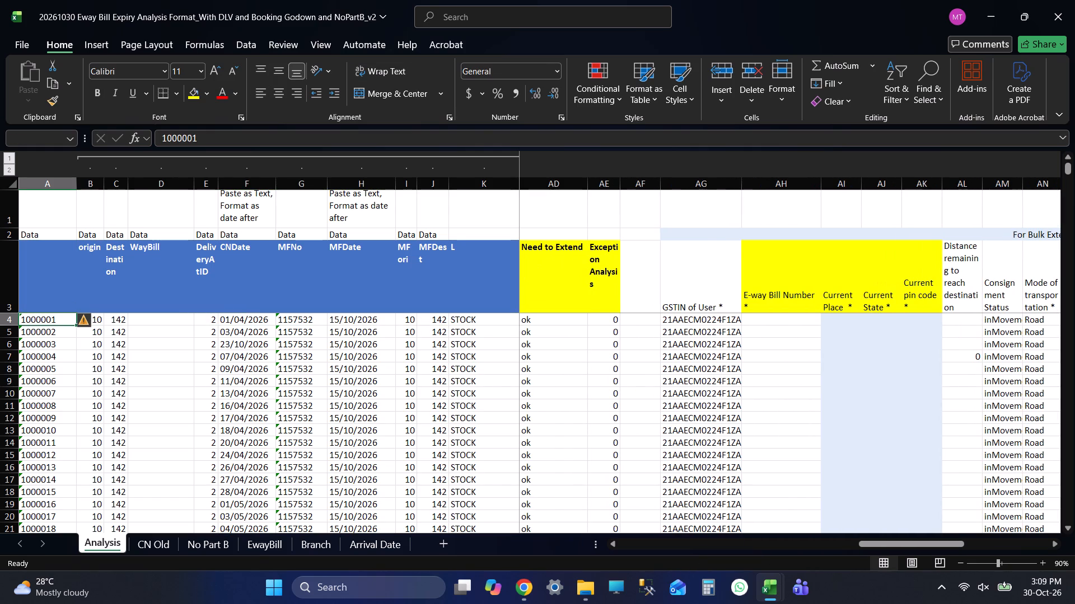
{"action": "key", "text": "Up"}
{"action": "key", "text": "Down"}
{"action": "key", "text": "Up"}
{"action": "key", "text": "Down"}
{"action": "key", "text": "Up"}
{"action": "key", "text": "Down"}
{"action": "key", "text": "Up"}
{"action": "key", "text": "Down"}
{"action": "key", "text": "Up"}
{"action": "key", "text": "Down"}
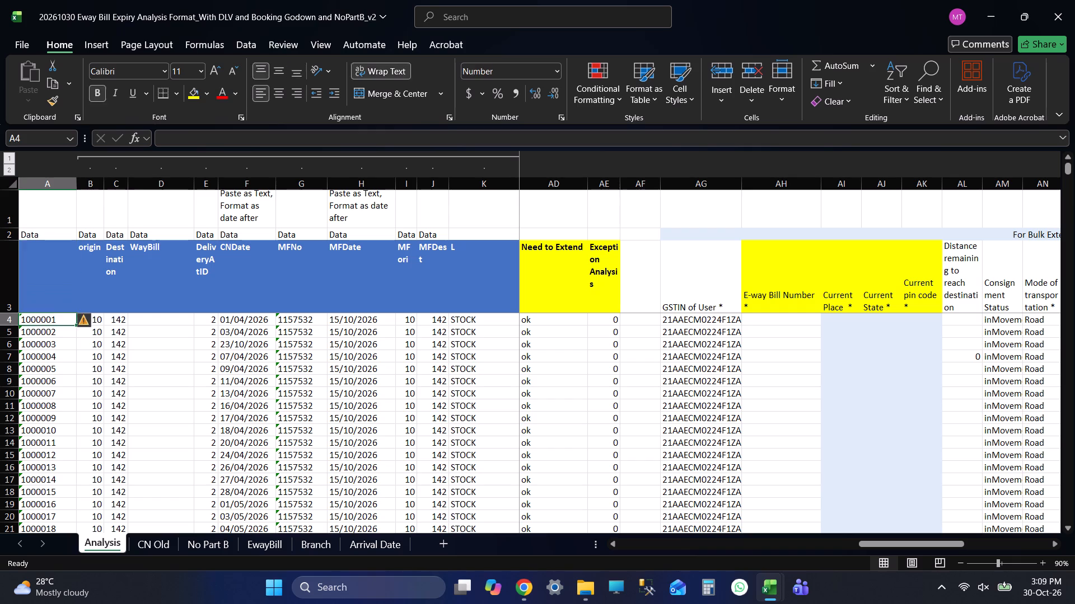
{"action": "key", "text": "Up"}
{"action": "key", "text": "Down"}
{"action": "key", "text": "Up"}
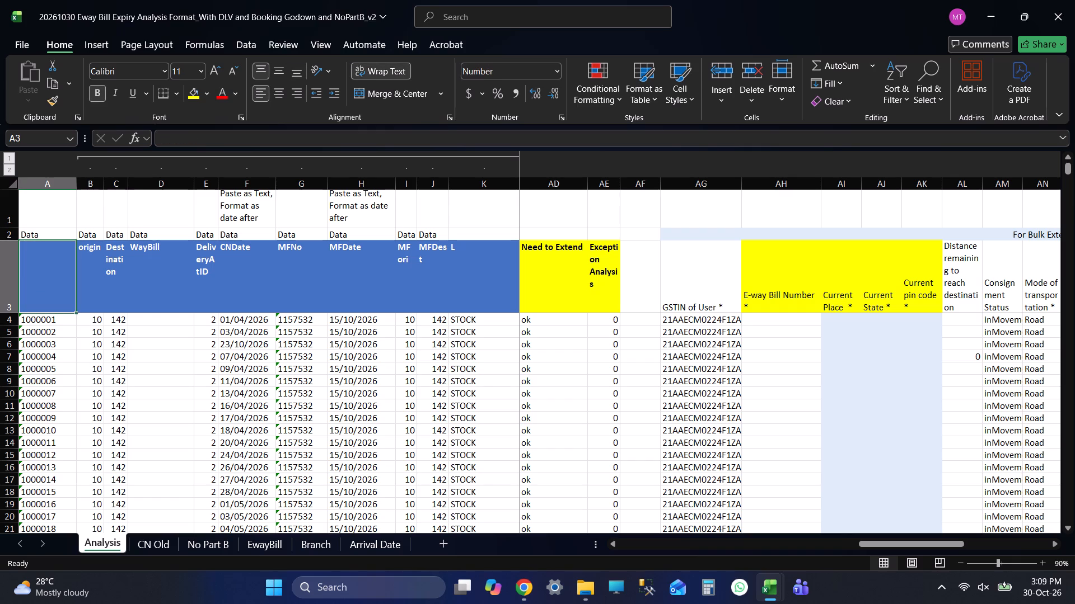
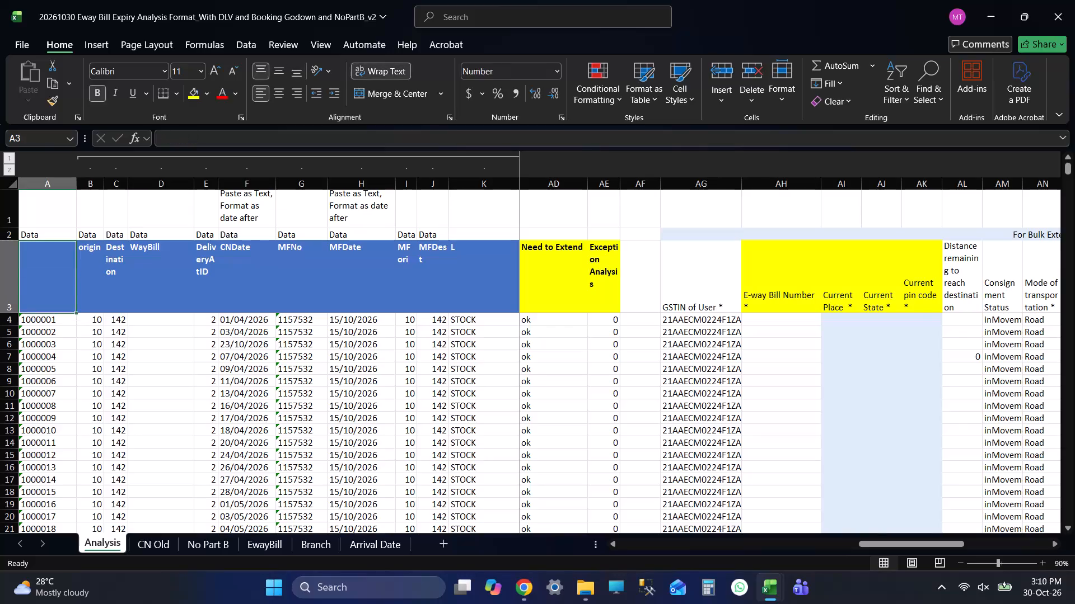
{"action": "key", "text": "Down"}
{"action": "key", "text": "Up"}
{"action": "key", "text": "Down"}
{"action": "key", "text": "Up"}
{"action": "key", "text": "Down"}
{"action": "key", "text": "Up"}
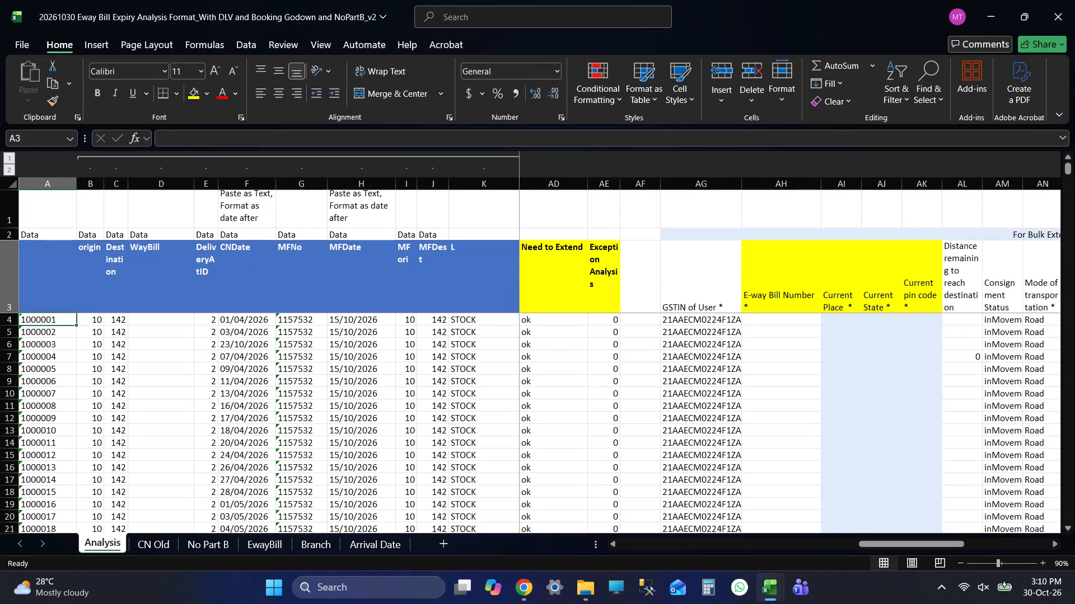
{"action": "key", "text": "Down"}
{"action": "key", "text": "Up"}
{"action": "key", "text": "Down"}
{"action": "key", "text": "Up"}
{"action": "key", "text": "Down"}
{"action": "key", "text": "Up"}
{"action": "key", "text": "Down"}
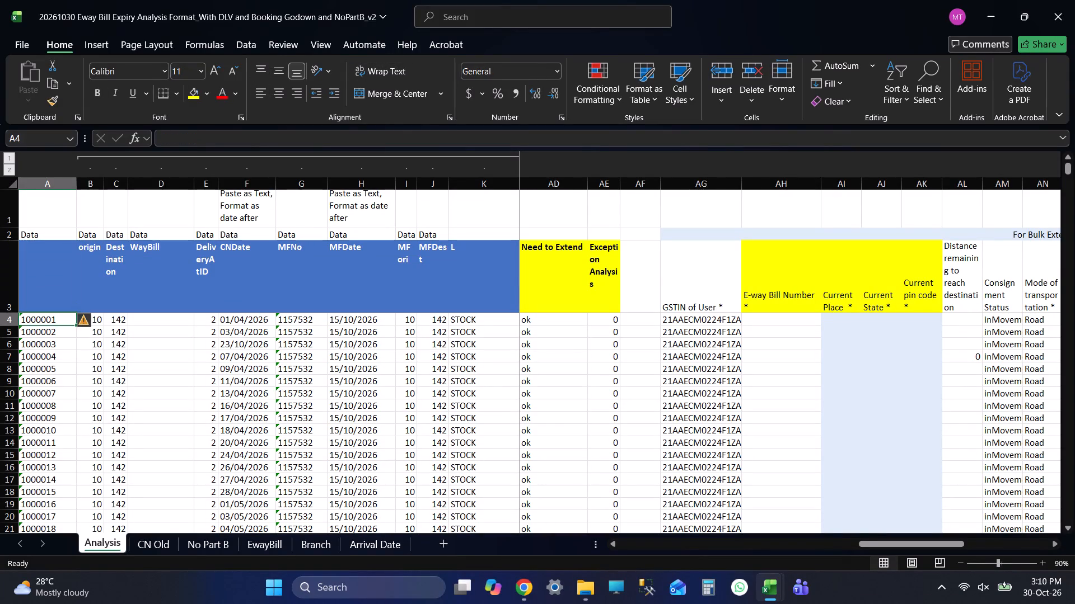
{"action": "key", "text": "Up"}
Look along the row 3 headers of the Analysis sheet to see where the data columns end and the formula columns begin.
{"action": "key", "text": "Right"}
{"action": "key", "text": "Right"}
{"action": "key", "text": "Right"}
{"action": "key", "text": "Right"}
{"action": "key", "text": "Right"}
{"action": "key", "text": "Right"}
{"action": "key", "text": "Right"}
{"action": "key", "text": "Right"}
{"action": "key", "text": "Right"}
{"action": "key", "text": "Right"}
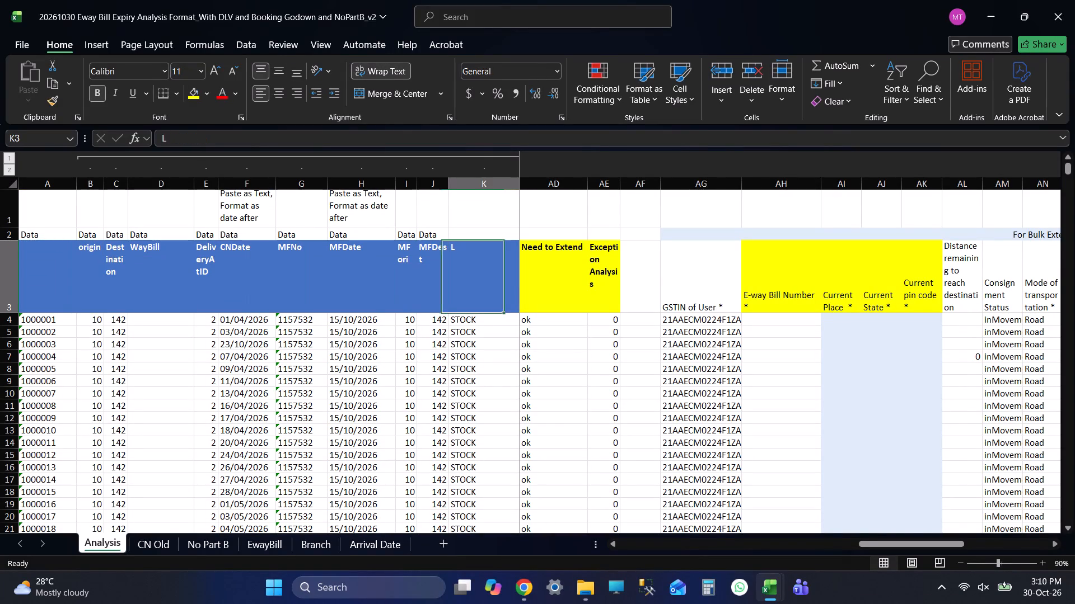
{"action": "key", "text": "Right"}
{"action": "key", "text": "Right"}
{"action": "key", "text": "Right"}
{"action": "key", "text": "Right"}
{"action": "key", "text": "ctrl+Left"}
{"action": "key", "text": "Left"}
{"action": "key", "text": "Left"}
{"action": "key", "text": "Left"}
{"action": "key", "text": "Left"}
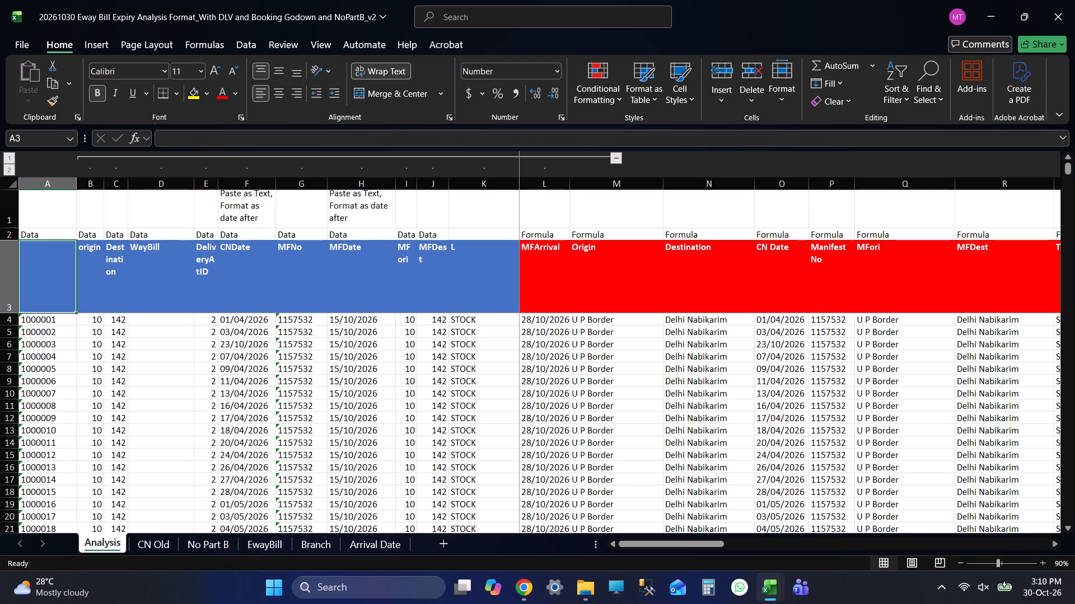
{"action": "key", "text": "Up"}
{"action": "key", "text": "Down"}
{"action": "key", "text": "Up"}
{"action": "key", "text": "Down"}
{"action": "key", "text": "Up"}
{"action": "key", "text": "Down"}
Clear the old data in columns A to K of the Analysis sheet, from row 4 down to the last row.
{"action": "key", "text": "Down"}
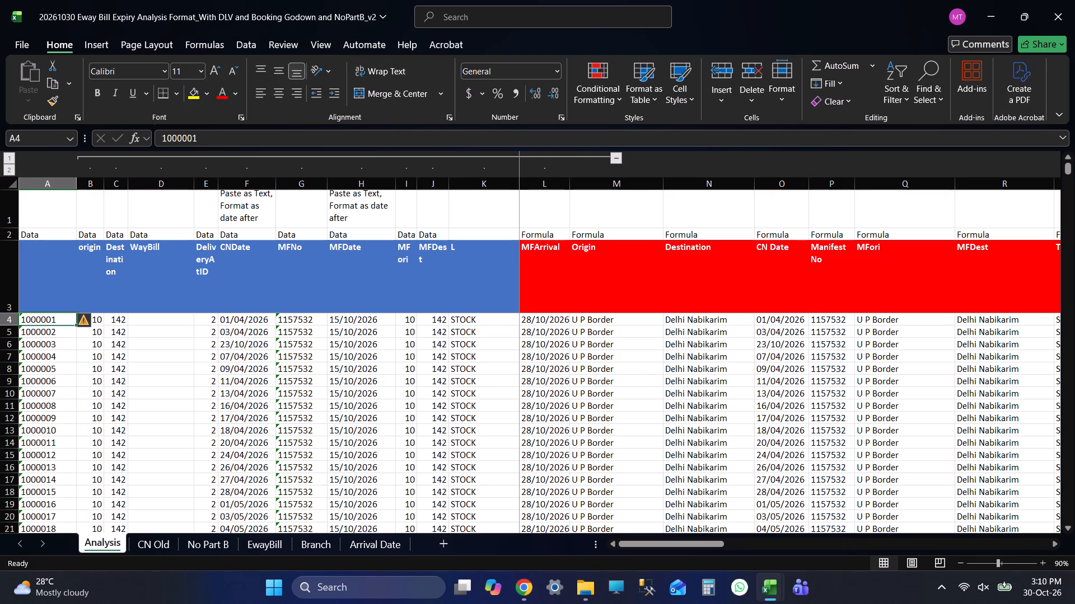
{"action": "key", "text": "shift+Right"}
{"action": "key", "text": "shift+Right"}
{"action": "key", "text": "shift+Right"}
{"action": "key", "text": "shift+Right"}
{"action": "key", "text": "shift+Right"}
{"action": "key", "text": "shift+Right"}
{"action": "key", "text": "shift+Right"}
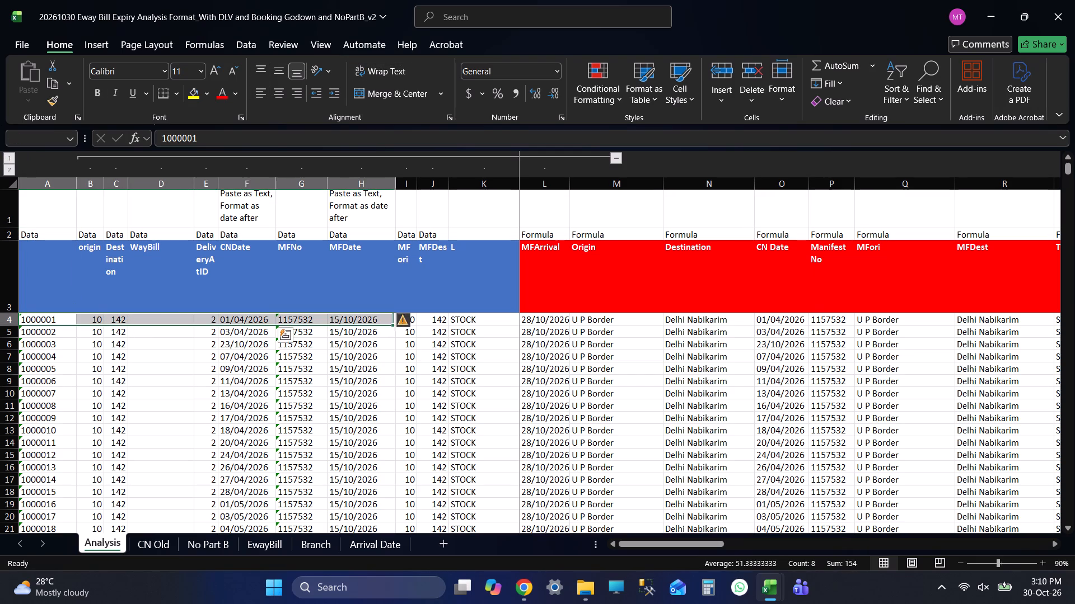
{"action": "key", "text": "shift+Right"}
{"action": "key", "text": "shift+Right"}
{"action": "key", "text": "shift+Right"}
{"action": "key", "text": "ctrl+shift+Down"}
{"action": "key", "text": "Delete"}
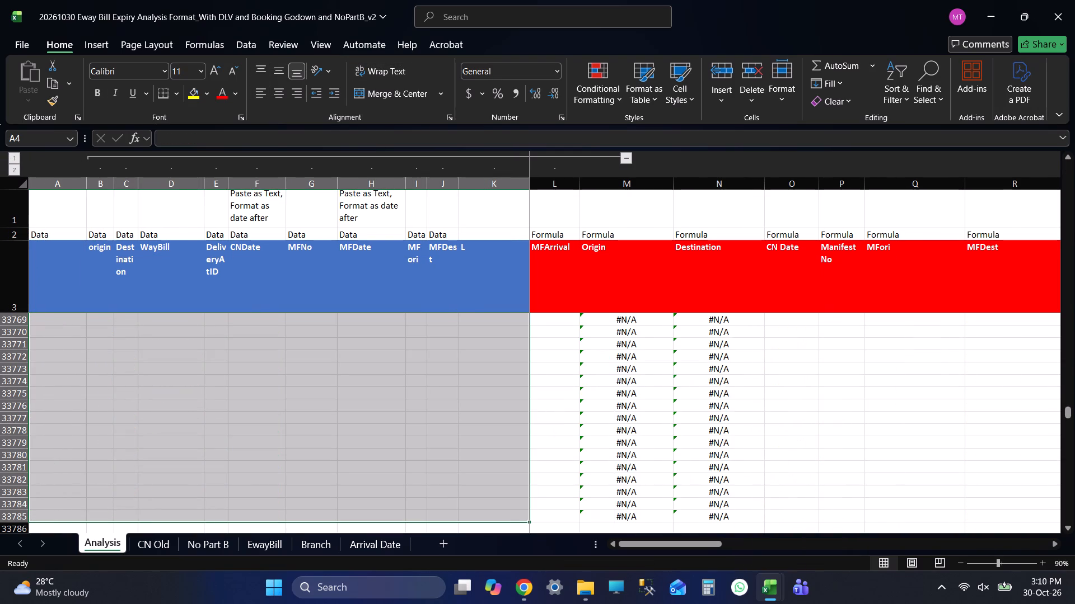
{"action": "key", "text": "Up"}
{"action": "key", "text": "Down"}
{"action": "key", "text": "Up"}
{"action": "key", "text": "Down"}
{"action": "key", "text": "Up"}
{"action": "key", "text": "Left"}
{"action": "key", "text": "Left"}
{"action": "key", "text": "Left"}
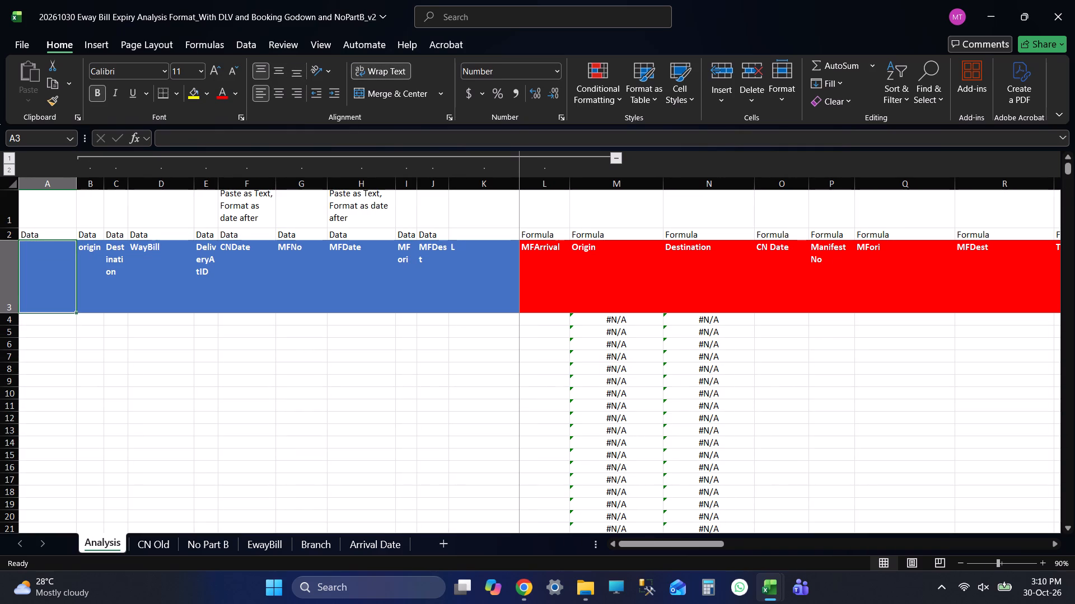
{"action": "key", "text": "Down"}
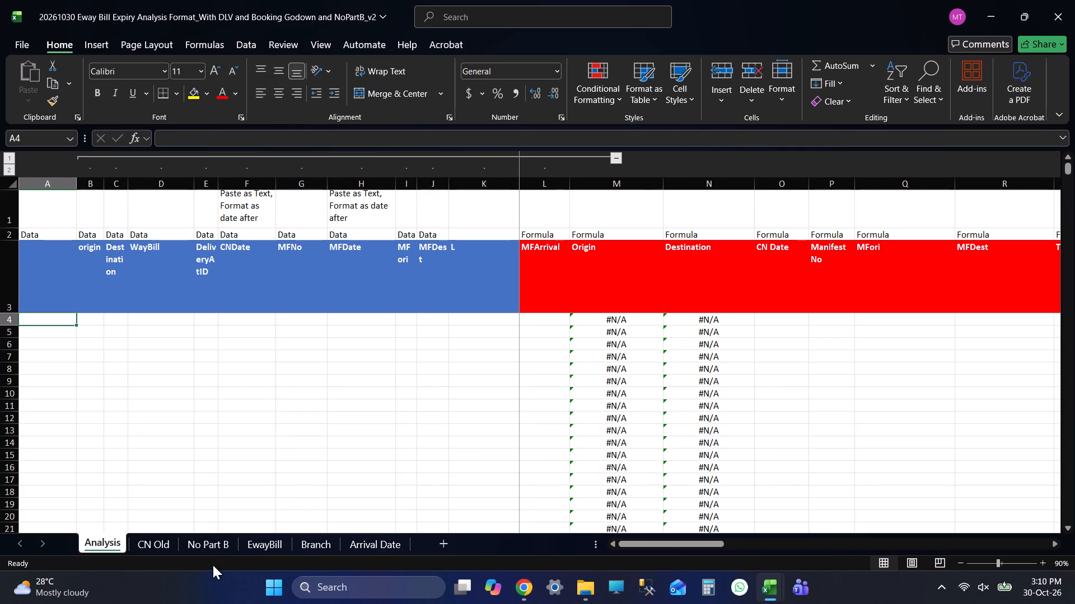
Clear all the old records below the headers on the No Part B sheet, starting at cell B3.
{"action": "left_click", "coordinate": [212, 550]}
{"action": "key", "text": "Down"}
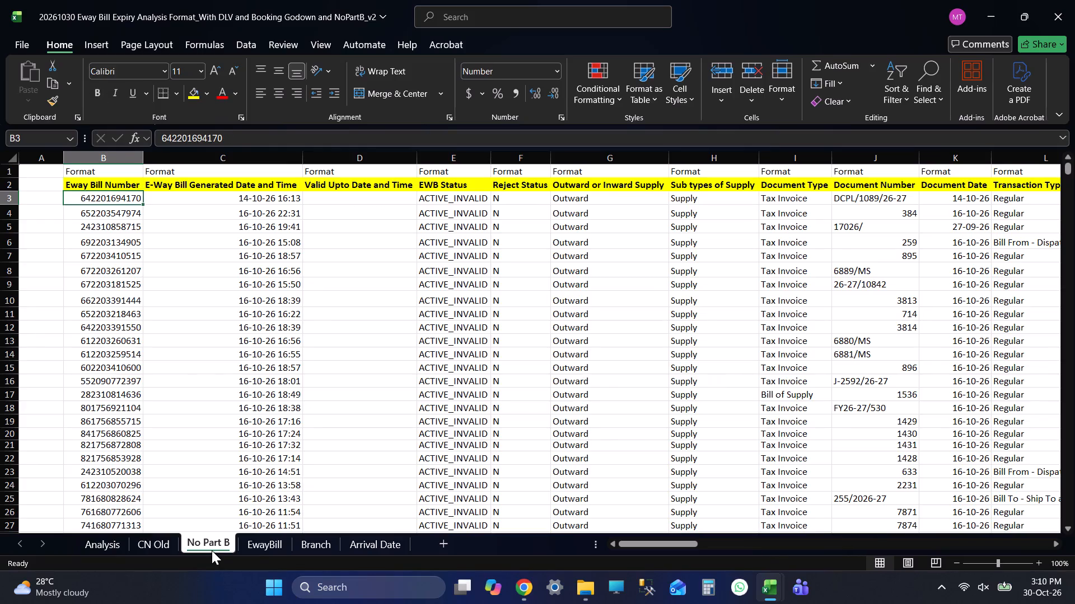
{"action": "key", "text": "ctrl+shift+Right"}
{"action": "key", "text": "ctrl+shift+Right"}
{"action": "key", "text": "ctrl+shift+Right"}
{"action": "key", "text": "ctrl+shift+Right"}
{"action": "key", "text": "ctrl+shift+Right"}
{"action": "key", "text": "ctrl+shift+Right"}
{"action": "key", "text": "ctrl+shift+Right"}
{"action": "key", "text": "ctrl+shift+Right"}
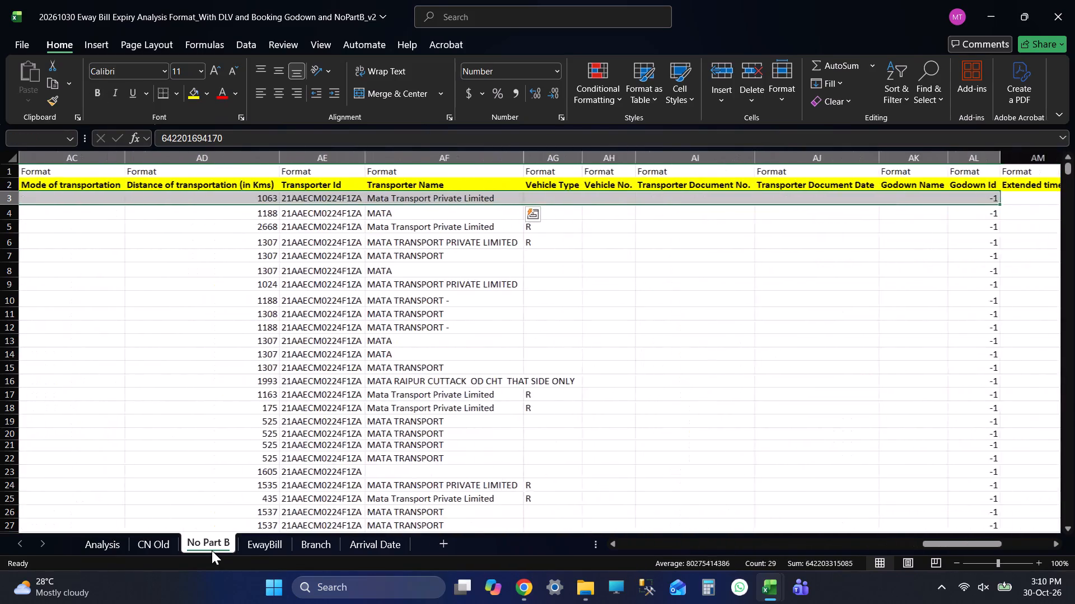
{"action": "key", "text": "ctrl+shift+Right"}
{"action": "key", "text": "ctrl+shift+Down"}
{"action": "key", "text": "Delete"}
{"action": "key", "text": "Up"}
{"action": "key", "text": "Down"}
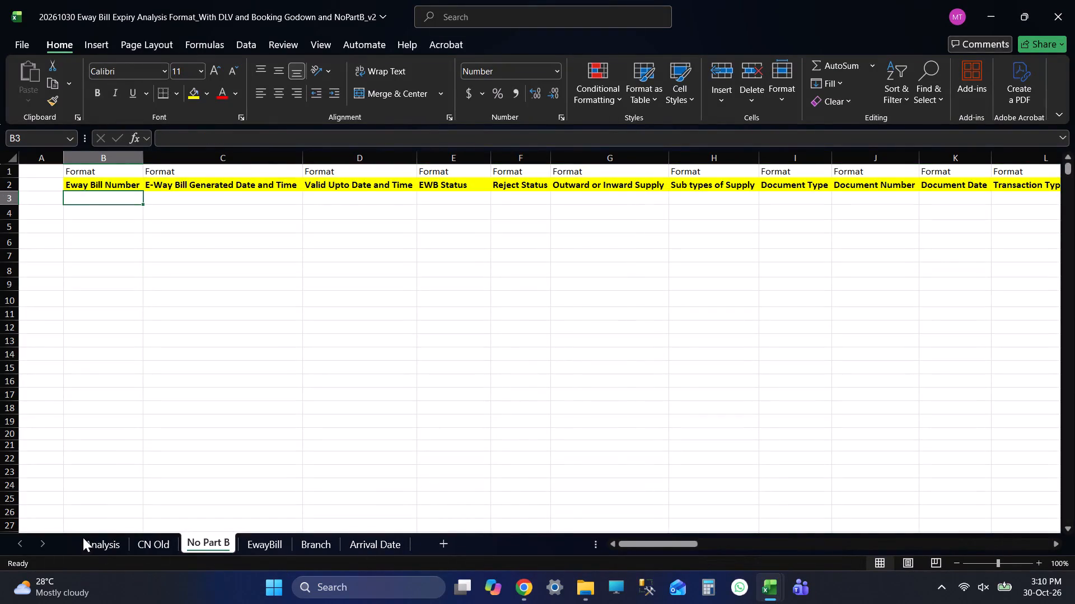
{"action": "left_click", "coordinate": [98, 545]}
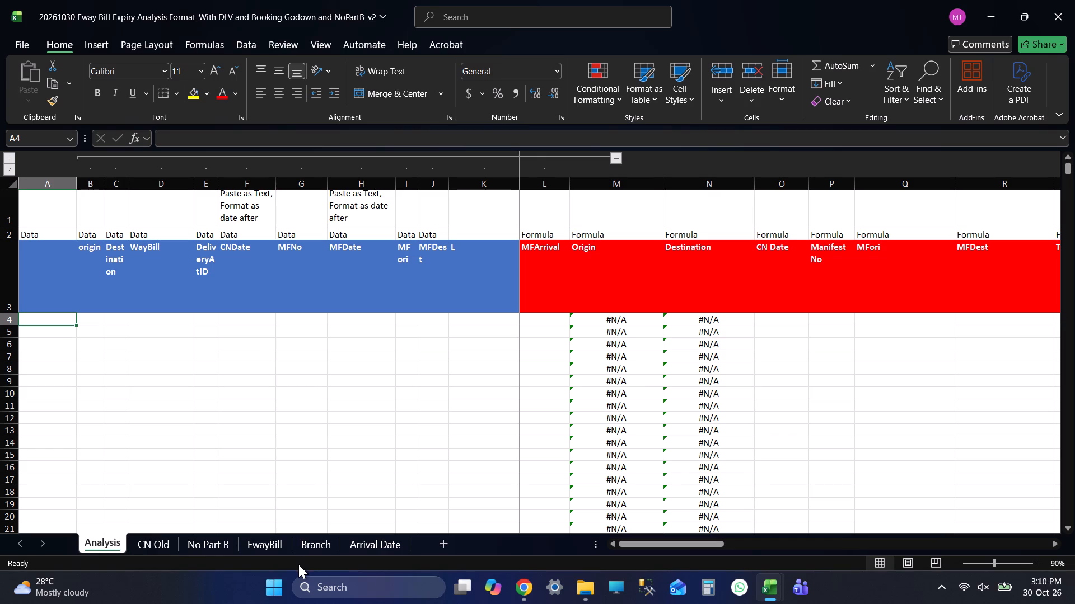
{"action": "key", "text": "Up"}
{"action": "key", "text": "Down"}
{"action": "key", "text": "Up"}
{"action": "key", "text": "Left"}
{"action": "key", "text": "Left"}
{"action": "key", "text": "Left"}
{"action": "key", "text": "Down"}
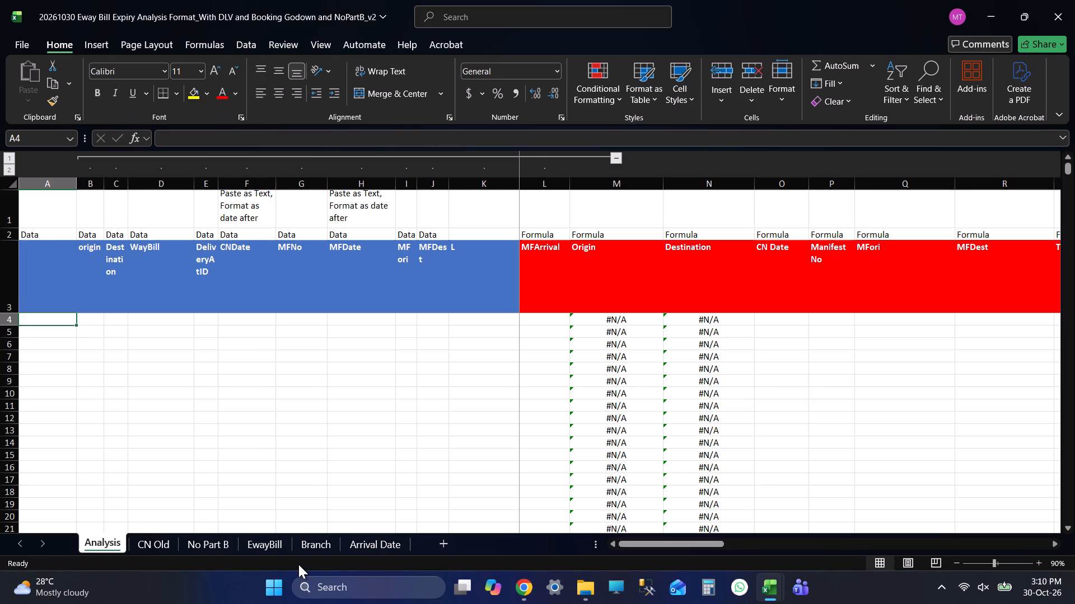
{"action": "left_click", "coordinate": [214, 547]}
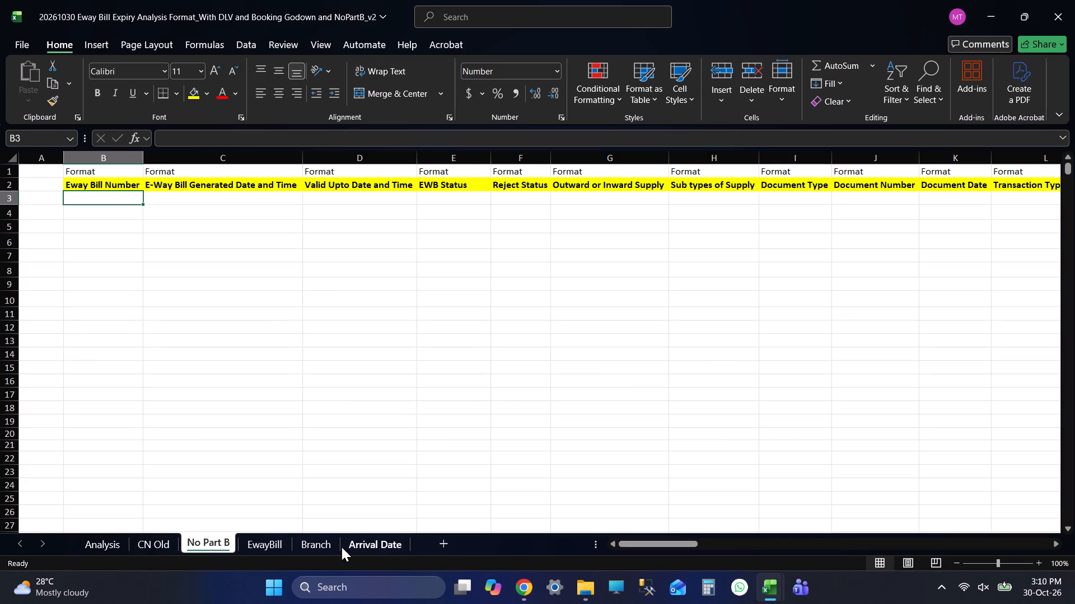
Remove the filter from the row 3 headers on the EwayBill sheet.
{"action": "left_click", "coordinate": [272, 541]}
{"action": "key", "text": "ctrl+shift+Right"}
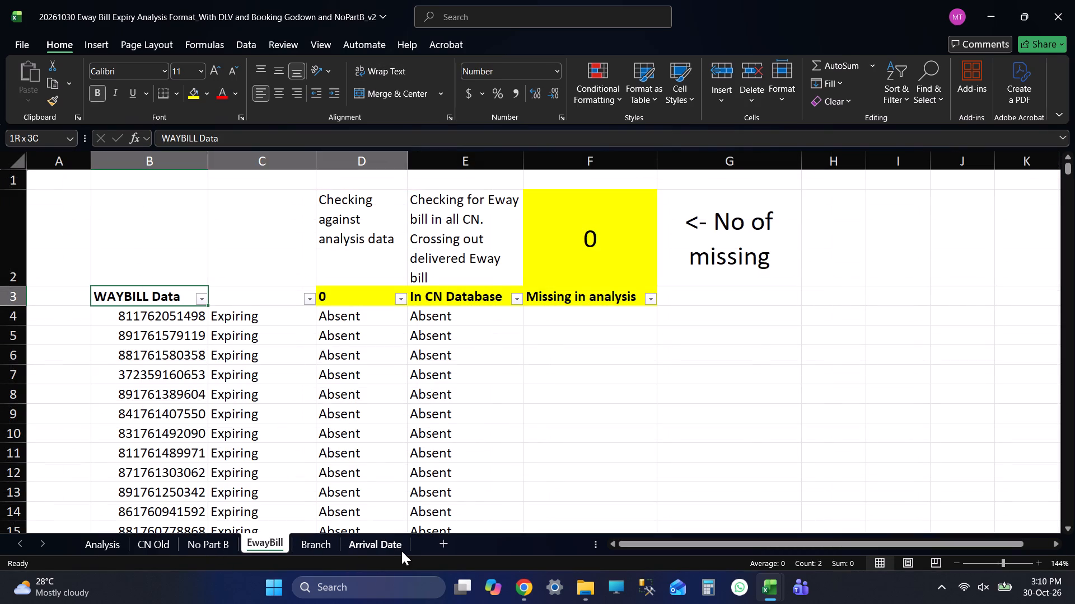
{"action": "key", "text": "ctrl+shift+Right"}
{"action": "key", "text": "ctrl+shift+l"}
Clear the old waybill numbers under WAYBILL Data in column B of the EwayBill sheet, from B4 to the last row.
{"action": "key", "text": "Down"}
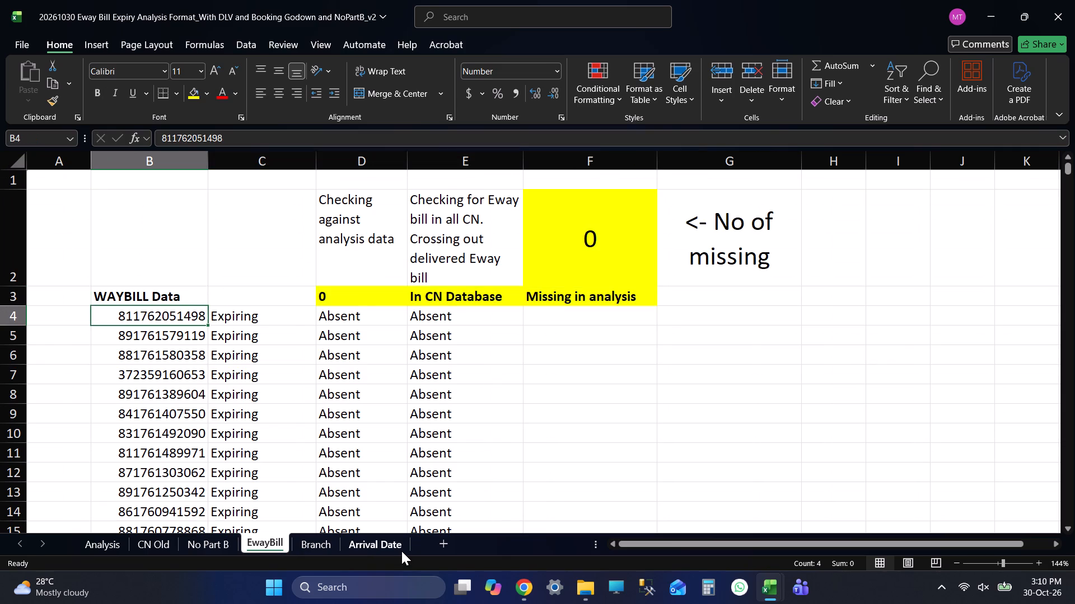
{"action": "key", "text": "ctrl+shift+Down"}
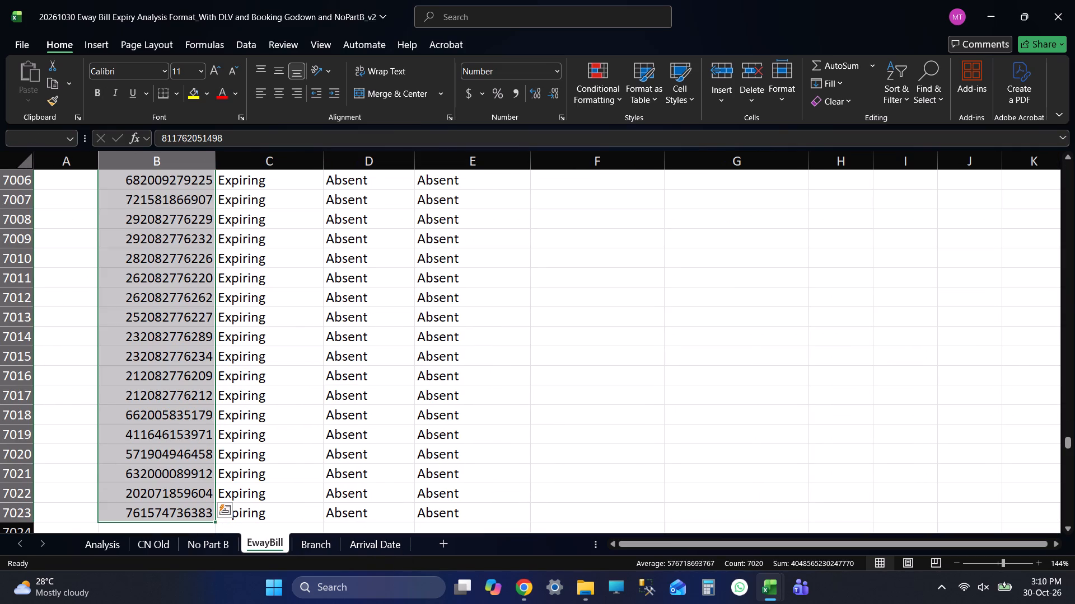
{"action": "scroll", "coordinate": [534, 435], "scroll_direction": "down", "scroll_amount": 2}
{"action": "key", "text": "Delete"}
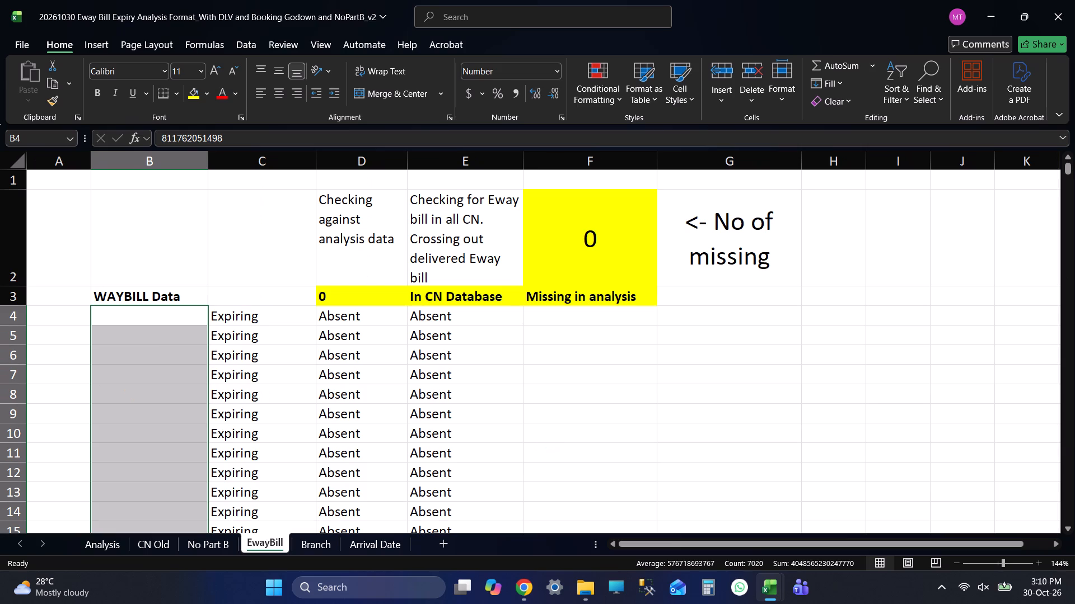
{"action": "key", "text": "Up"}
{"action": "key", "text": "Down"}
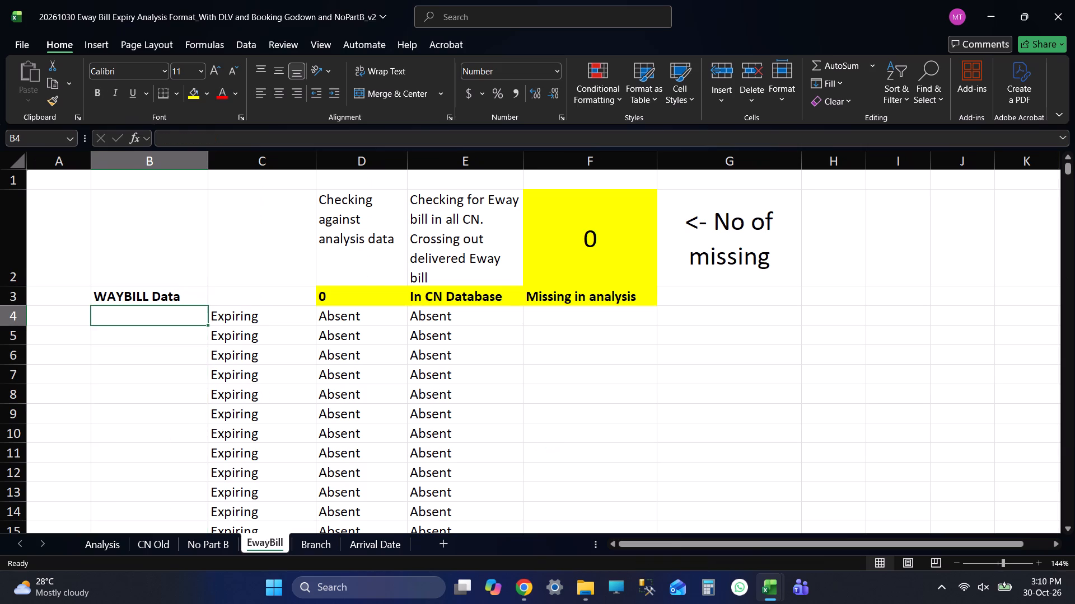
{"action": "key", "text": "Up"}
{"action": "key", "text": "Down"}
{"action": "key", "text": "Up"}
{"action": "key", "text": "Down"}
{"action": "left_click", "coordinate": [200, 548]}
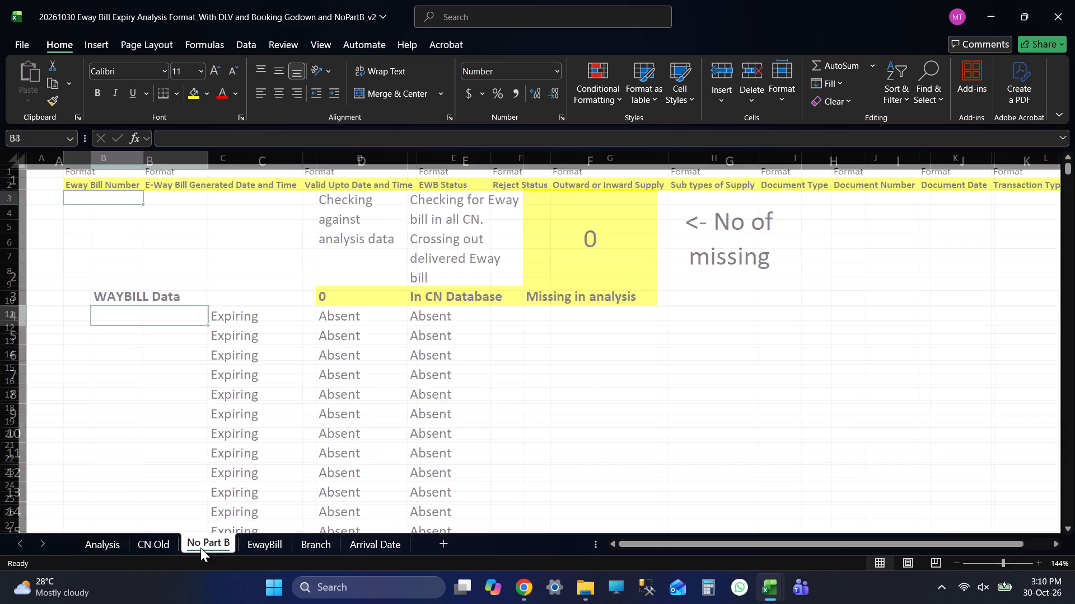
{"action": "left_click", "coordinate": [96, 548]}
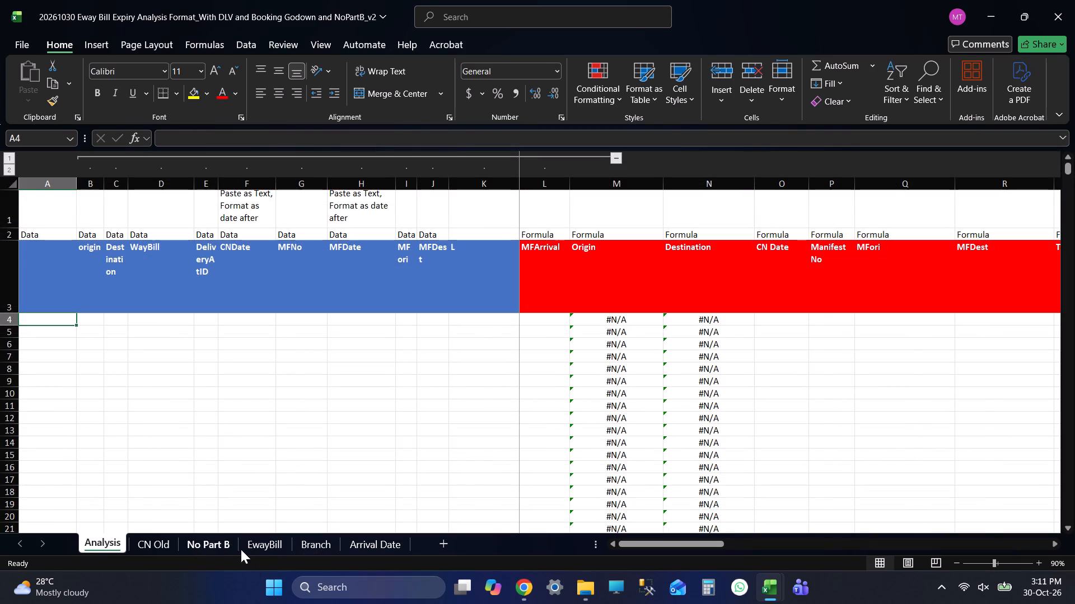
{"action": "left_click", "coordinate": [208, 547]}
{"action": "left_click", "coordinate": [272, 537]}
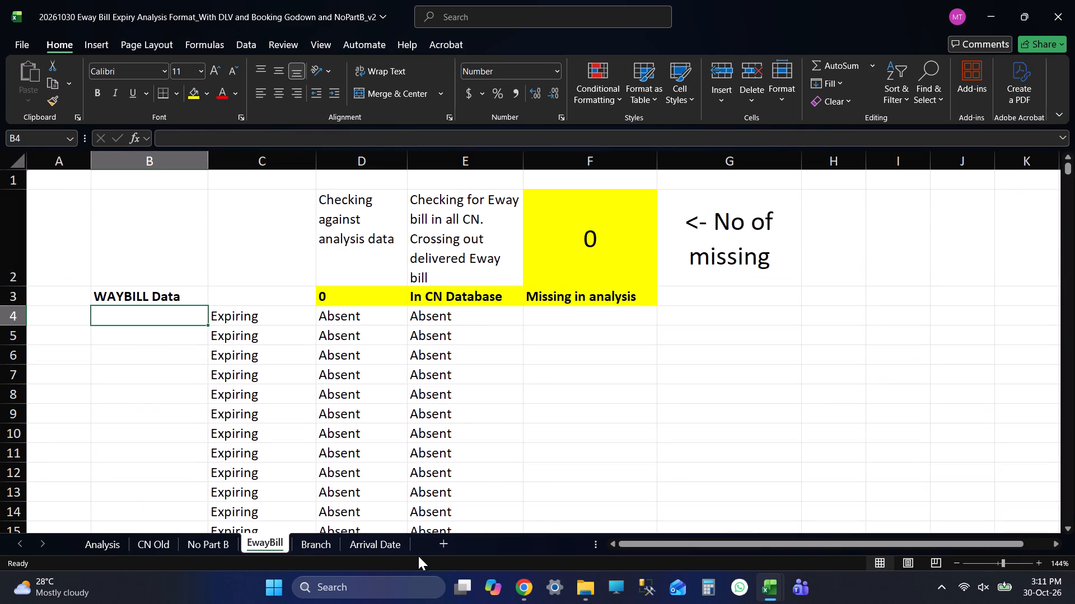
Clear the old records in columns A to E of the Arrival Date sheet, from row 3 down, keeping the headers.
{"action": "left_click", "coordinate": [376, 546]}
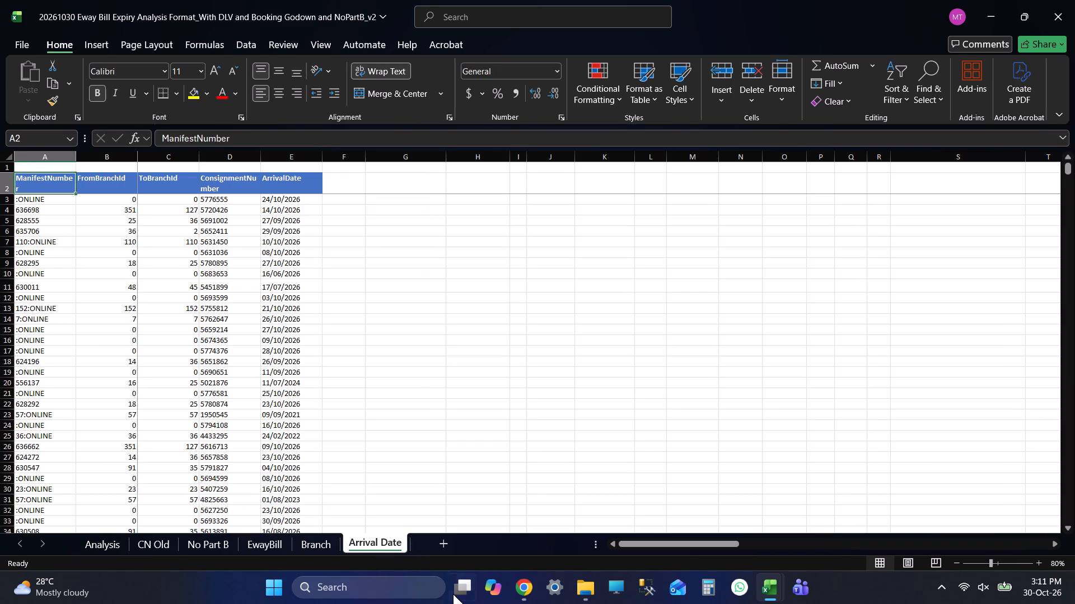
{"action": "key", "text": "Down"}
{"action": "key", "text": "Up"}
{"action": "key", "text": "Up"}
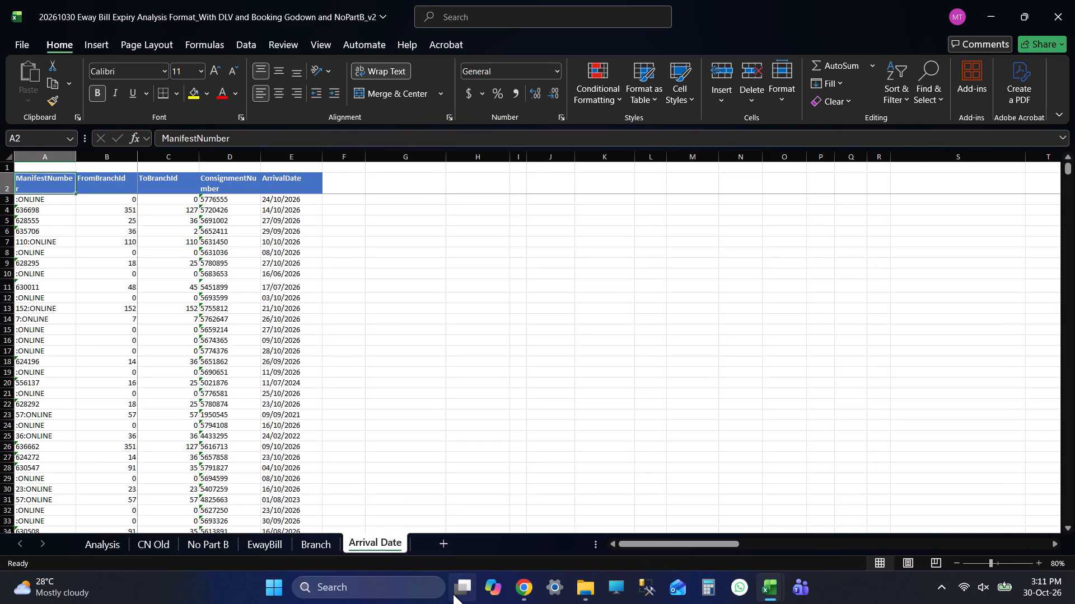
{"action": "key", "text": "Down"}
{"action": "key", "text": "Up"}
{"action": "key", "text": "Down"}
{"action": "key", "text": "Up"}
{"action": "key", "text": "Left"}
{"action": "key", "text": "Left"}
{"action": "key", "text": "Left"}
{"action": "key", "text": "Down"}
{"action": "key", "text": "ctrl+shift+Right"}
{"action": "key", "text": "ctrl+shift+Down"}
{"action": "key", "text": "Delete"}
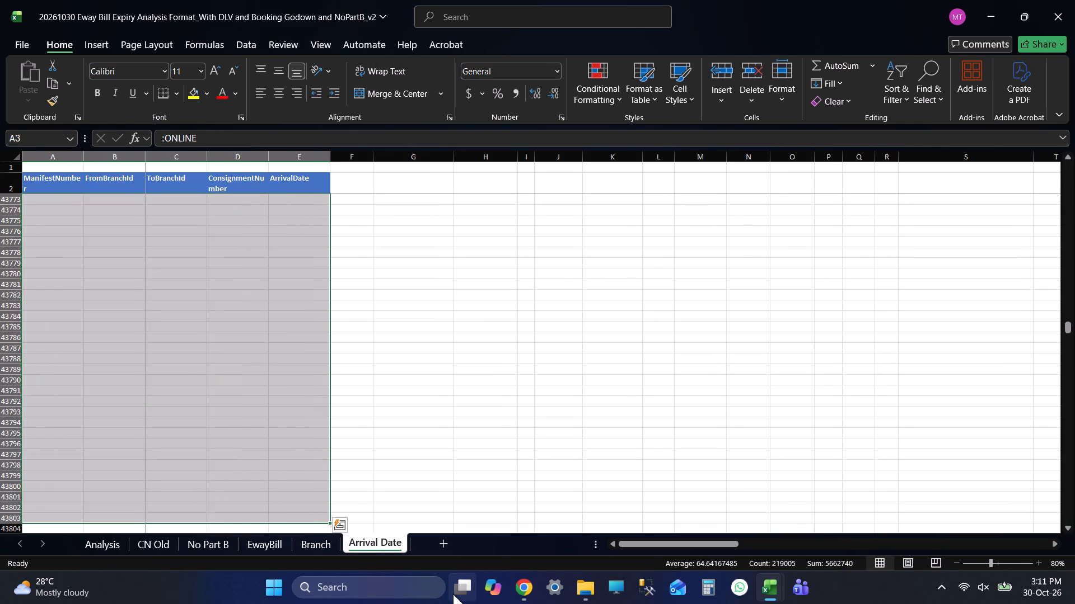
{"action": "key", "text": "Up"}
{"action": "key", "text": "Down"}
{"action": "key", "text": "Up"}
{"action": "key", "text": "Down"}
{"action": "key", "text": "Up"}
{"action": "key", "text": "Down"}
{"action": "key", "text": "Up"}
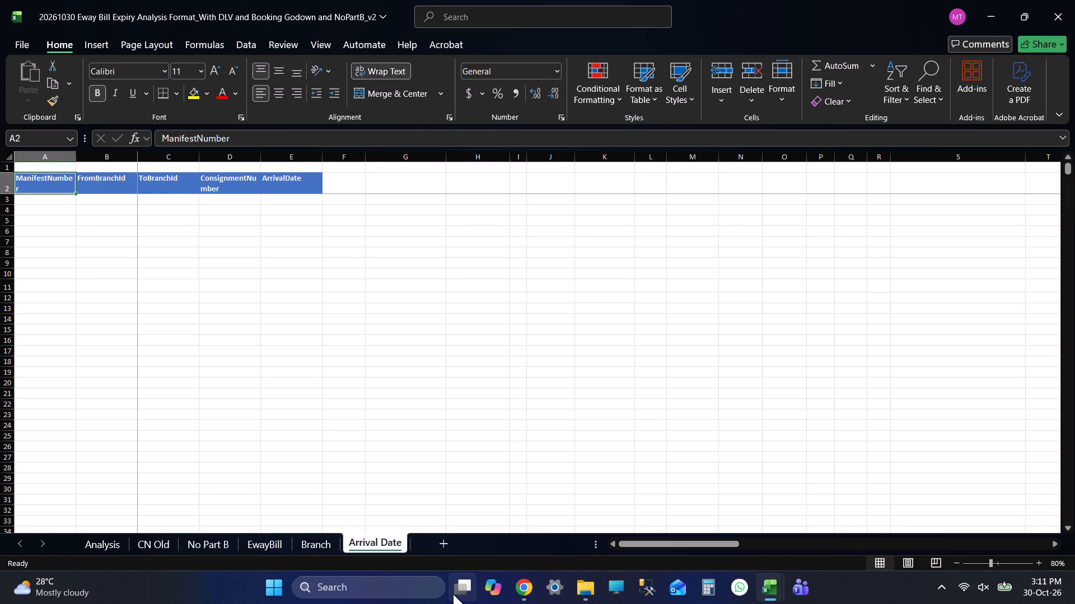
{"action": "key", "text": "Left"}
{"action": "key", "text": "Left"}
{"action": "key", "text": "Left"}
{"action": "key", "text": "Down"}
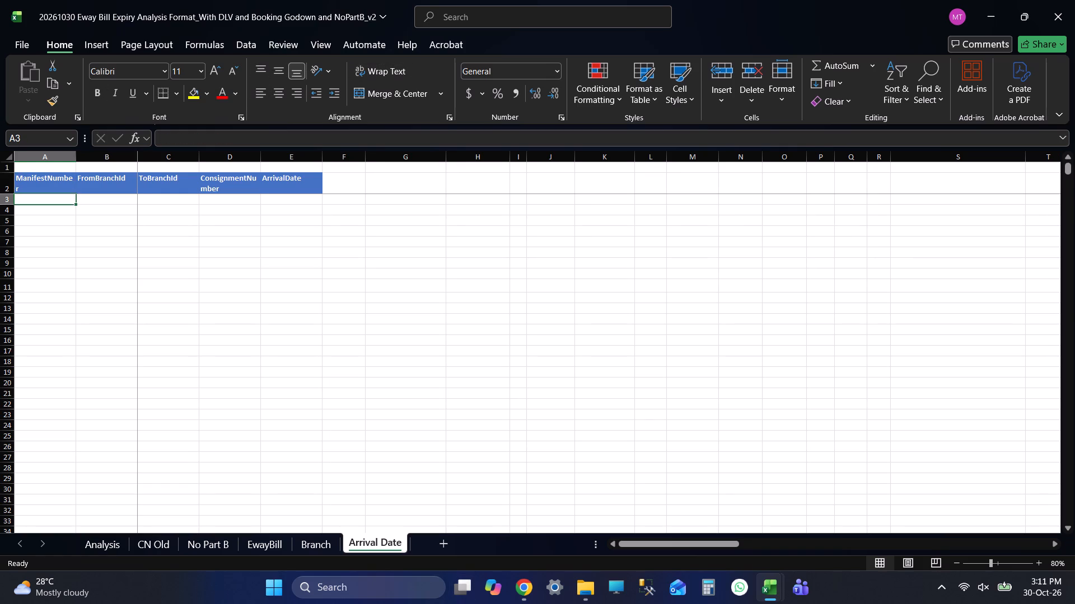
Recheck the EwayBill and No Part B sheets, return to the Analysis sheet and save the workbook.
{"action": "left_click", "coordinate": [264, 551]}
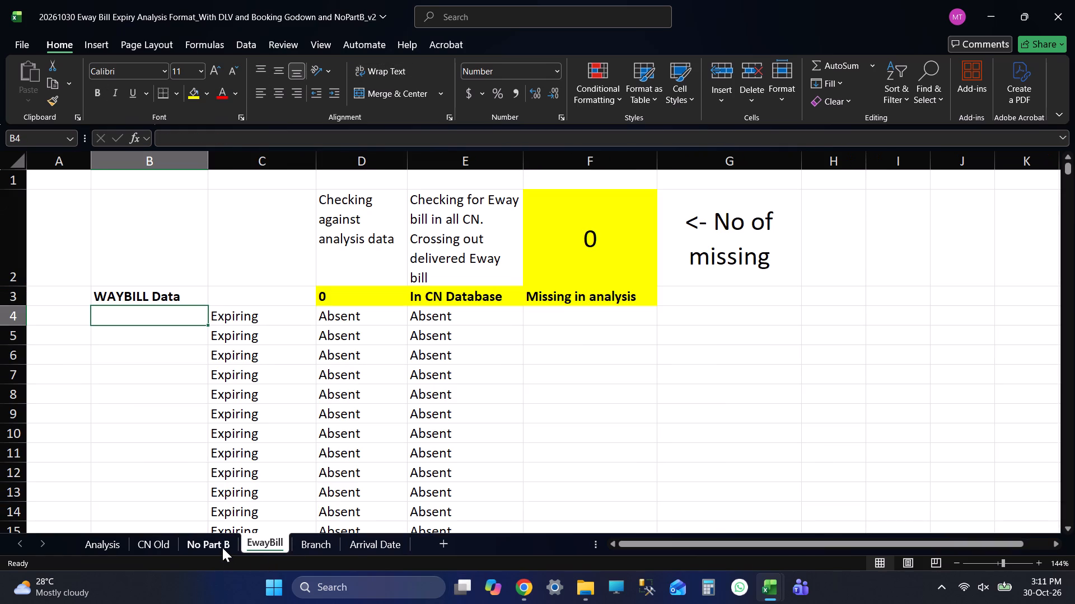
{"action": "left_click", "coordinate": [213, 546]}
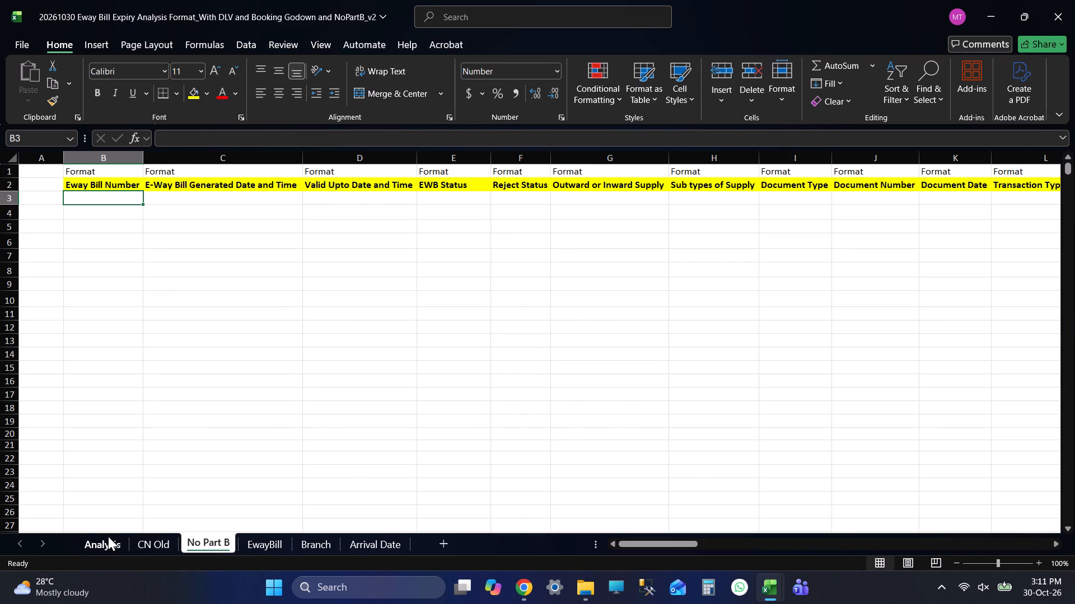
{"action": "left_click", "coordinate": [108, 536]}
{"action": "key", "text": "ctrl+s"}
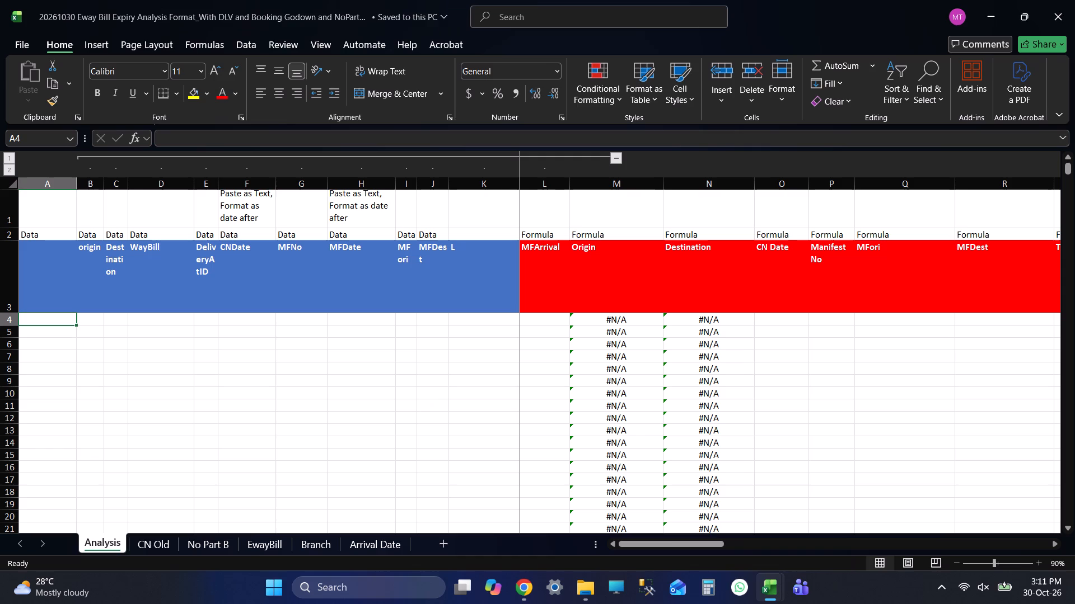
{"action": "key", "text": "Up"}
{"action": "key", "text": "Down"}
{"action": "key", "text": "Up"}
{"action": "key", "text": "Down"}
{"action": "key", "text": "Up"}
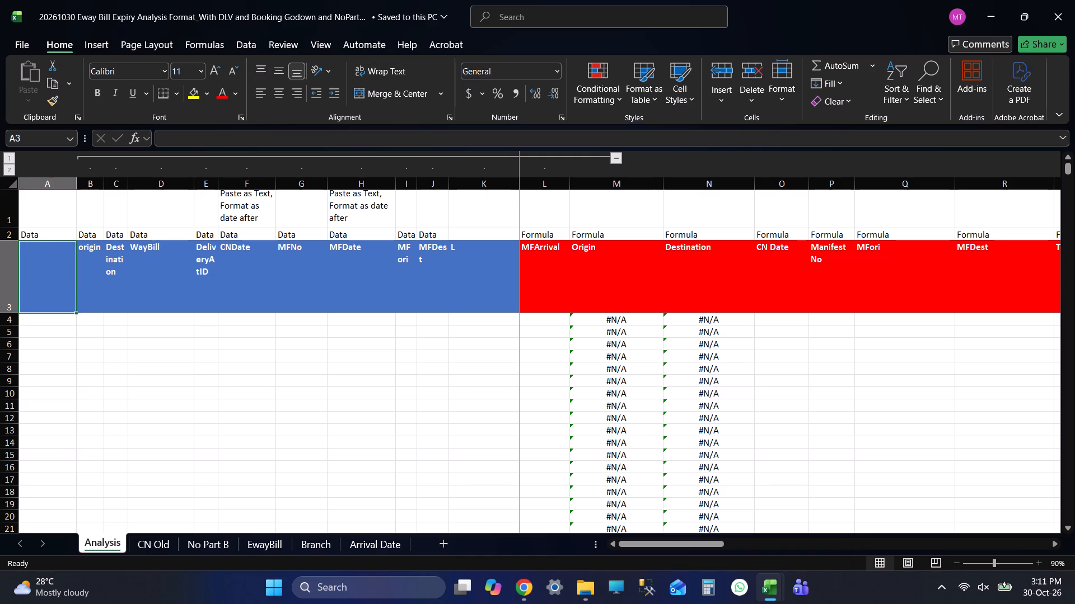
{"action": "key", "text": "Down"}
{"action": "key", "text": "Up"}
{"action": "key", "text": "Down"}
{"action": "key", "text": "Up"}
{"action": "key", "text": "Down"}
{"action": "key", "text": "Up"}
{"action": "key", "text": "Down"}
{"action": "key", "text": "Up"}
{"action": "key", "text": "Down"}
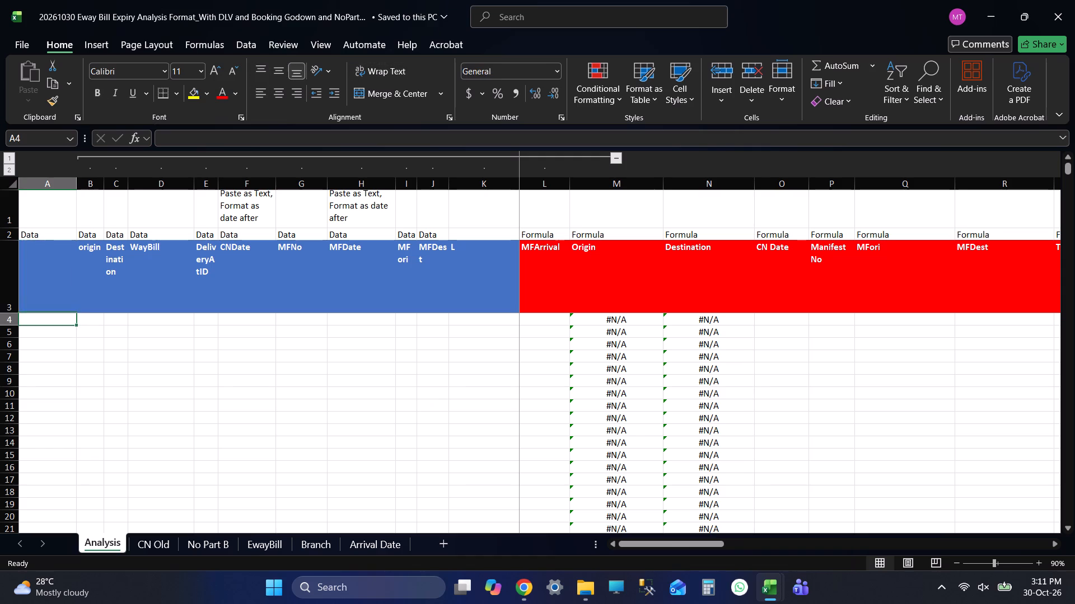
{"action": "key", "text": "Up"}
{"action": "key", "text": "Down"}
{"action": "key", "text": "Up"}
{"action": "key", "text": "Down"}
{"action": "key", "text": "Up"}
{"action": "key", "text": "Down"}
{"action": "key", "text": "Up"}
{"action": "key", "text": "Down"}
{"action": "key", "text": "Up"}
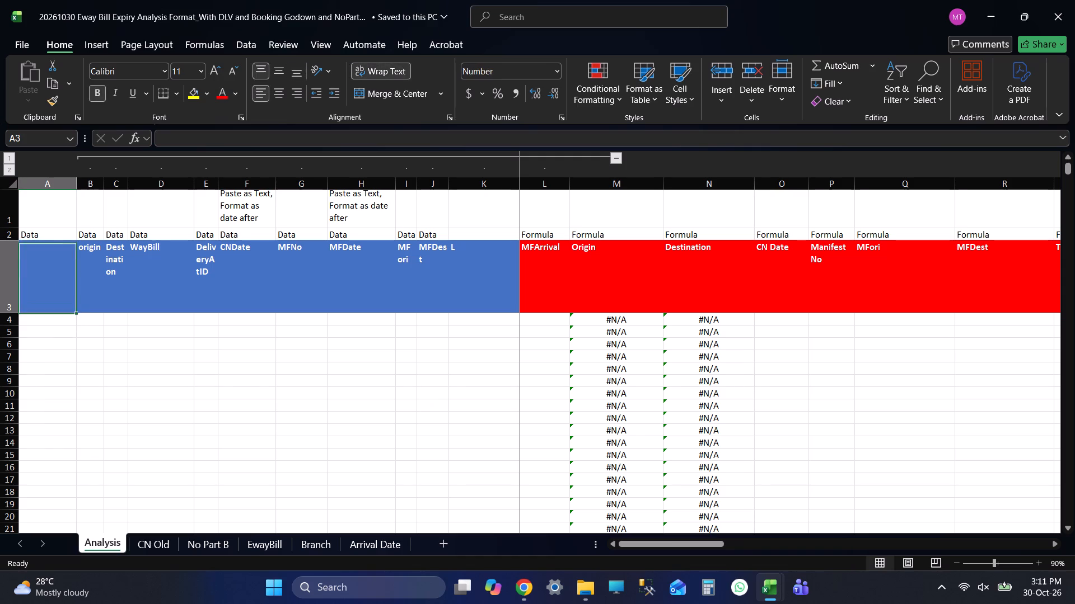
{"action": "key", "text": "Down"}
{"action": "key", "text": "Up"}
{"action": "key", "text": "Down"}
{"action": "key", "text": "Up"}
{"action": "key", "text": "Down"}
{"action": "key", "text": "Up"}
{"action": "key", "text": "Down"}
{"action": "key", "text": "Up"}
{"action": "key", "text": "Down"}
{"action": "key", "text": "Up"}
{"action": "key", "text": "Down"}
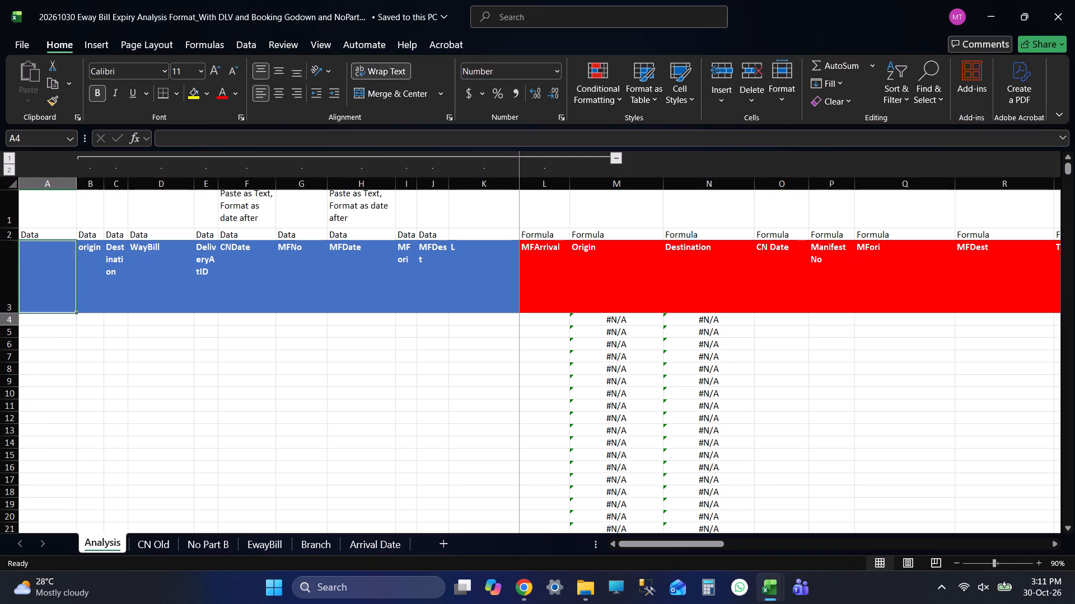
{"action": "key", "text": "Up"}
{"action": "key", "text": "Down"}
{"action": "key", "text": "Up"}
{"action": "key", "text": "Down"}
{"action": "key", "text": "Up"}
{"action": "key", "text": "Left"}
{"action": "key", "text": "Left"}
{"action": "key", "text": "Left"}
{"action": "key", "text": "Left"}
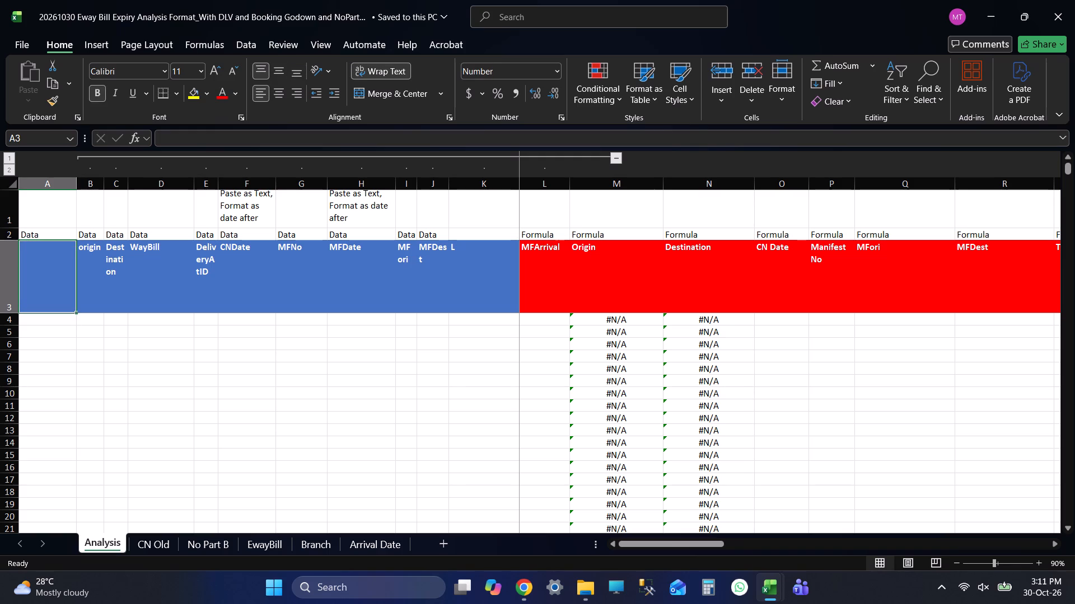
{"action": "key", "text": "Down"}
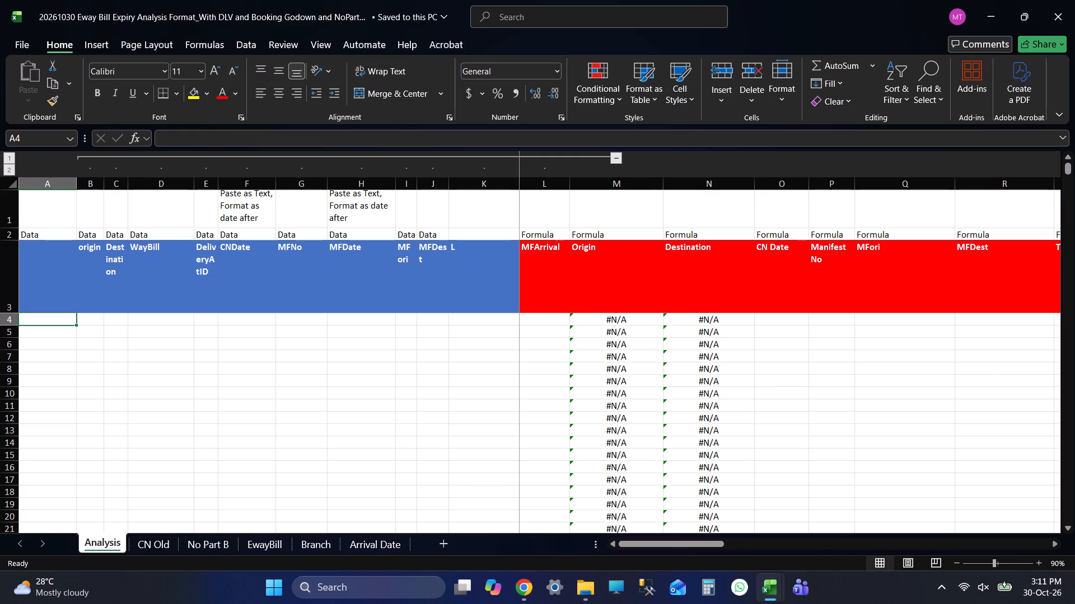
Switch to File Explorer, close the Formats folder window and open the TOPAY workbook.
{"action": "key", "text": "alt+Tab"}
{"action": "key", "text": "alt+Tab"}
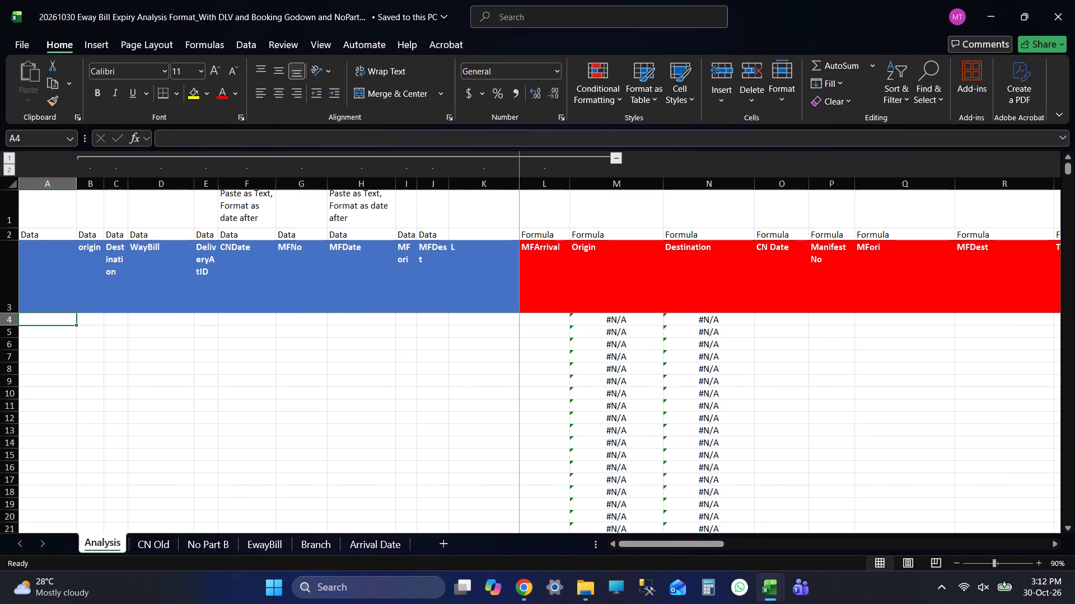
{"action": "key", "text": "alt+Tab"}
{"action": "key", "text": "alt+Tab"}
{"action": "left_click", "coordinate": [1074, 0]}
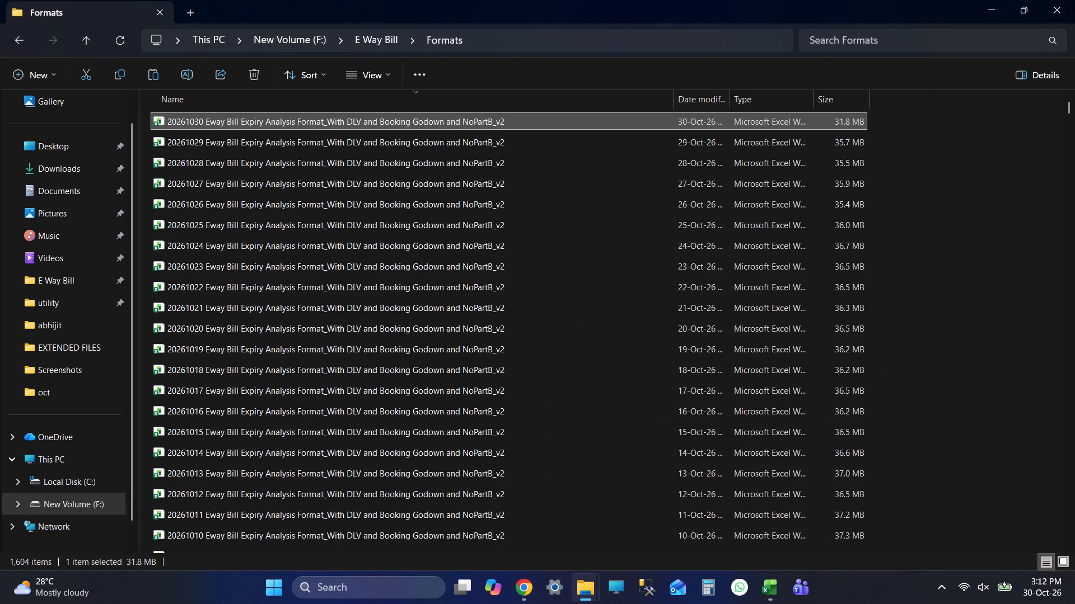
{"action": "key", "text": "alt+Tab"}
{"action": "key", "text": "alt+Tab"}
{"action": "key", "text": "alt+Tab"}
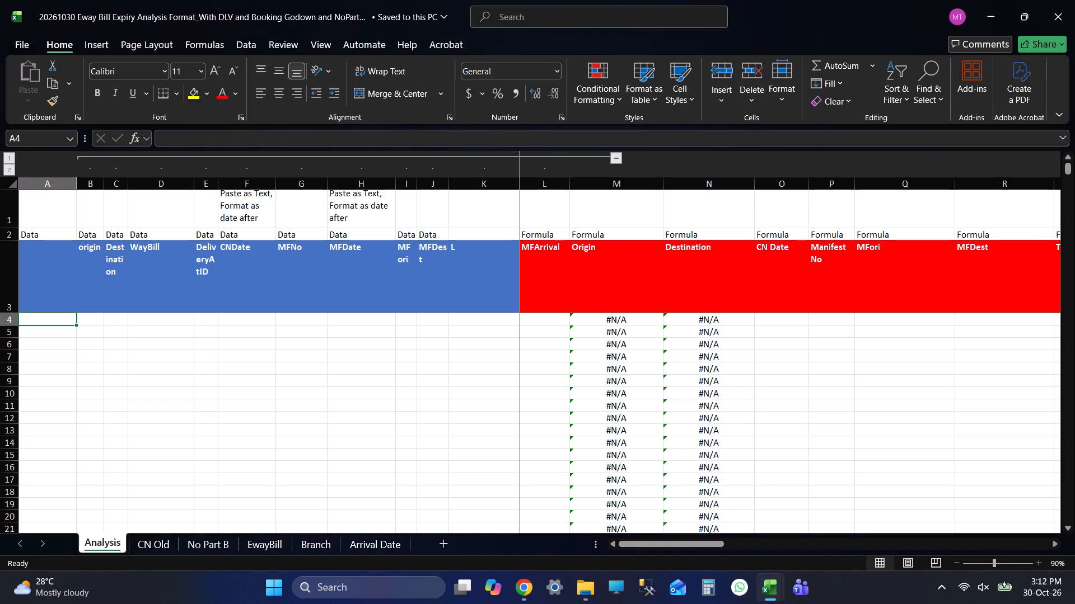
{"action": "key", "text": "alt+Tab"}
{"action": "double_click", "coordinate": [195, 178]}
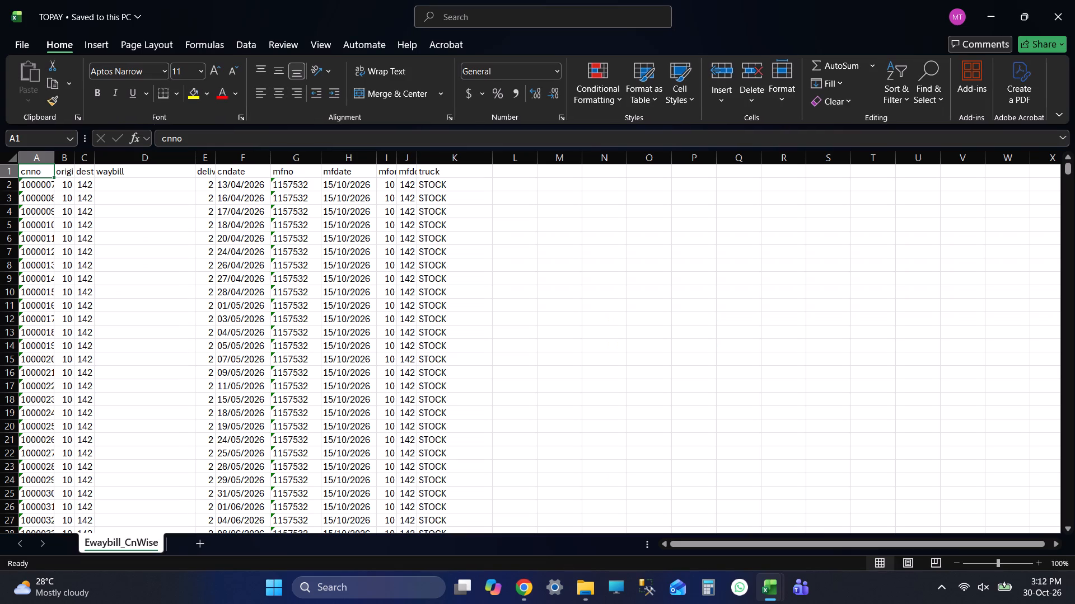
Copy all records in columns A to K of the Ewaybill_CnWise sheet, from row 2 to the last row, without the headers.
{"action": "key", "text": "Up"}
{"action": "key", "text": "Up"}
{"action": "key", "text": "Up"}
{"action": "key", "text": "Up"}
{"action": "key", "text": "Up"}
{"action": "key", "text": "Down"}
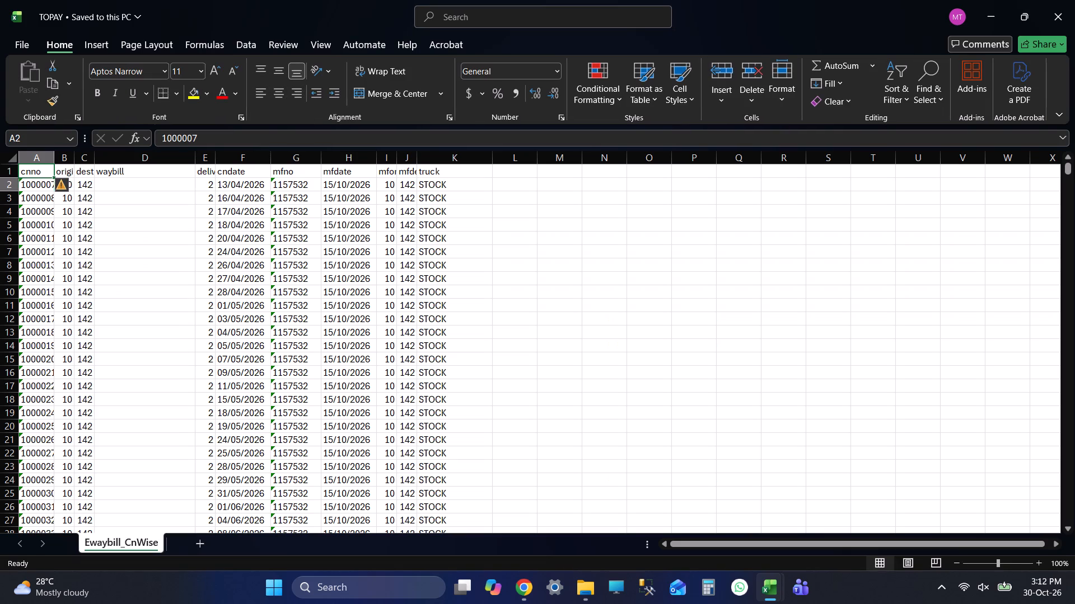
{"action": "key", "text": "Left"}
{"action": "key", "text": "Left"}
{"action": "key", "text": "Left"}
{"action": "key", "text": "ctrl+shift+Right"}
{"action": "key", "text": "ctrl+shift+Down"}
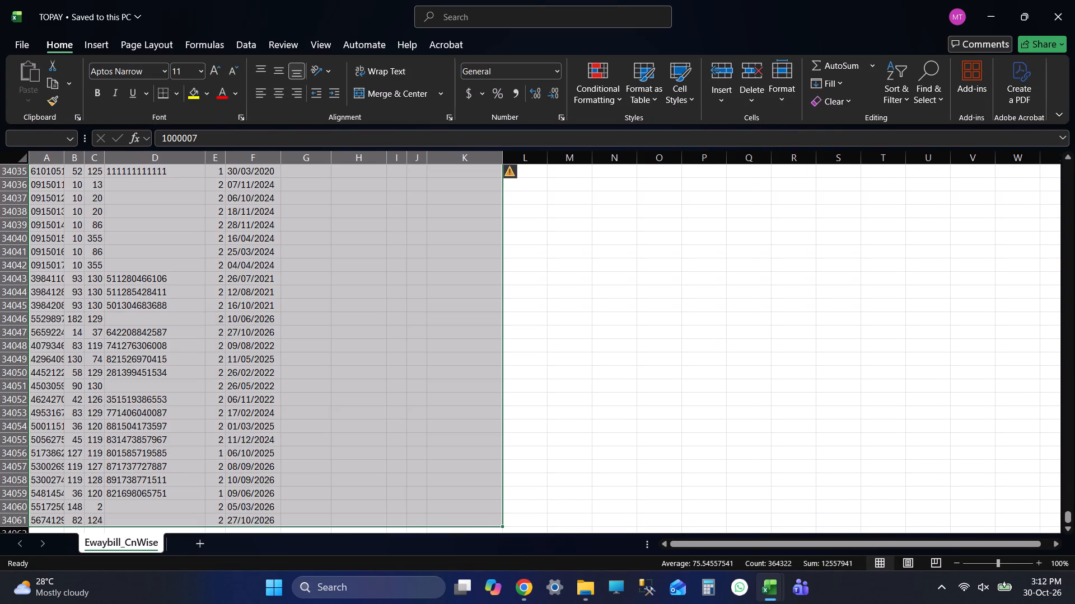
{"action": "key", "text": "ctrl+c"}
{"action": "key", "text": "ctrl+c"}
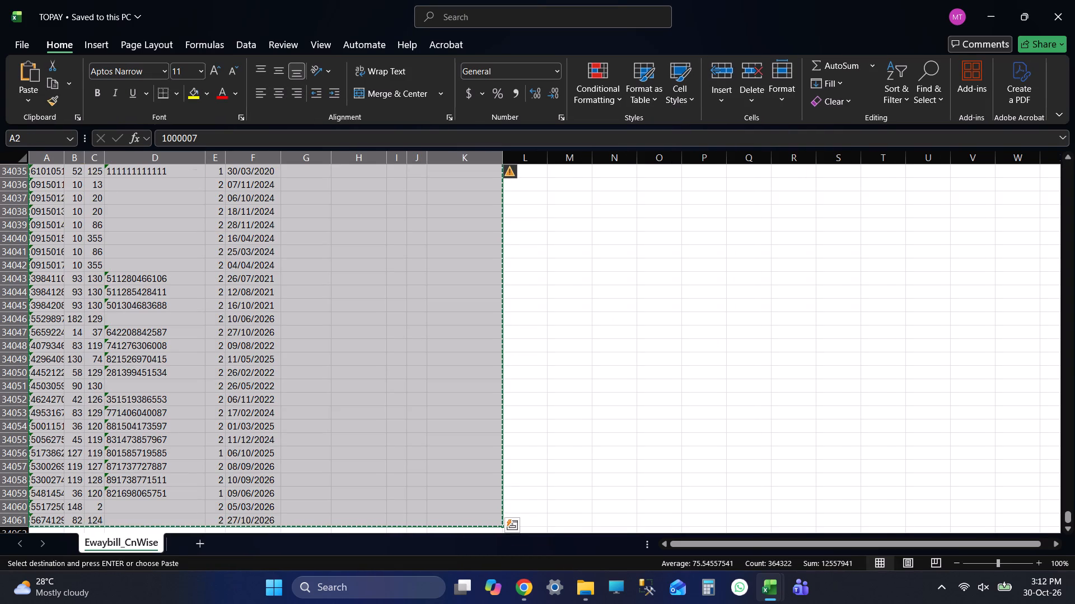
{"action": "key", "text": "ctrl+c"}
{"action": "key", "text": "ctrl+c"}
{"action": "key", "text": "ctrl+c"}
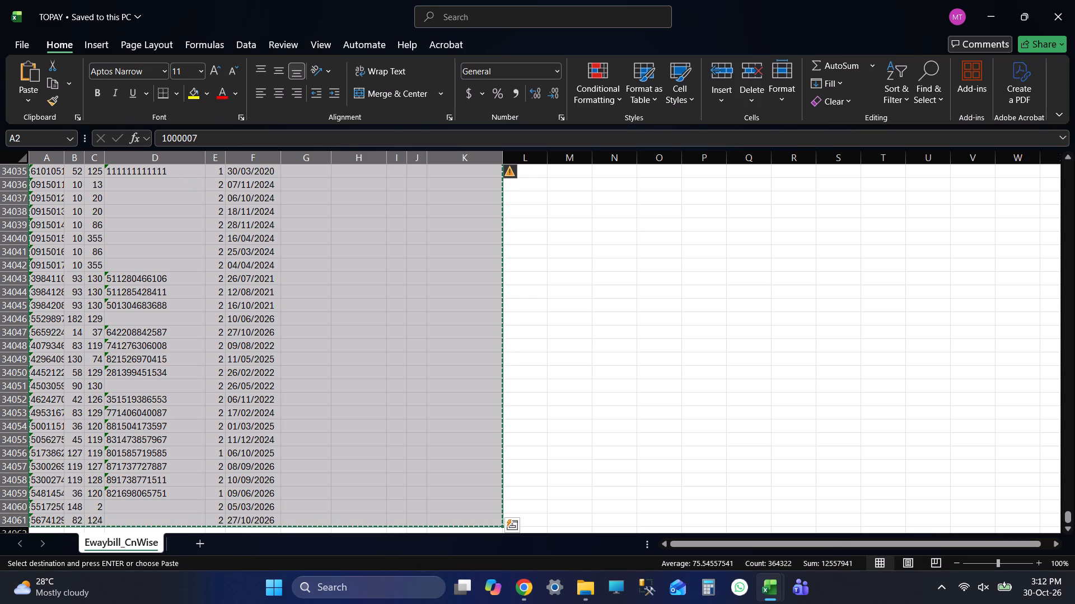
{"action": "key", "text": "ctrl+c"}
{"action": "key", "text": "ctrl+c"}
{"action": "key", "text": "ctrl+c"}
{"action": "key", "text": "ctrl+Up"}
{"action": "key", "text": "Up"}
{"action": "key", "text": "Up"}
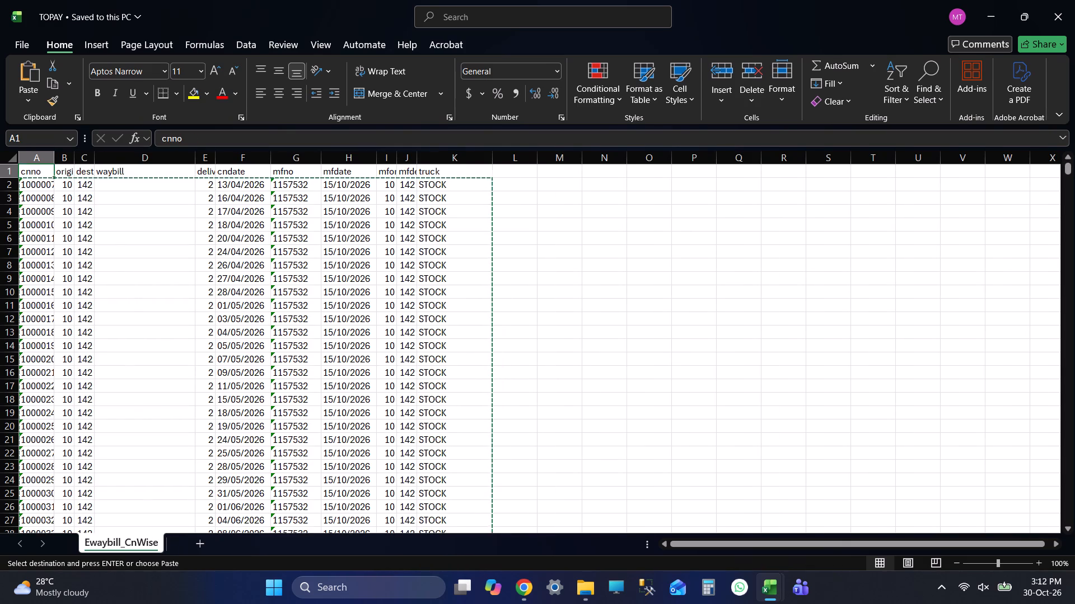
{"action": "key", "text": "Down"}
Paste the copied TOPAY records into the Analysis sheet of the 20261030 workbook, starting at cell A4.
{"action": "key", "text": "alt+Tab"}
{"action": "key", "text": "Up"}
{"action": "key", "text": "Down"}
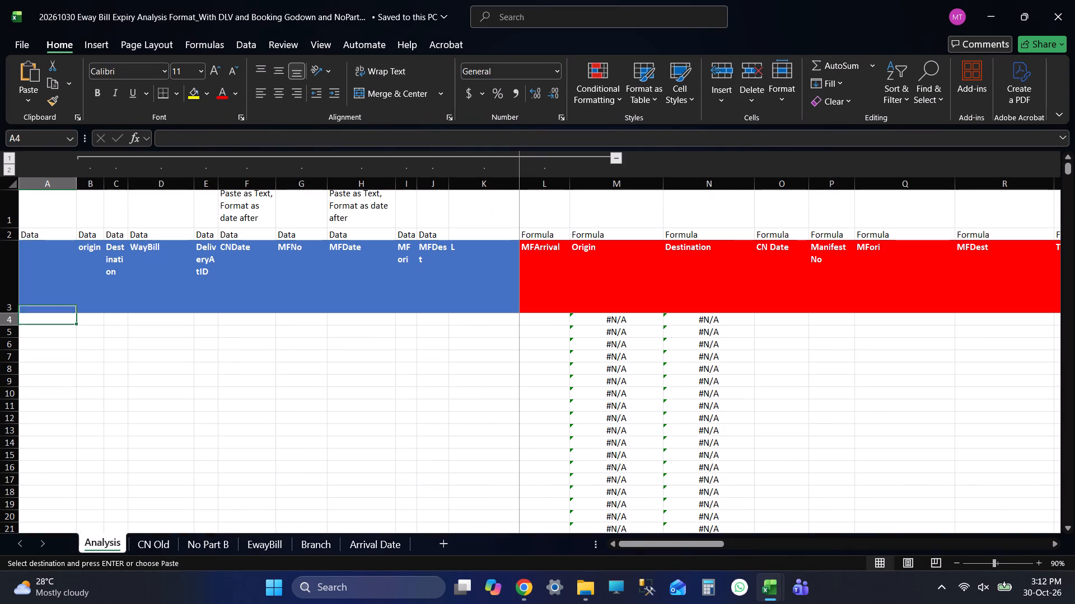
{"action": "key", "text": "ctrl+v"}
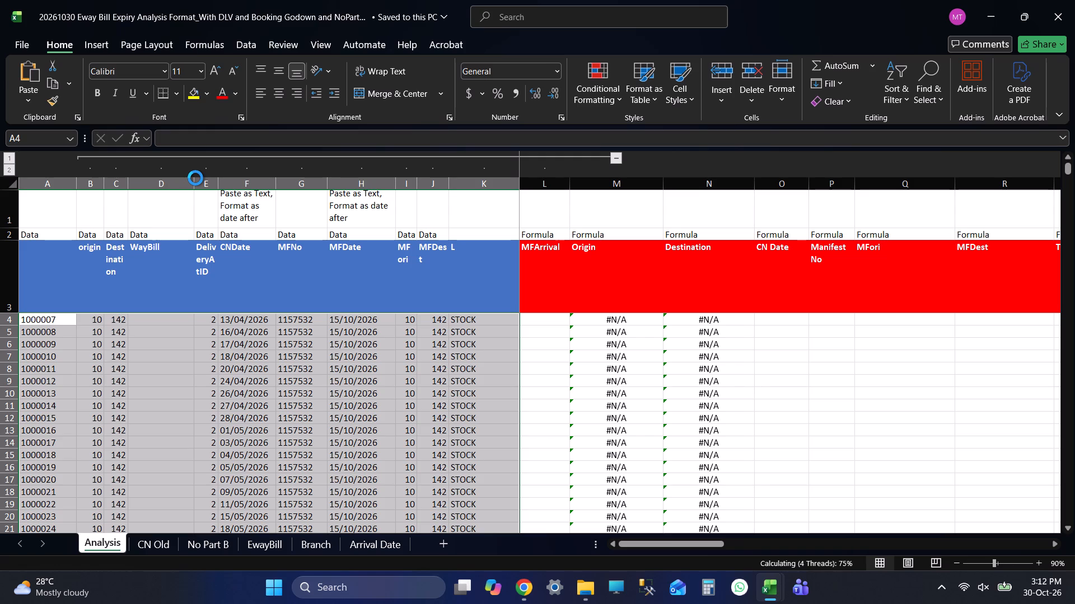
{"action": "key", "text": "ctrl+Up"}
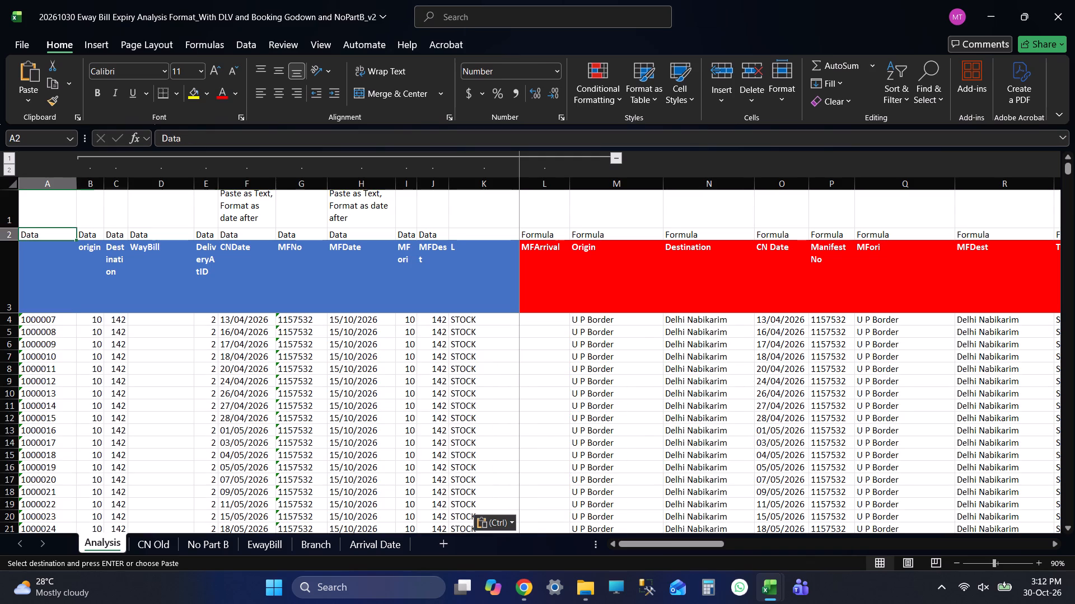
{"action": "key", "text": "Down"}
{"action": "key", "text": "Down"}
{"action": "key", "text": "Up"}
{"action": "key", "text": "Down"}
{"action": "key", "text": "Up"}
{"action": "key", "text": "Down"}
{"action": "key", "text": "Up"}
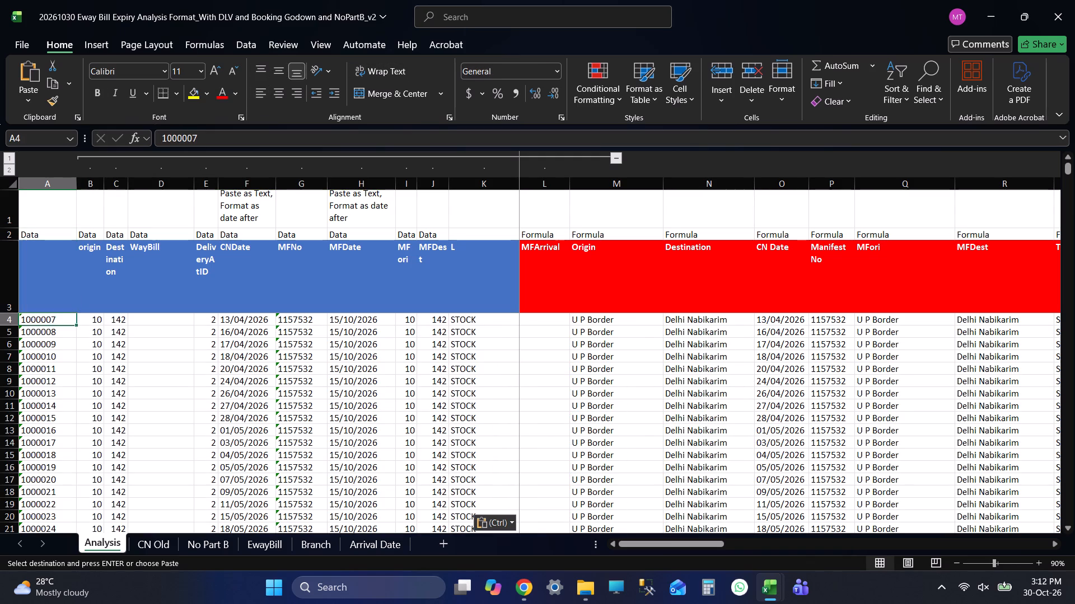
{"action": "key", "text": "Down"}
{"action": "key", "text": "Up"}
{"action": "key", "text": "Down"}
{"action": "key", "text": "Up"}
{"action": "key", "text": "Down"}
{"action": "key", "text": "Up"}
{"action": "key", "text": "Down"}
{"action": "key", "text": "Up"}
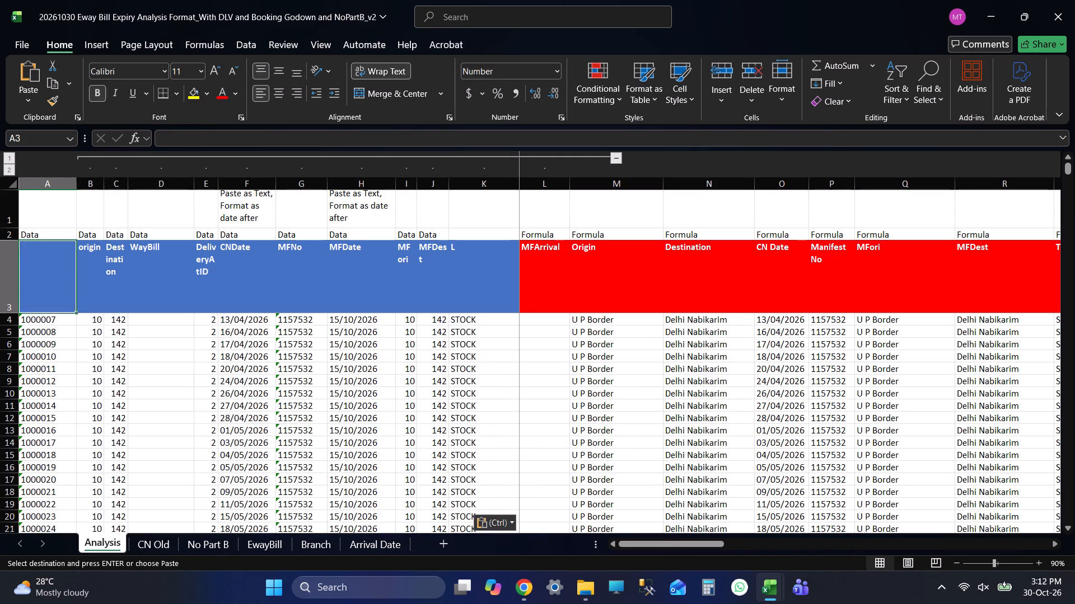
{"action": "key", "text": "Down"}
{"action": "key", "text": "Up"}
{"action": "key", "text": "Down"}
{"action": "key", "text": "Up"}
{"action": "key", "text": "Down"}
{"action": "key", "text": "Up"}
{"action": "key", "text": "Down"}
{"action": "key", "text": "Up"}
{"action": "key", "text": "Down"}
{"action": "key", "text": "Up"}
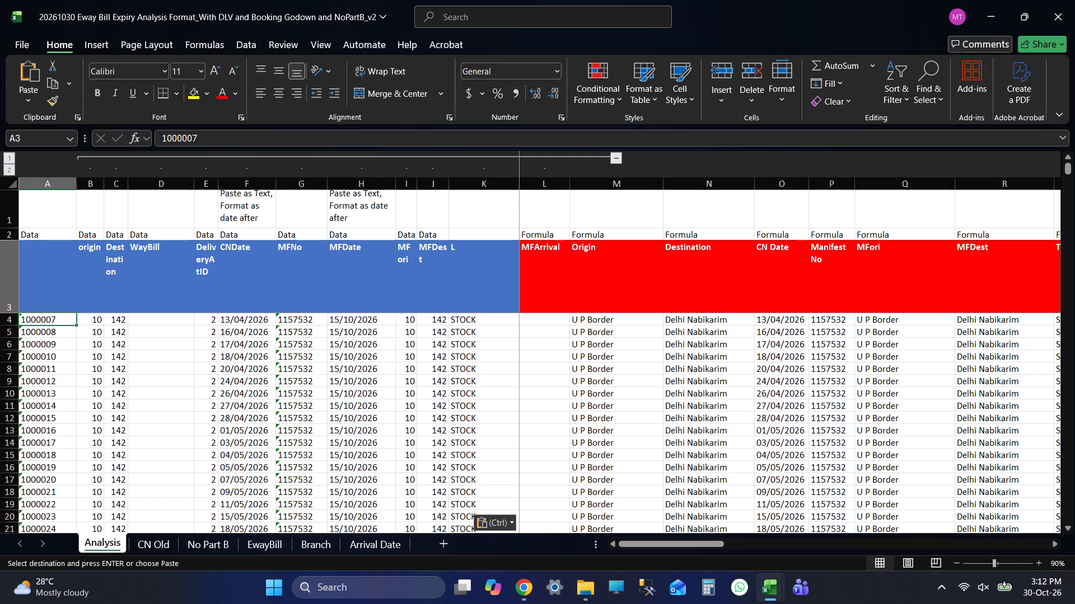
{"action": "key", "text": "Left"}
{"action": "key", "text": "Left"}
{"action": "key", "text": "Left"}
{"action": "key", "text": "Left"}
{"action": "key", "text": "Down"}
Compare the first and last records of the TOPAY workbook with the pasted rows on the Analysis sheet.
{"action": "key", "text": "alt+Tab"}
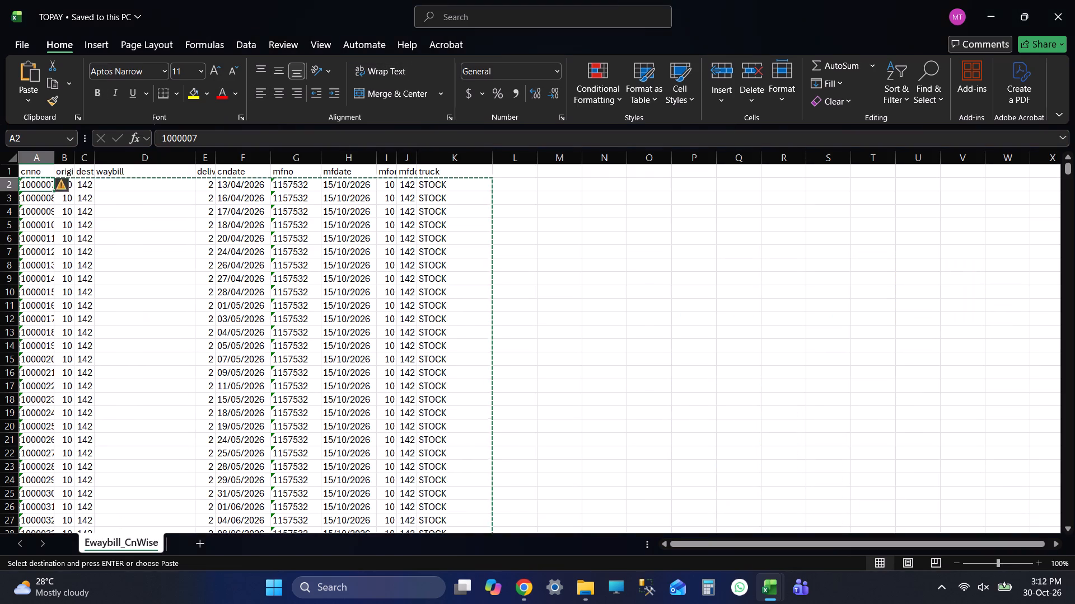
{"action": "key", "text": "ctrl+Up"}
{"action": "key", "text": "Up"}
{"action": "key", "text": "Up"}
{"action": "key", "text": "Down"}
{"action": "key", "text": "alt+Tab"}
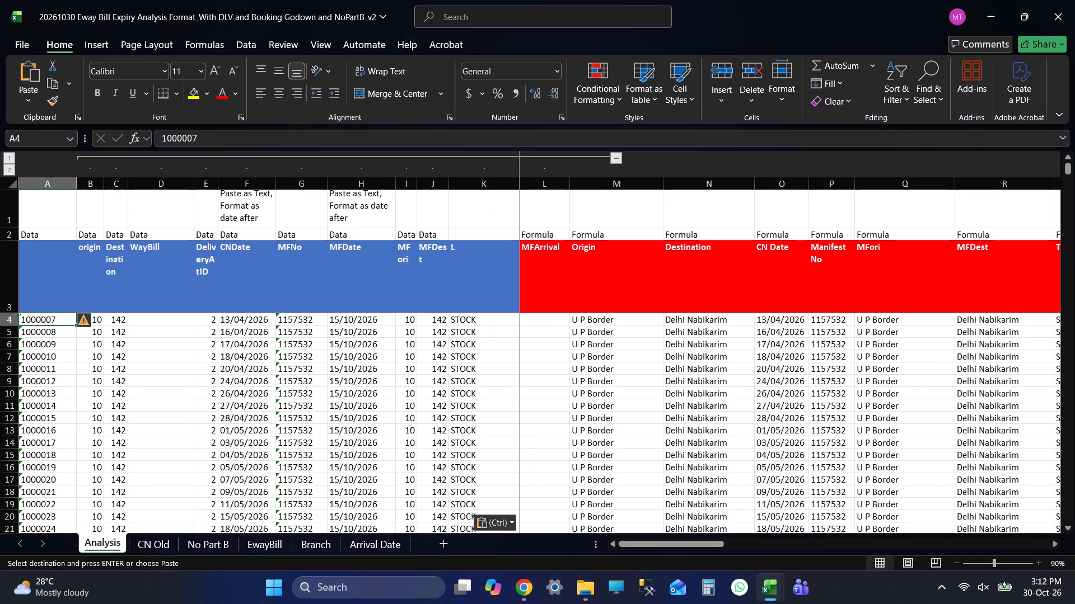
{"action": "key", "text": "alt+Tab"}
{"action": "key", "text": "alt+Tab"}
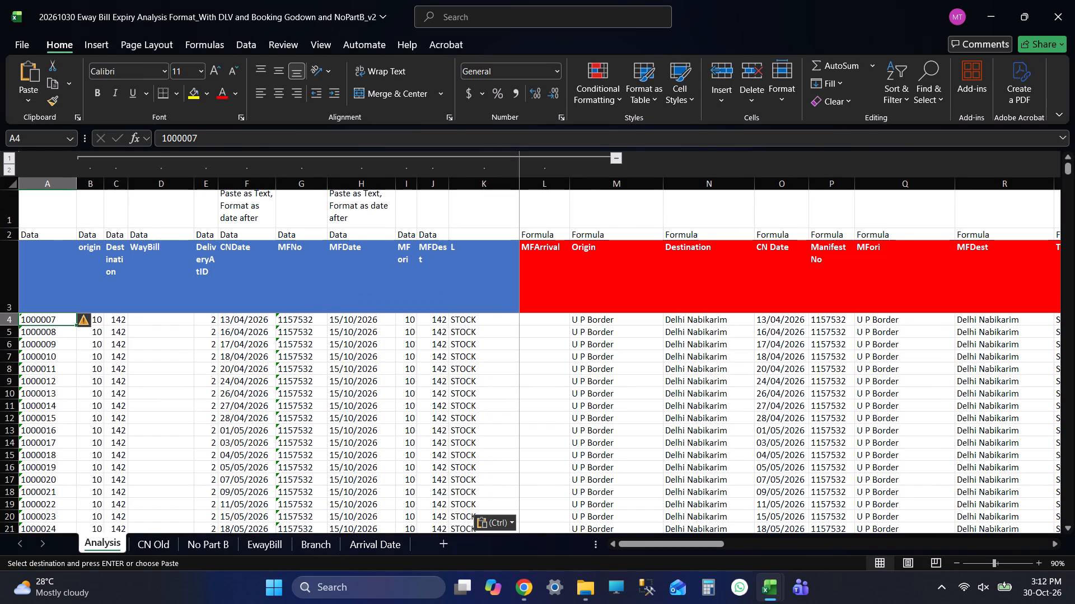
{"action": "key", "text": "ctrl+Down"}
{"action": "key", "text": "alt+Tab"}
{"action": "key", "text": "ctrl+Down"}
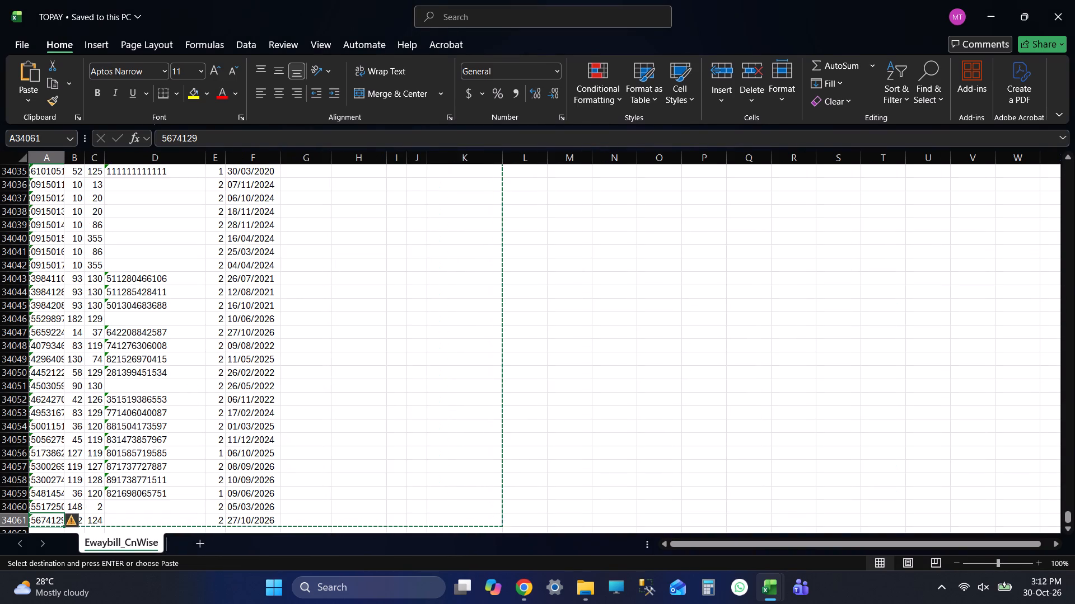
{"action": "scroll", "coordinate": [195, 178], "scroll_direction": "down", "scroll_amount": 2}
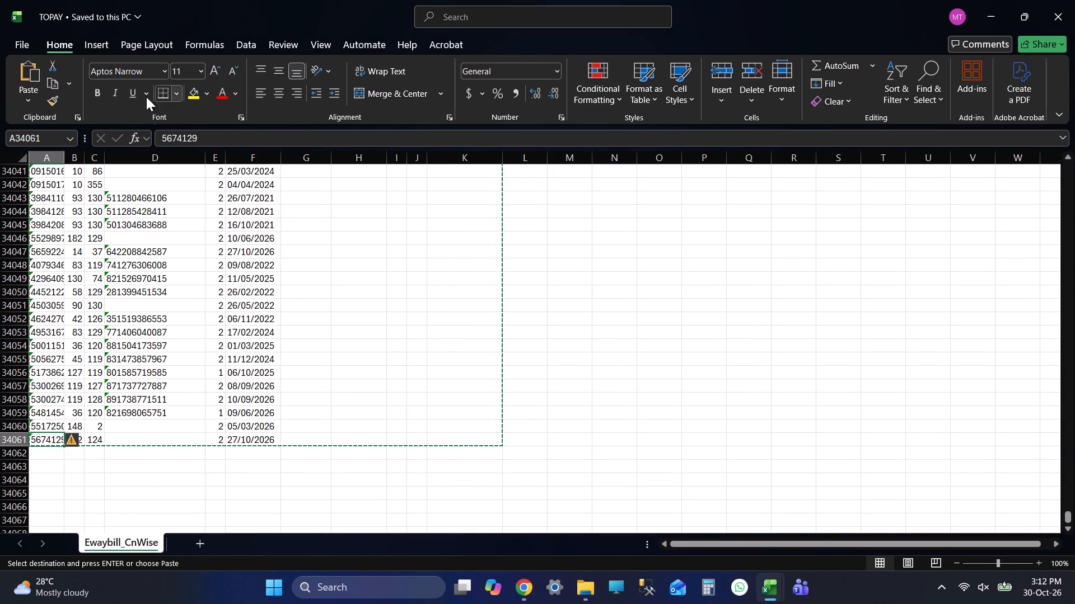
{"action": "key", "text": "alt+Tab"}
{"action": "key", "text": "alt+Tab"}
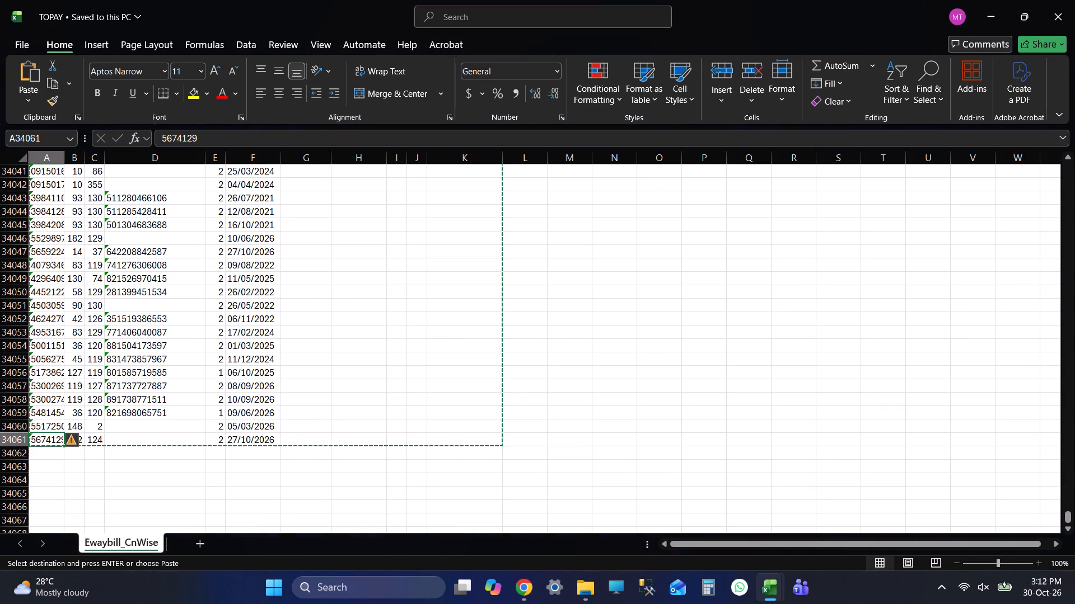
{"action": "key", "text": "alt+Tab"}
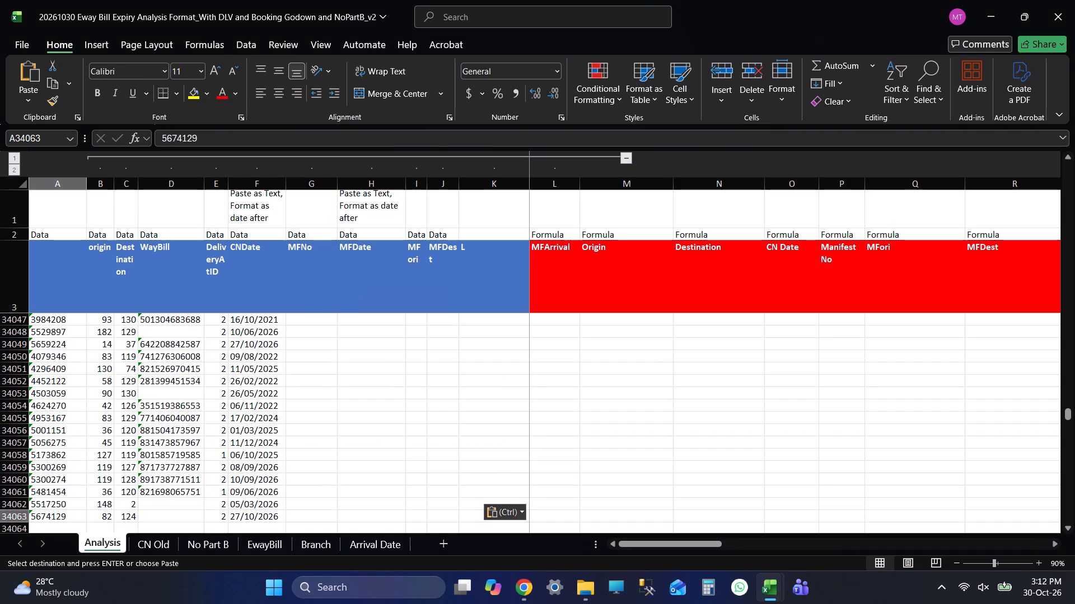
{"action": "scroll", "coordinate": [407, 353], "scroll_direction": "down", "scroll_amount": 2}
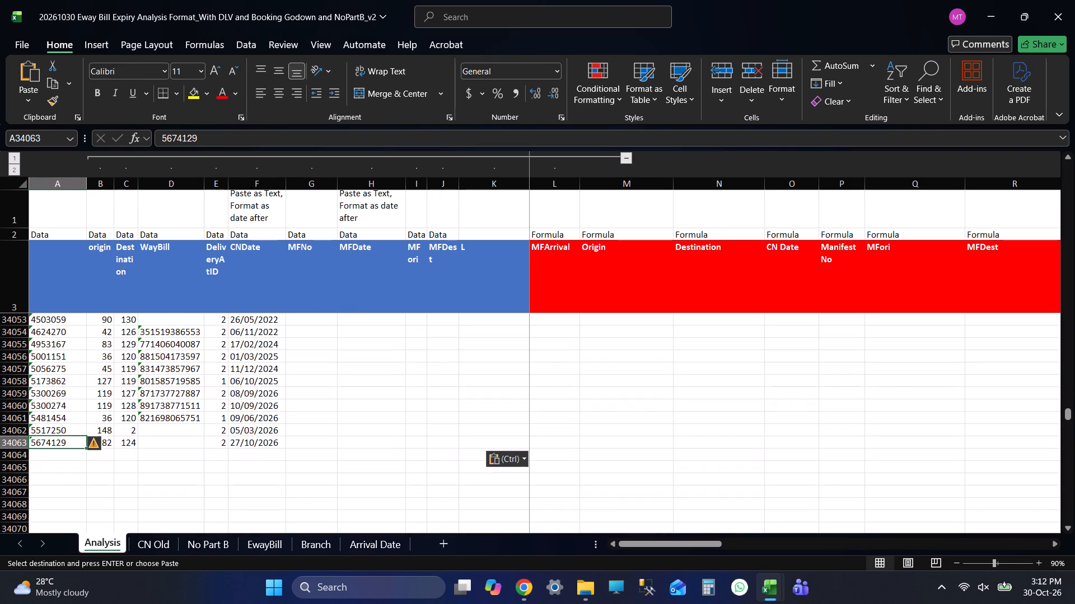
Close the TOPAY workbook without keeping the copied data on the clipboard.
{"action": "key", "text": "alt+Tab"}
{"action": "left_click", "coordinate": [1074, 0]}
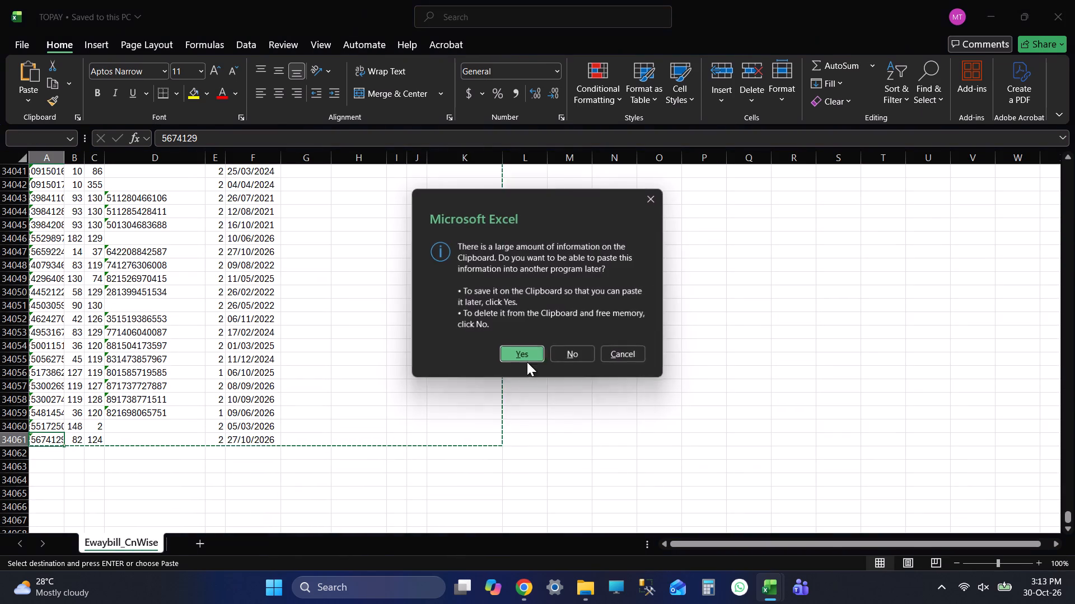
{"action": "left_click", "coordinate": [570, 354]}
Fill the Analysis sheet formulas in columns L to AW from row 33785 down to the last pasted record, row 34063.
{"action": "key", "text": "ctrl+Up"}
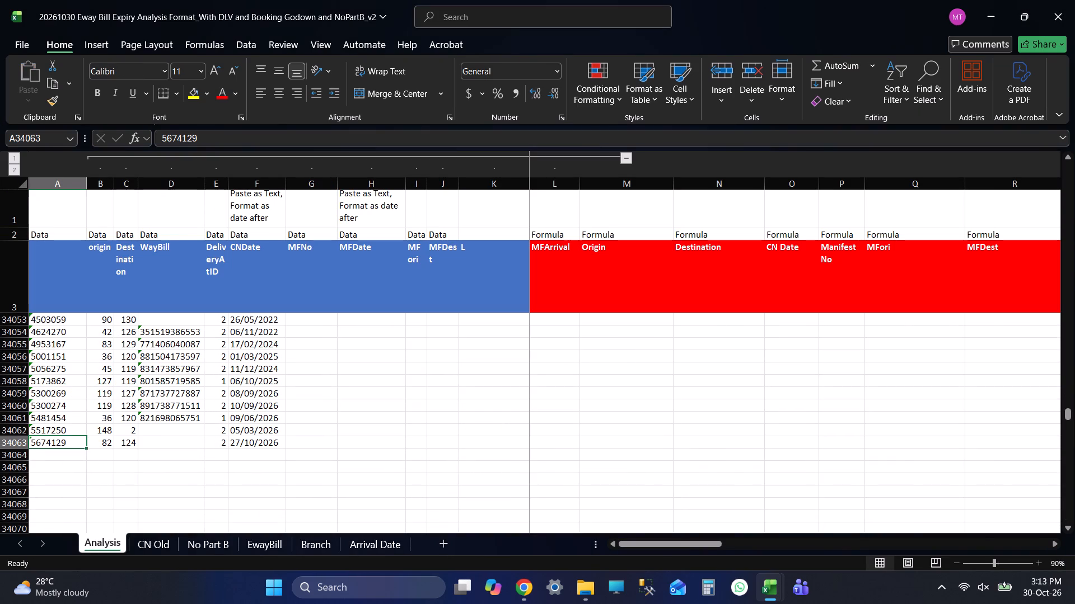
{"action": "key", "text": "Right"}
{"action": "key", "text": "Down"}
{"action": "key", "text": "Right"}
{"action": "key", "text": "Right"}
{"action": "key", "text": "Right"}
{"action": "key", "text": "Right"}
{"action": "key", "text": "Right"}
{"action": "key", "text": "Right"}
{"action": "key", "text": "Right"}
{"action": "key", "text": "Right"}
{"action": "key", "text": "Right"}
{"action": "key", "text": "Right"}
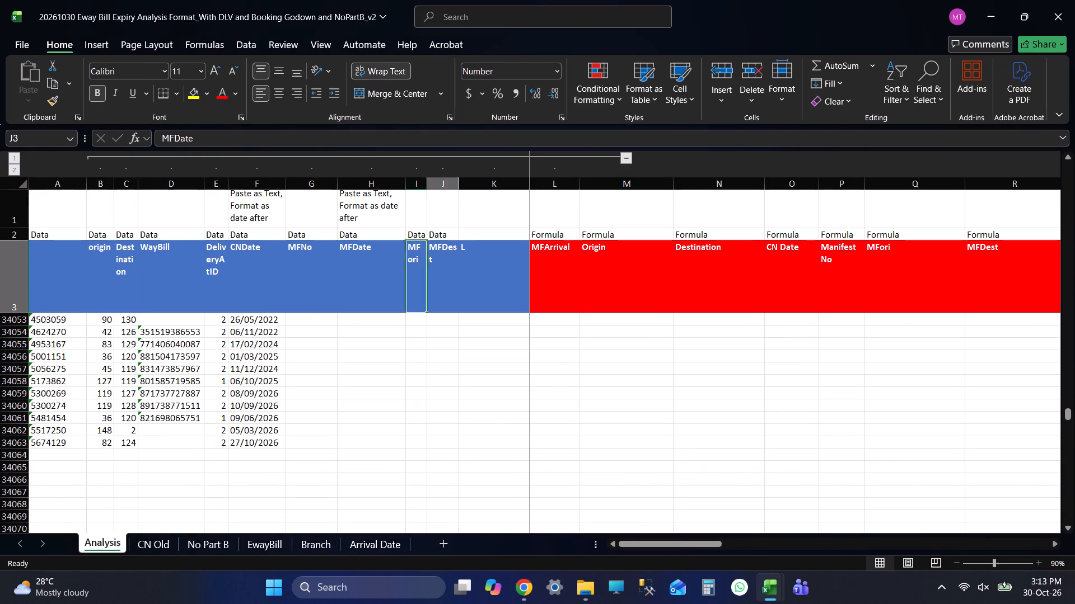
{"action": "key", "text": "Right"}
{"action": "key", "text": "ctrl+Down"}
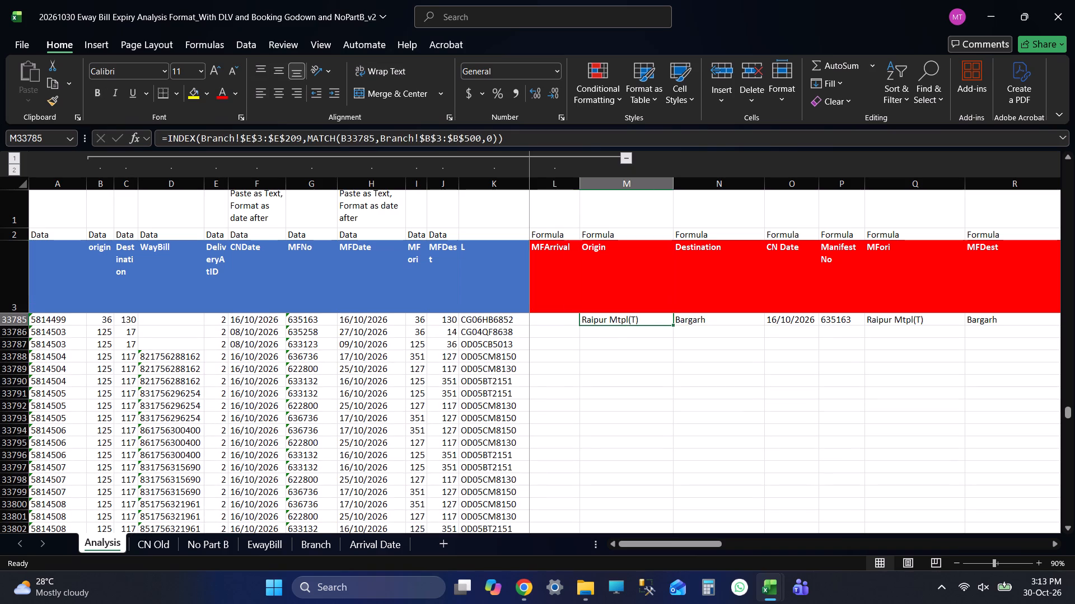
{"action": "key", "text": "Left"}
{"action": "key", "text": "ctrl+shift+Right"}
{"action": "key", "text": "ctrl+shift+Right"}
{"action": "key", "text": "ctrl+shift+Right"}
{"action": "key", "text": "ctrl+shift+Right"}
{"action": "key", "text": "ctrl+shift+Right"}
{"action": "key", "text": "ctrl+shift+Right"}
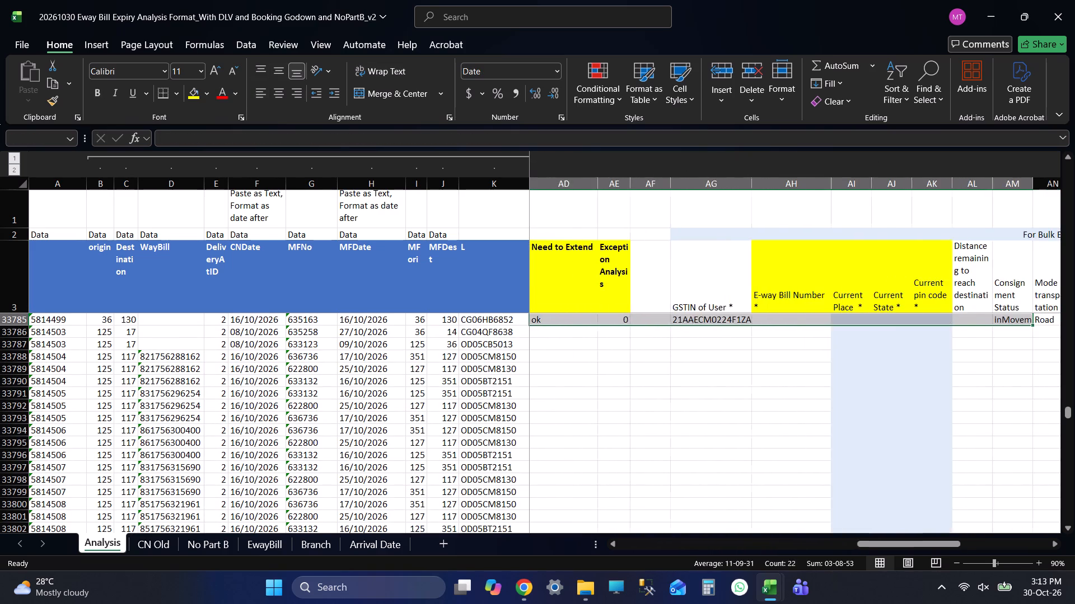
{"action": "key", "text": "ctrl+shift+Right"}
{"action": "key", "text": "ctrl+shift+Right"}
{"action": "key", "text": "ctrl+shift+Right"}
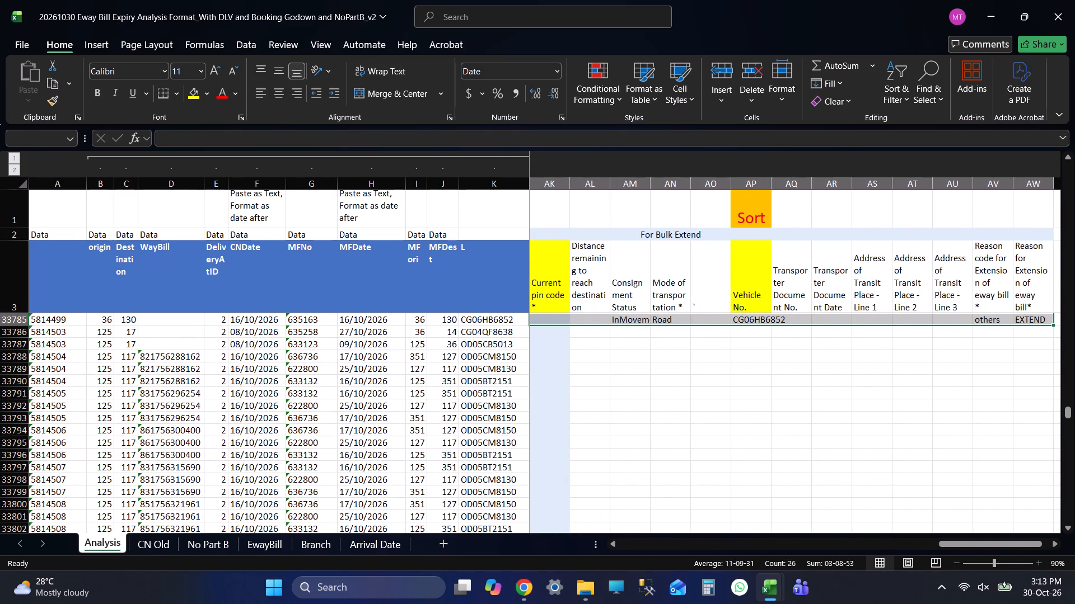
{"action": "left_click_drag", "start_coordinate": [979, 544], "coordinate": [1020, 545]}
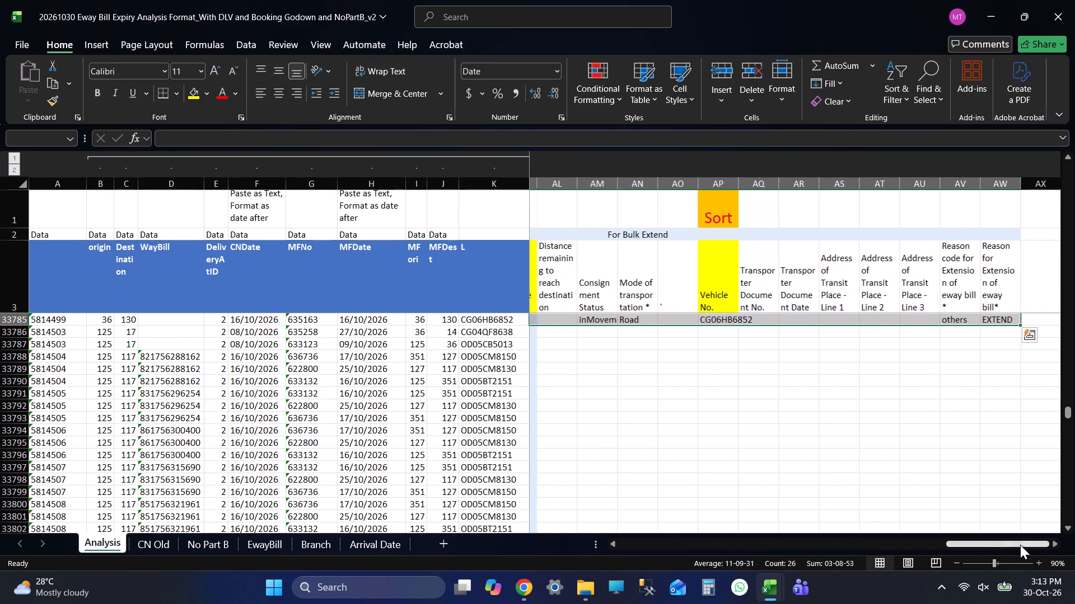
{"action": "double_click", "coordinate": [1020, 327]}
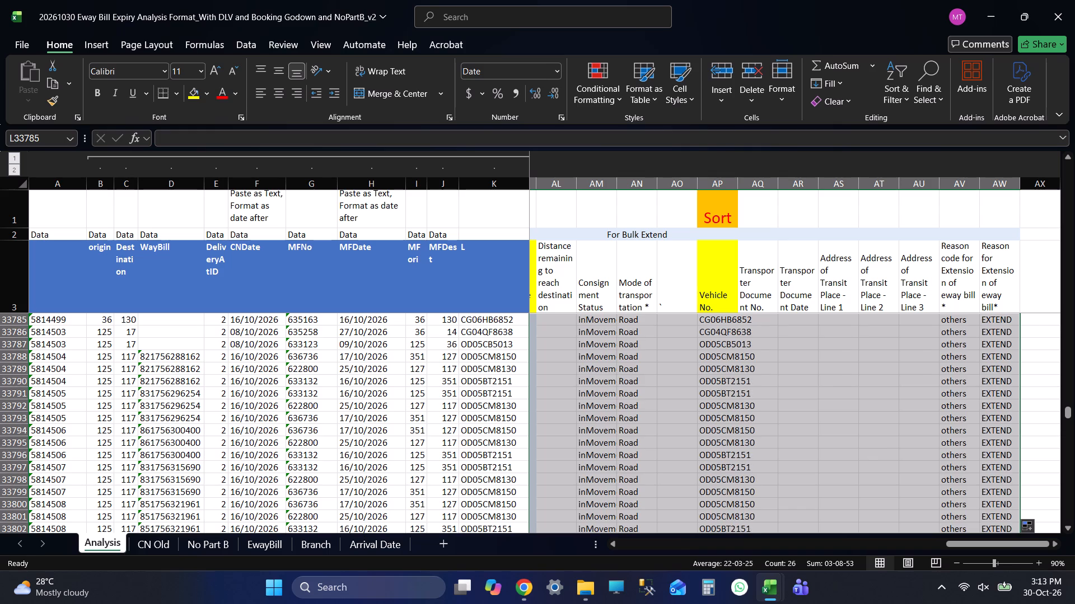
Check the last record rows of the Analysis sheet across the formula columns and back through the pasted data columns.
{"action": "left_click", "coordinate": [697, 364]}
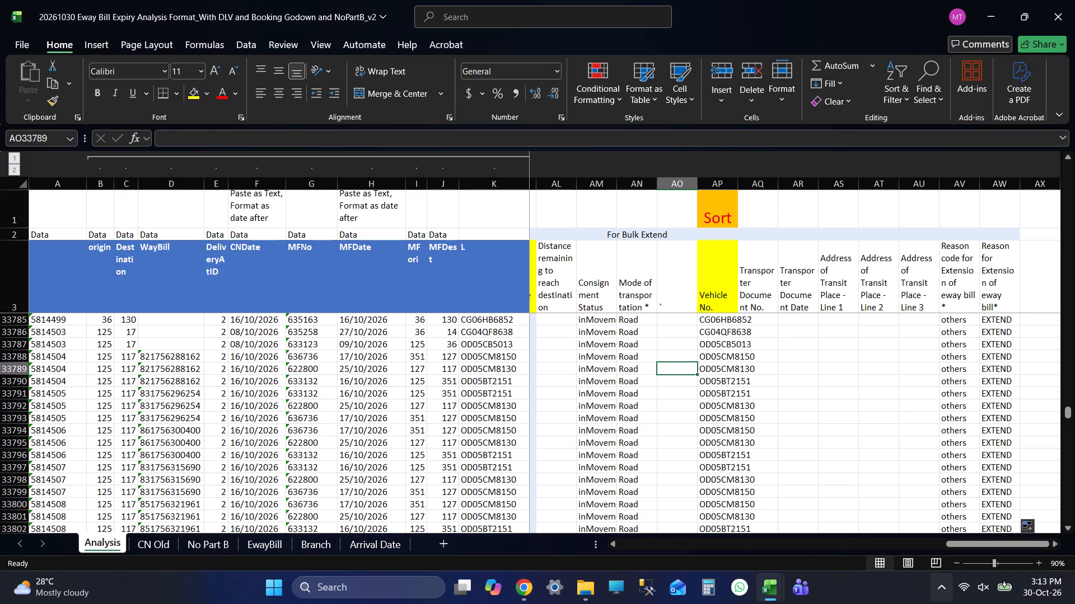
{"action": "key", "text": "ctrl+Right"}
{"action": "key", "text": "ctrl+Down"}
{"action": "key", "text": "Down"}
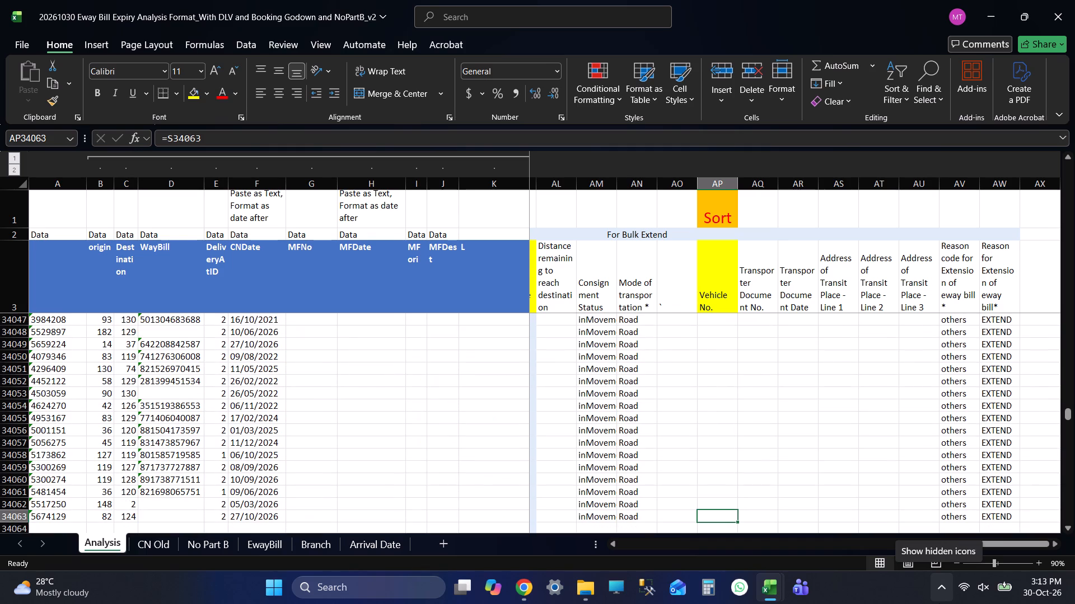
{"action": "key", "text": "Down"}
{"action": "key", "text": "Down"}
{"action": "key", "text": "ctrl+Up"}
{"action": "key", "text": "ctrl+Left"}
{"action": "key", "text": "ctrl+Left"}
{"action": "key", "text": "ctrl+Left"}
{"action": "key", "text": "ctrl+Left"}
{"action": "key", "text": "ctrl+Left"}
{"action": "key", "text": "ctrl+Left"}
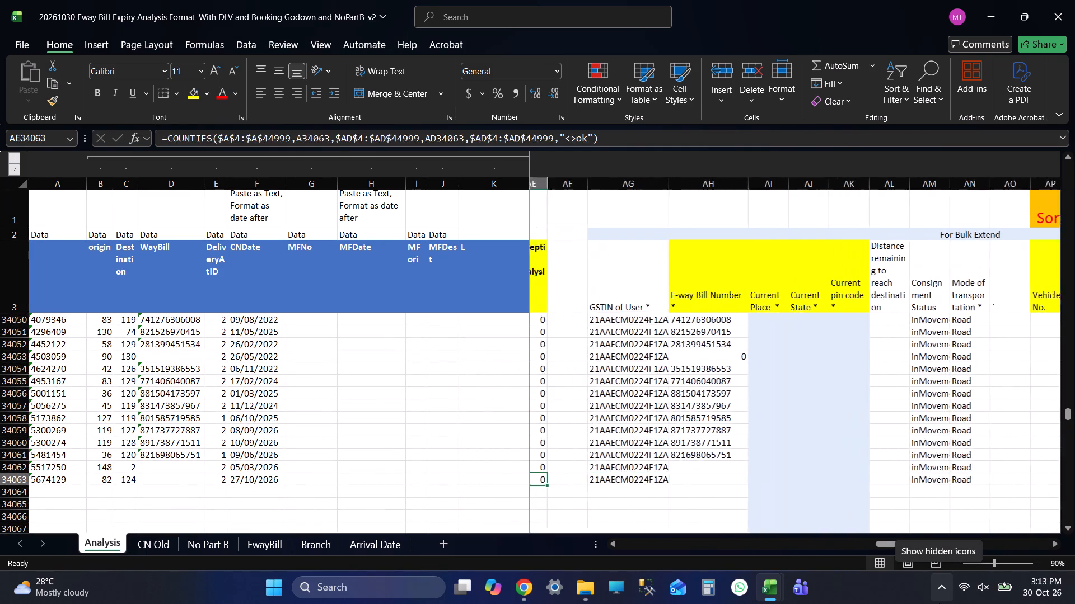
{"action": "key", "text": "ctrl+Left"}
{"action": "key", "text": "ctrl+Left"}
{"action": "key", "text": "ctrl+Left"}
{"action": "key", "text": "ctrl+Left"}
{"action": "key", "text": "ctrl+Left"}
{"action": "key", "text": "Right"}
{"action": "key", "text": "Right"}
{"action": "key", "text": "Right"}
{"action": "key", "text": "Right"}
{"action": "key", "text": "Right"}
{"action": "key", "text": "Right"}
{"action": "key", "text": "Right"}
{"action": "key", "text": "Right"}
{"action": "key", "text": "Right"}
{"action": "key", "text": "Right"}
{"action": "key", "text": "Right"}
{"action": "key", "text": "Right"}
{"action": "key", "text": "Right"}
{"action": "key", "text": "Right"}
{"action": "key", "text": "Right"}
{"action": "key", "text": "Right"}
{"action": "key", "text": "Right"}
{"action": "key", "text": "Right"}
{"action": "key", "text": "Right"}
{"action": "key", "text": "Right"}
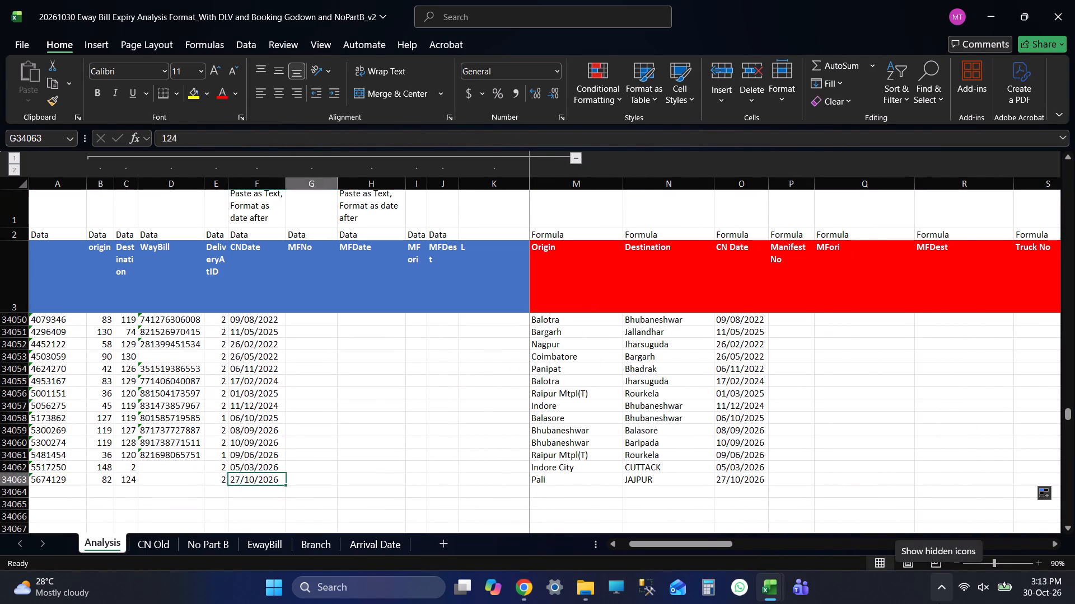
{"action": "key", "text": "ctrl+Left"}
{"action": "key", "text": "ctrl+Left"}
{"action": "key", "text": "ctrl+Left"}
{"action": "key", "text": "ctrl+Left"}
{"action": "key", "text": "Right"}
{"action": "key", "text": "Right"}
{"action": "key", "text": "Right"}
{"action": "key", "text": "Right"}
{"action": "key", "text": "Right"}
{"action": "key", "text": "Right"}
{"action": "key", "text": "Right"}
{"action": "key", "text": "Right"}
{"action": "key", "text": "Right"}
{"action": "key", "text": "Right"}
{"action": "key", "text": "Right"}
{"action": "key", "text": "Right"}
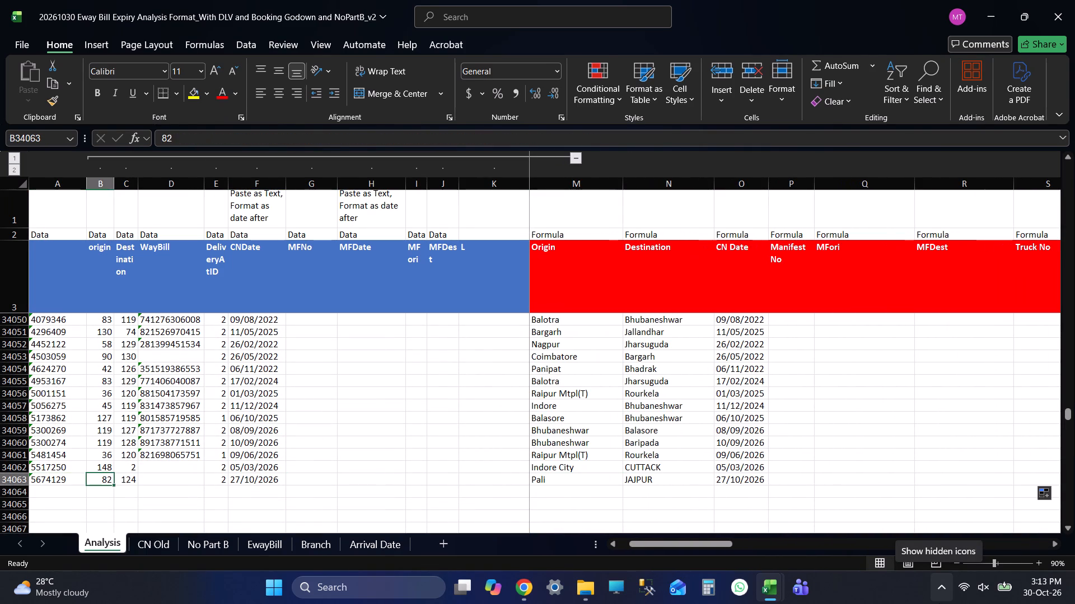
{"action": "key", "text": "Right"}
{"action": "key", "text": "Right"}
{"action": "key", "text": "ctrl+Left"}
{"action": "key", "text": "ctrl+Left"}
{"action": "key", "text": "ctrl+Left"}
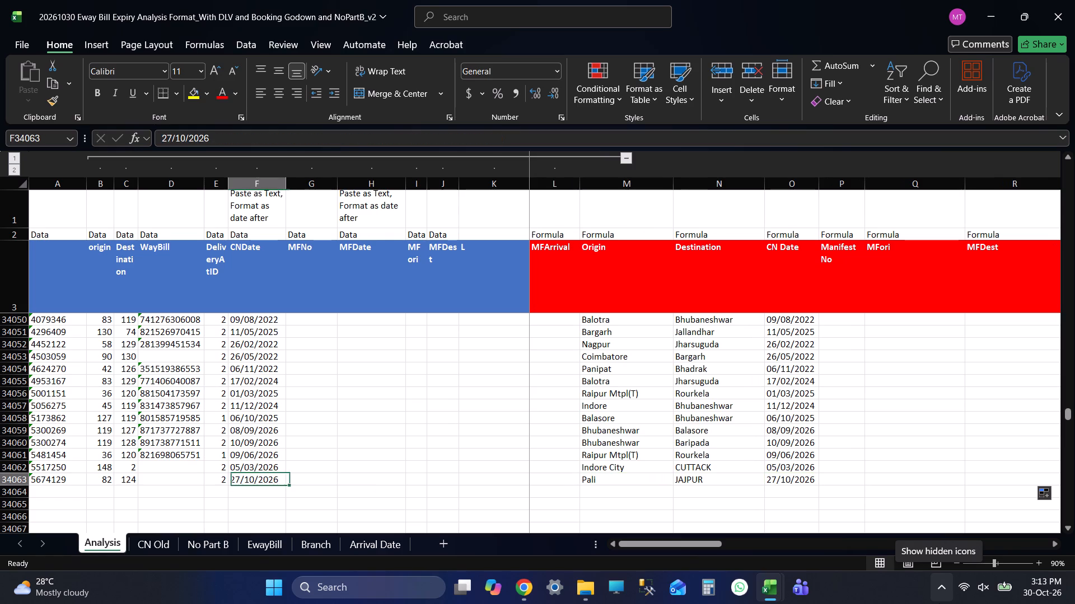
Review the first and last record rows of the Analysis sheet for complete data and formula coverage.
{"action": "key", "text": "ctrl+Up"}
{"action": "key", "text": "Down"}
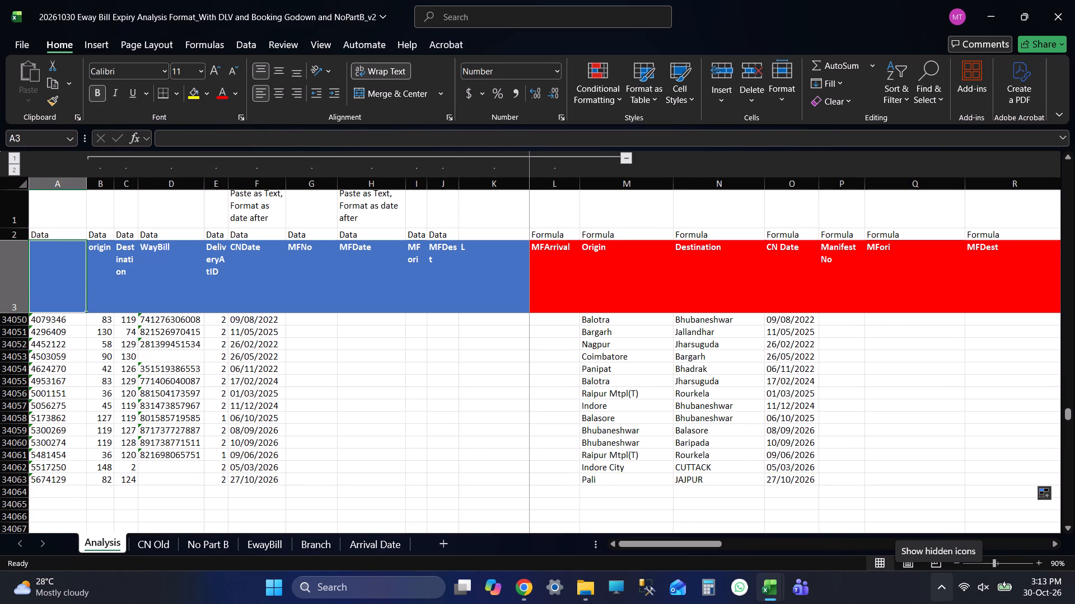
{"action": "key", "text": "Down"}
{"action": "key", "text": "ctrl+Down"}
{"action": "key", "text": "Down"}
{"action": "key", "text": "Down"}
{"action": "key", "text": "Down"}
{"action": "key", "text": "Down"}
{"action": "key", "text": "Down"}
{"action": "key", "text": "ctrl+Up"}
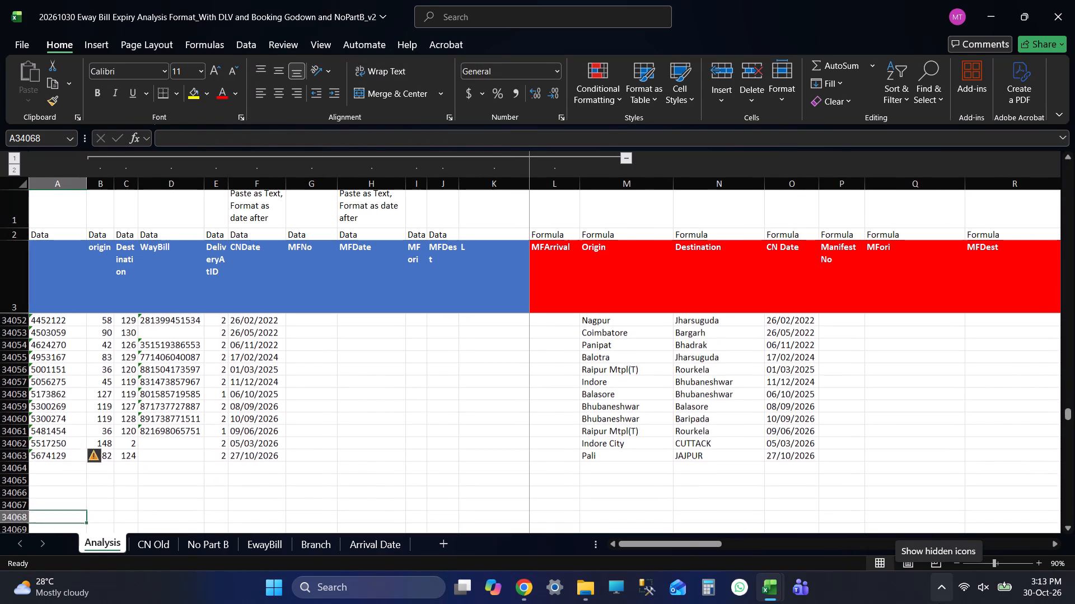
{"action": "key", "text": "ctrl+Up"}
{"action": "key", "text": "Down"}
{"action": "key", "text": "Down"}
{"action": "key", "text": "Up"}
{"action": "key", "text": "Down"}
{"action": "key", "text": "Up"}
{"action": "key", "text": "Down"}
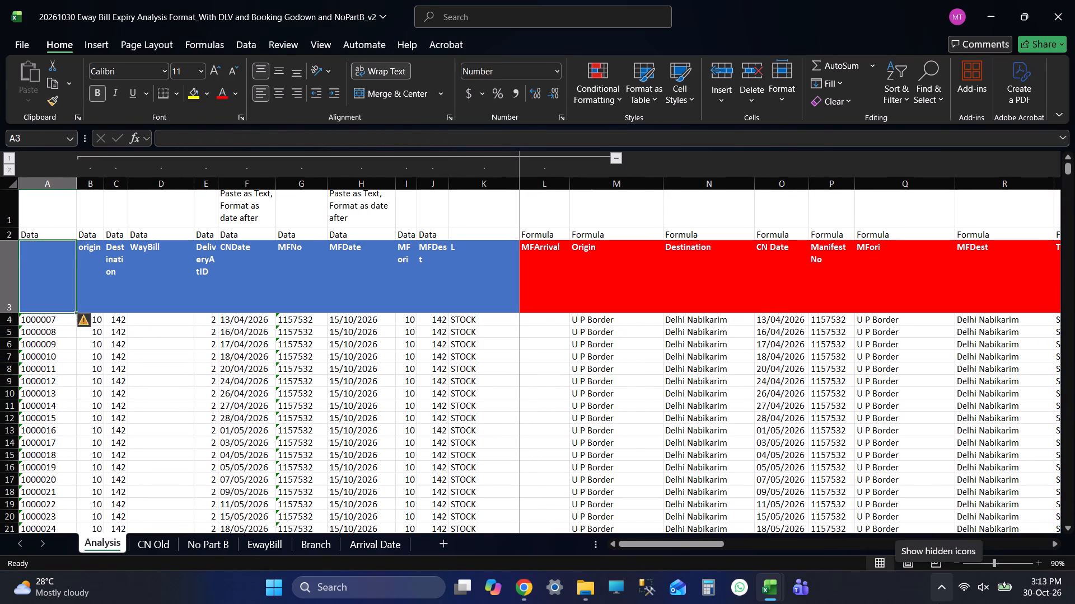
{"action": "key", "text": "Up"}
{"action": "key", "text": "Down"}
{"action": "key", "text": "Up"}
{"action": "key", "text": "Left"}
{"action": "key", "text": "Left"}
{"action": "key", "text": "ctrl+Down"}
{"action": "key", "text": "Down"}
{"action": "key", "text": "Down"}
{"action": "key", "text": "Down"}
{"action": "key", "text": "Down"}
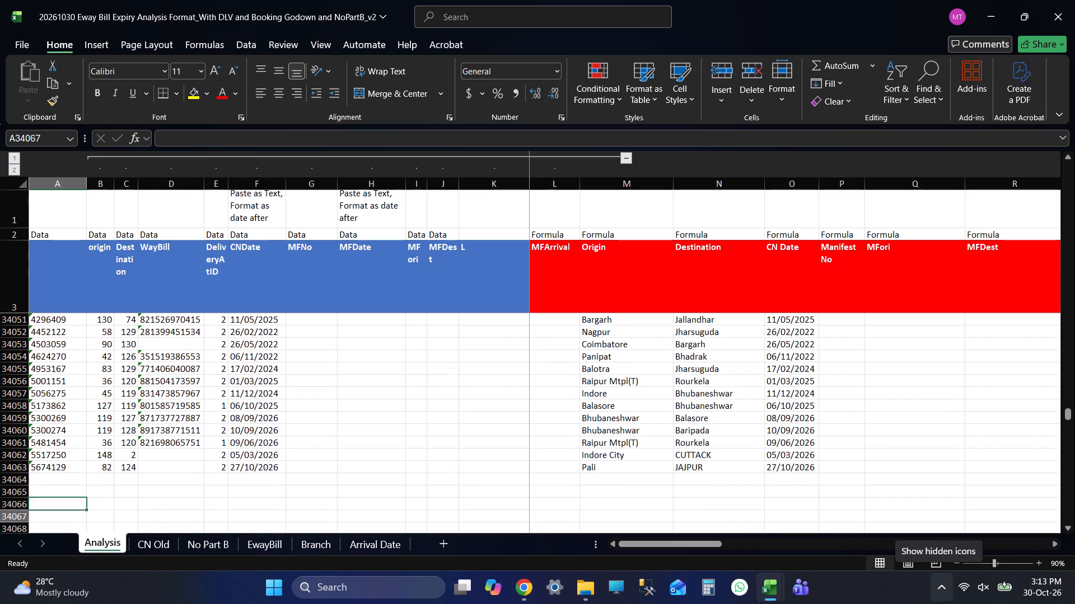
{"action": "key", "text": "ctrl+Up"}
{"action": "key", "text": "ctrl+Up"}
{"action": "key", "text": "Down"}
{"action": "key", "text": "Down"}
{"action": "key", "text": "Up"}
{"action": "key", "text": "Down"}
{"action": "key", "text": "Up"}
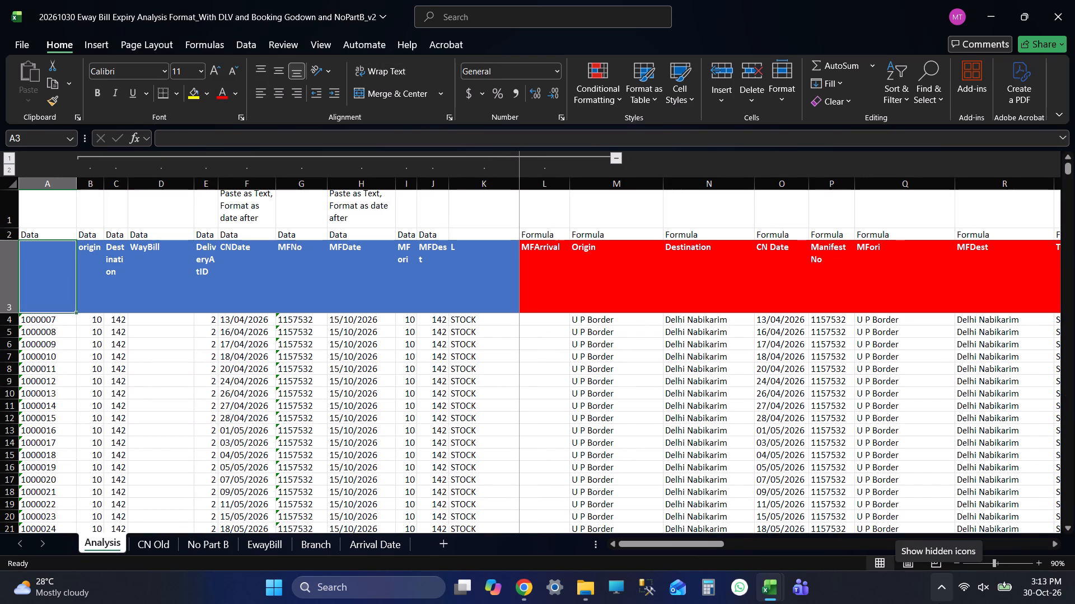
{"action": "key", "text": "Down"}
{"action": "key", "text": "ctrl+Down"}
{"action": "key", "text": "Down"}
{"action": "key", "text": "Down"}
{"action": "key", "text": "Down"}
{"action": "key", "text": "Down"}
{"action": "key", "text": "Down"}
{"action": "key", "text": "Down"}
{"action": "key", "text": "ctrl+Up"}
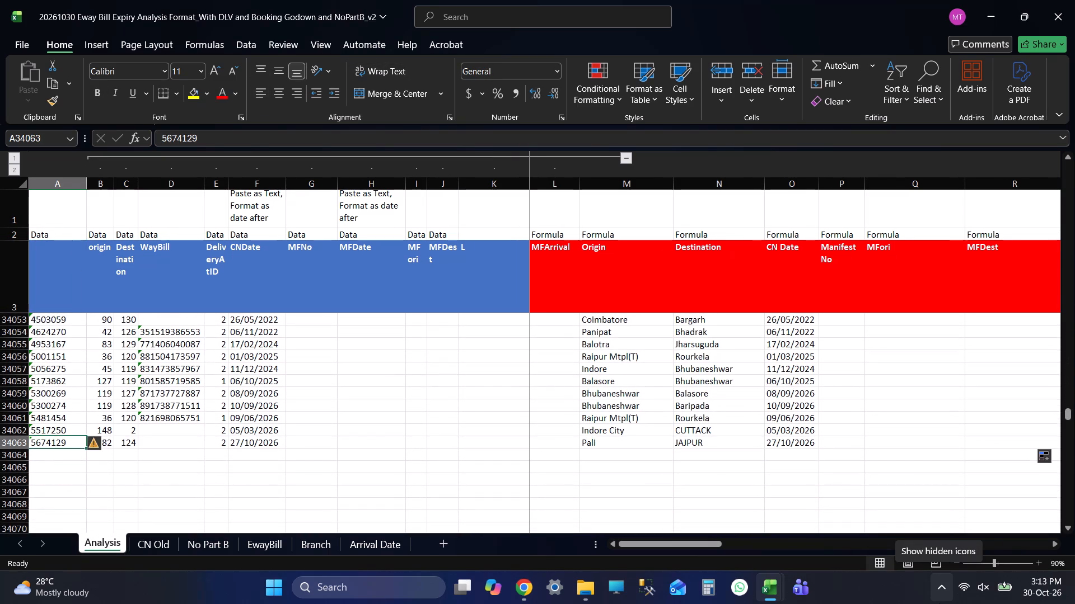
{"action": "key", "text": "Right"}
{"action": "key", "text": "Right"}
{"action": "key", "text": "Right"}
{"action": "key", "text": "Right"}
{"action": "key", "text": "Right"}
{"action": "key", "text": "Right"}
{"action": "key", "text": "Right"}
{"action": "key", "text": "Right"}
{"action": "key", "text": "Right"}
{"action": "key", "text": "Right"}
{"action": "key", "text": "Right"}
{"action": "key", "text": "Right"}
{"action": "key", "text": "ctrl+Left"}
{"action": "key", "text": "ctrl+Left"}
{"action": "key", "text": "ctrl+Left"}
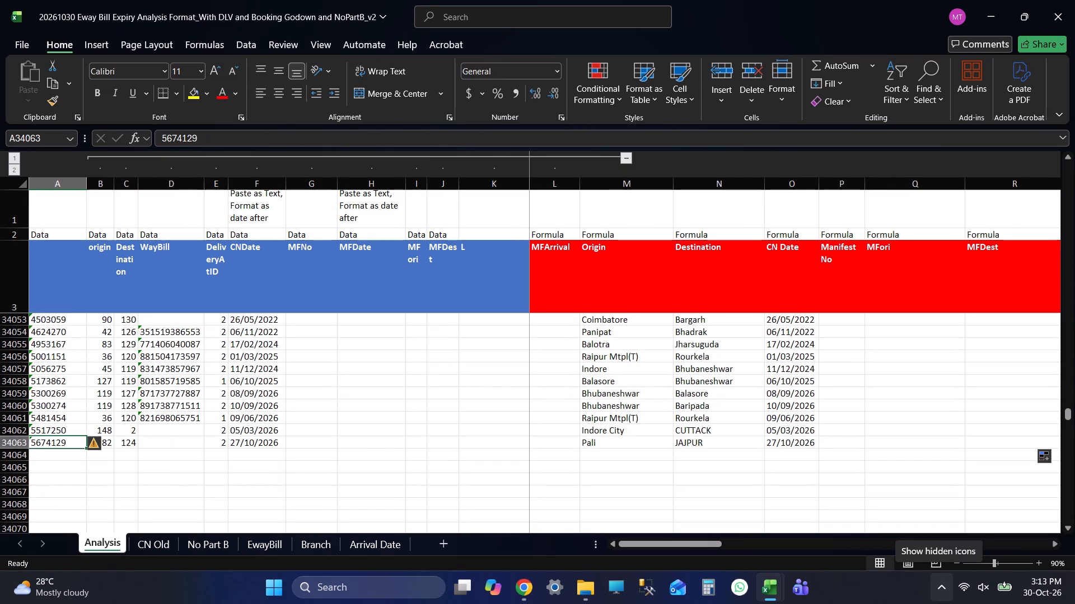
{"action": "key", "text": "ctrl+Up"}
{"action": "key", "text": "Down"}
{"action": "key", "text": "Down"}
{"action": "key", "text": "Up"}
{"action": "key", "text": "Down"}
{"action": "key", "text": "Up"}
{"action": "key", "text": "Down"}
{"action": "key", "text": "Up"}
{"action": "key", "text": "Left"}
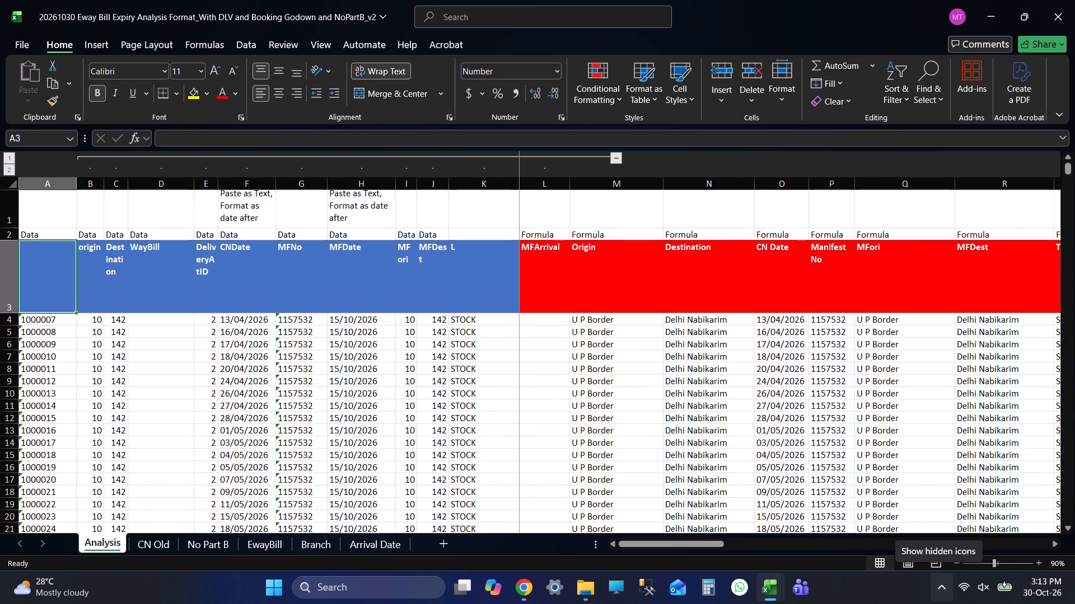
{"action": "key", "text": "Left"}
{"action": "key", "text": "Left"}
{"action": "key", "text": "Left"}
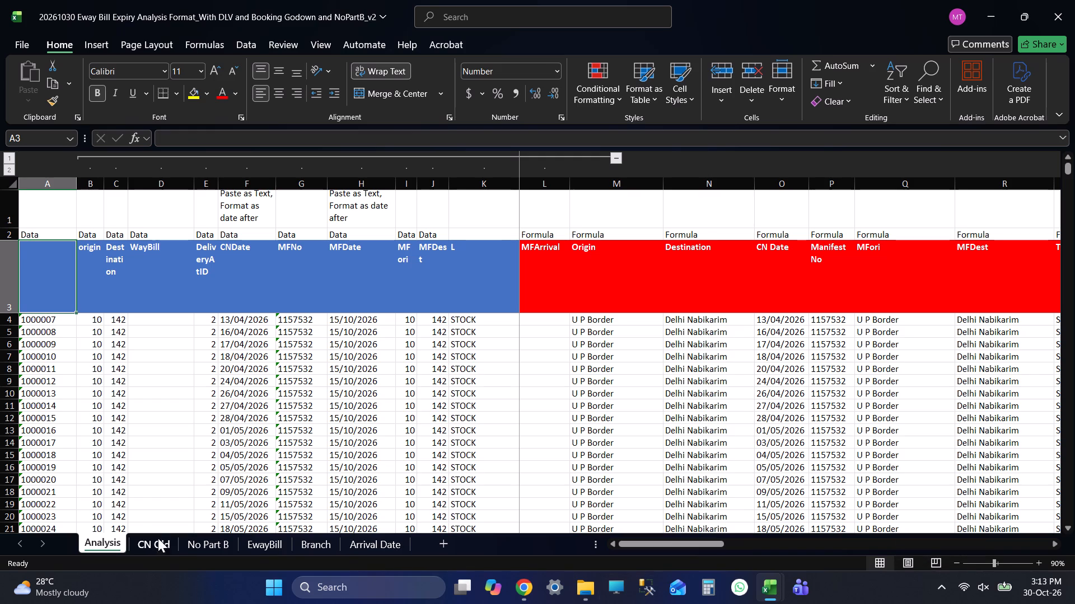
Look over the No Part B, EwayBill and Arrival Date sheets for input data.
{"action": "left_click", "coordinate": [188, 535]}
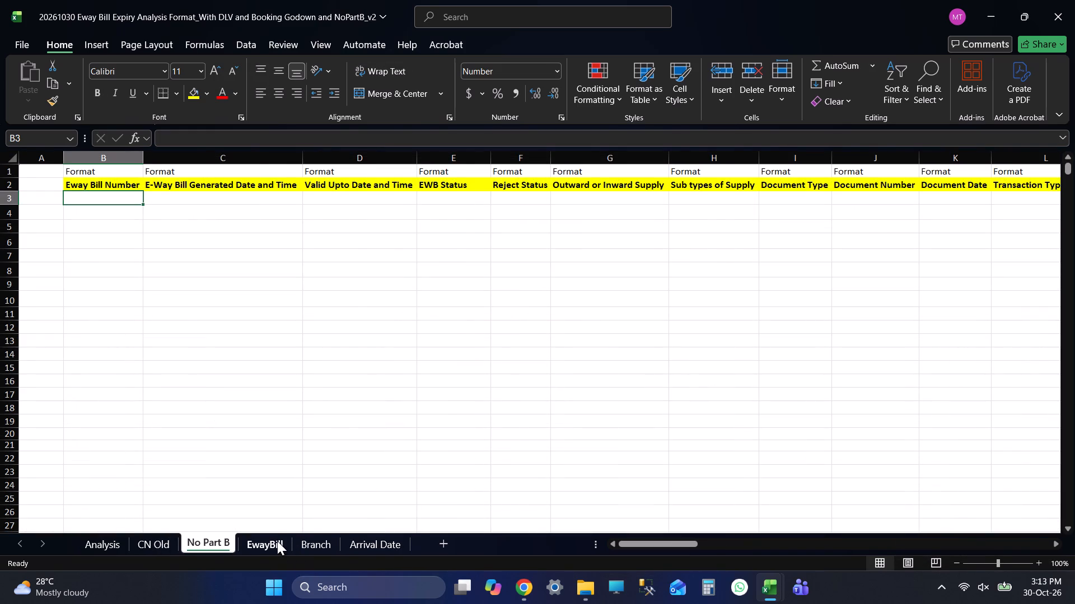
{"action": "left_click", "coordinate": [274, 541]}
{"action": "left_click", "coordinate": [385, 549]}
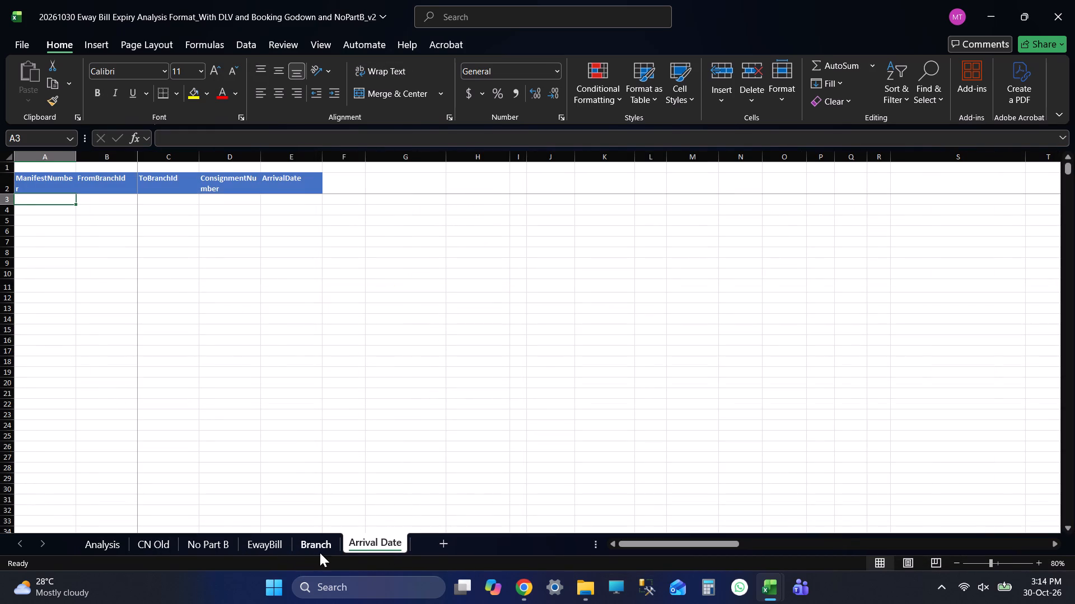
Examine the last record row of the Analysis sheet, row 34063, across the pasted data columns and the first formula columns.
{"action": "left_click", "coordinate": [281, 541]}
{"action": "left_click", "coordinate": [190, 540]}
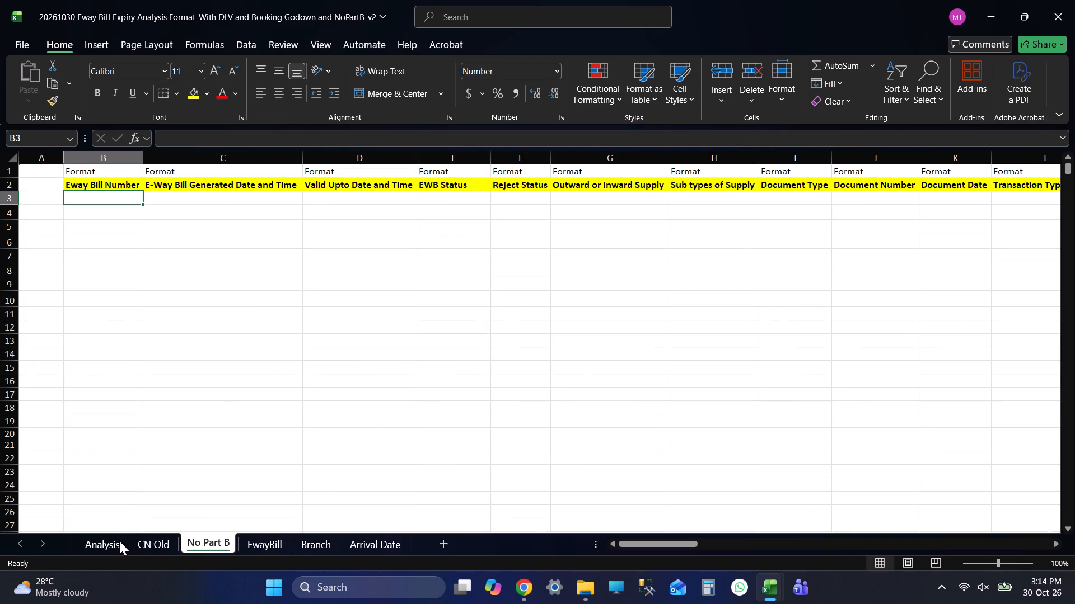
{"action": "left_click", "coordinate": [99, 545]}
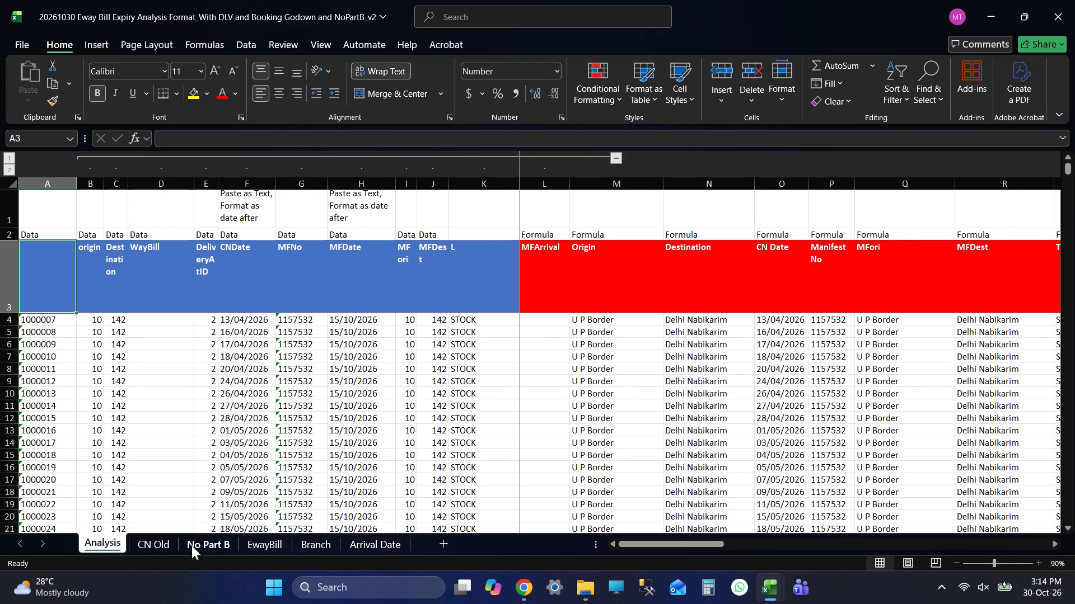
{"action": "key", "text": "ctrl+Down"}
{"action": "key", "text": "Down"}
{"action": "key", "text": "Down"}
{"action": "key", "text": "Down"}
{"action": "key", "text": "Down"}
{"action": "key", "text": "Down"}
{"action": "key", "text": "ctrl+Up"}
{"action": "key", "text": "Right"}
{"action": "key", "text": "Right"}
{"action": "key", "text": "Right"}
{"action": "key", "text": "Right"}
{"action": "key", "text": "Right"}
{"action": "key", "text": "Right"}
{"action": "key", "text": "Right"}
{"action": "key", "text": "Right"}
{"action": "key", "text": "Right"}
{"action": "key", "text": "Right"}
{"action": "key", "text": "Right"}
{"action": "key", "text": "Right"}
{"action": "key", "text": "Right"}
{"action": "key", "text": "Right"}
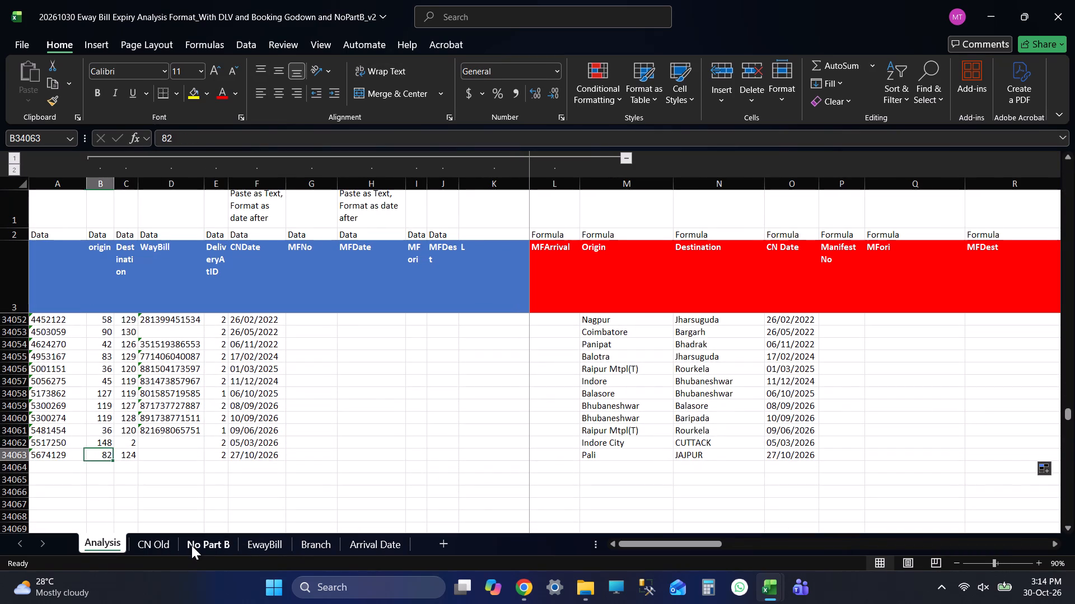
{"action": "key", "text": "ctrl+Left"}
{"action": "key", "text": "ctrl+Left"}
{"action": "key", "text": "ctrl+Left"}
{"action": "key", "text": "ctrl+Left"}
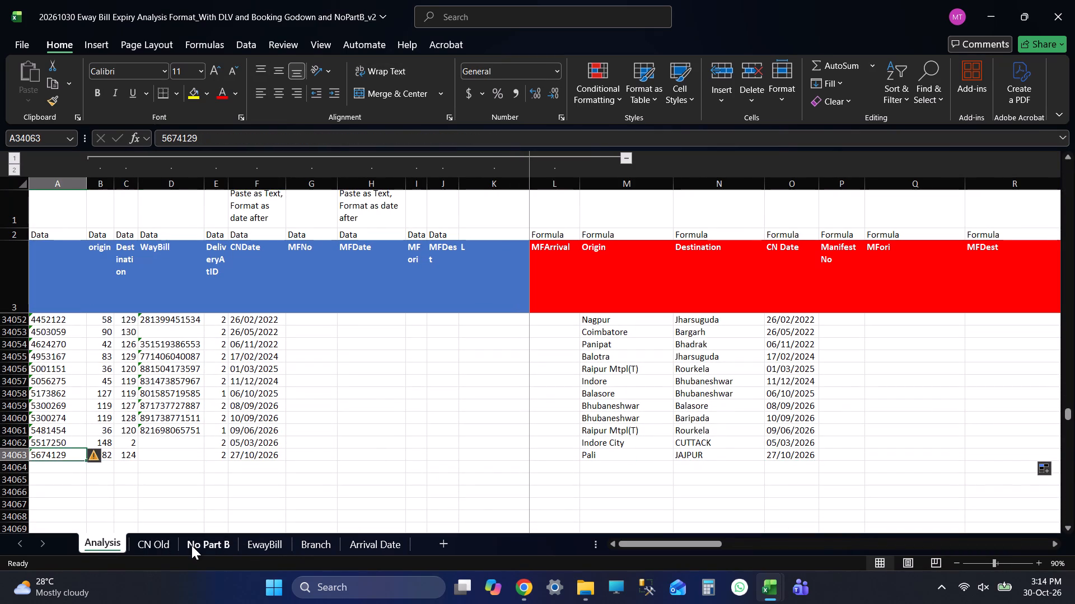
{"action": "key", "text": "Right"}
{"action": "key", "text": "Right"}
{"action": "key", "text": "Right"}
{"action": "key", "text": "Right"}
{"action": "key", "text": "Right"}
{"action": "key", "text": "Right"}
{"action": "key", "text": "Right"}
{"action": "key", "text": "Right"}
{"action": "key", "text": "Right"}
{"action": "key", "text": "Right"}
{"action": "key", "text": "Right"}
{"action": "key", "text": "Right"}
{"action": "key", "text": "Right"}
{"action": "key", "text": "Right"}
{"action": "key", "text": "Right"}
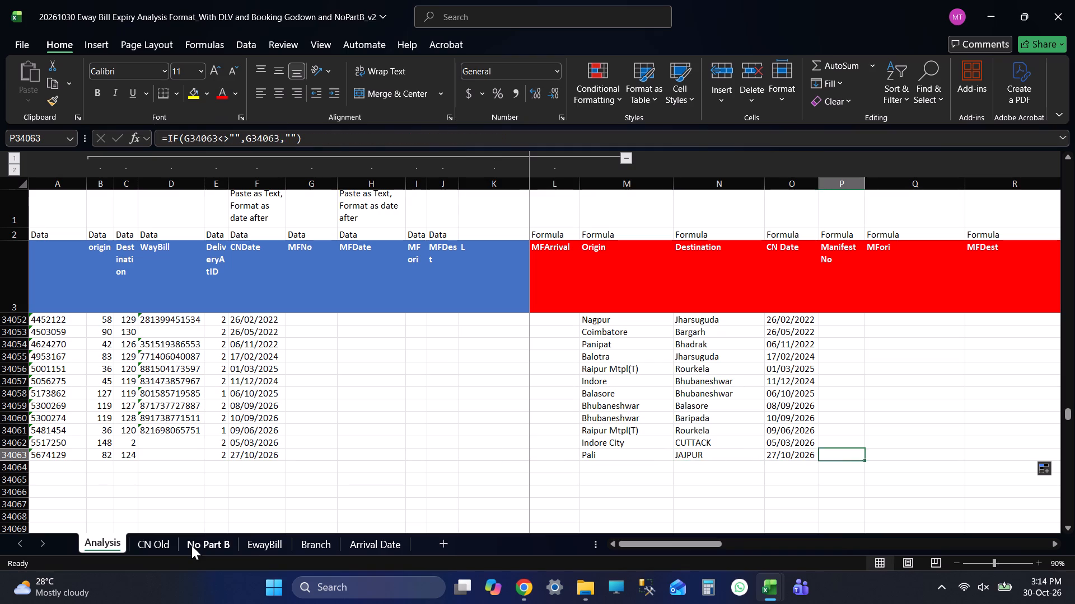
{"action": "key", "text": "ctrl+Left"}
{"action": "key", "text": "ctrl+Left"}
{"action": "key", "text": "ctrl+Left"}
{"action": "key", "text": "ctrl+Left"}
{"action": "key", "text": "Right"}
{"action": "key", "text": "Right"}
{"action": "key", "text": "Right"}
{"action": "key", "text": "Right"}
{"action": "key", "text": "Right"}
{"action": "key", "text": "Right"}
{"action": "key", "text": "Right"}
{"action": "key", "text": "Right"}
{"action": "key", "text": "Right"}
{"action": "key", "text": "Right"}
{"action": "key", "text": "Right"}
{"action": "key", "text": "Right"}
{"action": "key", "text": "Right"}
{"action": "key", "text": "Right"}
{"action": "key", "text": "ctrl+Left"}
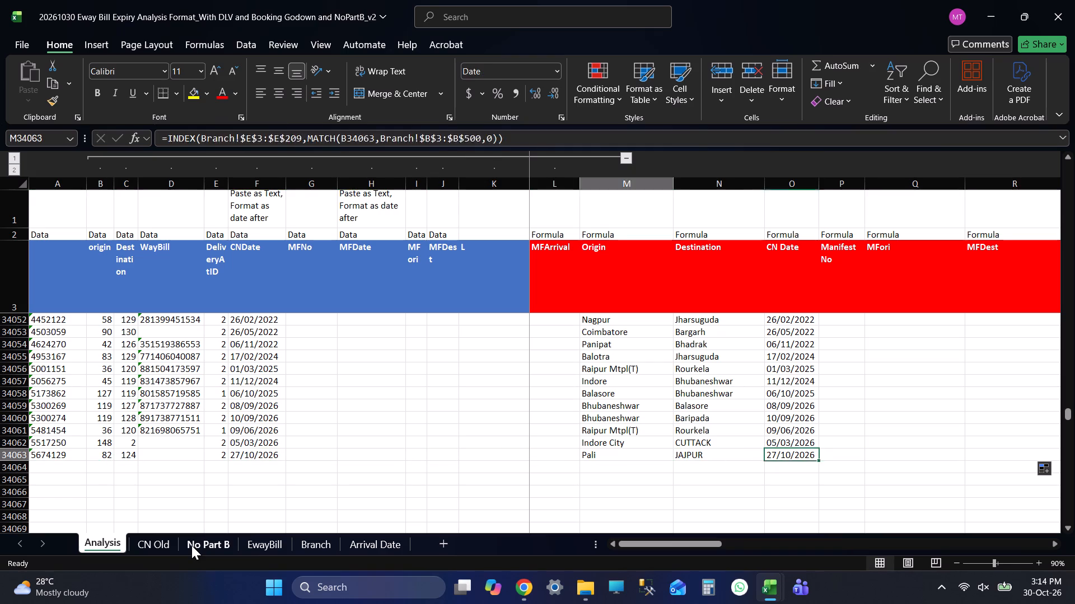
{"action": "key", "text": "ctrl+Left"}
{"action": "key", "text": "ctrl+Left"}
{"action": "key", "text": "ctrl+Left"}
{"action": "key", "text": "Right"}
{"action": "key", "text": "Right"}
{"action": "key", "text": "Right"}
{"action": "key", "text": "Right"}
{"action": "key", "text": "Right"}
{"action": "key", "text": "Right"}
{"action": "key", "text": "Right"}
{"action": "key", "text": "Right"}
{"action": "key", "text": "Right"}
{"action": "key", "text": "Right"}
{"action": "key", "text": "Right"}
{"action": "key", "text": "Right"}
{"action": "key", "text": "Right"}
{"action": "key", "text": "Right"}
{"action": "key", "text": "Right"}
{"action": "key", "text": "ctrl+Left"}
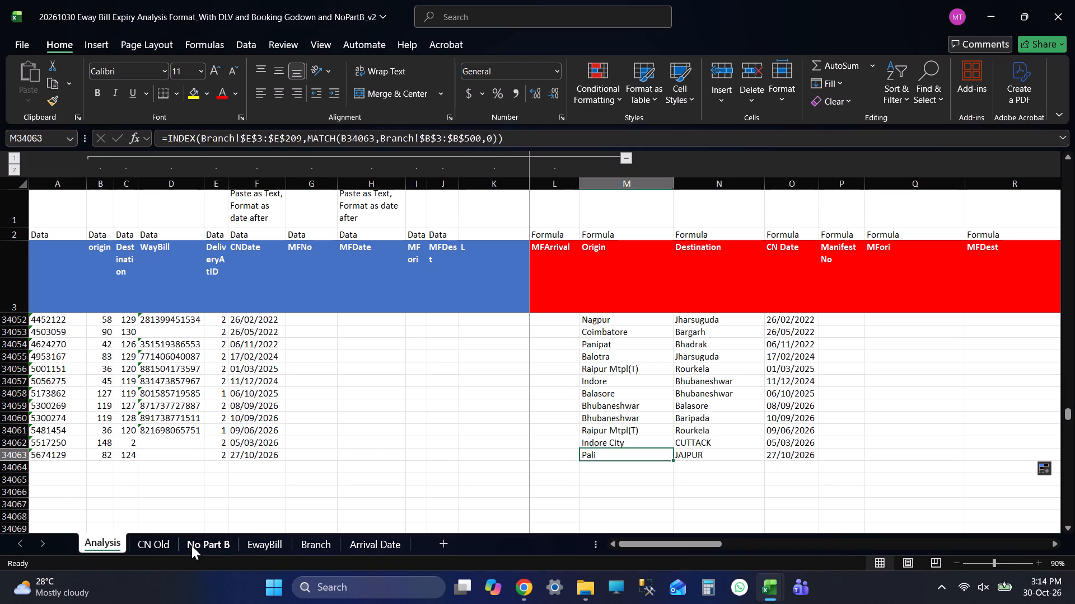
{"action": "key", "text": "ctrl+Left"}
{"action": "key", "text": "ctrl+Left"}
{"action": "key", "text": "ctrl+Left"}
Check the first and last record rows of the Analysis sheet along column A.
{"action": "key", "text": "ctrl+Up"}
{"action": "key", "text": "Down"}
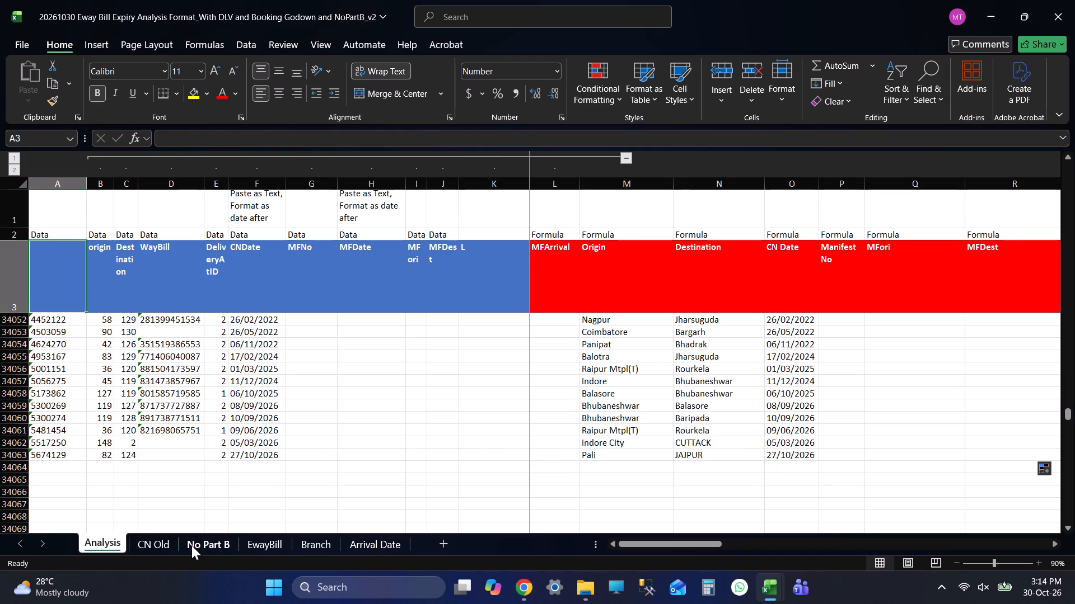
{"action": "key", "text": "Down"}
{"action": "key", "text": "Up"}
{"action": "key", "text": "Down"}
{"action": "key", "text": "Up"}
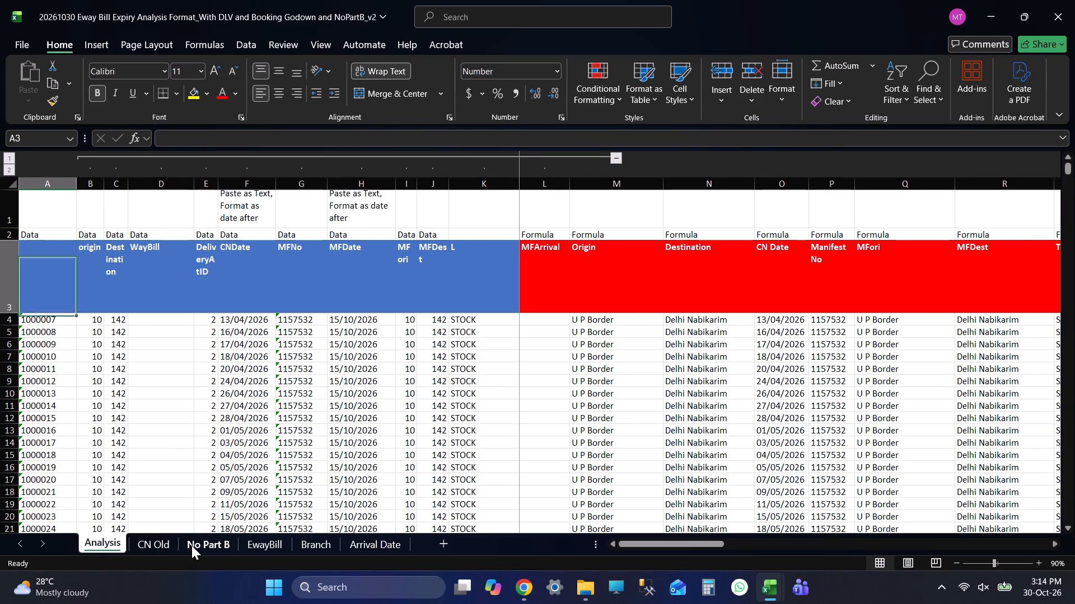
{"action": "key", "text": "ctrl+Down"}
{"action": "key", "text": "Down"}
{"action": "key", "text": "Down"}
{"action": "key", "text": "Down"}
{"action": "key", "text": "Down"}
{"action": "key", "text": "ctrl+Up"}
{"action": "key", "text": "ctrl+Up"}
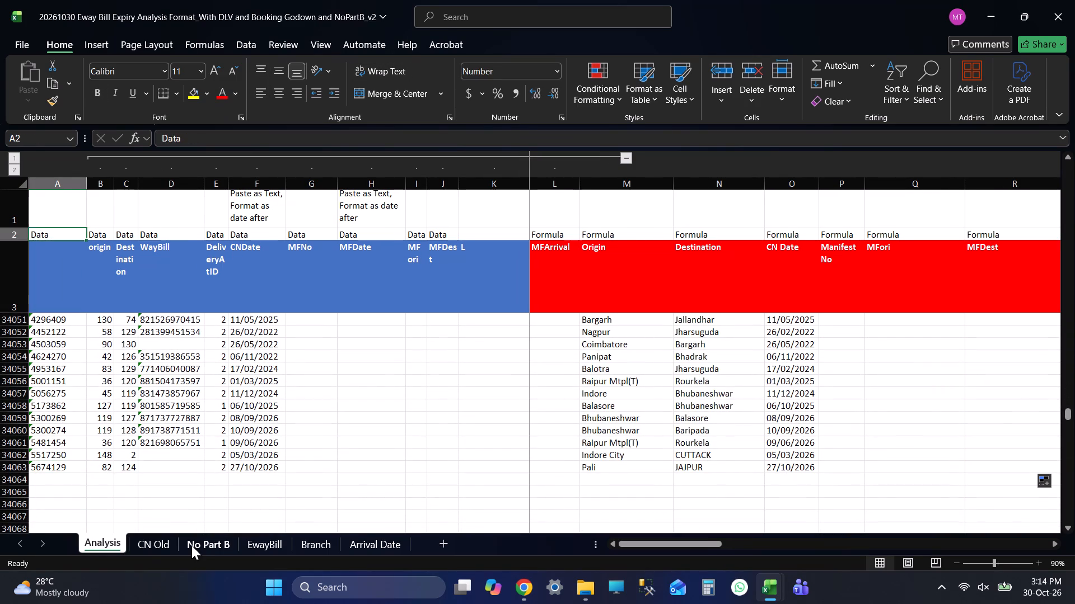
{"action": "key", "text": "Down"}
{"action": "key", "text": "Down"}
{"action": "key", "text": "Up"}
{"action": "key", "text": "Down"}
{"action": "key", "text": "Up"}
{"action": "key", "text": "Down"}
{"action": "key", "text": "ctrl+Down"}
{"action": "key", "text": "Down"}
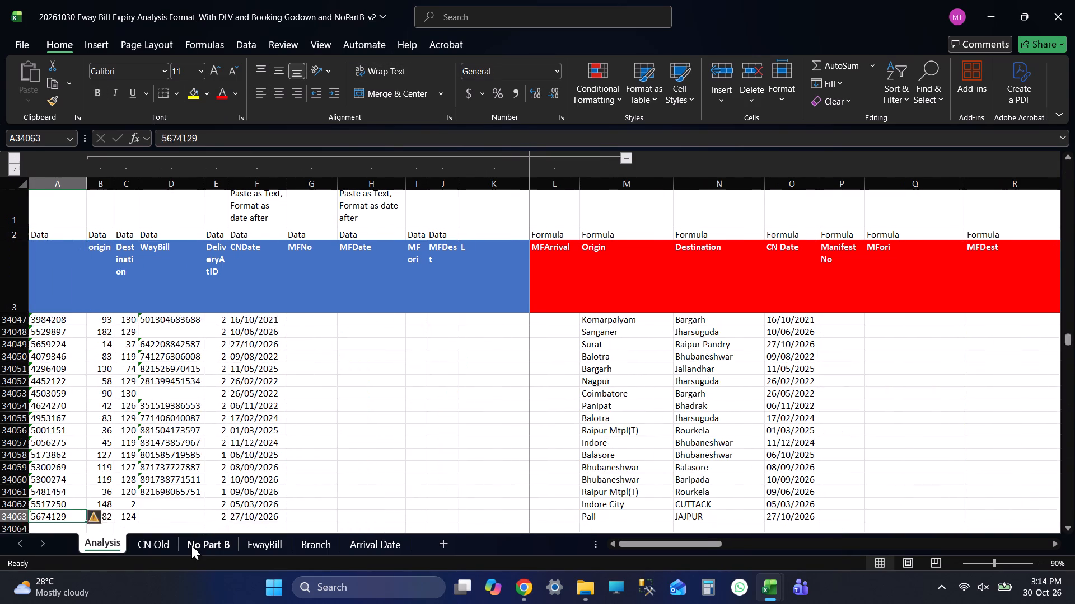
{"action": "key", "text": "Down"}
{"action": "key", "text": "Down"}
{"action": "key", "text": "ctrl+Up"}
{"action": "key", "text": "ctrl+Up"}
{"action": "key", "text": "Down"}
{"action": "key", "text": "Down"}
{"action": "key", "text": "Down"}
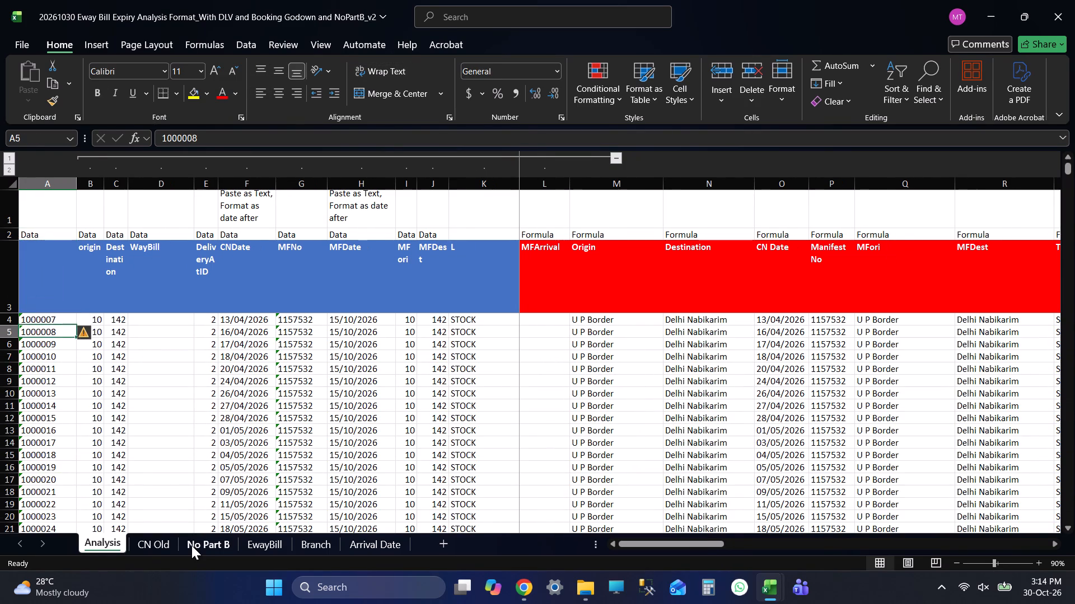
{"action": "key", "text": "Up"}
{"action": "key", "text": "Down"}
{"action": "key", "text": "Up"}
{"action": "key", "text": "Up"}
{"action": "key", "text": "Up"}
{"action": "key", "text": "Up"}
{"action": "key", "text": "Up"}
{"action": "key", "text": "Up"}
{"action": "key", "text": "Down"}
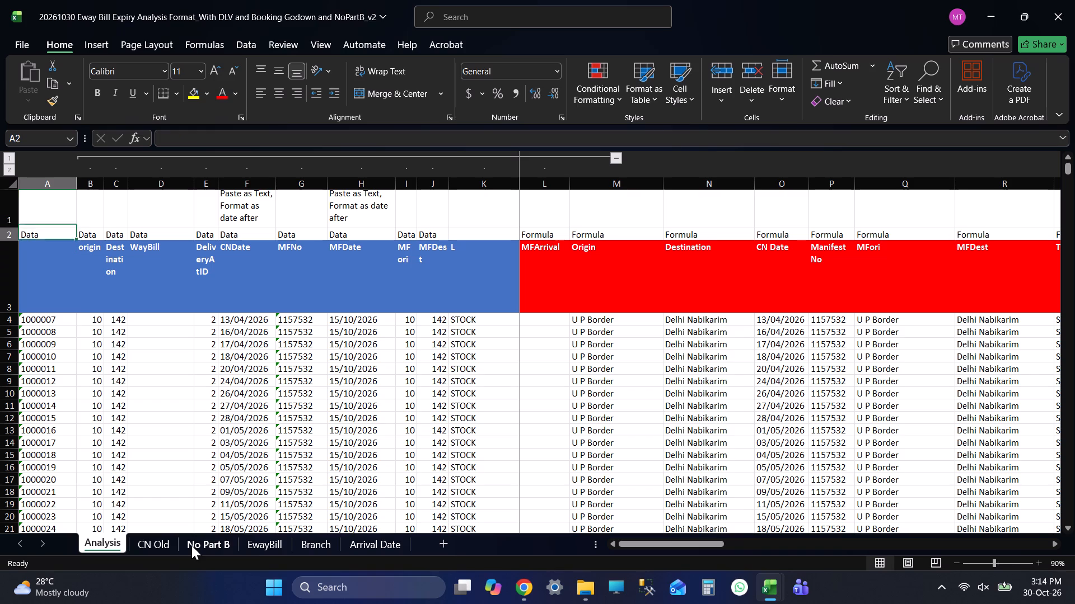
{"action": "key", "text": "Down"}
{"action": "key", "text": "Down"}
{"action": "key", "text": "Down"}
{"action": "key", "text": "ctrl+Down"}
{"action": "key", "text": "Down"}
{"action": "key", "text": "Down"}
{"action": "key", "text": "Down"}
{"action": "key", "text": "Down"}
{"action": "key", "text": "ctrl+Up"}
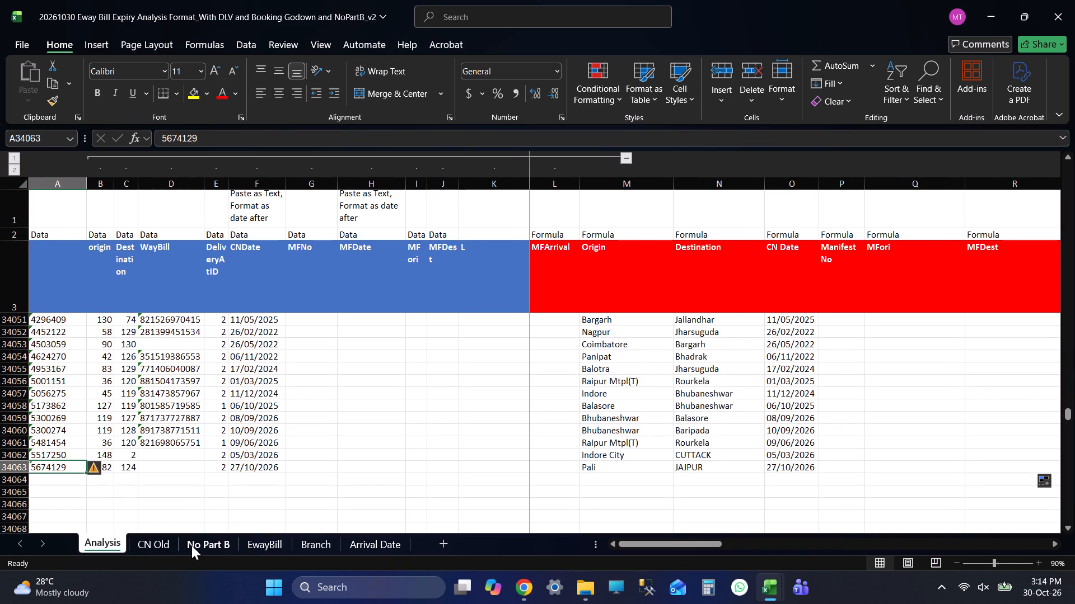
{"action": "key", "text": "ctrl+Up"}
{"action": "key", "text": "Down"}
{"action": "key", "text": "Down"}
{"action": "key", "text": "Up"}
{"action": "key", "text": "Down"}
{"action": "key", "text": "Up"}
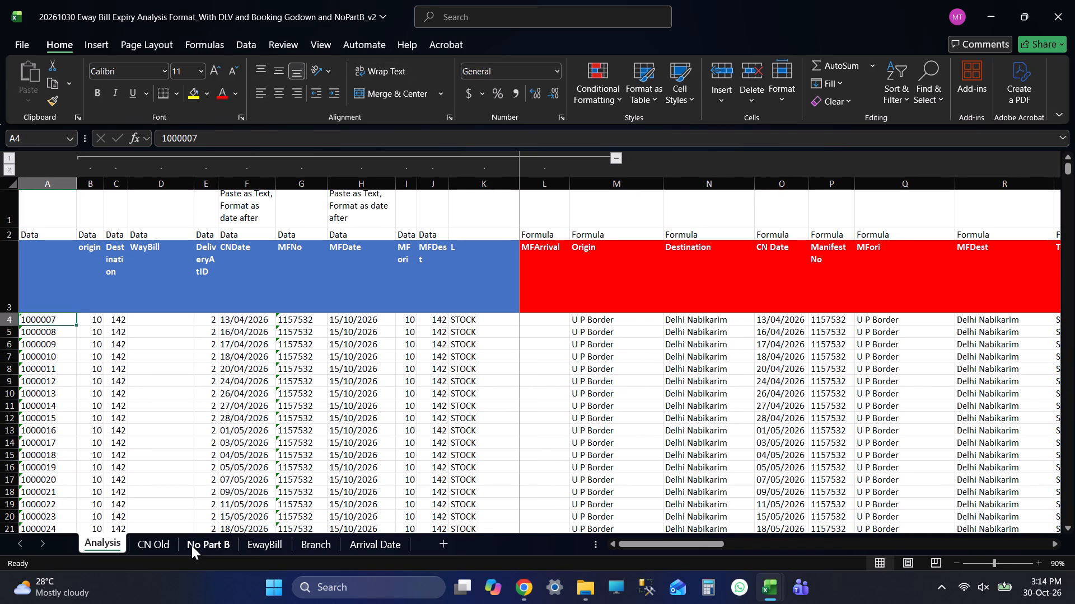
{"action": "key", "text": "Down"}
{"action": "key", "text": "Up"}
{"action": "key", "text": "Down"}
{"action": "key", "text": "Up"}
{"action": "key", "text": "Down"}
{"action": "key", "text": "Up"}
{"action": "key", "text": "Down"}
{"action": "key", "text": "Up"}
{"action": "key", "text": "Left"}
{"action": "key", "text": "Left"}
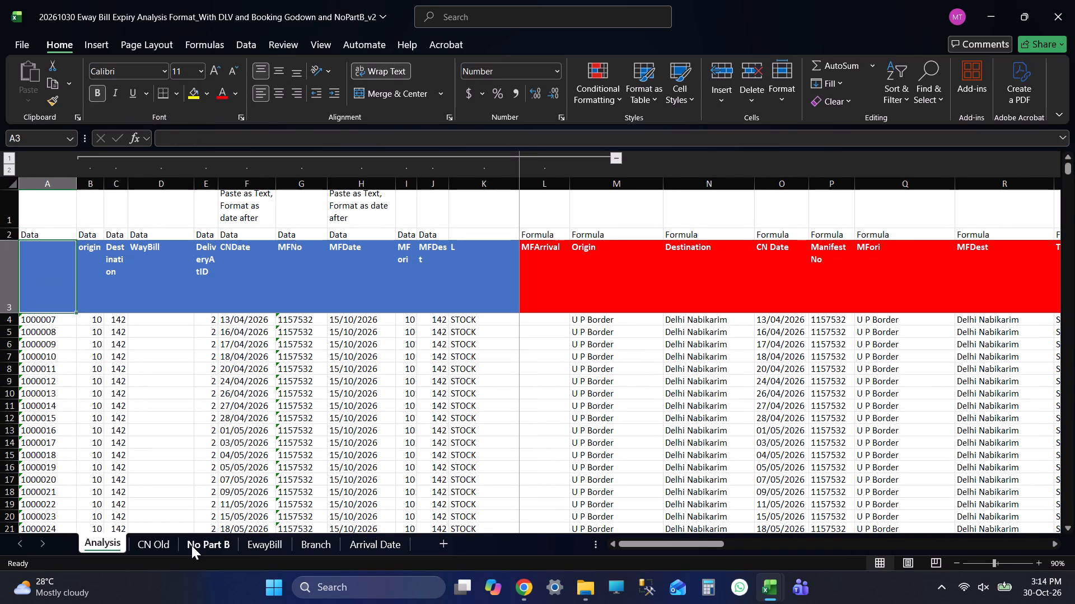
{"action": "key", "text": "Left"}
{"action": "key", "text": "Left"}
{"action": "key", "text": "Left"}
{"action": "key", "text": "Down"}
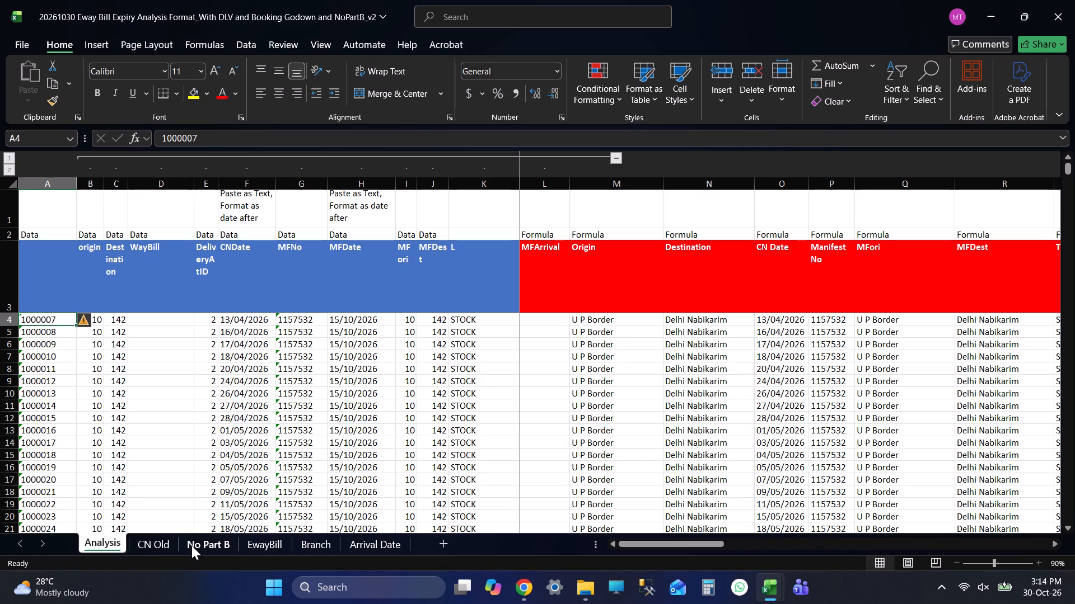
Bring up the No Part B sheet, then open the PARTB_NOT_UPDATED_FOR_12D (55) file from the 20261030 Data (P) folder in File Explorer.
{"action": "left_click", "coordinate": [207, 554]}
{"action": "key", "text": "alt+Tab"}
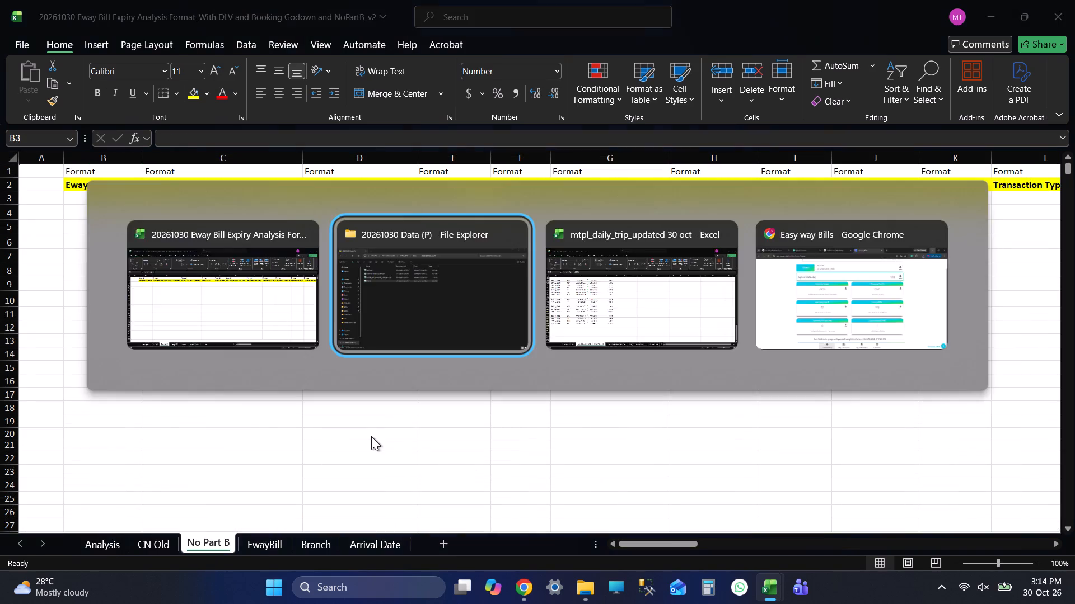
{"action": "key", "text": "alt+Tab"}
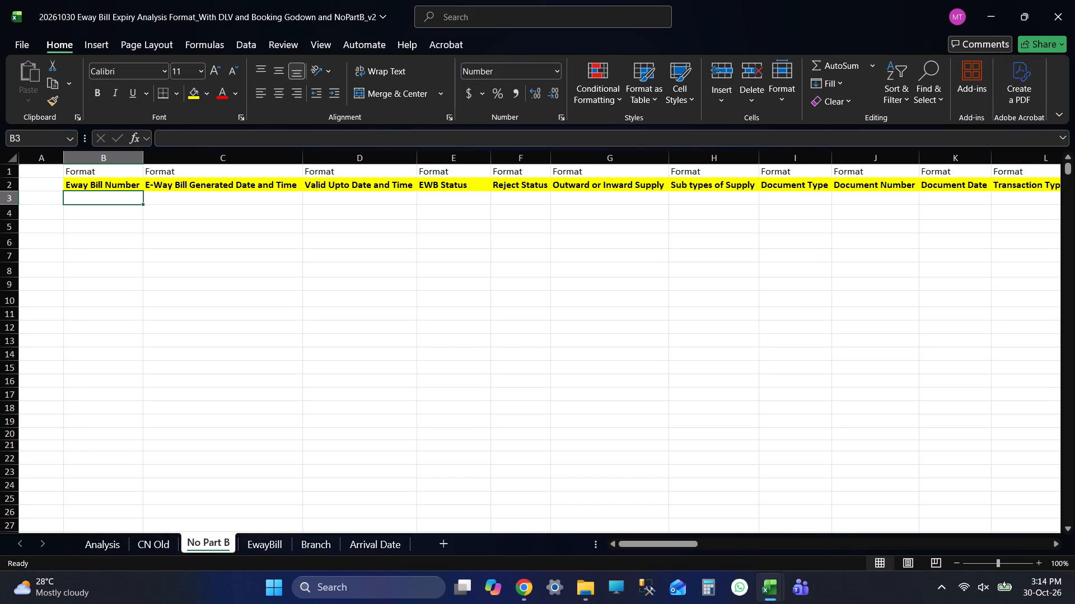
{"action": "key", "text": "alt+Tab"}
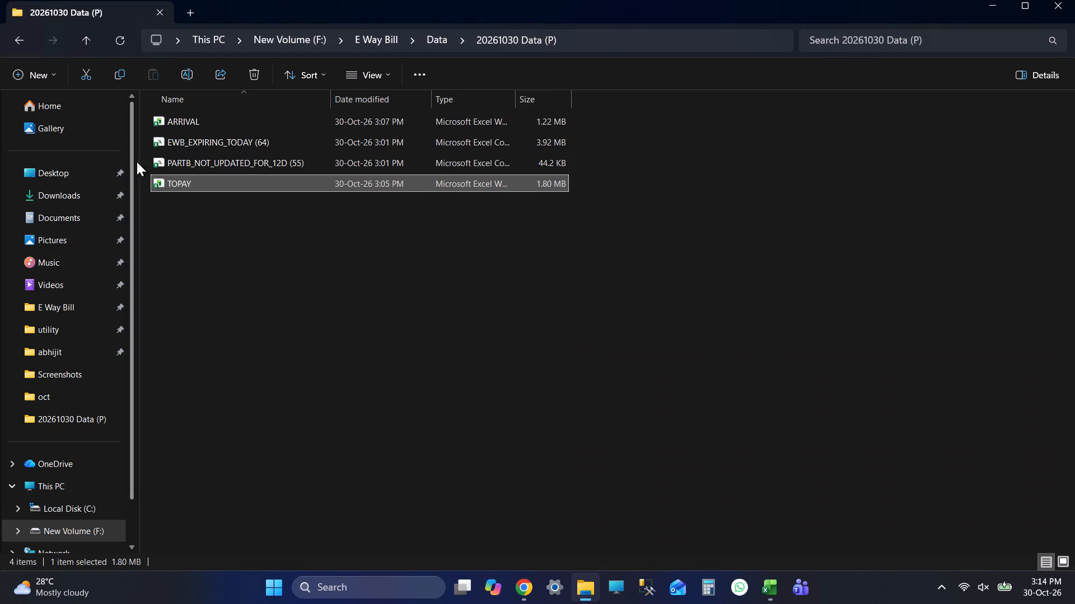
{"action": "double_click", "coordinate": [197, 157]}
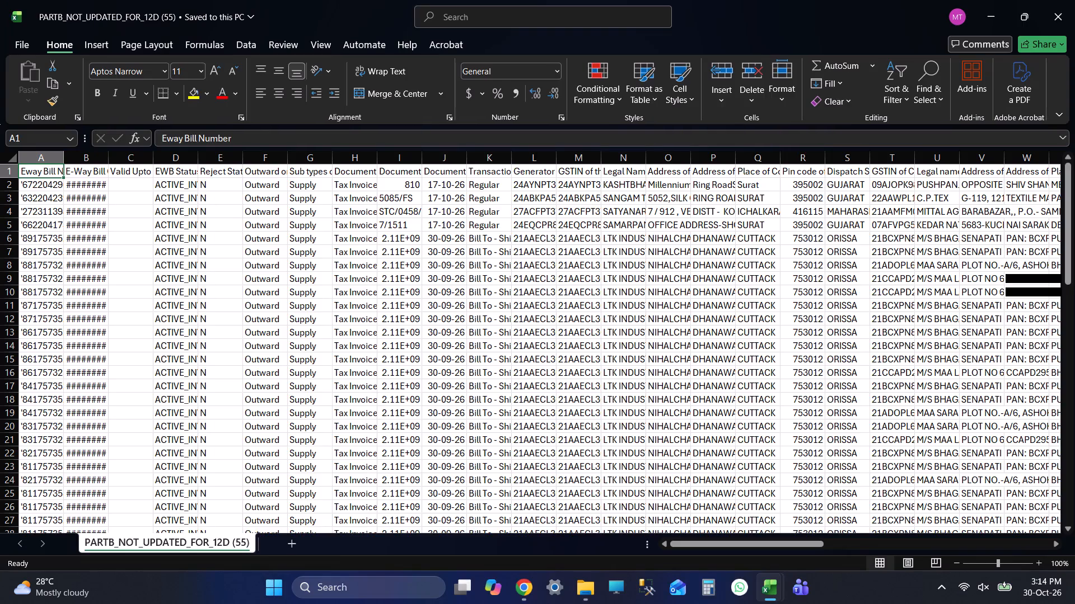
Replace every apostrophe with nothing in the Eway Bill Number column, from row 2 to the last record in row 78.
{"action": "key", "text": "Up"}
{"action": "key", "text": "Up"}
{"action": "key", "text": "Up"}
{"action": "key", "text": "Up"}
{"action": "key", "text": "Down"}
{"action": "key", "text": "ctrl+shift+Down"}
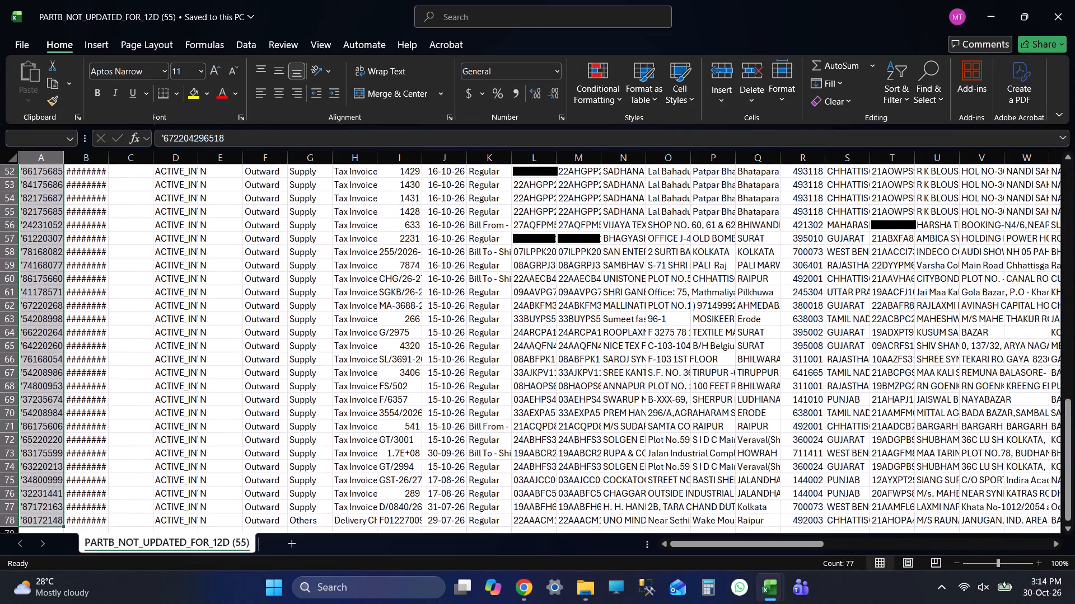
{"action": "key", "text": "ctrl+h"}
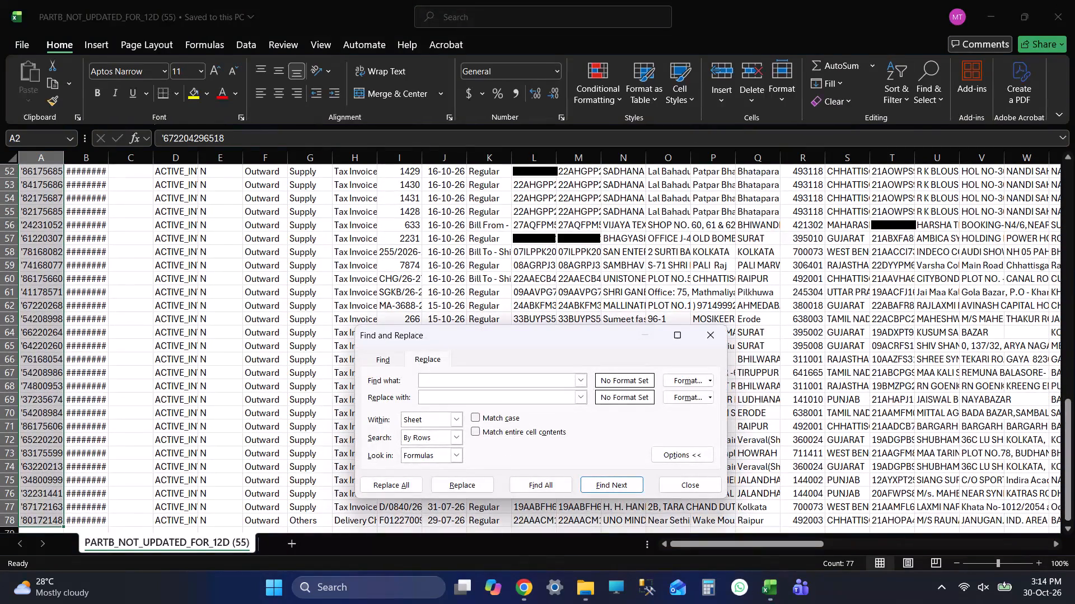
{"action": "key", "text": "apostrophe"}
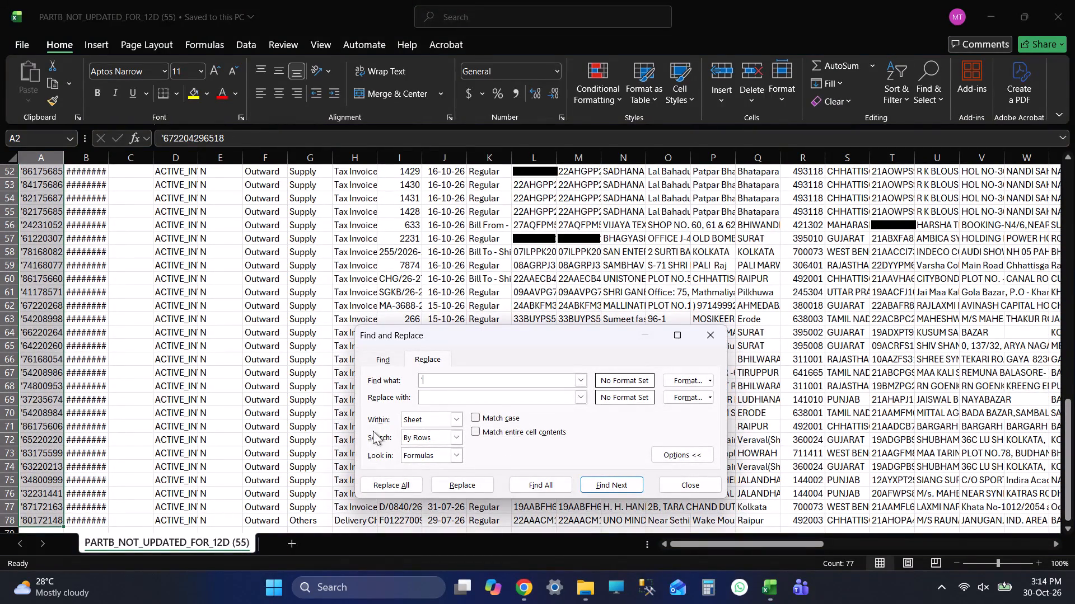
{"action": "left_click", "coordinate": [396, 479]}
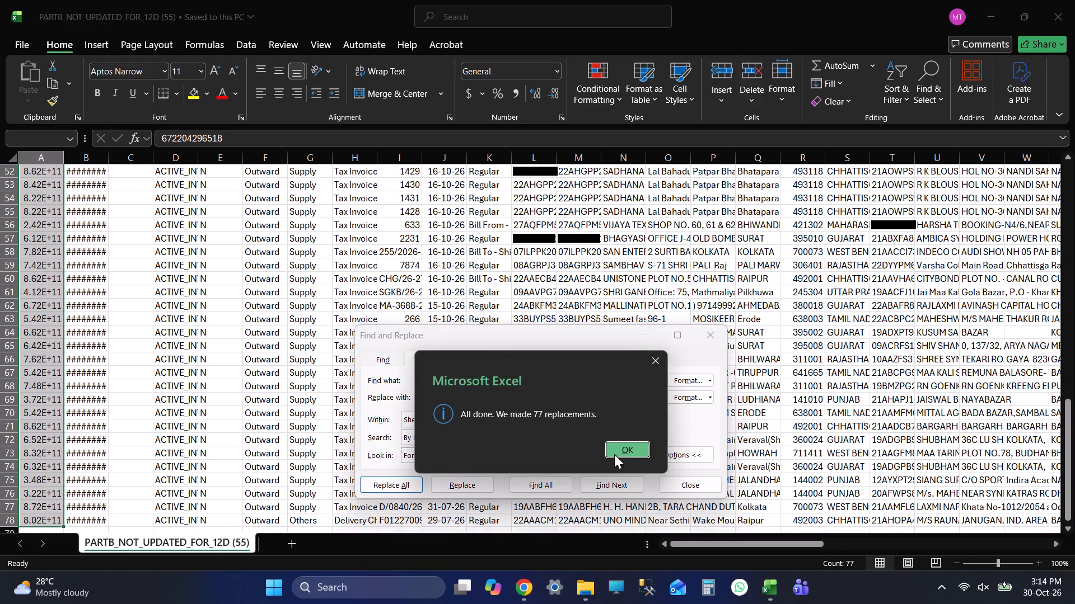
{"action": "left_click", "coordinate": [607, 452]}
{"action": "left_click", "coordinate": [681, 477]}
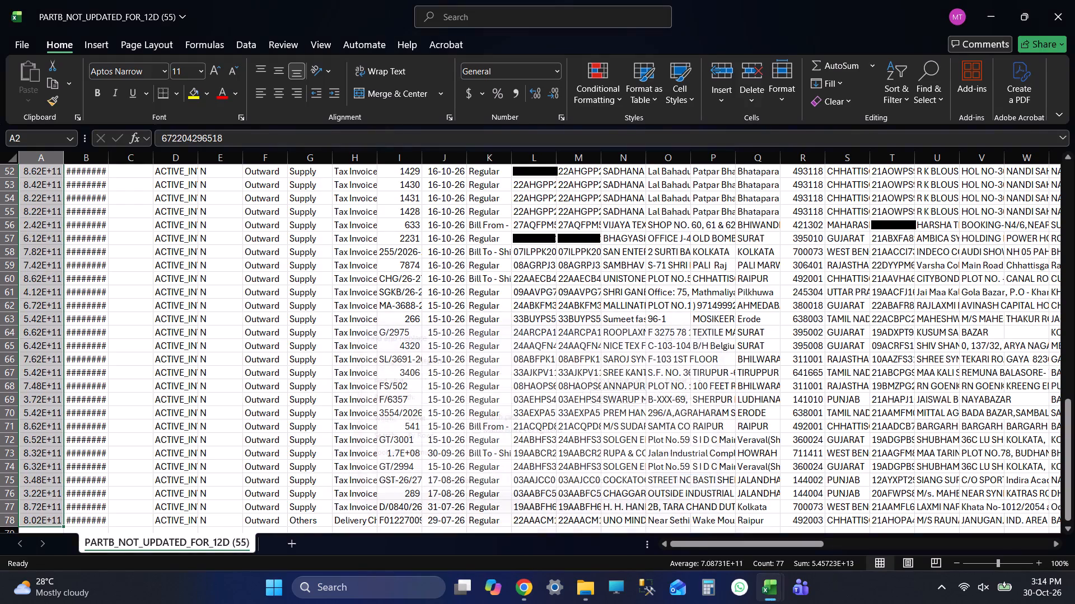
Format the Eway Bill Number values as Number with no decimal places and save the file.
{"action": "left_click", "coordinate": [557, 71]}
{"action": "left_click", "coordinate": [540, 132]}
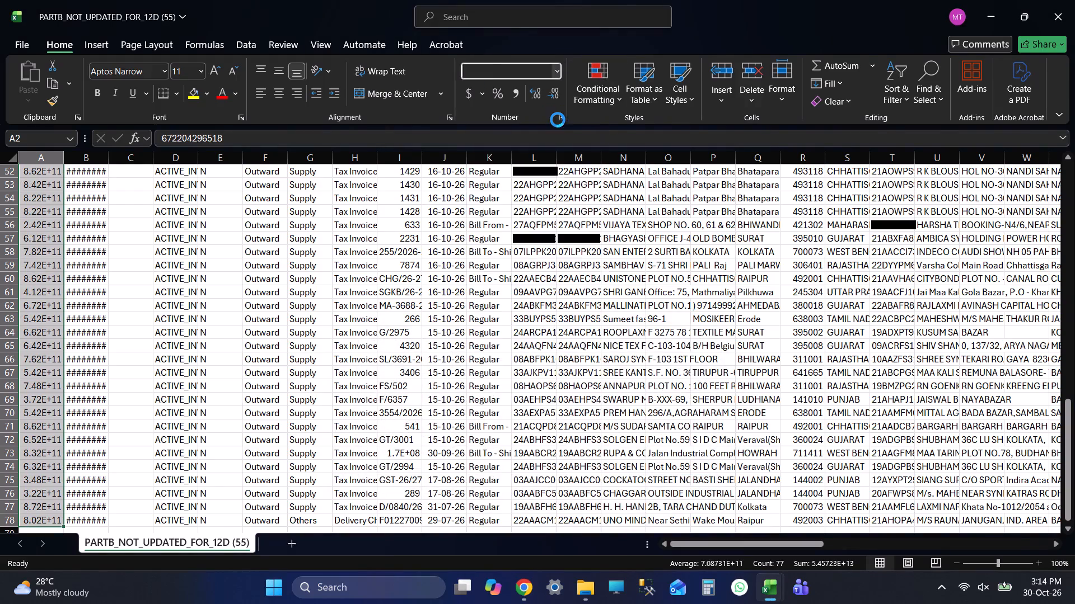
{"action": "double_click", "coordinate": [554, 91]}
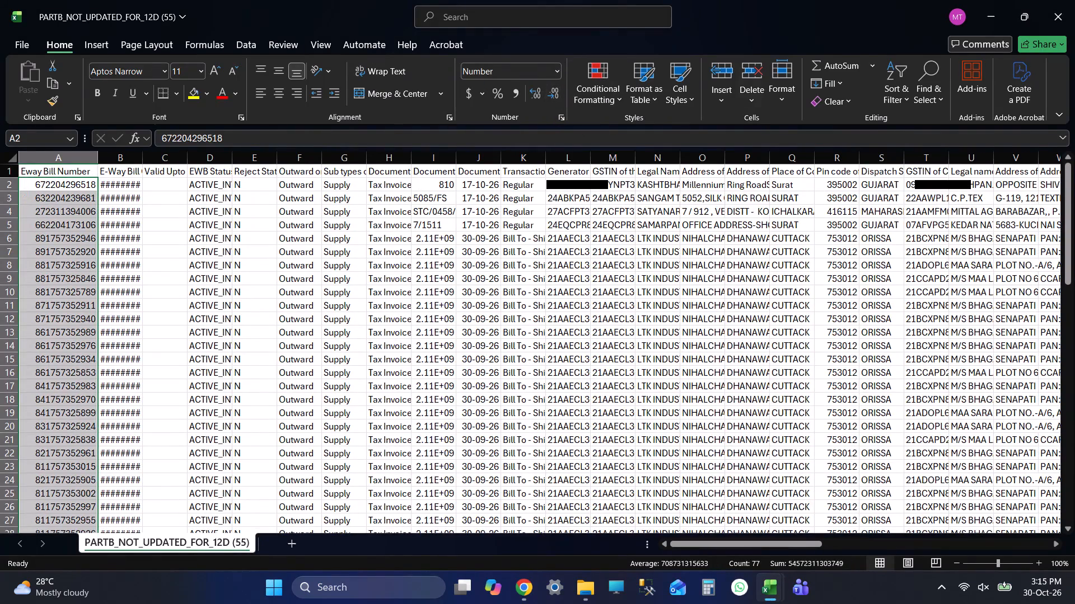
{"action": "key", "text": "ctrl+s"}
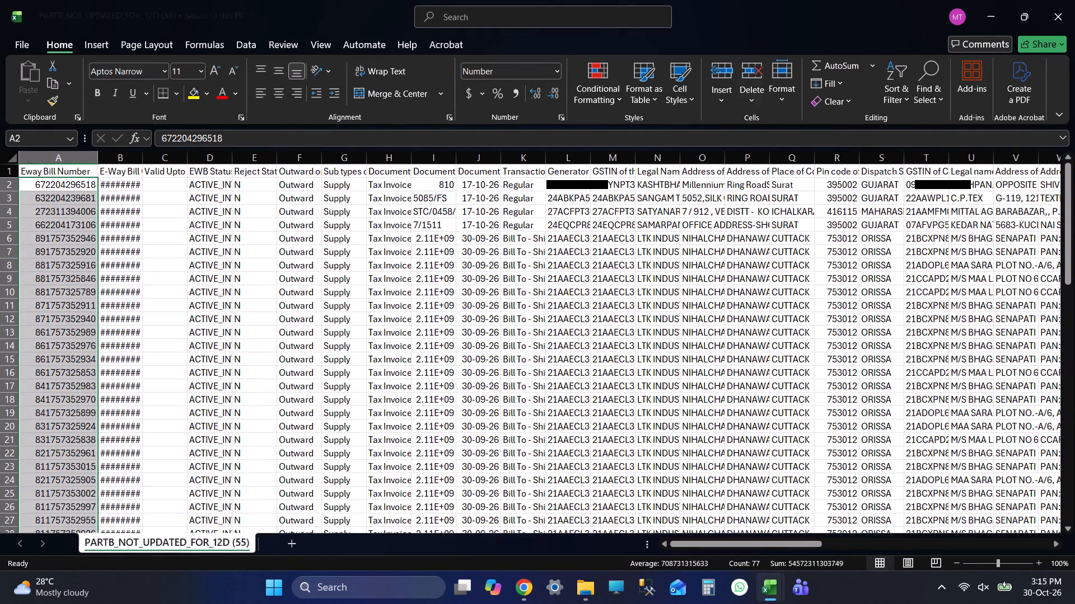
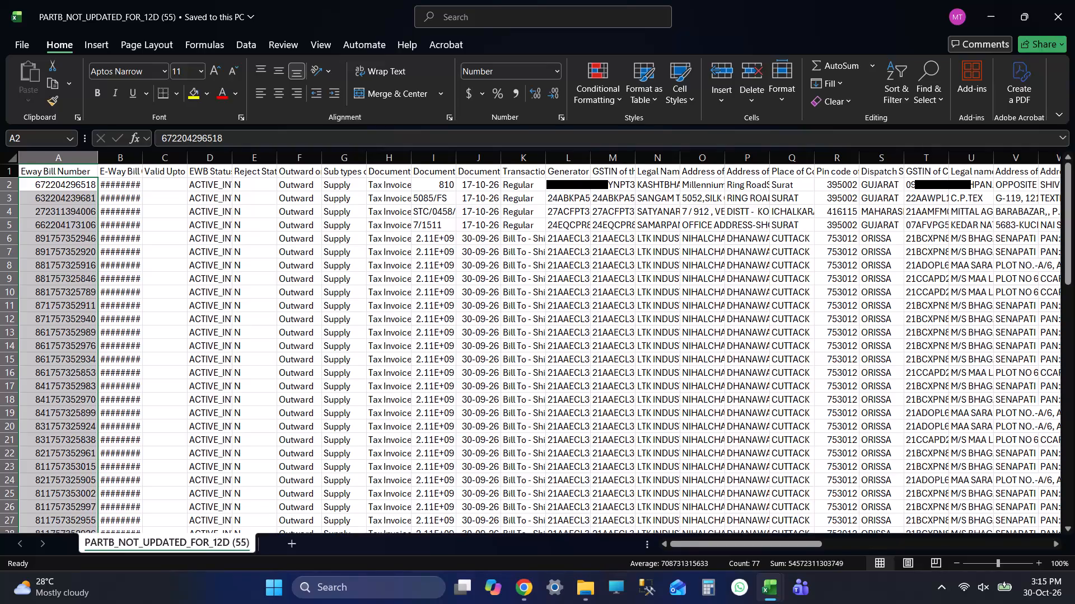
Copy all PARTB_NOT_UPDATED_FOR_12D (55) records, columns A to AL from row 2 to row 78, into the No Part B sheet starting at cell B3.
{"action": "key", "text": "Up"}
{"action": "key", "text": "Up"}
{"action": "key", "text": "Up"}
{"action": "key", "text": "Up"}
{"action": "key", "text": "Up"}
{"action": "key", "text": "Left"}
{"action": "key", "text": "Left"}
{"action": "key", "text": "Left"}
{"action": "key", "text": "Left"}
{"action": "key", "text": "Left"}
{"action": "key", "text": "Left"}
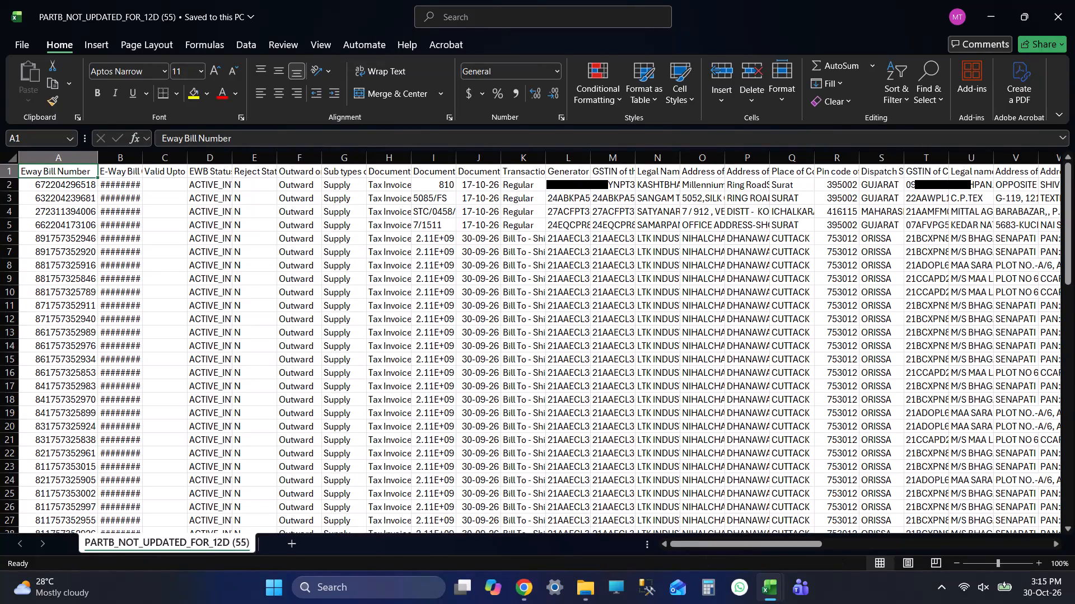
{"action": "key", "text": "Up"}
{"action": "key", "text": "Up"}
{"action": "key", "text": "Up"}
{"action": "key", "text": "Down"}
{"action": "key", "text": "ctrl+shift+Right"}
{"action": "key", "text": "ctrl+shift+Right"}
{"action": "key", "text": "ctrl+shift+Right"}
{"action": "key", "text": "ctrl+shift+Right"}
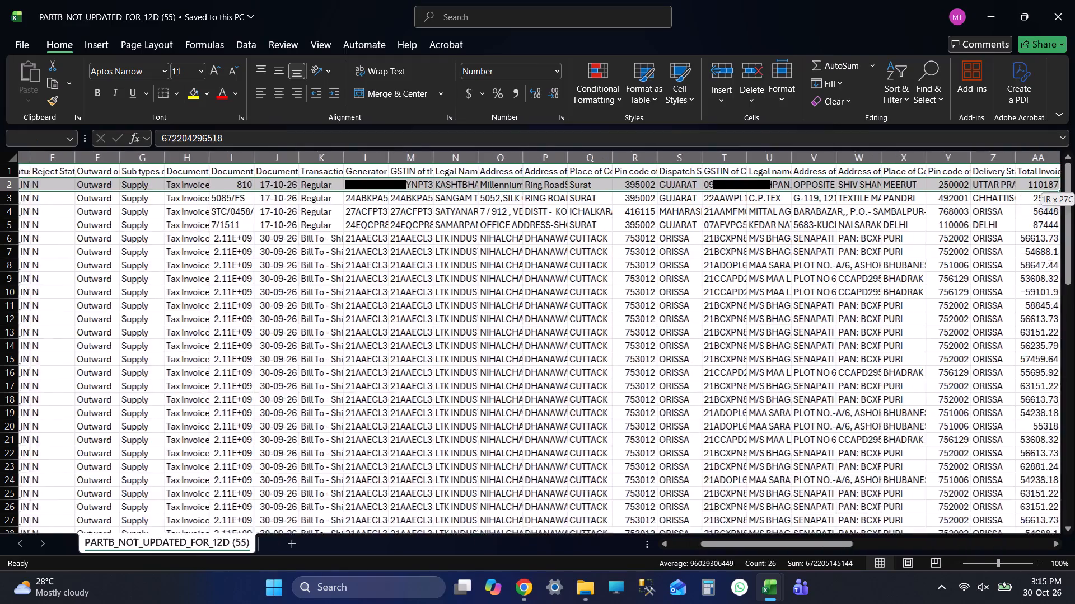
{"action": "key", "text": "ctrl+shift+Right"}
{"action": "key", "text": "ctrl+shift+Right"}
{"action": "key", "text": "ctrl+shift+Right"}
{"action": "key", "text": "ctrl+shift+Down"}
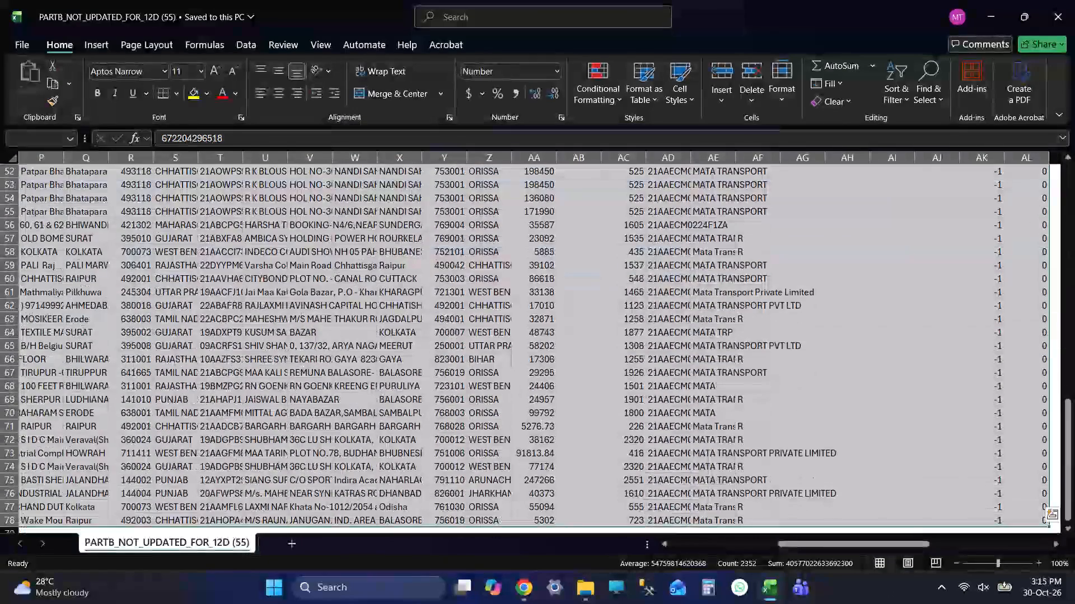
{"action": "key", "text": "ctrl+c"}
{"action": "key", "text": "ctrl+c"}
{"action": "key", "text": "ctrl+c"}
{"action": "key", "text": "alt+Tab"}
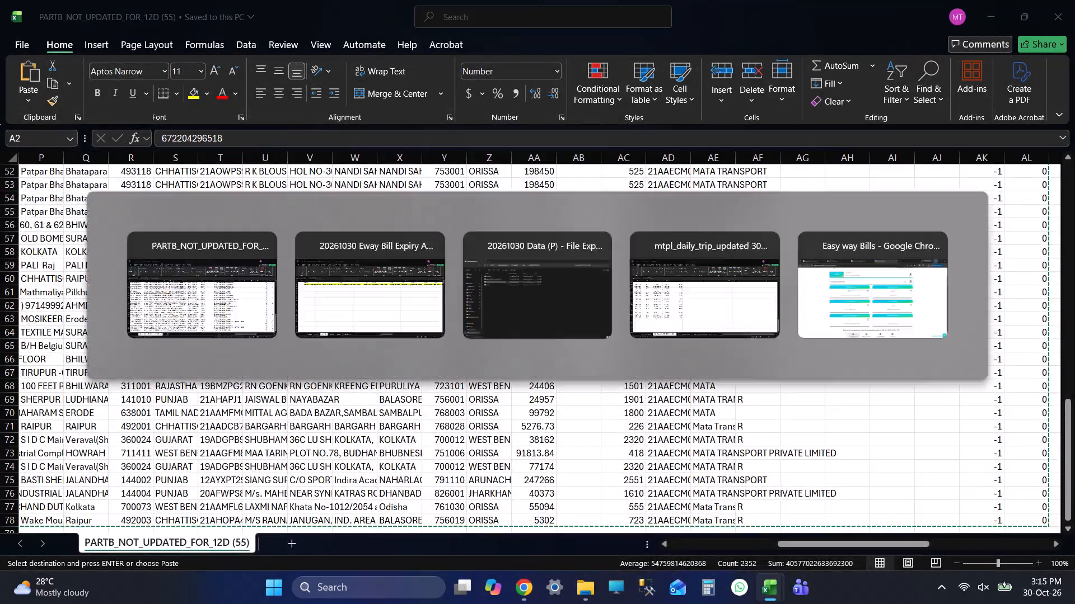
{"action": "key", "text": "Up"}
{"action": "key", "text": "Down"}
{"action": "key", "text": "ctrl+v"}
{"action": "key", "text": "Up"}
{"action": "key", "text": "Down"}
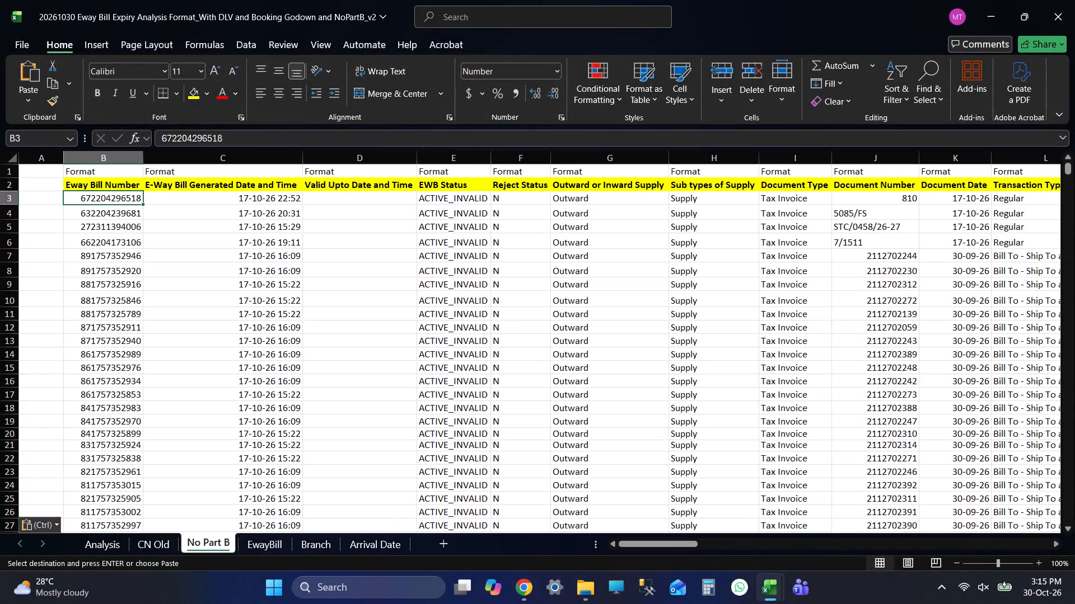
Compare the first and last Eway Bill Number records between the PARTB_NOT_UPDATED_FOR_12D (55) file and the No Part B sheet.
{"action": "key", "text": "alt+Tab"}
{"action": "key", "text": "ctrl+Up"}
{"action": "key", "text": "Up"}
{"action": "key", "text": "Up"}
{"action": "key", "text": "Down"}
{"action": "key", "text": "alt+Tab"}
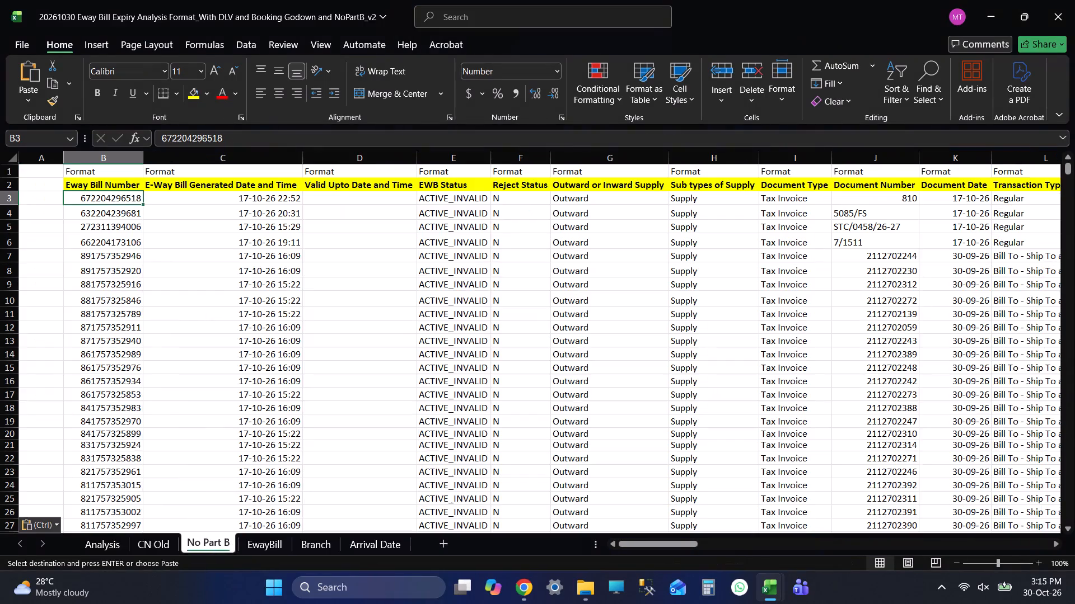
{"action": "key", "text": "ctrl+Down"}
{"action": "key", "text": "alt+Tab"}
{"action": "key", "text": "ctrl+Down"}
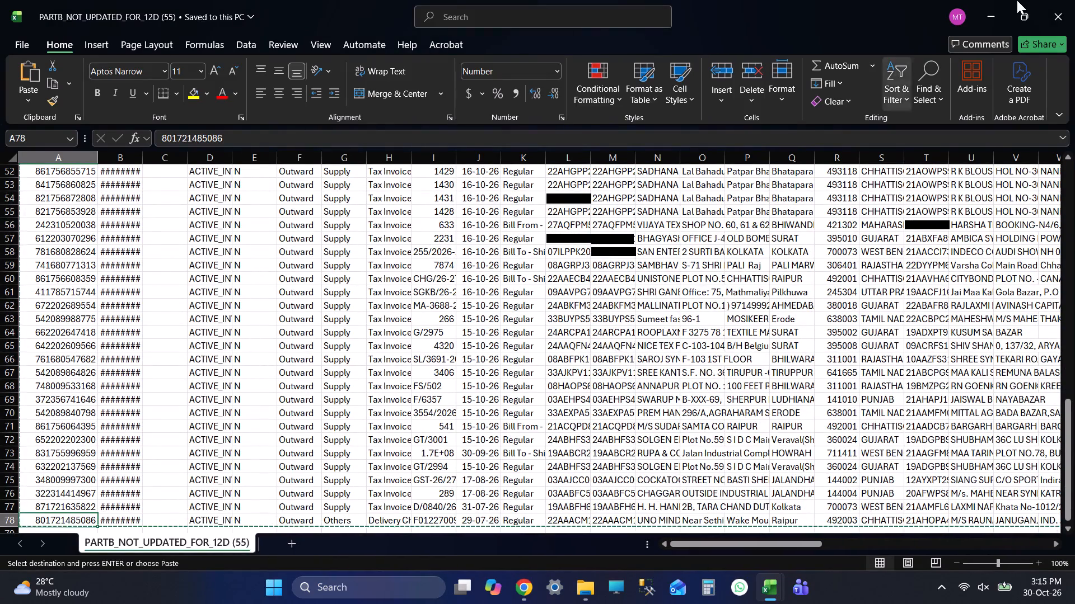
Close the PARTB_NOT_UPDATED_FOR_12D (55) file without keeping the copied data on the clipboard.
{"action": "left_click", "coordinate": [1074, 0]}
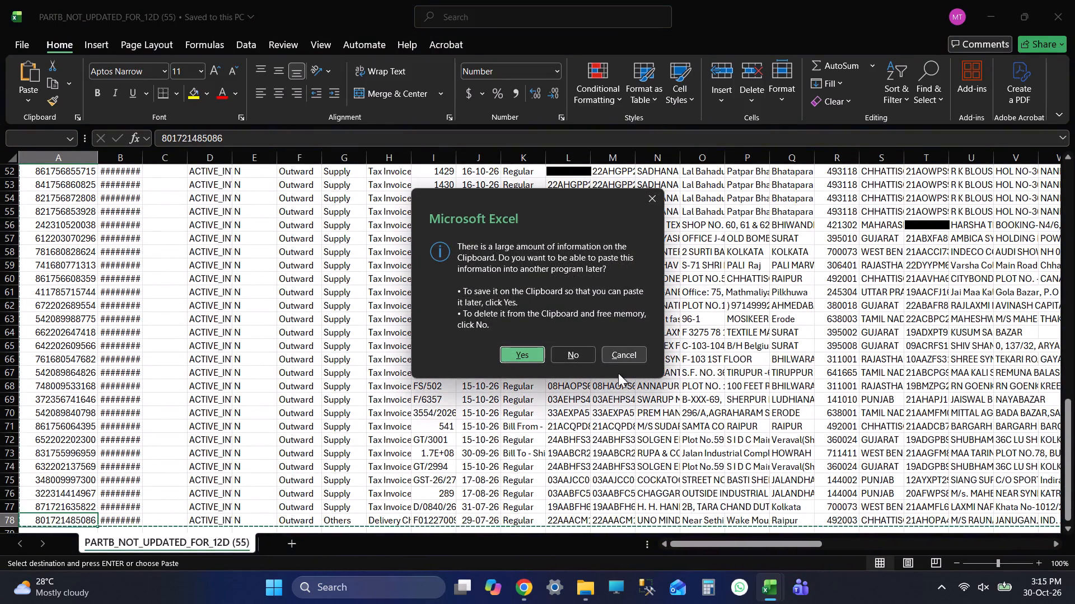
{"action": "left_click", "coordinate": [579, 357]}
Check the first and last record rows of the No Part B sheet along the Eway Bill Number column.
{"action": "scroll", "coordinate": [324, 345], "scroll_direction": "down", "scroll_amount": 3}
{"action": "left_click", "coordinate": [110, 452]}
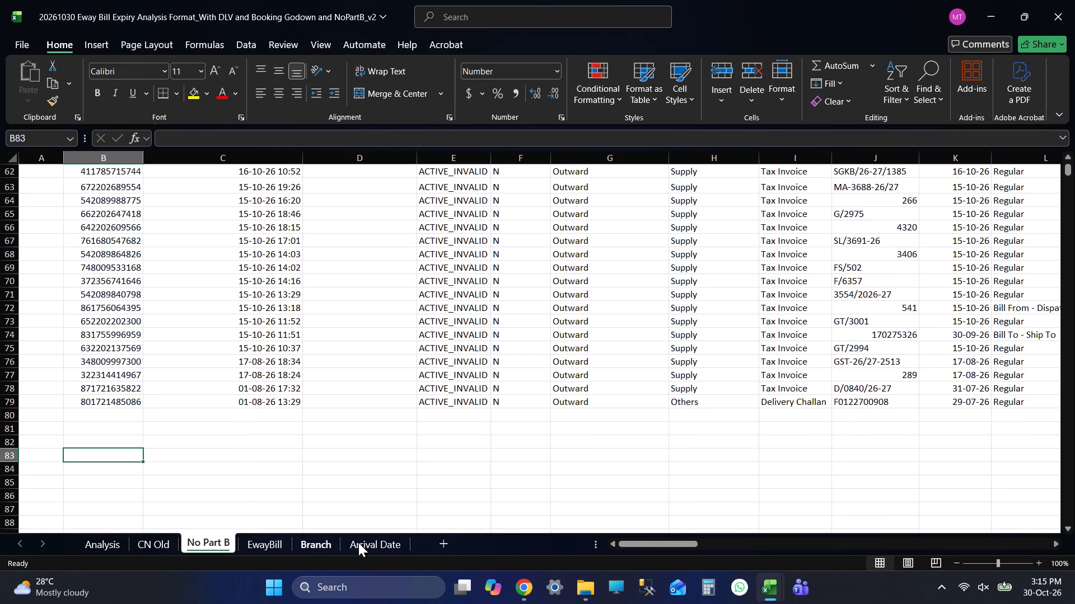
{"action": "key", "text": "ctrl+Up"}
{"action": "key", "text": "ctrl+Up"}
{"action": "key", "text": "Up"}
{"action": "key", "text": "Up"}
{"action": "key", "text": "Up"}
{"action": "key", "text": "Down"}
{"action": "key", "text": "Down"}
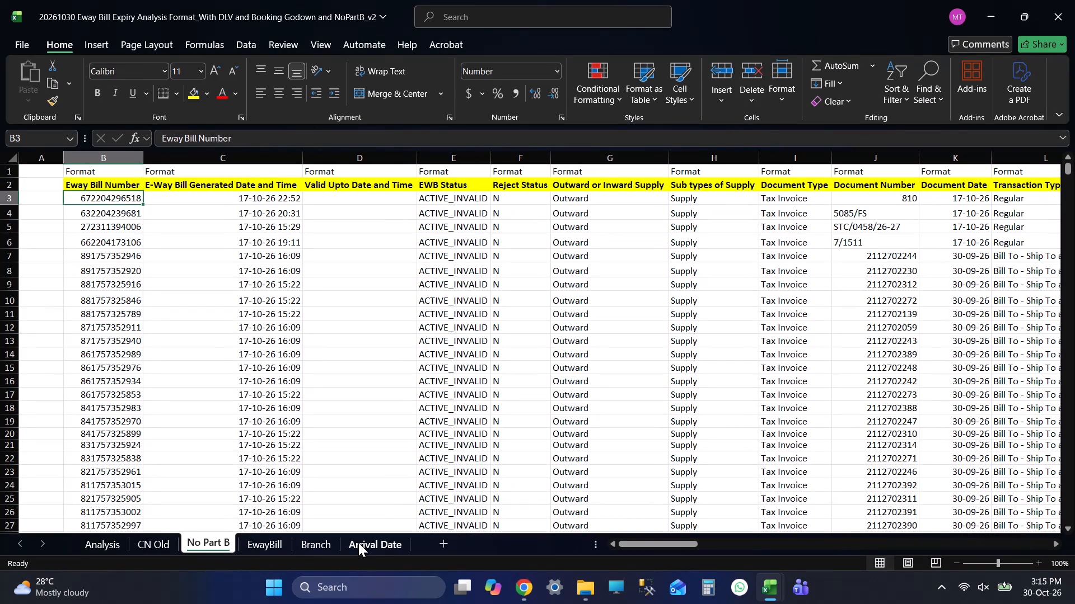
{"action": "key", "text": "ctrl+Down"}
{"action": "key", "text": "ctrl+Up"}
{"action": "key", "text": "Up"}
{"action": "key", "text": "Up"}
{"action": "key", "text": "Up"}
{"action": "key", "text": "Down"}
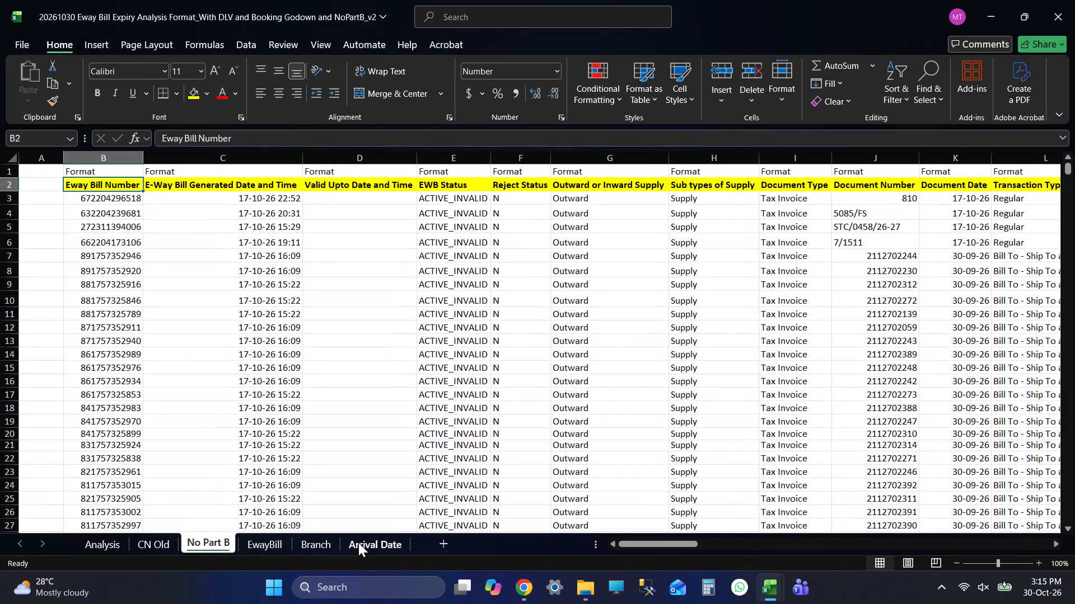
Bring up the EwayBill sheet, then open the EWB_EXPIRING_TODAY (64) file from the 20261030 Data (P) folder in File Explorer.
{"action": "left_click", "coordinate": [278, 549]}
{"action": "key", "text": "alt+Tab"}
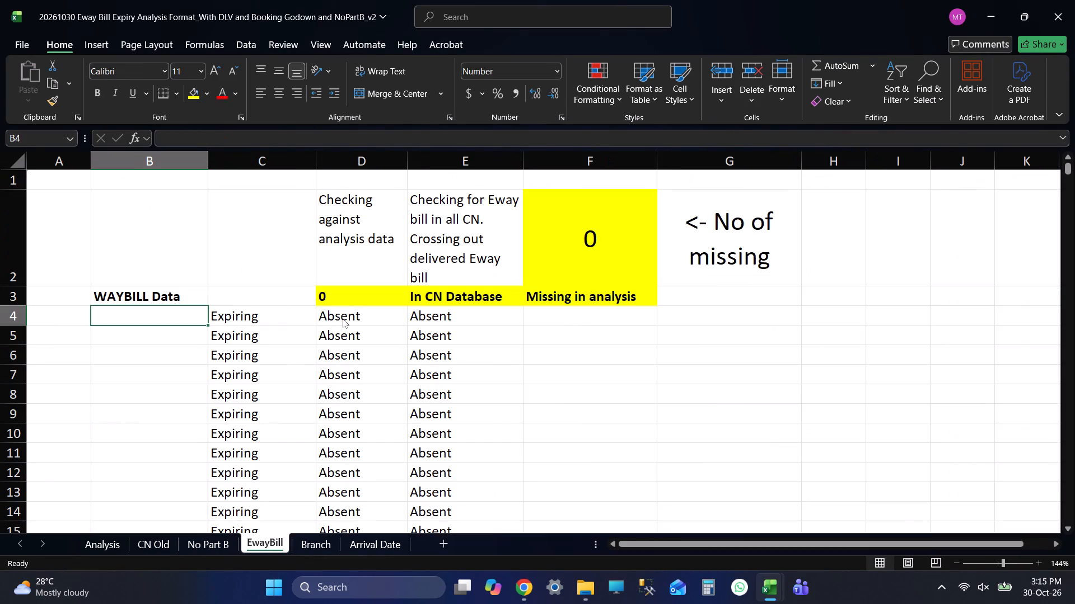
{"action": "double_click", "coordinate": [222, 140]}
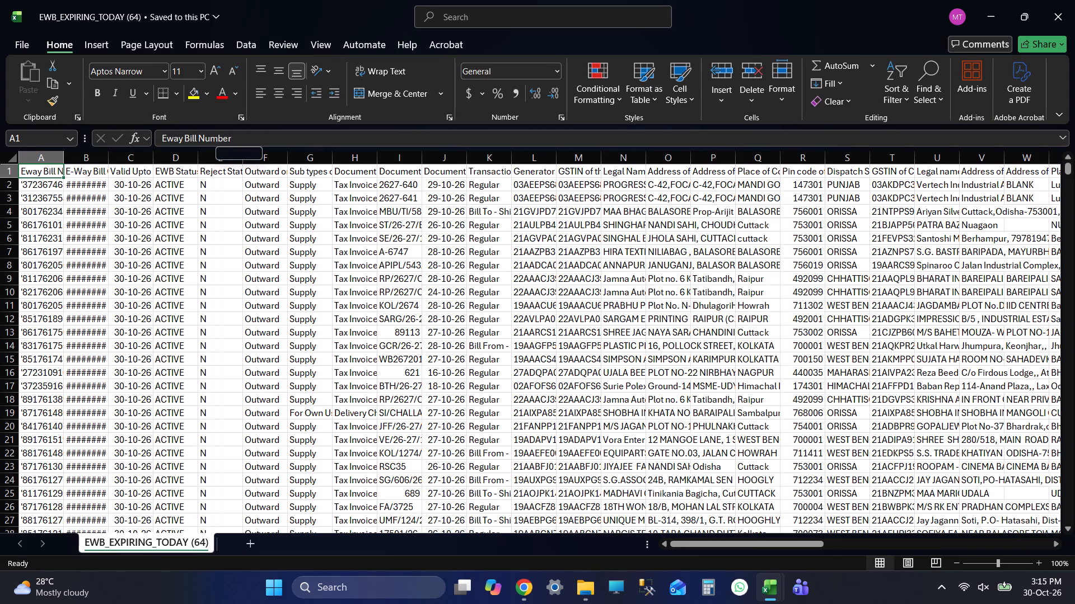
Replace every apostrophe with nothing in the Eway Bill Number column, from row 2 to the last record in row 6940.
{"action": "key", "text": "Up"}
{"action": "key", "text": "Up"}
{"action": "key", "text": "Up"}
{"action": "key", "text": "Down"}
{"action": "key", "text": "ctrl+shift+Down"}
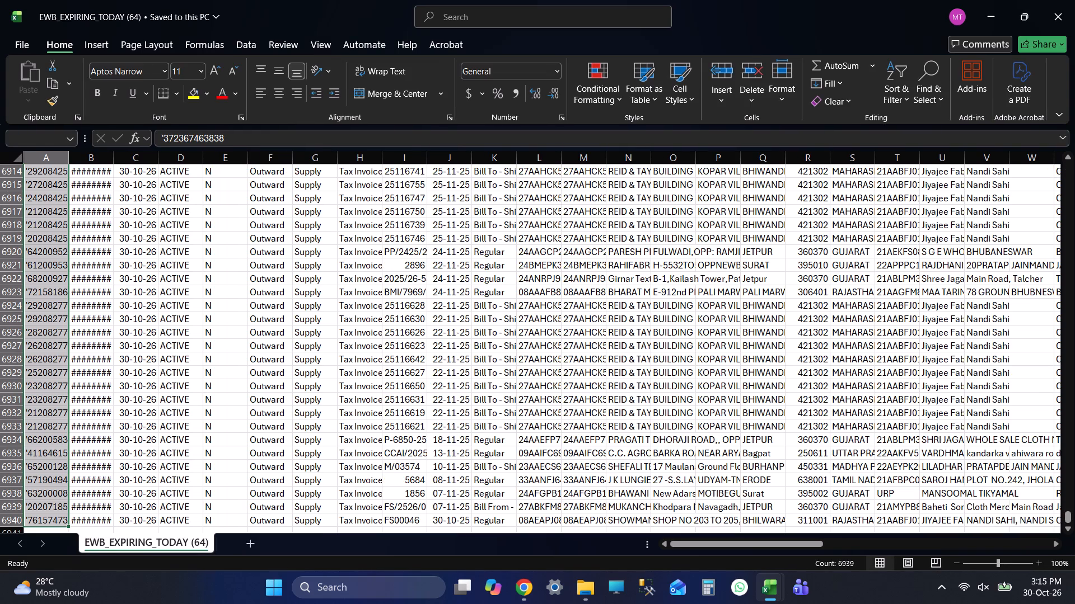
{"action": "key", "text": "ctrl+h"}
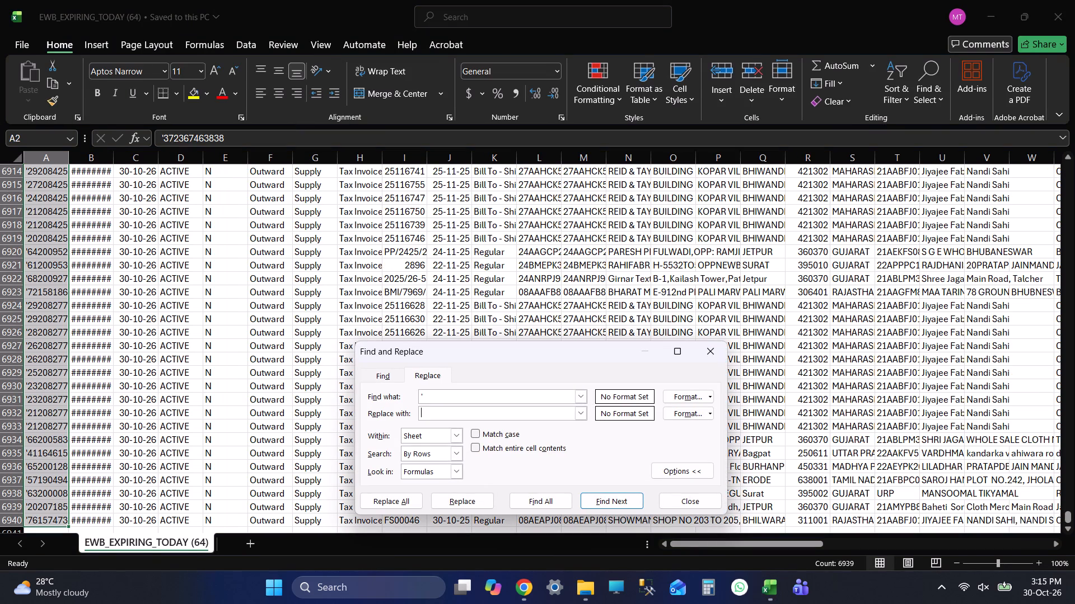
{"action": "left_click", "coordinate": [408, 489]}
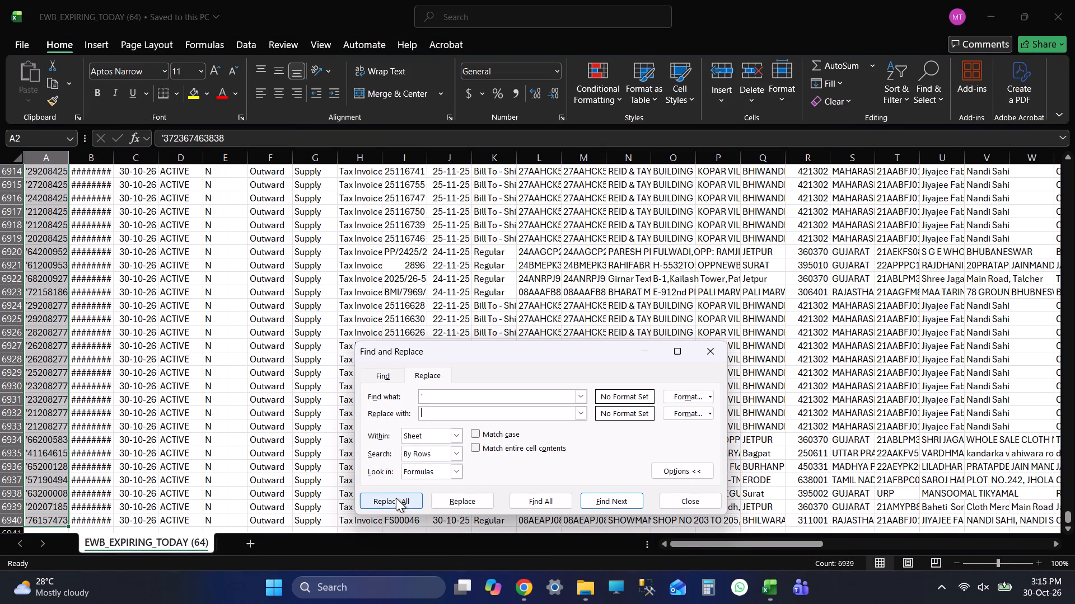
{"action": "left_click", "coordinate": [396, 498]}
{"action": "left_click", "coordinate": [639, 468]}
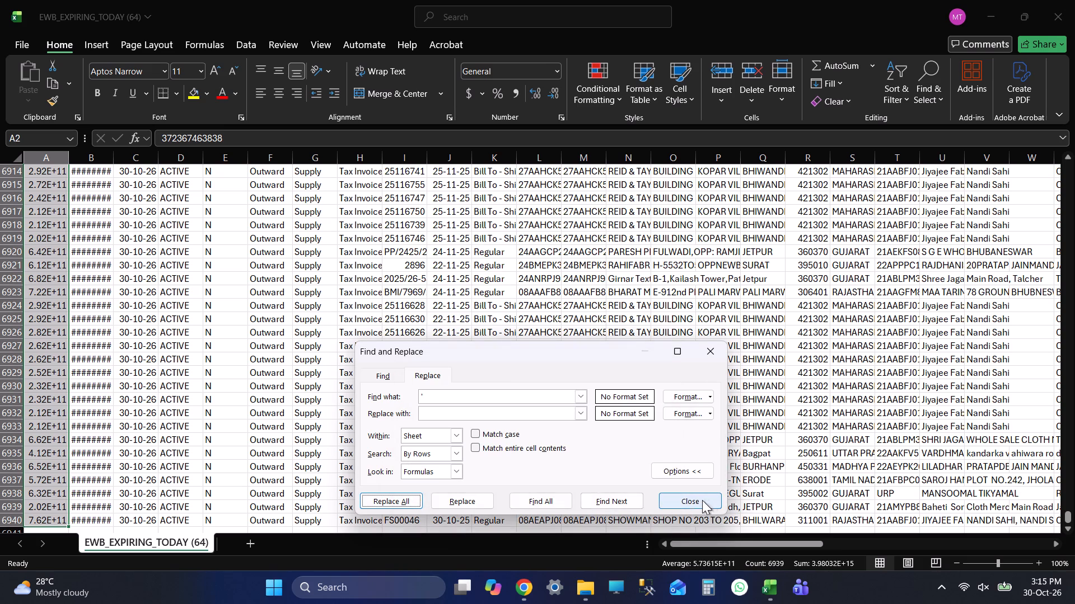
{"action": "left_click", "coordinate": [696, 500]}
Format the Eway Bill Number values as Number with no decimal places and save the file.
{"action": "left_click", "coordinate": [559, 73]}
{"action": "left_click", "coordinate": [542, 135]}
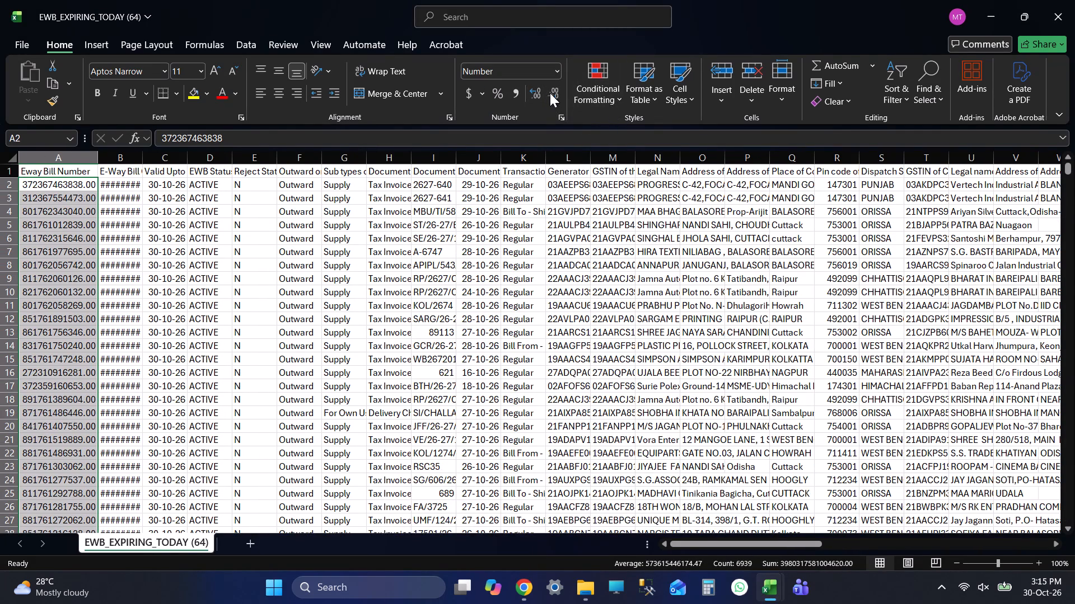
{"action": "double_click", "coordinate": [553, 95]}
{"action": "key", "text": "ctrl+Up"}
{"action": "key", "text": "Up"}
{"action": "key", "text": "Up"}
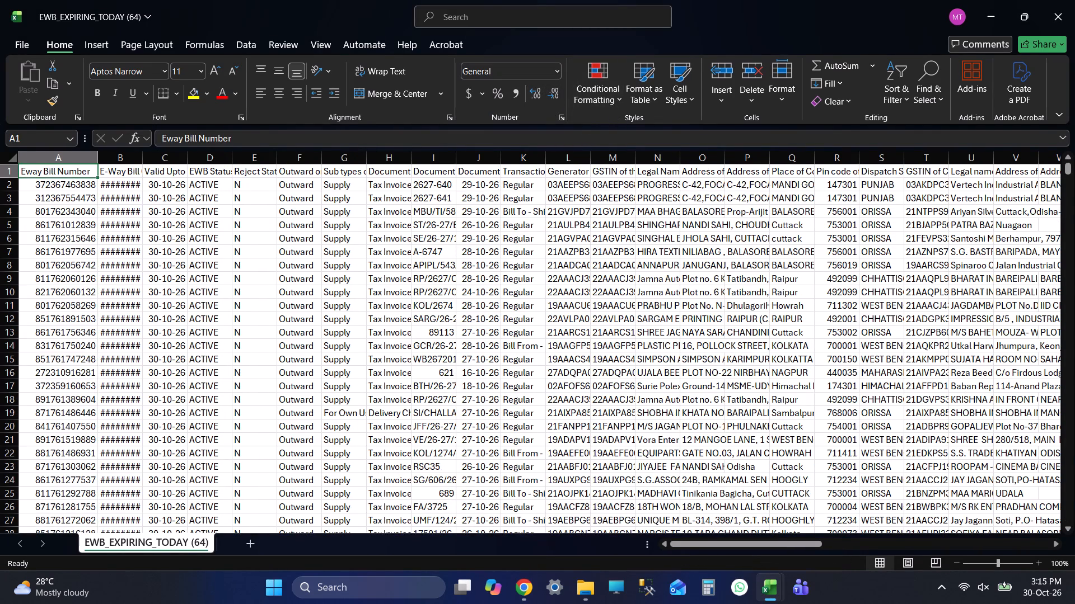
{"action": "key", "text": "Up"}
{"action": "key", "text": "Up"}
{"action": "key", "text": "Up"}
{"action": "key", "text": "Up"}
{"action": "key", "text": "ctrl+s"}
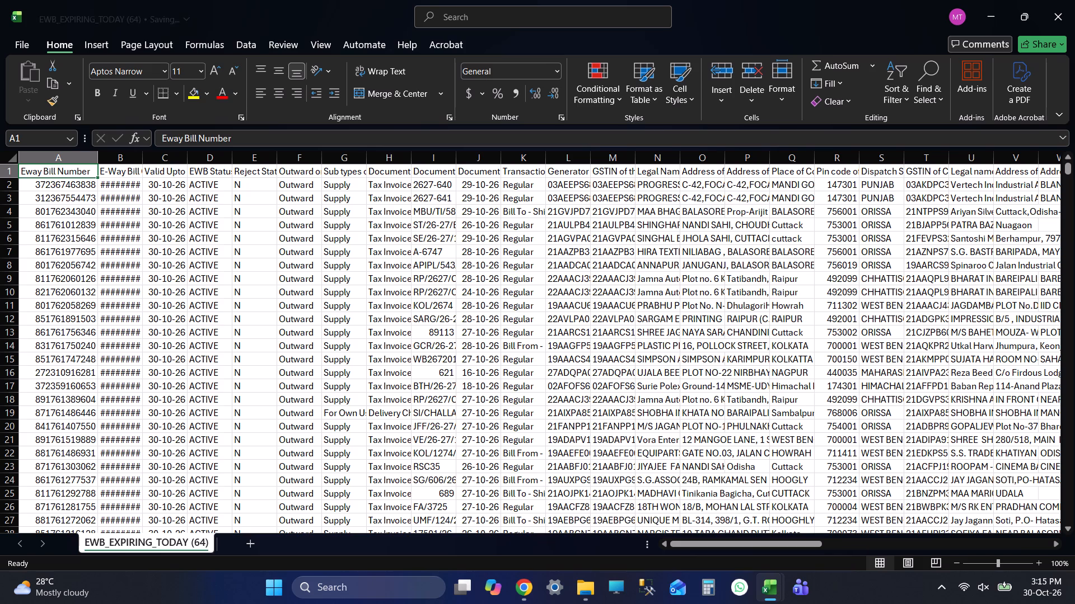
{"action": "key", "text": "ctrl+s"}
{"action": "key", "text": "ctrl+s"}
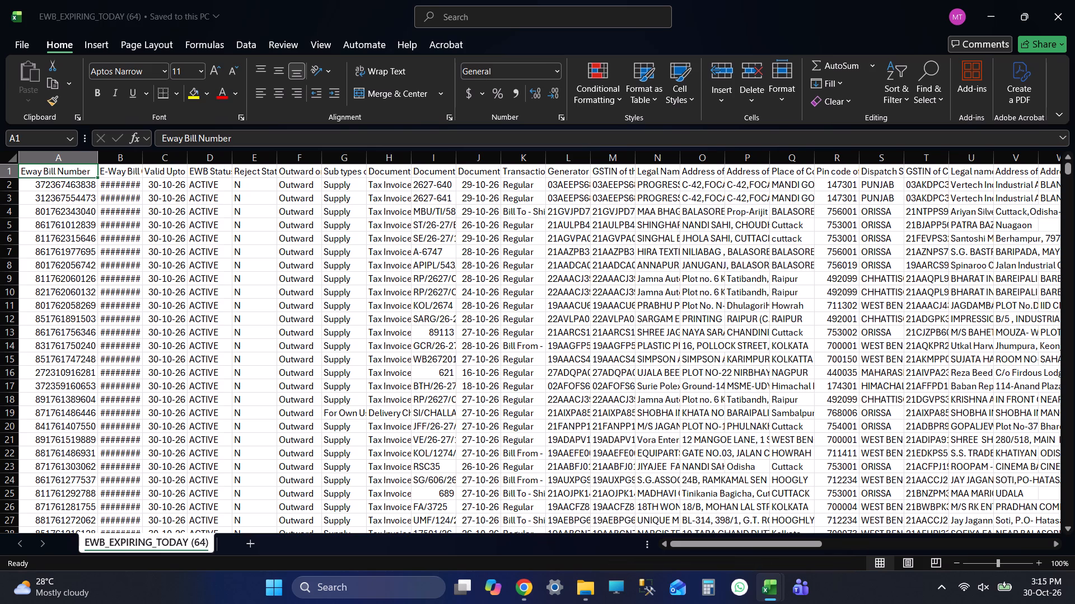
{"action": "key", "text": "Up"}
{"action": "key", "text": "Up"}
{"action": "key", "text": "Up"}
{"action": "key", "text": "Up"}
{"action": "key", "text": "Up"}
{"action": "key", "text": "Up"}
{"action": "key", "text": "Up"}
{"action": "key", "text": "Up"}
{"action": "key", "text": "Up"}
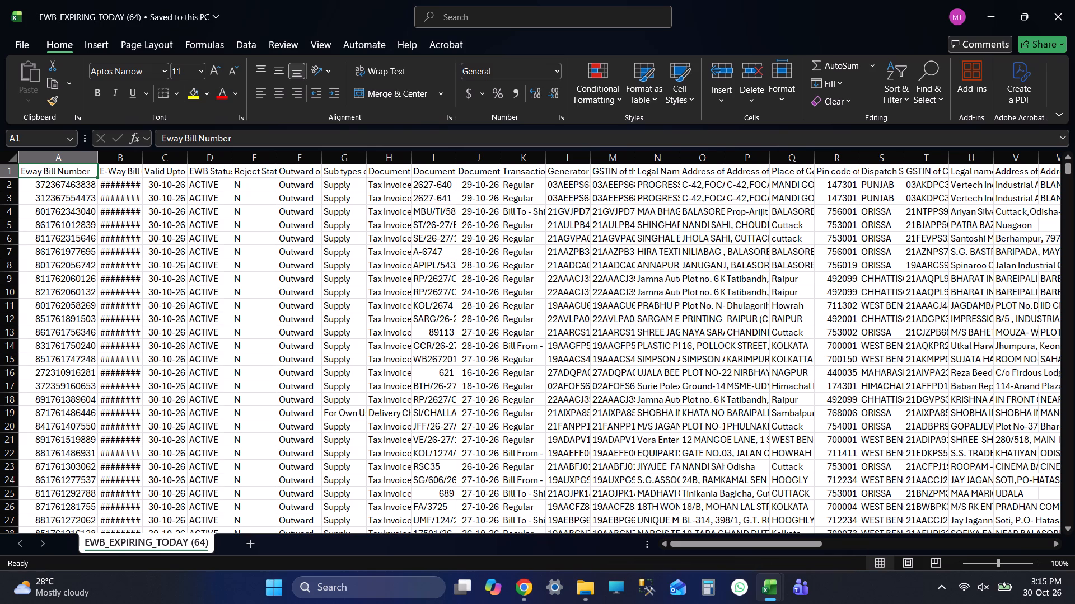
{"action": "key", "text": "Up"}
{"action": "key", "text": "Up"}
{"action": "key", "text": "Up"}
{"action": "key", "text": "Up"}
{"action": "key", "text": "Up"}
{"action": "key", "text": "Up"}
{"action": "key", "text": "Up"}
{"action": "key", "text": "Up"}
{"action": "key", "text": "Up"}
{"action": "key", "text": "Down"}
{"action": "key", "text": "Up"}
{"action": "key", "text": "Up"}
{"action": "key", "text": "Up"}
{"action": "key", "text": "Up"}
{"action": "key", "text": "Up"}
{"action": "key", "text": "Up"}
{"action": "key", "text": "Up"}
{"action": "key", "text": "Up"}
Copy the Eway Bill Number values from A2 to A6940 into the EwayBill sheet's WAYBILL Data column starting at cell B4.
{"action": "key", "text": "Down"}
{"action": "key", "text": "ctrl+shift+Down"}
{"action": "key", "text": "ctrl+c"}
{"action": "key", "text": "ctrl+c"}
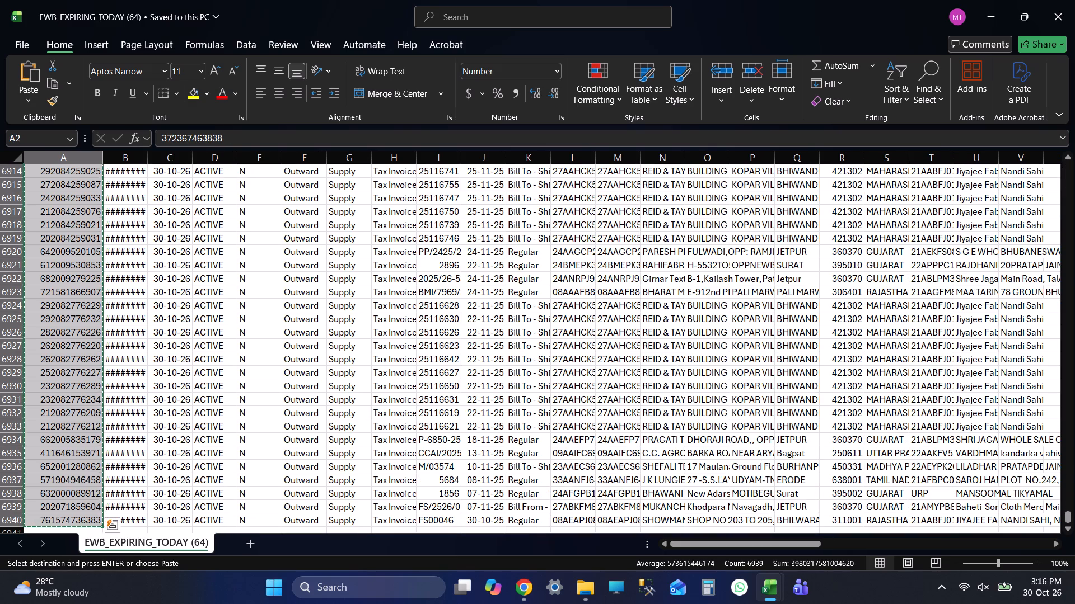
{"action": "key", "text": "alt+Tab"}
{"action": "key", "text": "Up"}
{"action": "key", "text": "Down"}
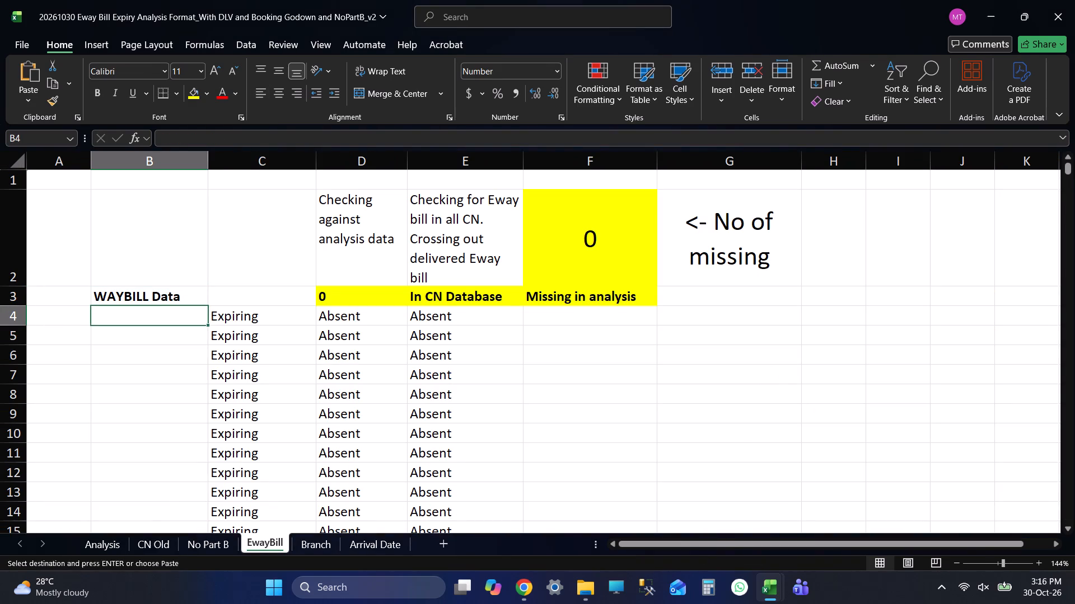
{"action": "key", "text": "ctrl+v"}
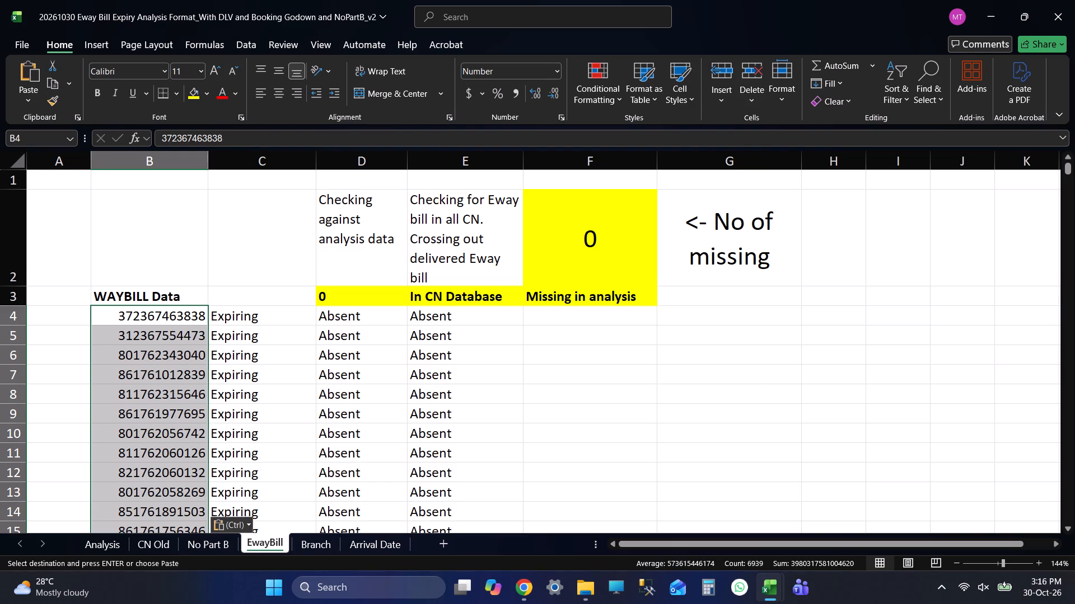
Clear the surplus formulas in columns C to E below the last waybill record, from row 6943 to row 7023.
{"action": "key", "text": "Down"}
{"action": "key", "text": "Down"}
{"action": "key", "text": "Down"}
{"action": "key", "text": "ctrl+Down"}
{"action": "key", "text": "Down"}
{"action": "key", "text": "Down"}
{"action": "key", "text": "Down"}
{"action": "key", "text": "Down"}
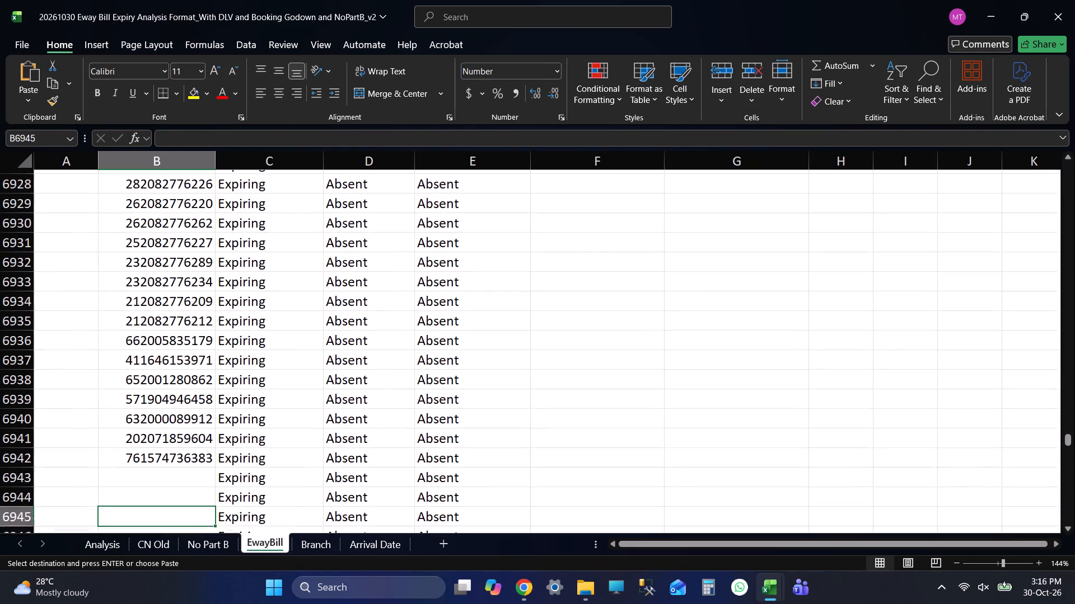
{"action": "key", "text": "ctrl+Up"}
{"action": "key", "text": "Right"}
{"action": "key", "text": "Down"}
{"action": "key", "text": "ctrl+shift+Right"}
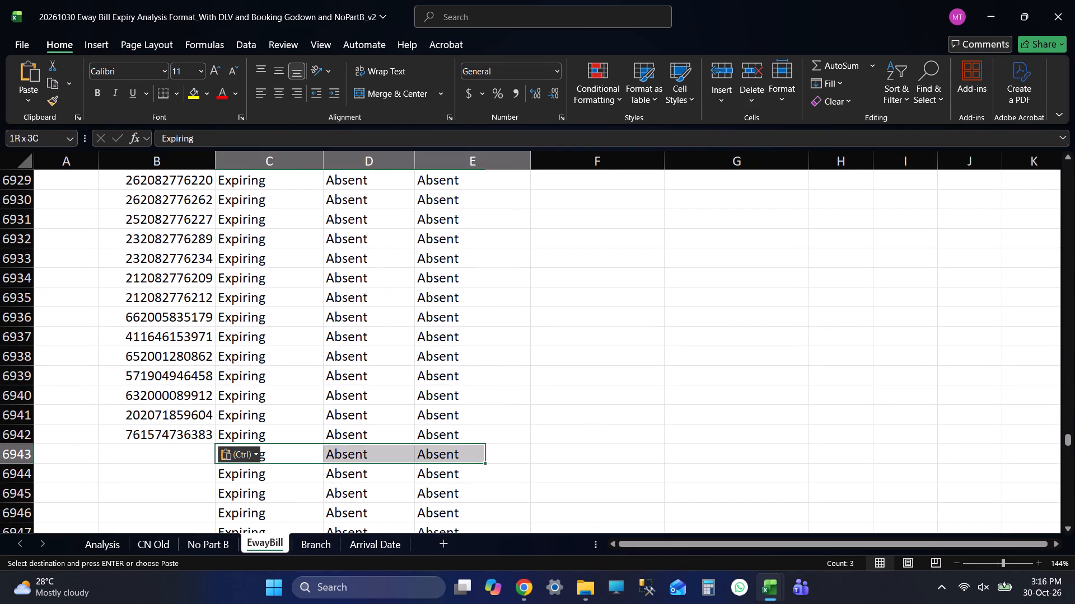
{"action": "key", "text": "ctrl+shift+Down"}
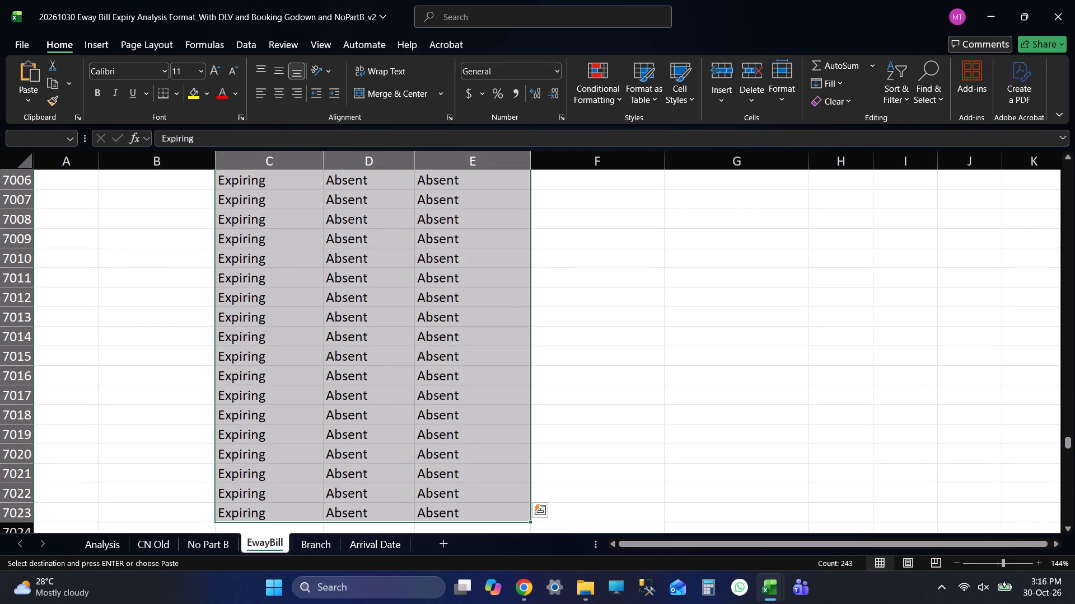
{"action": "key", "text": "Delete"}
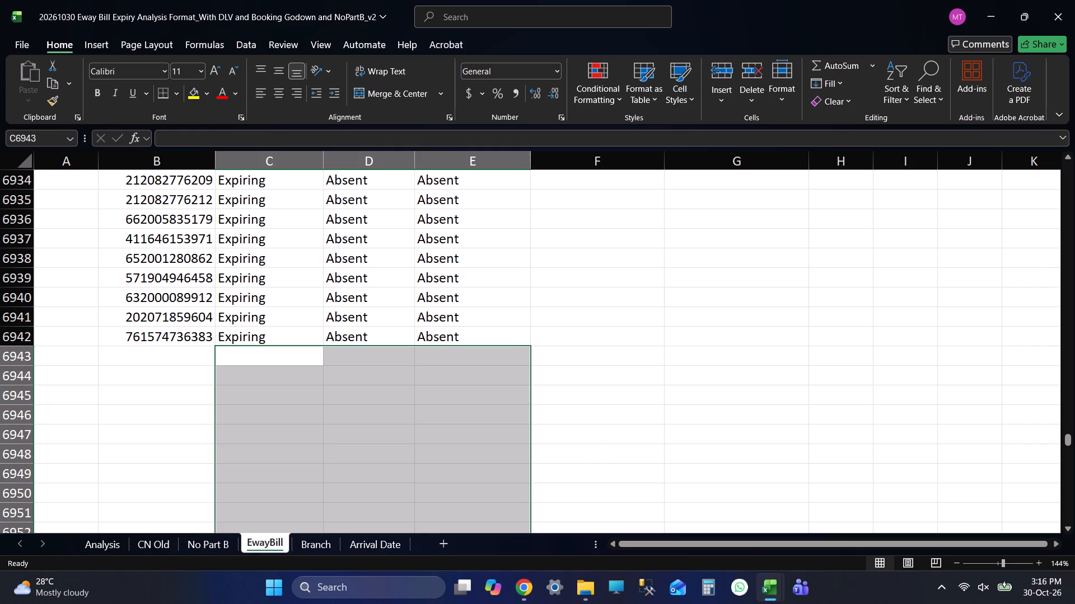
Check the first and last record rows of the EwayBill sheet along the WAYBILL Data column.
{"action": "key", "text": "ctrl+Up"}
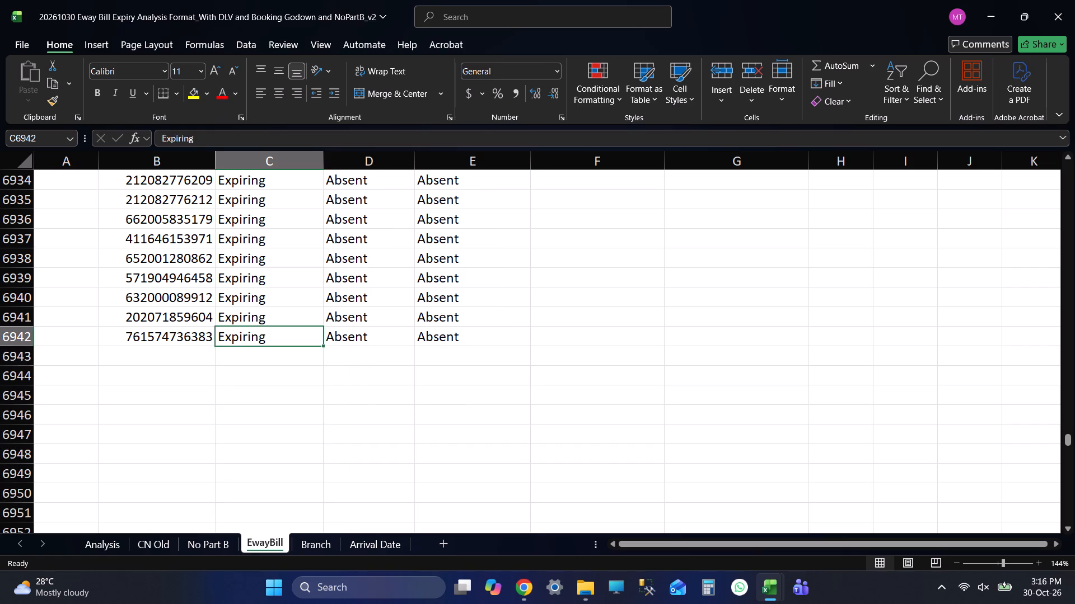
{"action": "key", "text": "ctrl+Left"}
{"action": "key", "text": "ctrl+Up"}
{"action": "key", "text": "Up"}
{"action": "key", "text": "Up"}
{"action": "key", "text": "Up"}
{"action": "key", "text": "Up"}
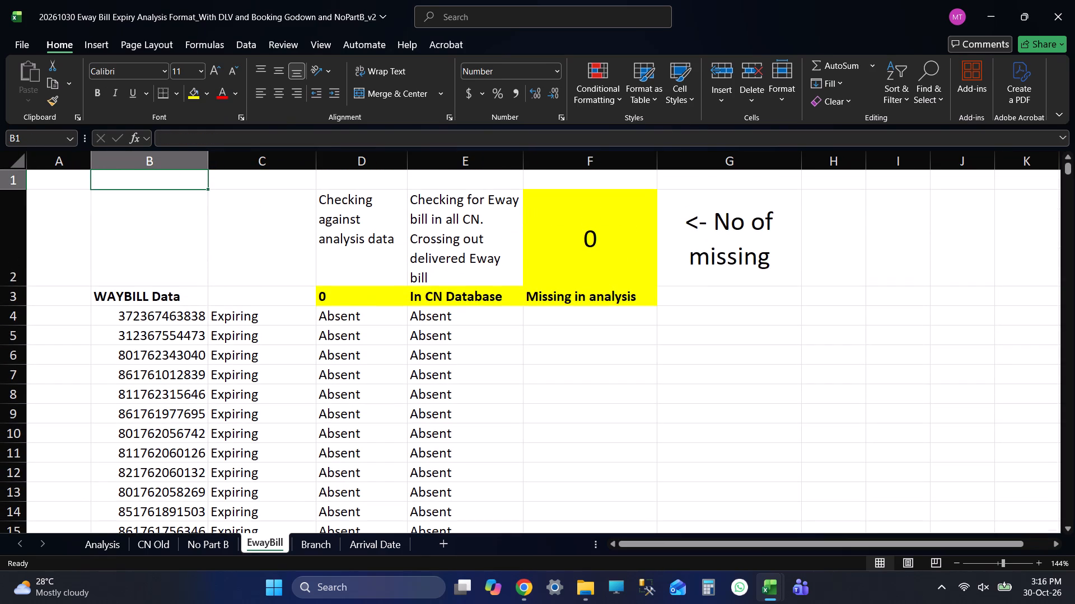
{"action": "key", "text": "Up"}
{"action": "key", "text": "Up"}
{"action": "key", "text": "Down"}
{"action": "key", "text": "Down"}
{"action": "key", "text": "Down"}
{"action": "key", "text": "ctrl+Down"}
{"action": "key", "text": "Down"}
{"action": "key", "text": "Down"}
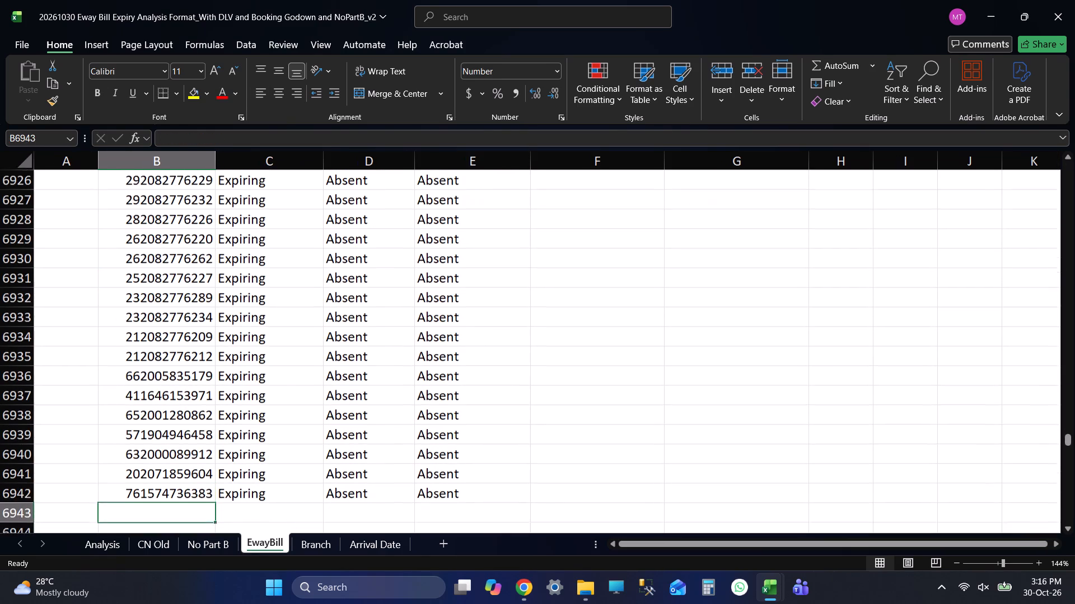
{"action": "key", "text": "Down"}
{"action": "key", "text": "Down"}
{"action": "key", "text": "Down"}
{"action": "key", "text": "ctrl+Up"}
Save the e-way bill expiry analysis workbook.
{"action": "key", "text": "ctrl+s"}
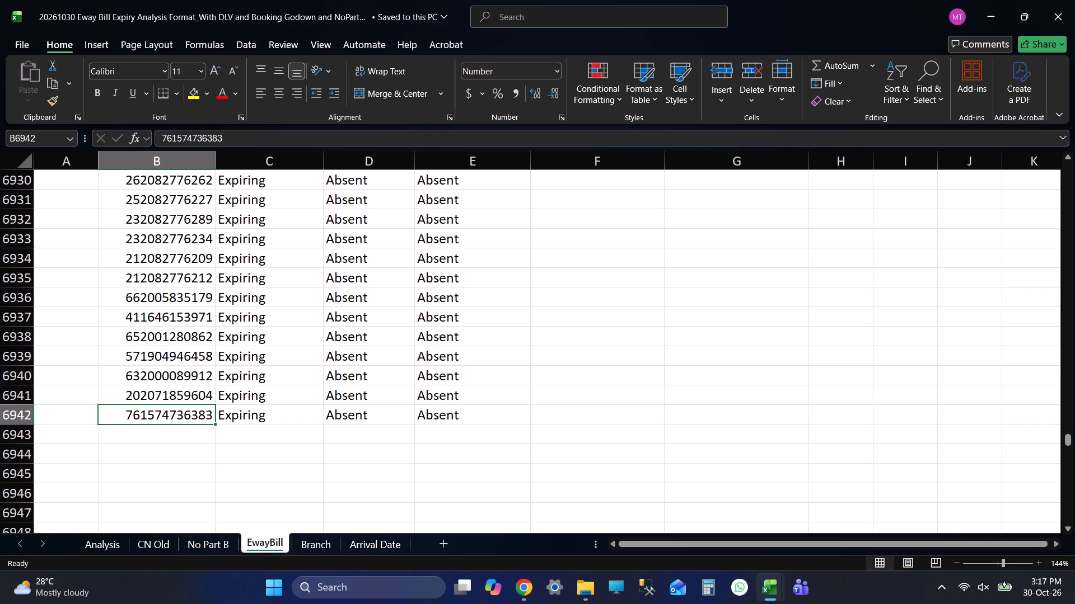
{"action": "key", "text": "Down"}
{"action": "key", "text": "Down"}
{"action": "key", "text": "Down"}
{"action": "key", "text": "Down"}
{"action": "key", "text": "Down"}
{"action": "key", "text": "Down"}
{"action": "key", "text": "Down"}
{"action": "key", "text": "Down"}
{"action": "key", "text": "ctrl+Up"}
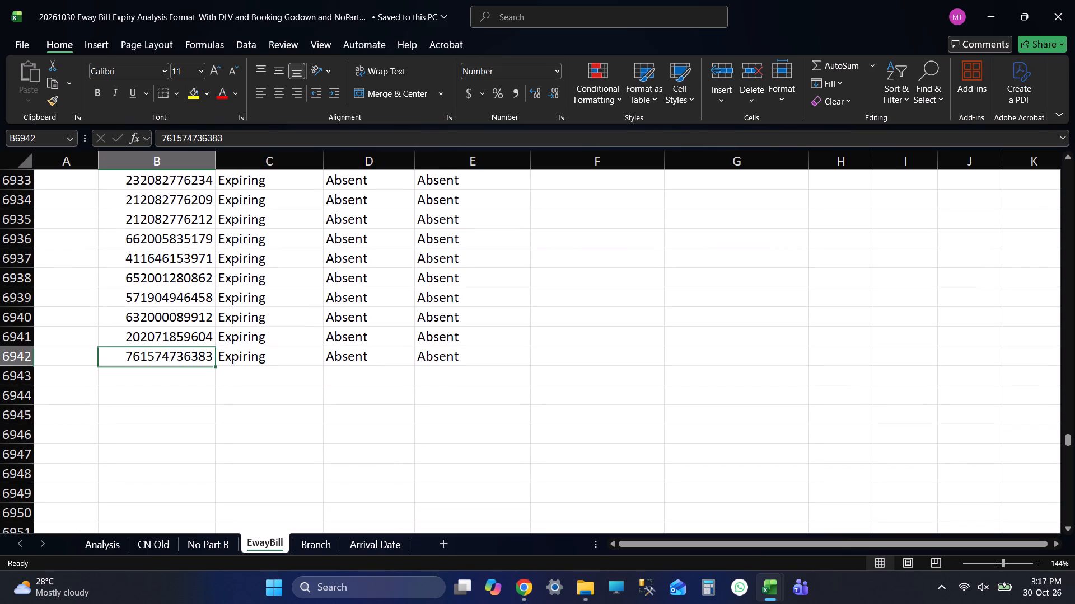
Save the e-way bill expiry analysis workbook.
{"action": "key", "text": "ctrl+s"}
{"action": "key", "text": "ctrl+s"}
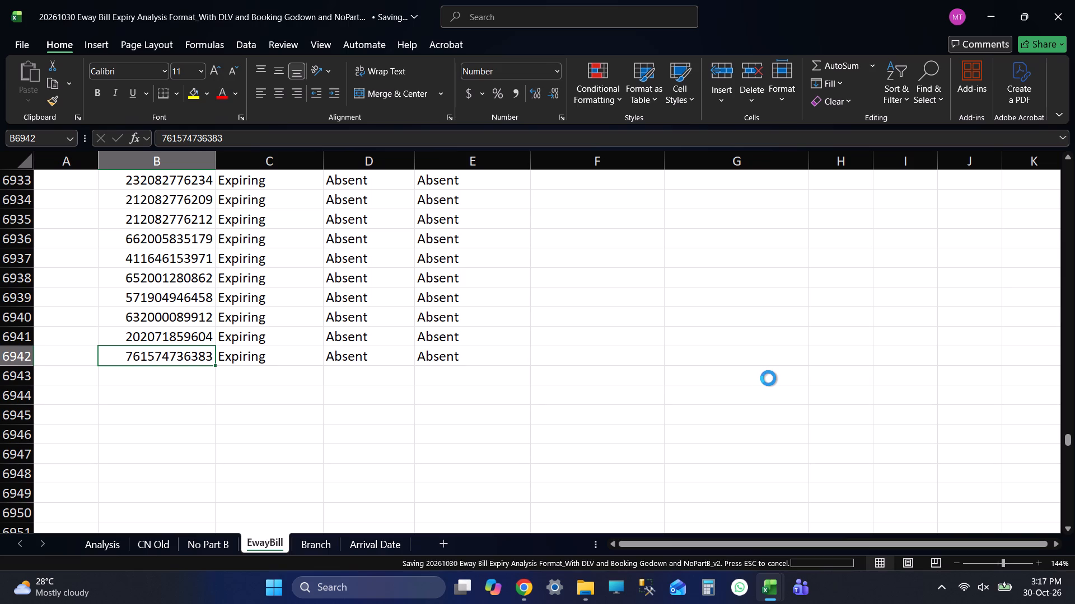
Examine the top and bottom ends of the WAYBILL Data column in the EwayBill sheet.
{"action": "key", "text": "ctrl+Up"}
{"action": "key", "text": "Up"}
{"action": "key", "text": "Up"}
{"action": "key", "text": "Up"}
{"action": "key", "text": "Up"}
{"action": "key", "text": "Up"}
{"action": "key", "text": "Up"}
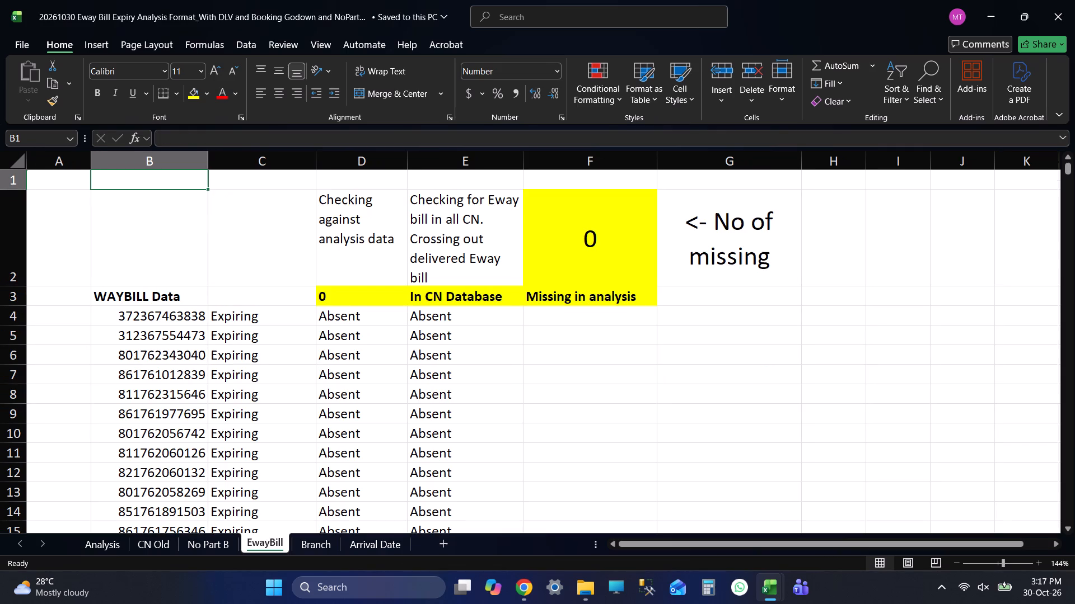
{"action": "key", "text": "Up"}
{"action": "key", "text": "Up"}
{"action": "key", "text": "Up"}
{"action": "key", "text": "Down"}
{"action": "key", "text": "Down"}
{"action": "key", "text": "Down"}
{"action": "key", "text": "Down"}
{"action": "key", "text": "ctrl+Down"}
{"action": "key", "text": "Down"}
{"action": "key", "text": "Down"}
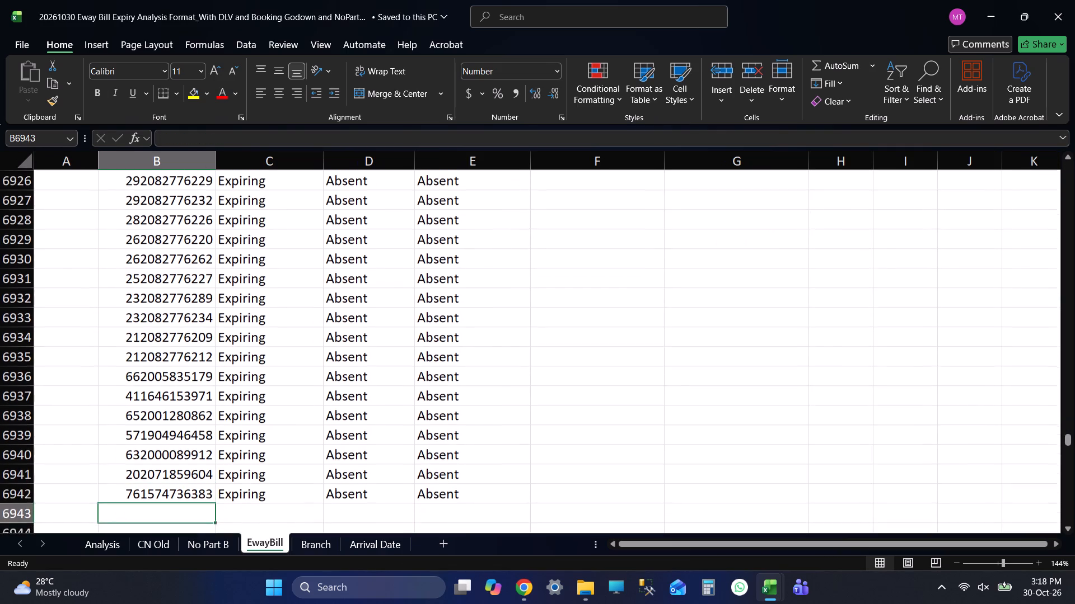
{"action": "key", "text": "Down"}
{"action": "key", "text": "Down"}
{"action": "key", "text": "Down"}
{"action": "key", "text": "Down"}
{"action": "key", "text": "Down"}
{"action": "key", "text": "ctrl+Up"}
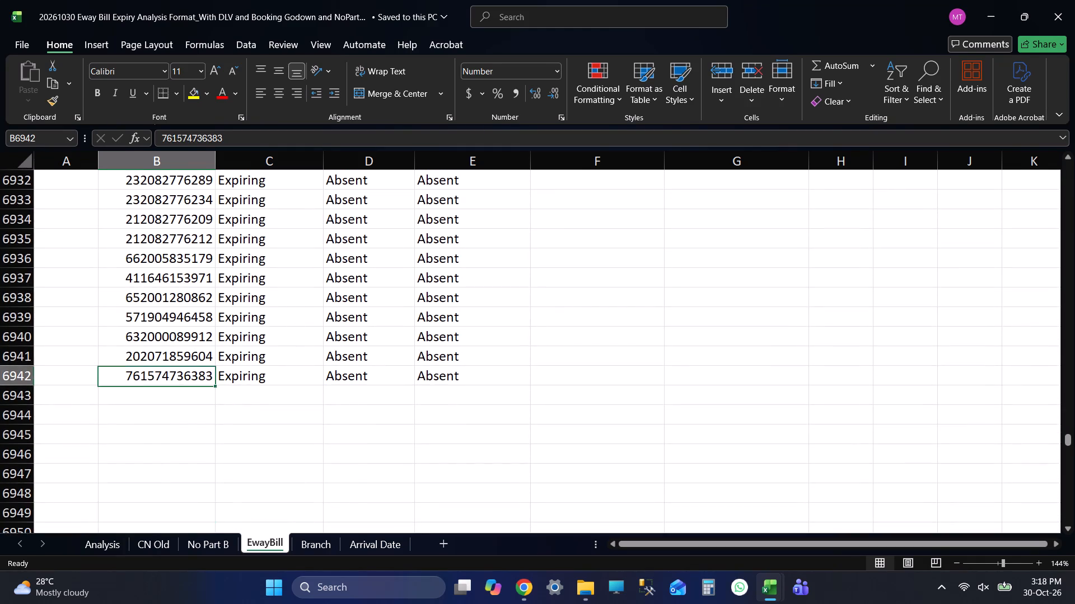
{"action": "key", "text": "ctrl+Up"}
{"action": "key", "text": "Up"}
{"action": "key", "text": "Up"}
{"action": "key", "text": "Up"}
{"action": "key", "text": "Up"}
{"action": "key", "text": "Up"}
{"action": "key", "text": "Up"}
{"action": "key", "text": "Up"}
{"action": "key", "text": "Up"}
{"action": "key", "text": "Up"}
{"action": "key", "text": "Up"}
{"action": "key", "text": "Up"}
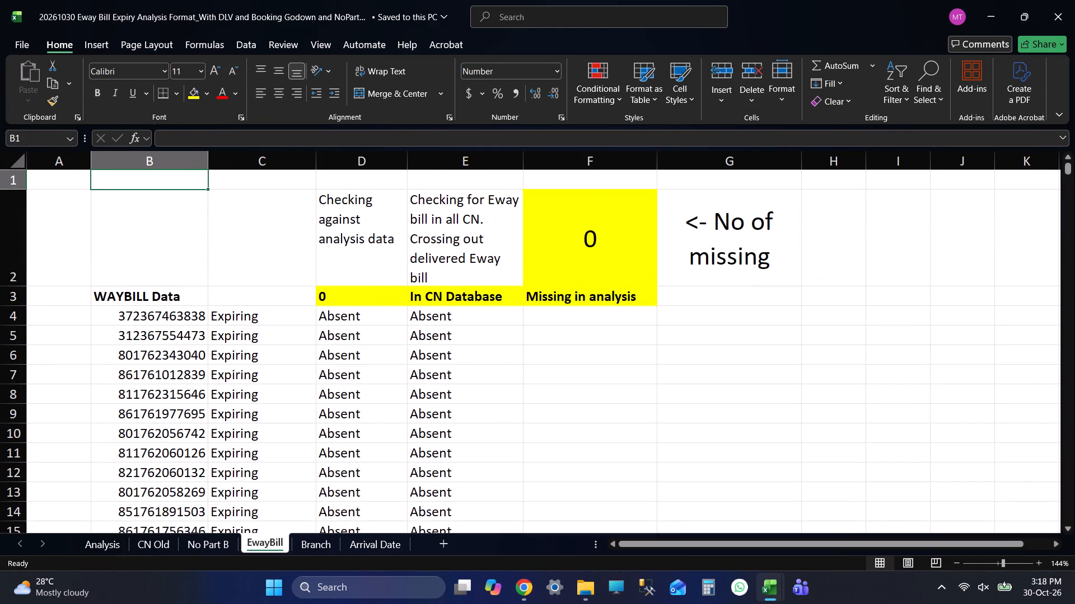
{"action": "key", "text": "Up"}
{"action": "key", "text": "Down"}
{"action": "key", "text": "Down"}
{"action": "key", "text": "Down"}
{"action": "key", "text": "Down"}
{"action": "key", "text": "ctrl+Down"}
{"action": "key", "text": "Down"}
{"action": "key", "text": "Down"}
{"action": "key", "text": "Down"}
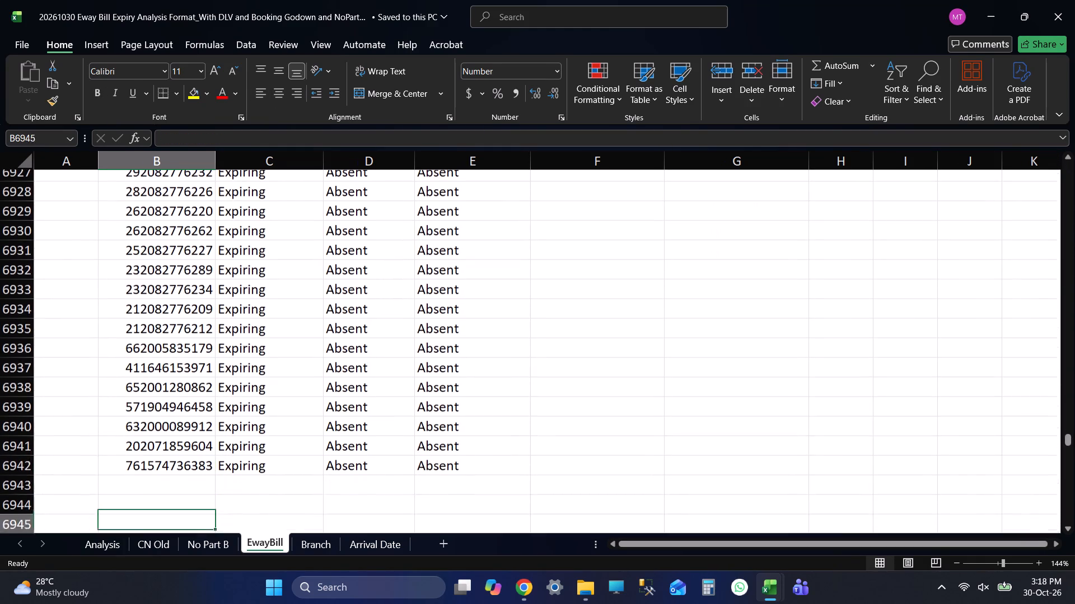
{"action": "key", "text": "Down"}
{"action": "key", "text": "Down"}
{"action": "key", "text": "ctrl+Up"}
Examine the last record row, 6942, across columns B to H of the EwayBill sheet.
{"action": "key", "text": "Right"}
{"action": "key", "text": "Right"}
{"action": "key", "text": "Right"}
{"action": "key", "text": "Right"}
{"action": "key", "text": "Right"}
{"action": "key", "text": "Right"}
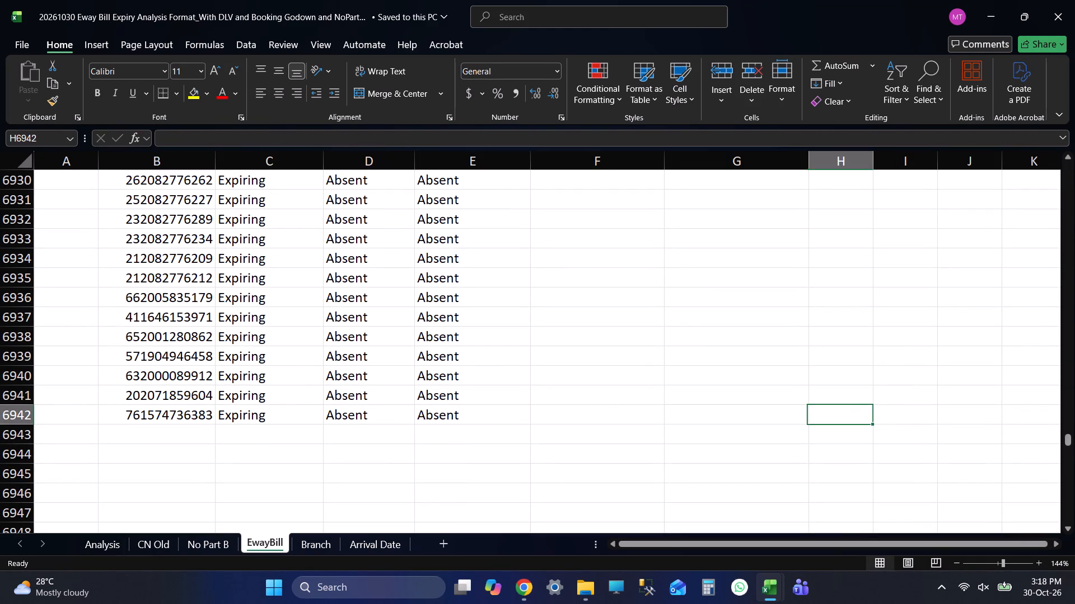
{"action": "key", "text": "ctrl+Left"}
{"action": "key", "text": "ctrl+Left"}
{"action": "key", "text": "Right"}
{"action": "key", "text": "Right"}
{"action": "key", "text": "Right"}
{"action": "key", "text": "Right"}
{"action": "key", "text": "Right"}
{"action": "key", "text": "Right"}
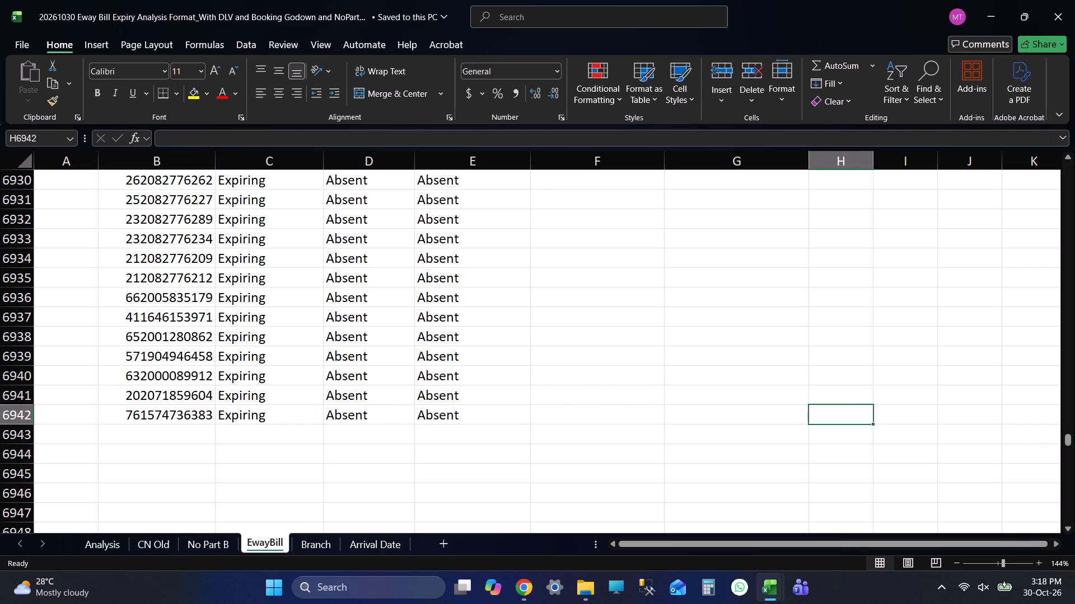
{"action": "key", "text": "ctrl+Left"}
{"action": "key", "text": "ctrl+Left"}
{"action": "key", "text": "ctrl+Left"}
{"action": "key", "text": "Right"}
{"action": "key", "text": "Right"}
{"action": "key", "text": "Right"}
{"action": "key", "text": "Right"}
{"action": "key", "text": "Right"}
{"action": "key", "text": "Right"}
{"action": "key", "text": "Right"}
{"action": "key", "text": "ctrl+Left"}
{"action": "key", "text": "ctrl+Left"}
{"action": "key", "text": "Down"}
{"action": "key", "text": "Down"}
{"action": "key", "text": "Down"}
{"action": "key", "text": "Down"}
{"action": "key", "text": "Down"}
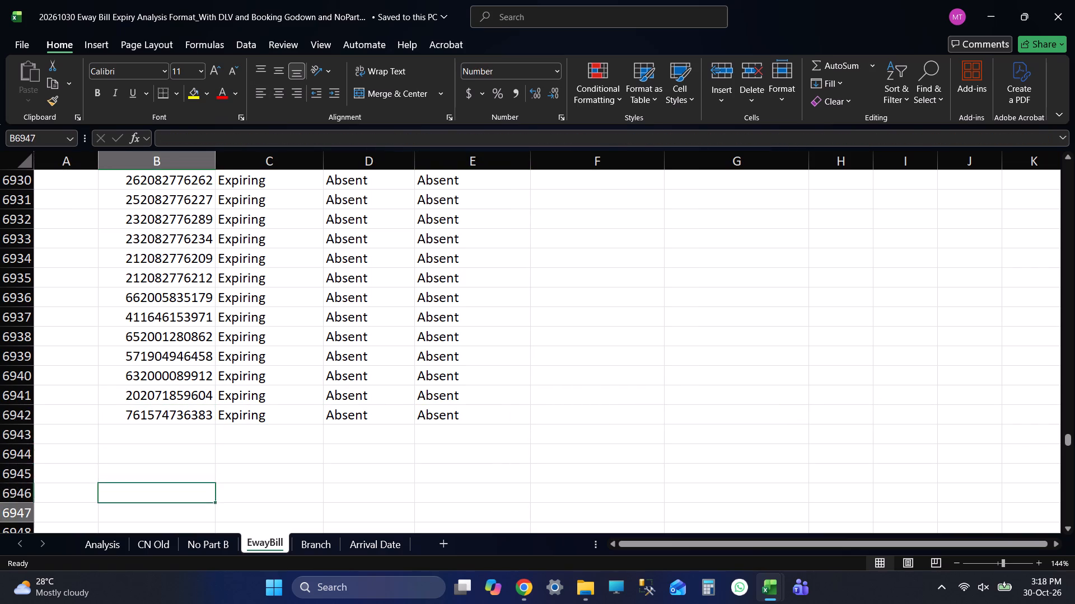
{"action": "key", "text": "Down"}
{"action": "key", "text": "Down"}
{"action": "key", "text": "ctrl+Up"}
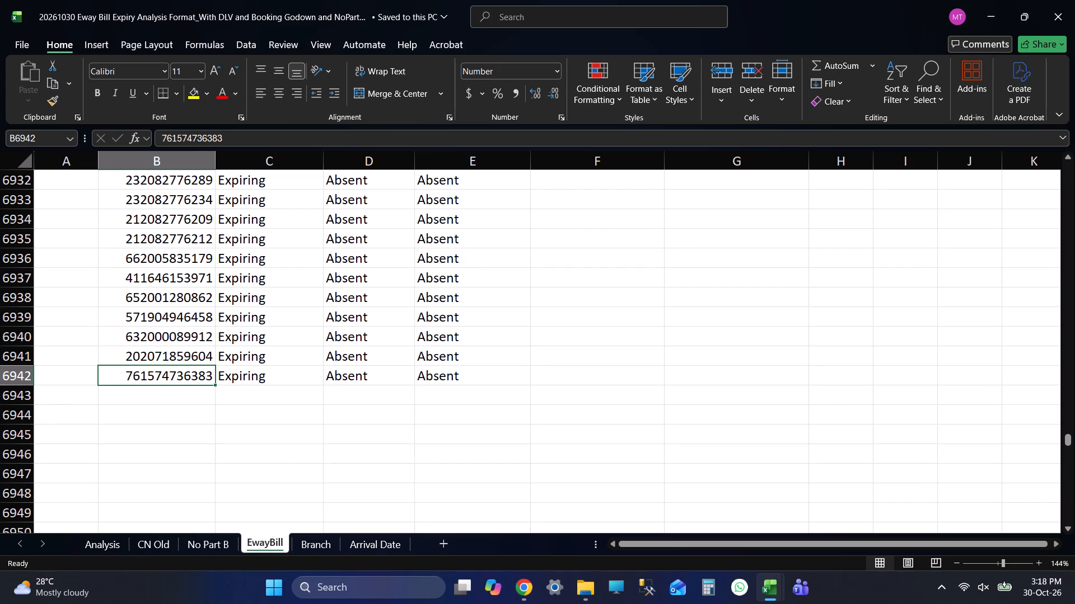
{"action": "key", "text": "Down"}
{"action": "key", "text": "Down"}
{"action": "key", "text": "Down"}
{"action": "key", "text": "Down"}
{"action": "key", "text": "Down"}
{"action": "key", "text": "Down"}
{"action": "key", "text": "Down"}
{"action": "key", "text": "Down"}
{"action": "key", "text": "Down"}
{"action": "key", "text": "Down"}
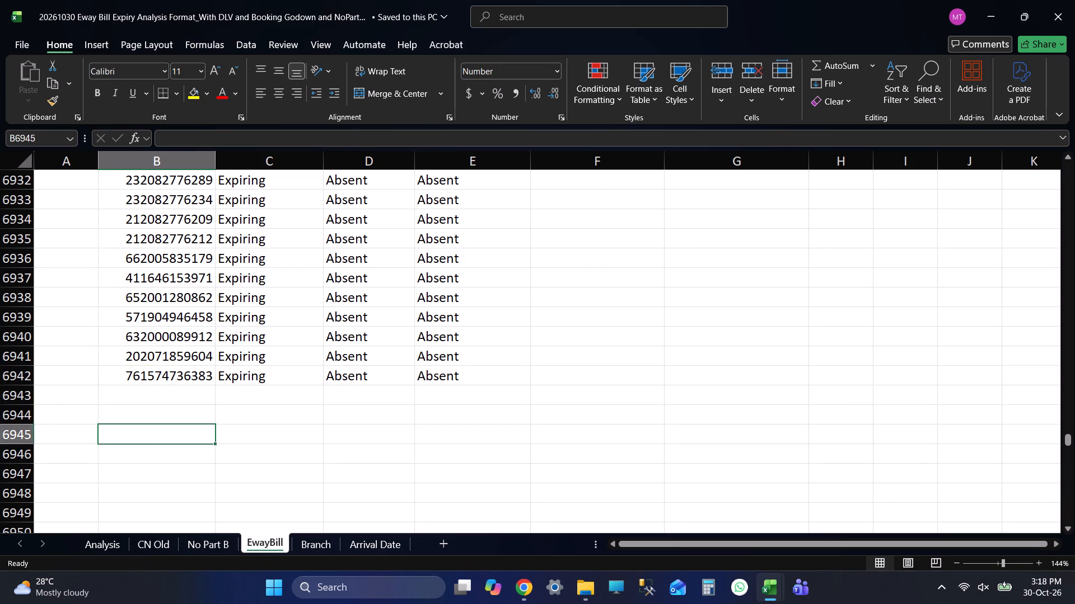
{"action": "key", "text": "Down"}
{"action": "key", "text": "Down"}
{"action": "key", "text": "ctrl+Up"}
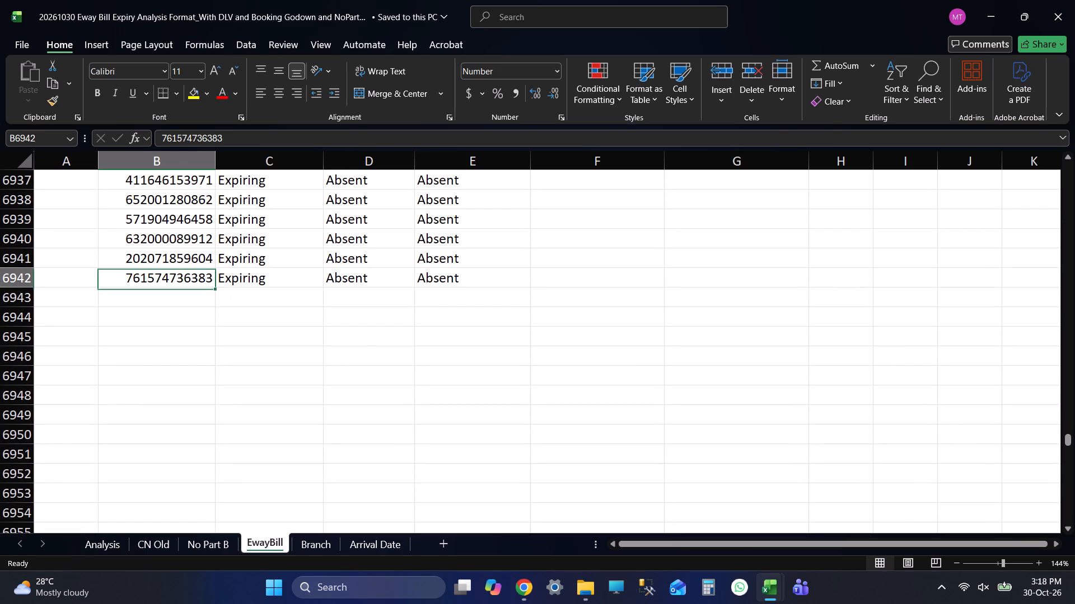
Recheck the header, the first waybill record and the rows below the last record in column B.
{"action": "key", "text": "ctrl+Up"}
{"action": "key", "text": "Up"}
{"action": "key", "text": "Up"}
{"action": "key", "text": "Up"}
{"action": "key", "text": "Down"}
{"action": "key", "text": "Down"}
{"action": "key", "text": "Down"}
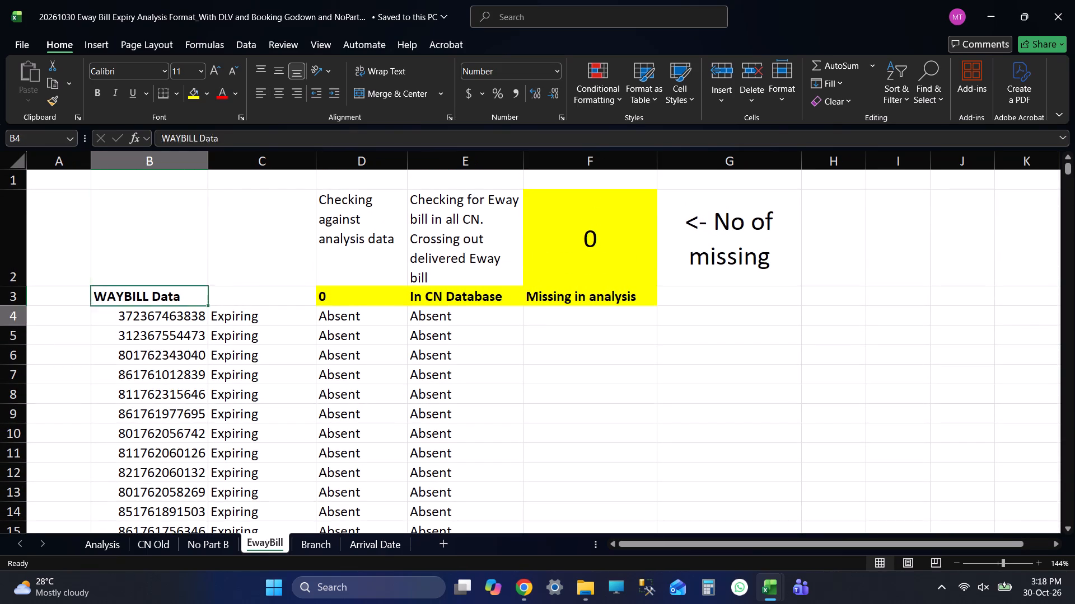
{"action": "key", "text": "Down"}
{"action": "key", "text": "ctrl+Down"}
{"action": "key", "text": "Down"}
{"action": "key", "text": "Down"}
{"action": "key", "text": "Down"}
{"action": "key", "text": "Down"}
{"action": "key", "text": "Down"}
{"action": "key", "text": "Down"}
{"action": "key", "text": "Down"}
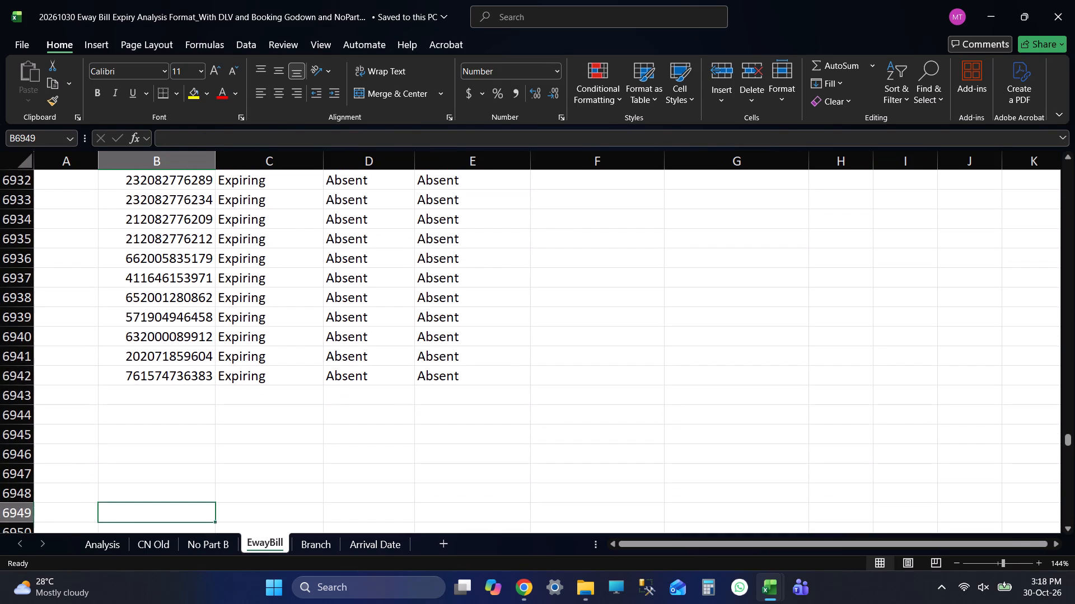
Add filters to the EwayBill sheet's header row, from WAYBILL Data to Missing in analysis (B3 to F3).
{"action": "key", "text": "ctrl+Up"}
{"action": "key", "text": "ctrl+Up"}
{"action": "key", "text": "Up"}
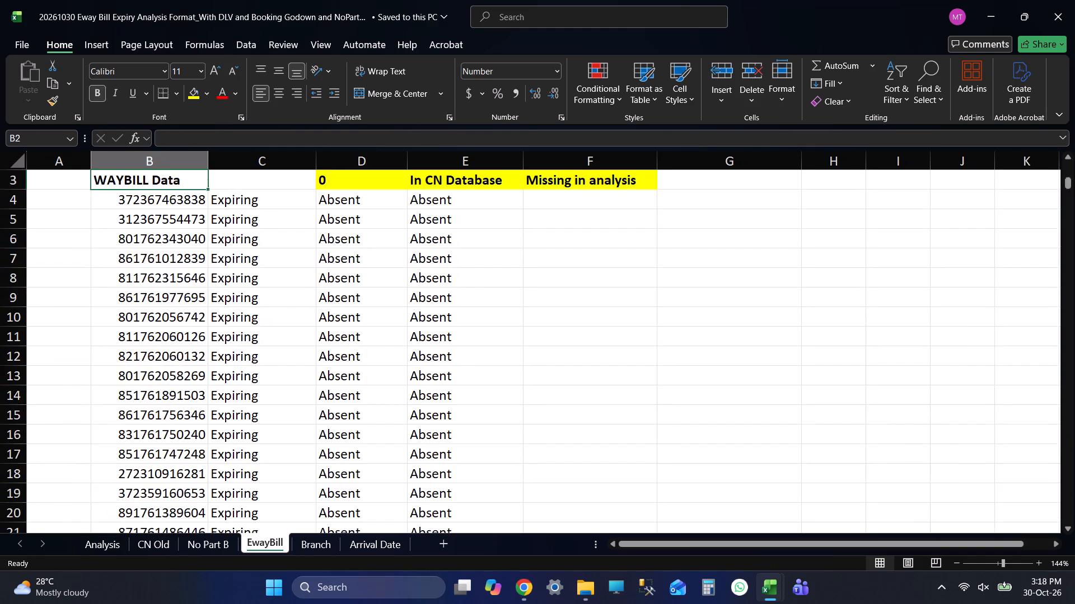
{"action": "key", "text": "Up"}
{"action": "key", "text": "Up"}
{"action": "key", "text": "Down"}
{"action": "key", "text": "Down"}
{"action": "key", "text": "ctrl+shift+Right"}
{"action": "key", "text": "ctrl+shift+Right"}
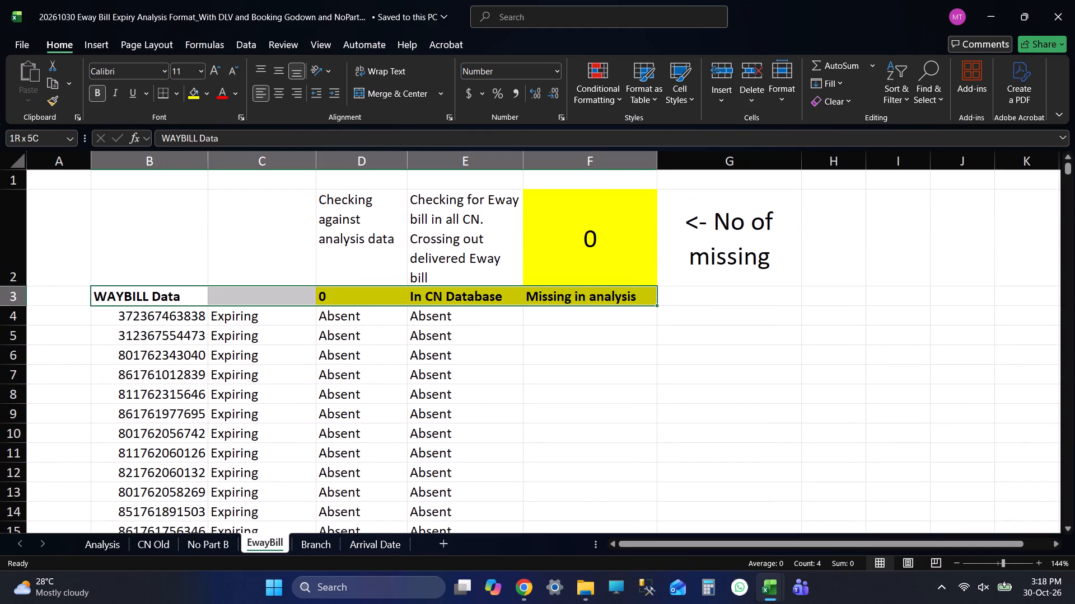
{"action": "key", "text": "ctrl+shift+l"}
{"action": "left_click", "coordinate": [822, 307]}
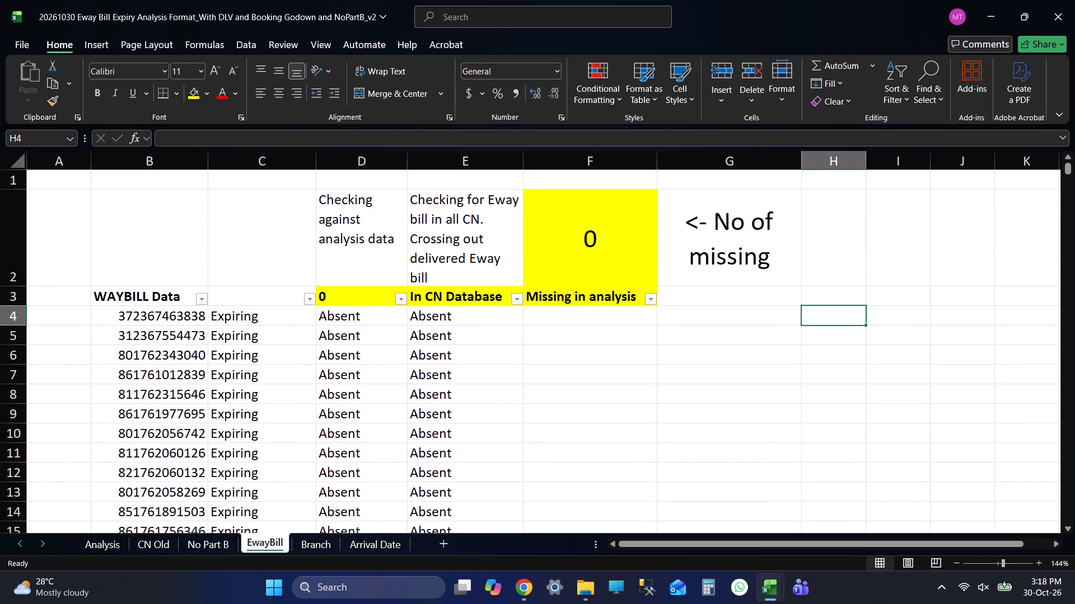
Review the filter values available for column D, the check against analysis data, without applying a filter.
{"action": "left_click", "coordinate": [352, 300]}
{"action": "left_click", "coordinate": [399, 297]}
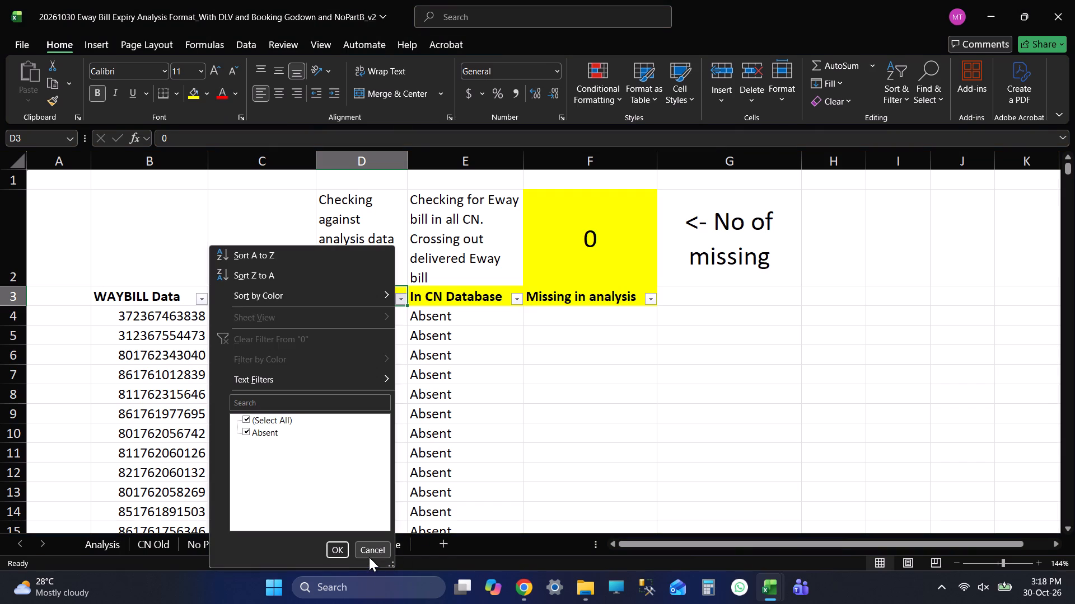
{"action": "left_click", "coordinate": [362, 550]}
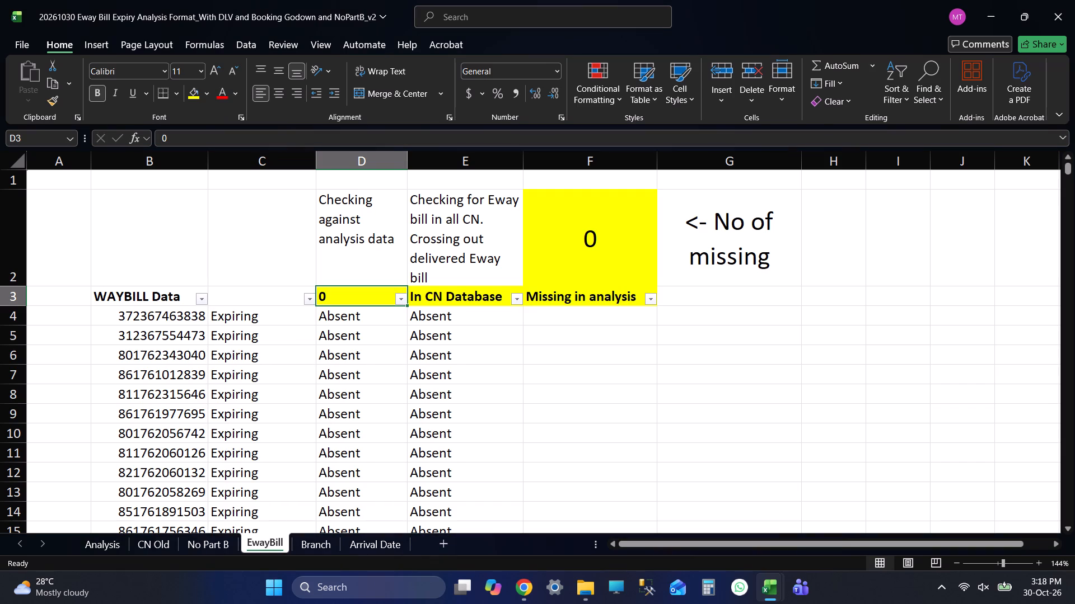
Check the end and the header area of the filtered WAYBILL Data column.
{"action": "left_click", "coordinate": [170, 297]}
{"action": "key", "text": "ctrl+Down"}
{"action": "key", "text": "Down"}
{"action": "key", "text": "Down"}
{"action": "key", "text": "Down"}
{"action": "key", "text": "Down"}
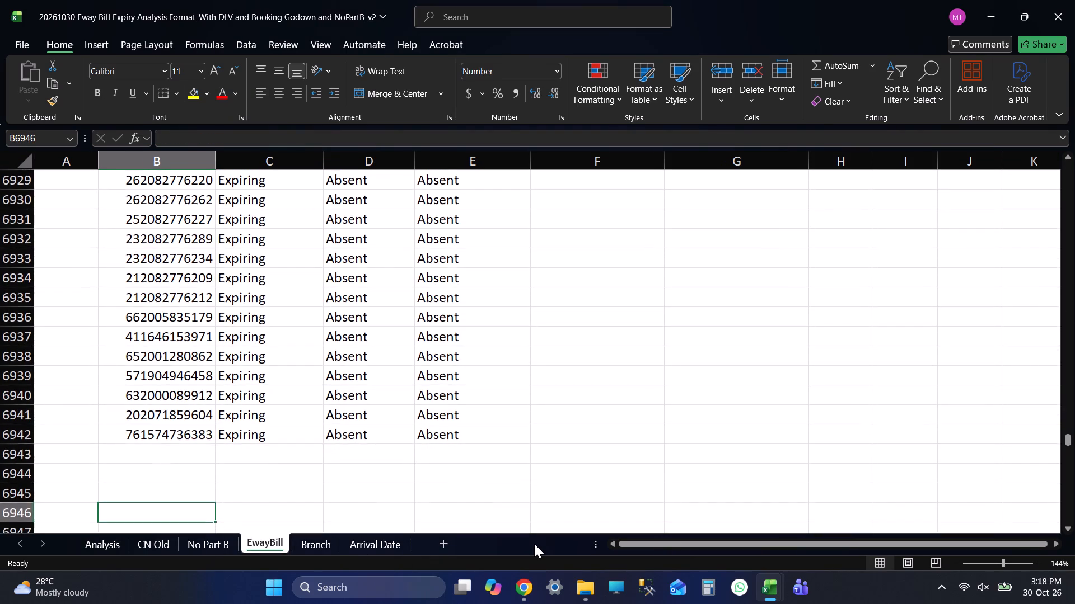
{"action": "key", "text": "ctrl+Up"}
{"action": "key", "text": "ctrl+Up"}
{"action": "key", "text": "Up"}
{"action": "key", "text": "Up"}
{"action": "key", "text": "Up"}
{"action": "key", "text": "Down"}
{"action": "key", "text": "Down"}
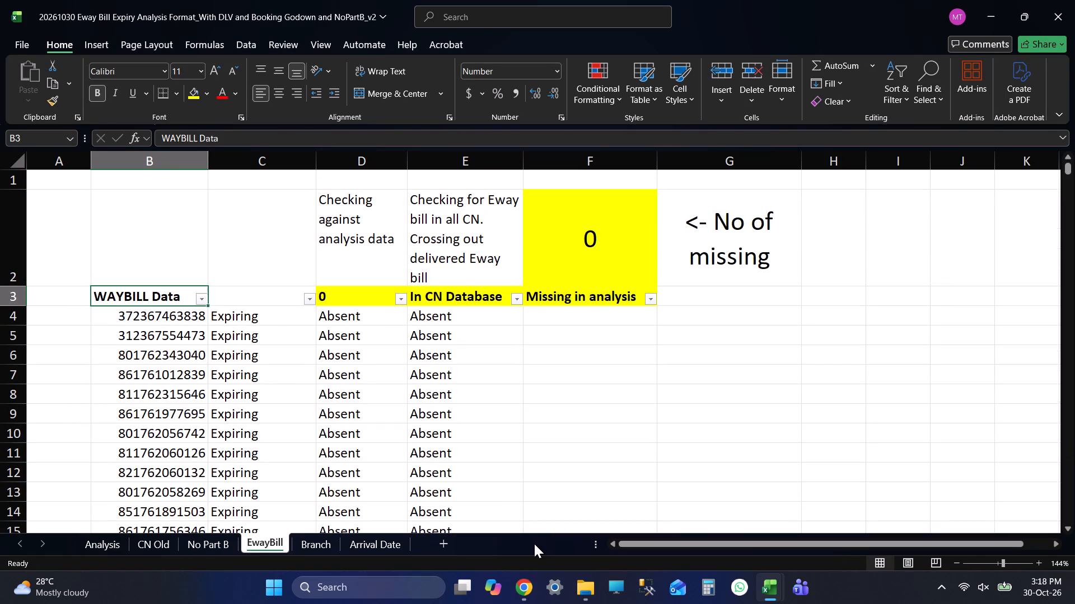
Open the Arrival Date sheet and examine its header row and the first data row.
{"action": "left_click", "coordinate": [383, 538]}
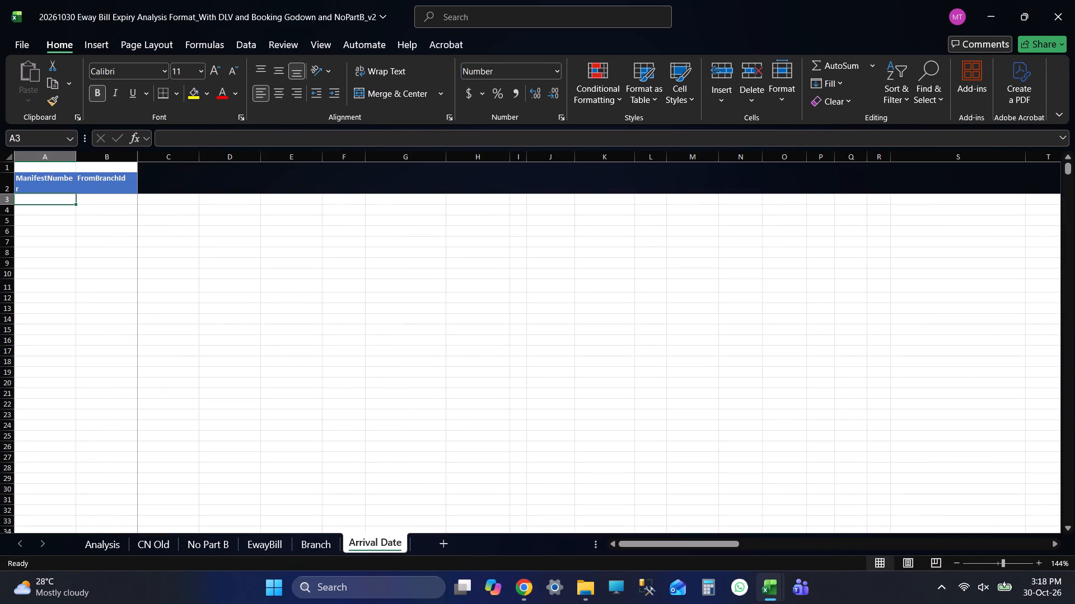
{"action": "key", "text": "Up"}
{"action": "key", "text": "Down"}
{"action": "key", "text": "Up"}
{"action": "key", "text": "Down"}
{"action": "key", "text": "Up"}
{"action": "key", "text": "Left"}
{"action": "key", "text": "Left"}
{"action": "key", "text": "Left"}
{"action": "key", "text": "Down"}
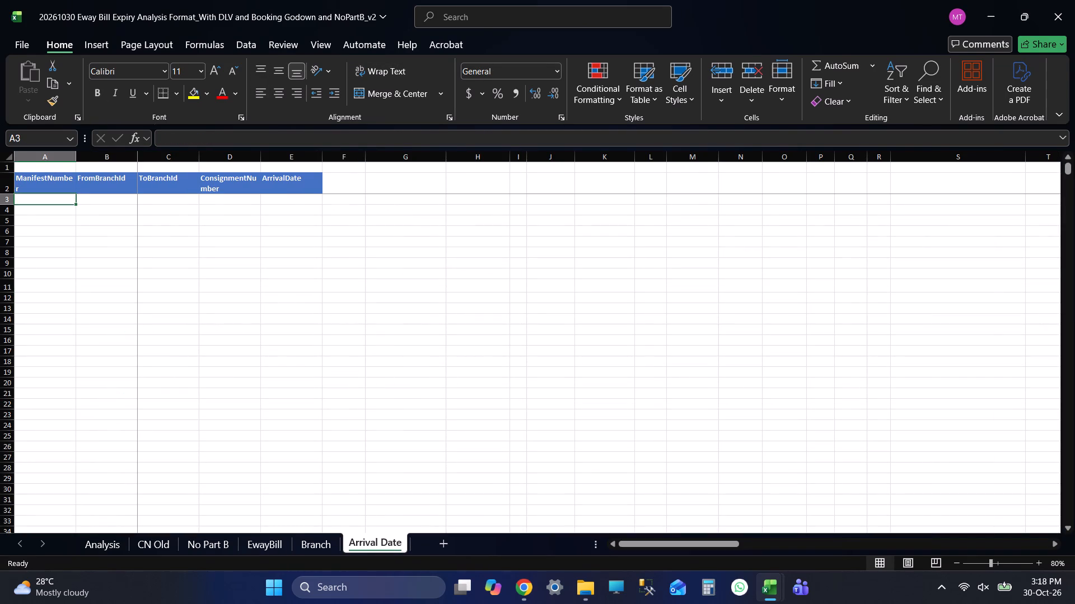
Close the EWB_EXPIRING_TODAY (64) workbook.
{"action": "key", "text": "alt+Tab"}
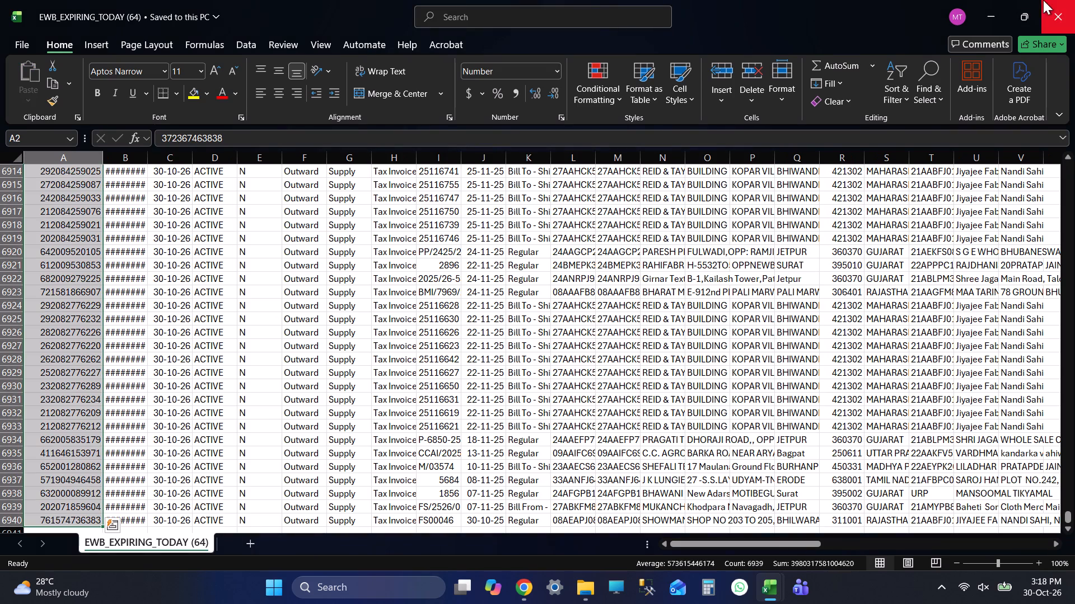
{"action": "left_click", "coordinate": [1074, 0]}
Open the ARRIVAL workbook from the 20261030 Data (P) folder and copy all its data rows below the header, columns A to E.
{"action": "key", "text": "alt+Tab"}
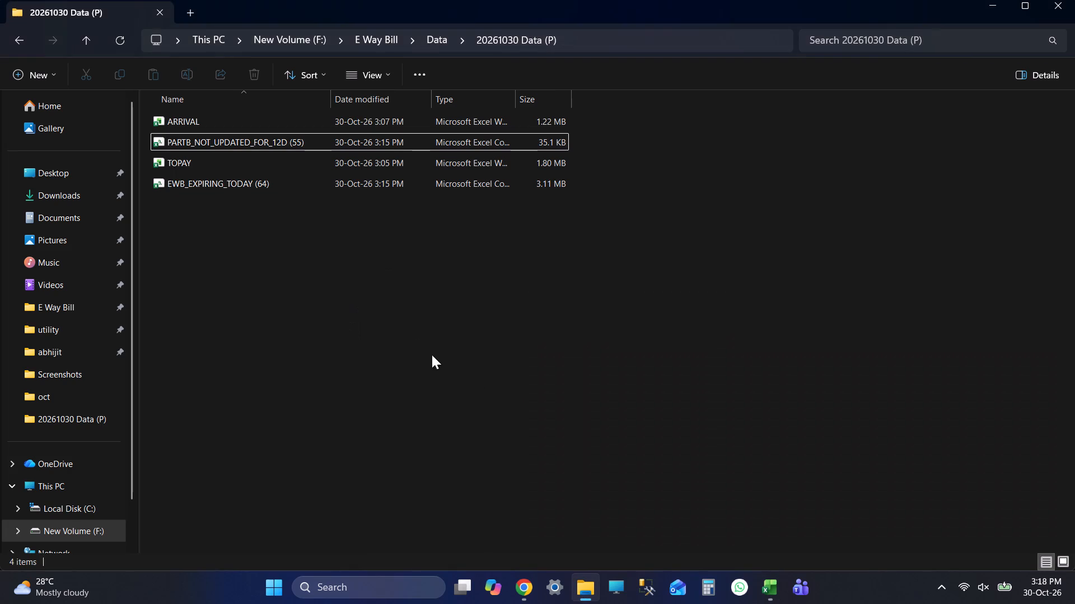
{"action": "double_click", "coordinate": [195, 121]}
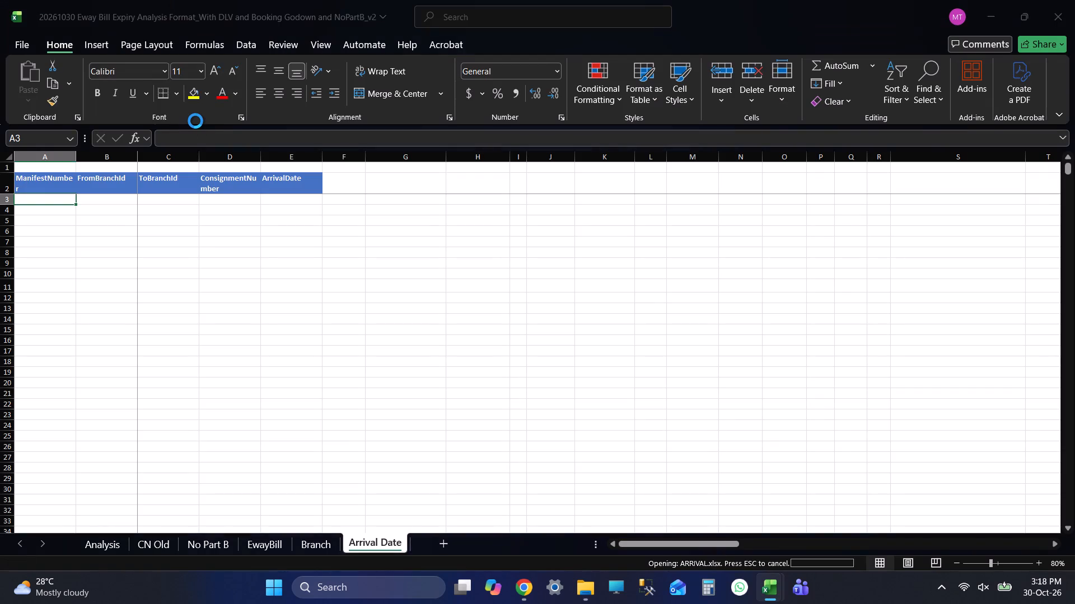
{"action": "key", "text": "ctrl+Up"}
{"action": "key", "text": "Up"}
{"action": "key", "text": "Up"}
{"action": "key", "text": "Left"}
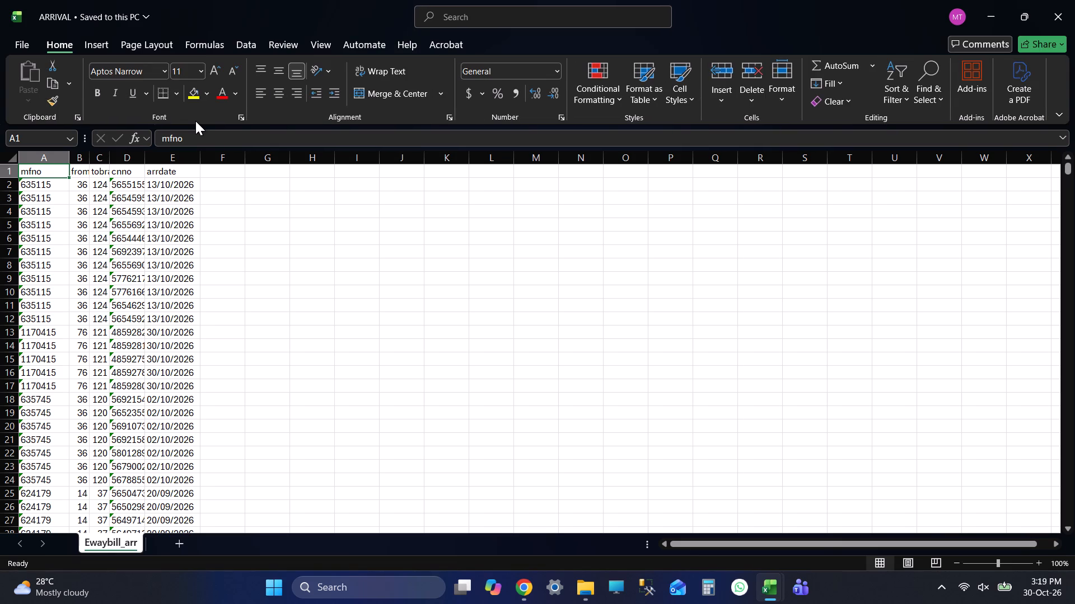
{"action": "key", "text": "Left"}
{"action": "key", "text": "Left"}
{"action": "key", "text": "Left"}
{"action": "key", "text": "Down"}
{"action": "key", "text": "ctrl+shift+Right"}
{"action": "key", "text": "ctrl+shift+Down"}
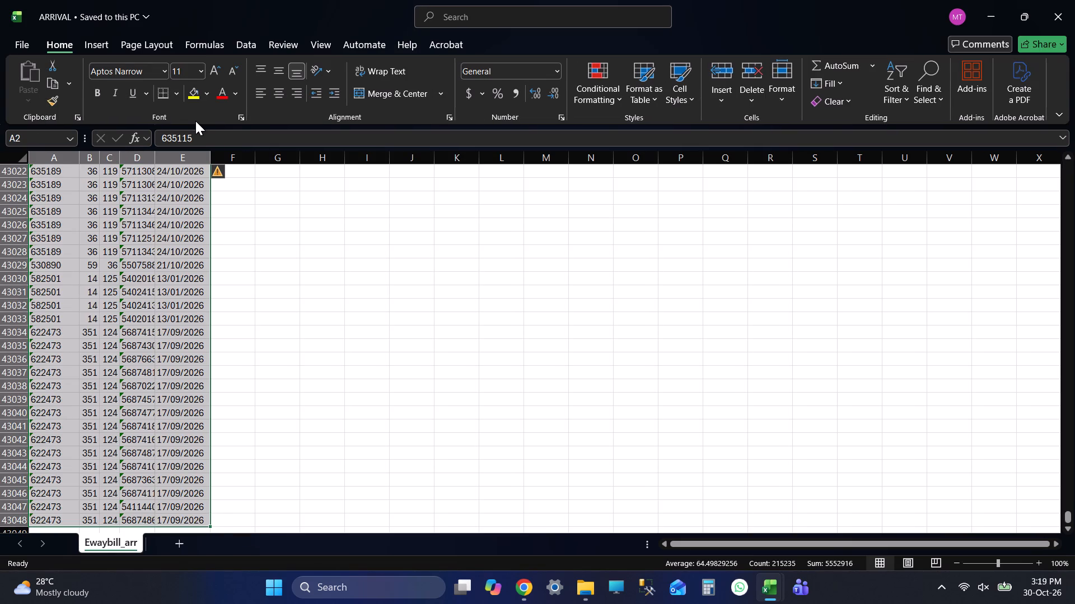
{"action": "key", "text": "ctrl+c"}
{"action": "key", "text": "ctrl+c"}
{"action": "key", "text": "ctrl+c"}
{"action": "key", "text": "ctrl+c"}
Paste the copied arrival records into the analysis workbook's Arrival Date sheet, starting at cell A3.
{"action": "key", "text": "alt+Tab"}
{"action": "key", "text": "Up"}
{"action": "key", "text": "Down"}
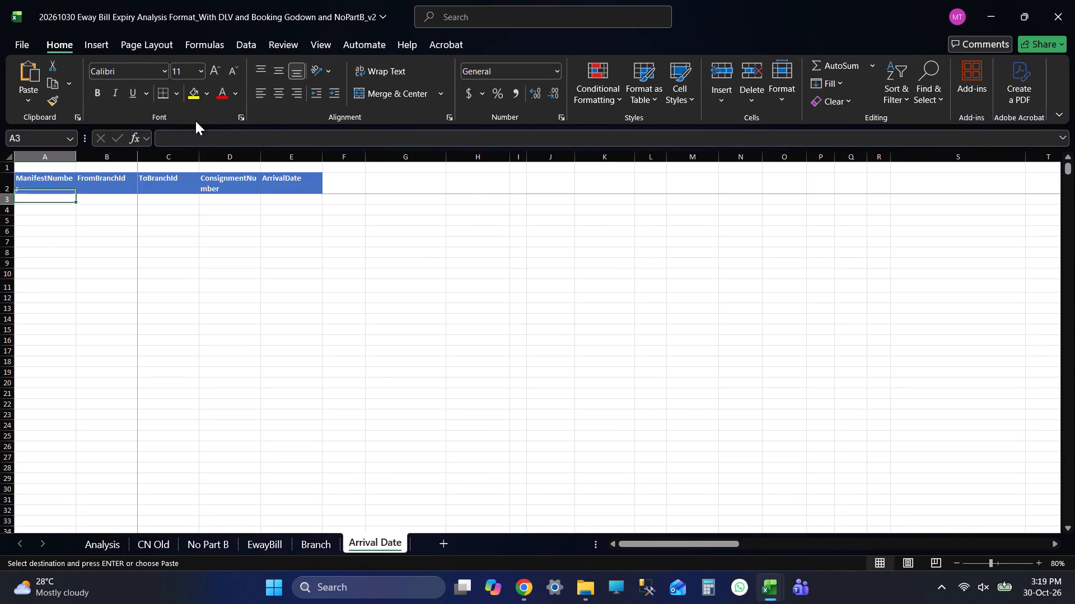
{"action": "key", "text": "ctrl+v"}
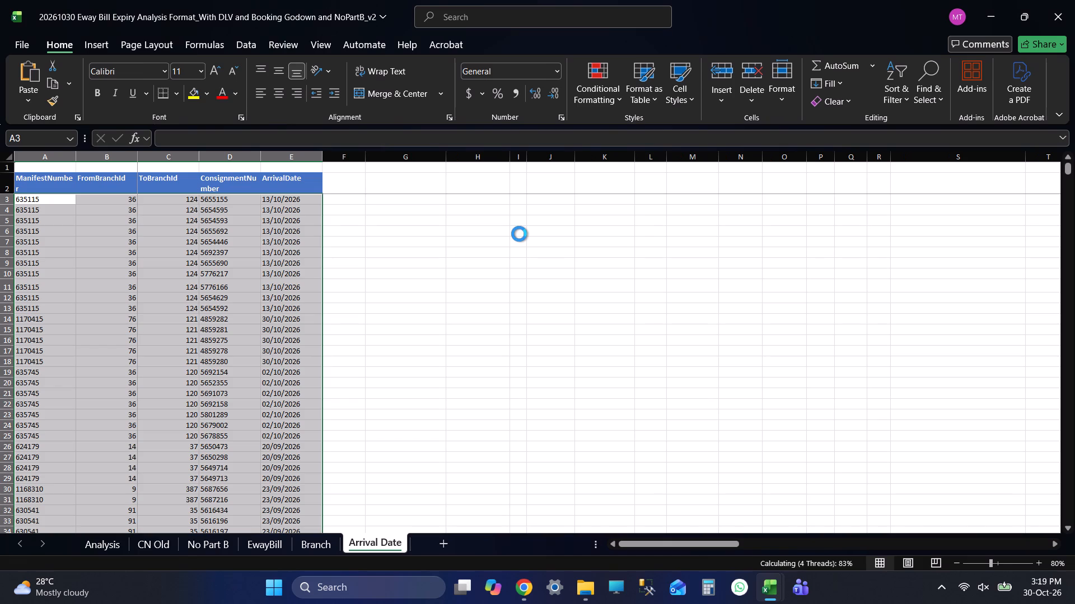
Compare the first pasted rows of the Arrival Date sheet with the first data rows of the ARRIVAL workbook.
{"action": "key", "text": "ctrl+Up"}
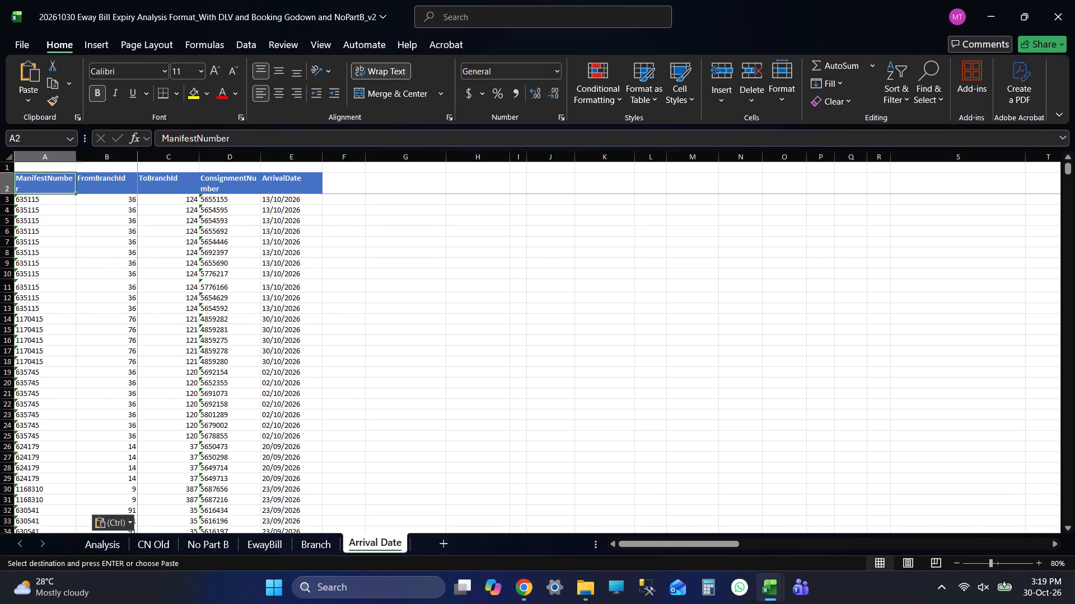
{"action": "key", "text": "Down"}
{"action": "key", "text": "alt+Tab"}
{"action": "key", "text": "ctrl+Up"}
{"action": "key", "text": "Up"}
{"action": "key", "text": "Up"}
{"action": "key", "text": "Down"}
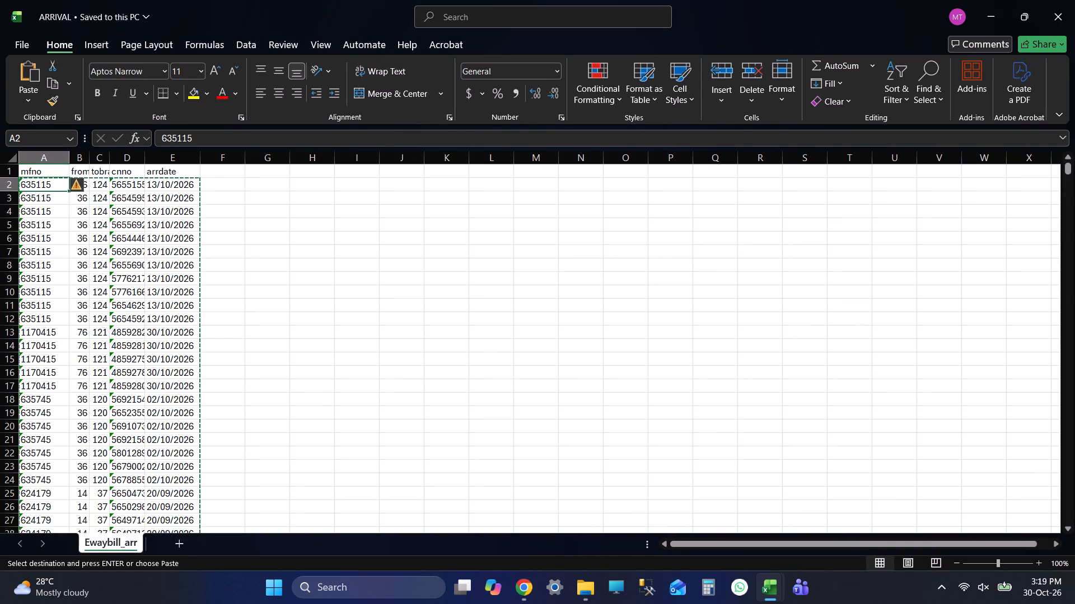
{"action": "key", "text": "alt+Tab"}
{"action": "key", "text": "alt+Tab"}
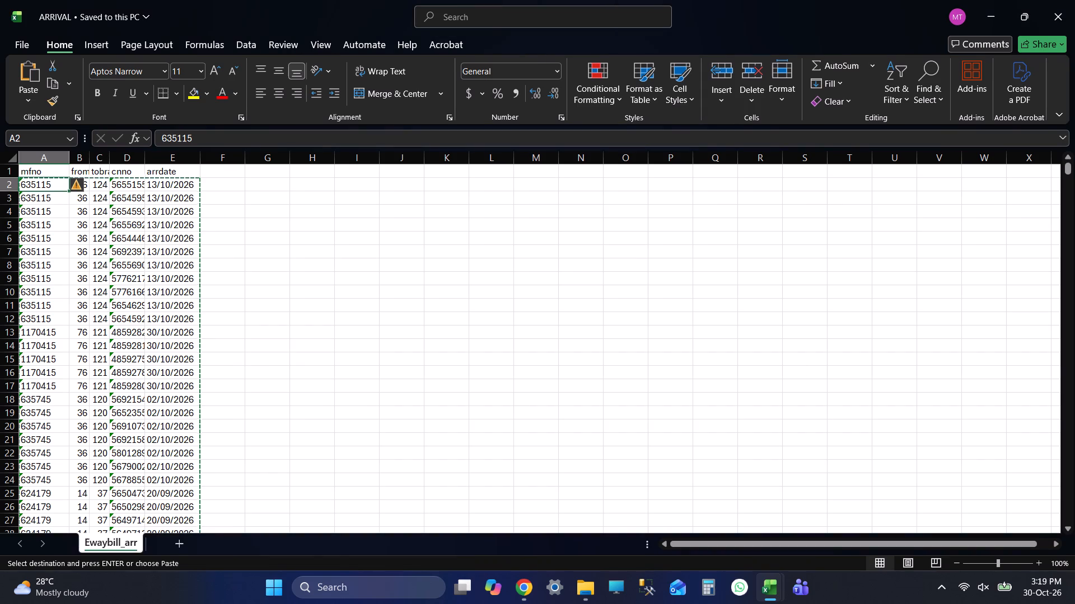
{"action": "key", "text": "alt+Tab"}
{"action": "key", "text": "alt+Tab"}
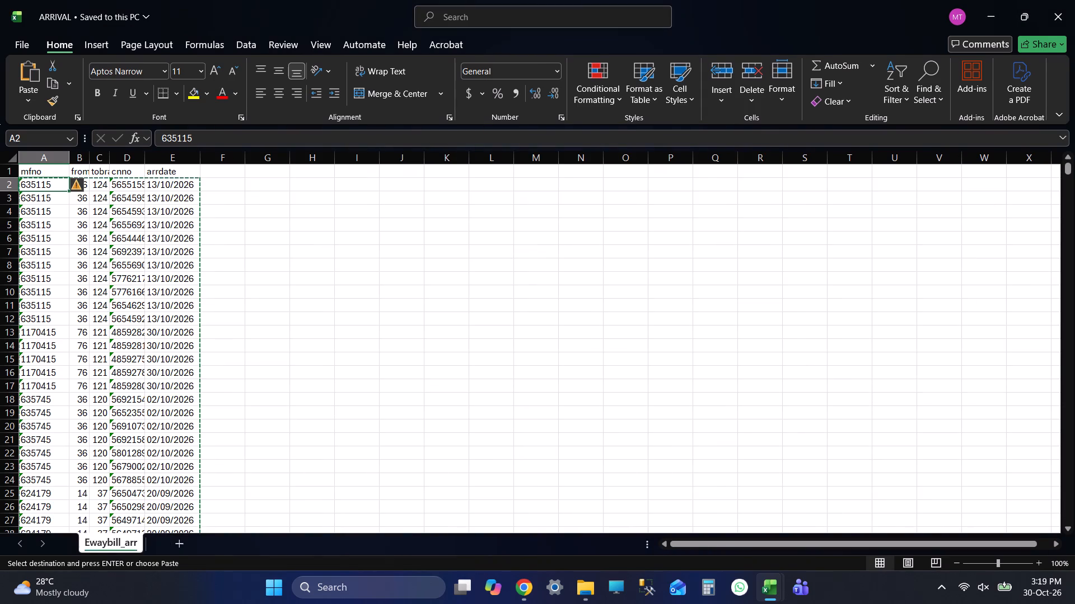
{"action": "key", "text": "alt+Tab"}
Compare the last pasted rows of the Arrival Date sheet with the last data rows of the ARRIVAL workbook.
{"action": "key", "text": "ctrl+Down"}
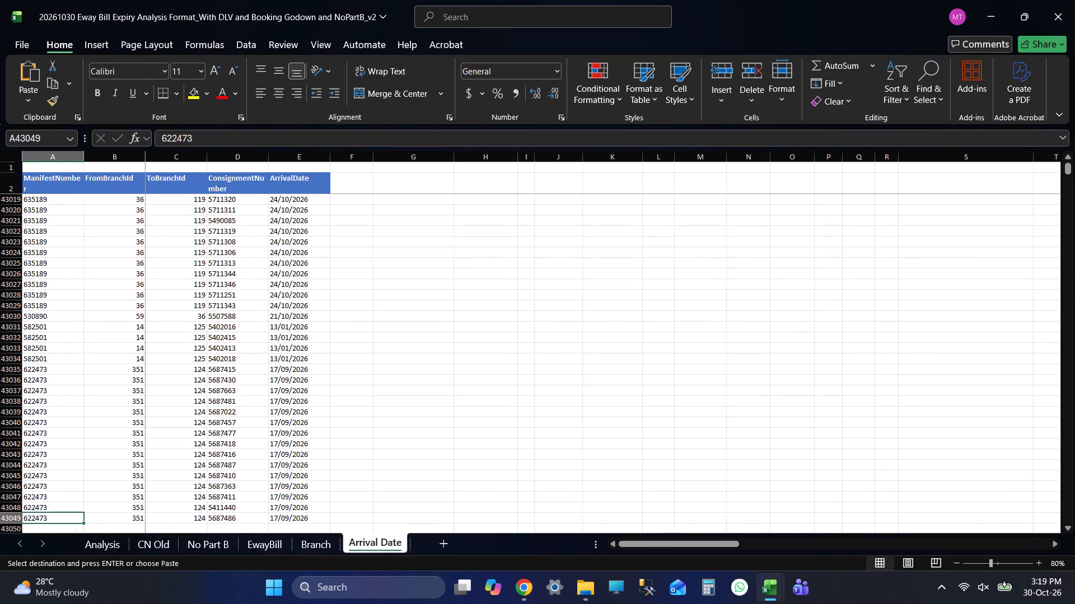
{"action": "key", "text": "alt+Tab"}
{"action": "key", "text": "ctrl+Down"}
{"action": "key", "text": "Down"}
{"action": "key", "text": "Down"}
{"action": "key", "text": "Down"}
{"action": "key", "text": "Down"}
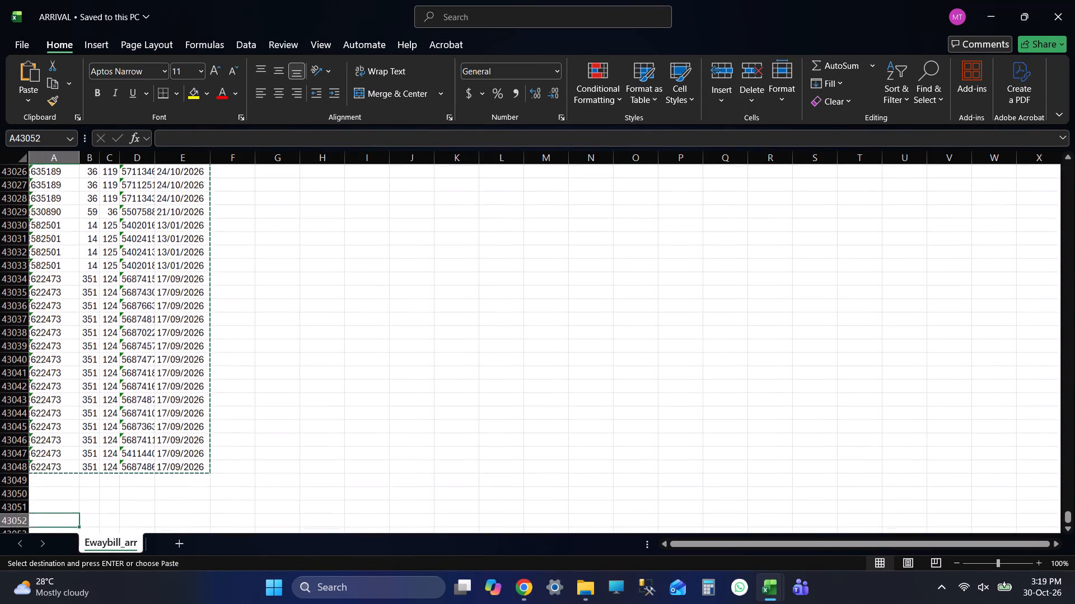
{"action": "key", "text": "ctrl+Up"}
{"action": "key", "text": "alt+Tab"}
{"action": "scroll", "coordinate": [519, 234], "scroll_direction": "down", "scroll_amount": 4}
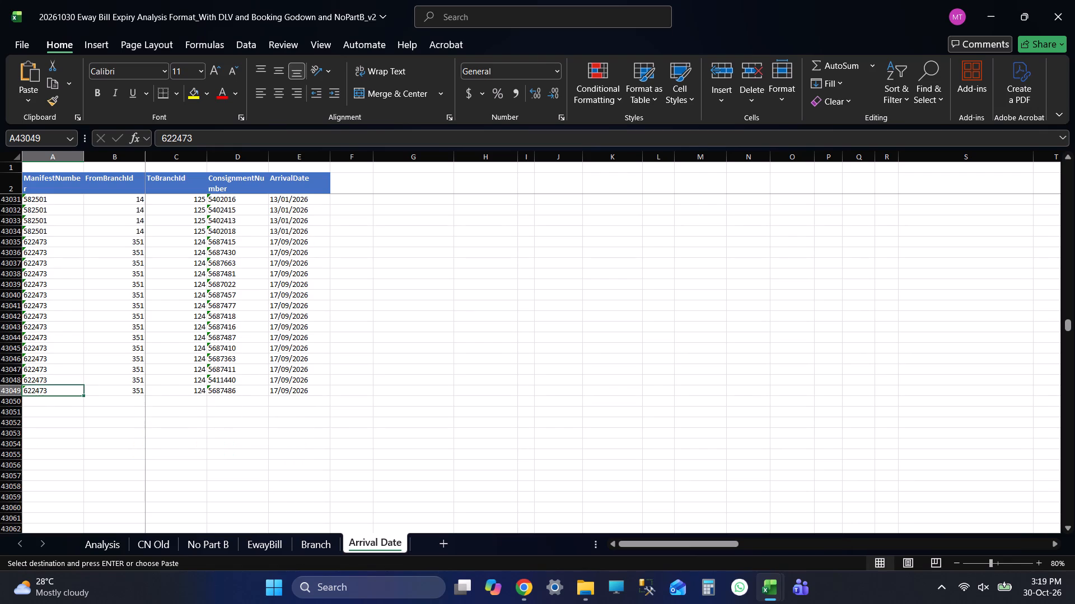
{"action": "key", "text": "alt+Tab"}
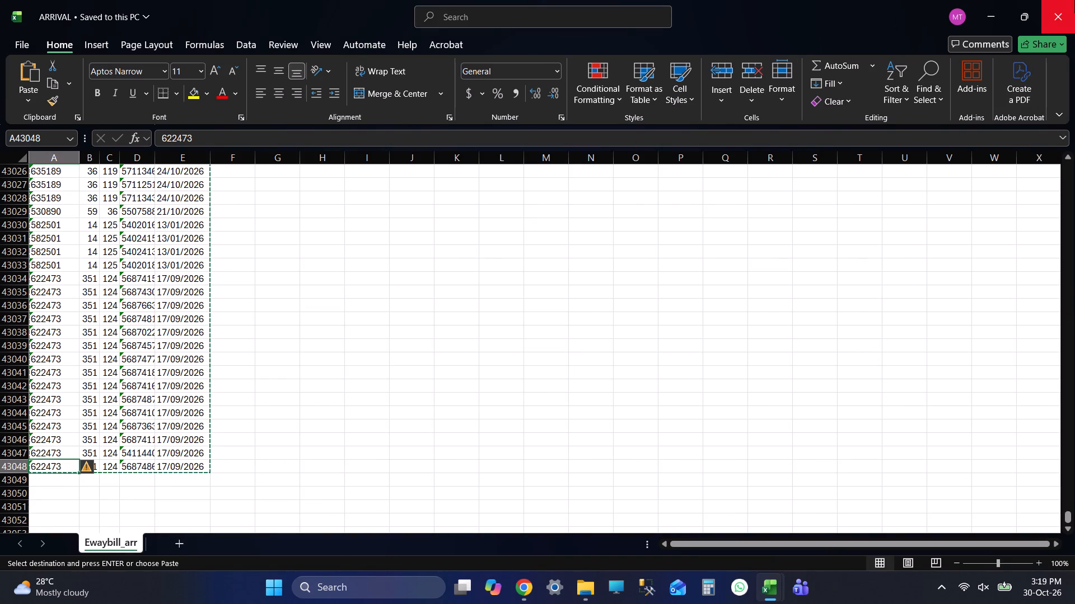
{"action": "key", "text": "alt+Tab"}
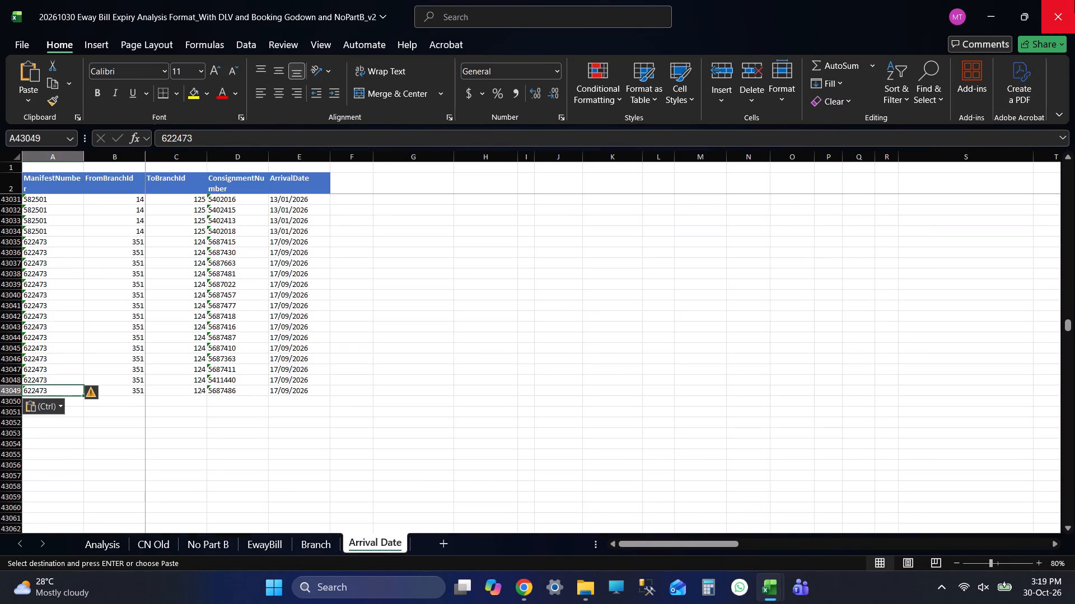
{"action": "key", "text": "alt+Tab"}
{"action": "key", "text": "alt+Tab"}
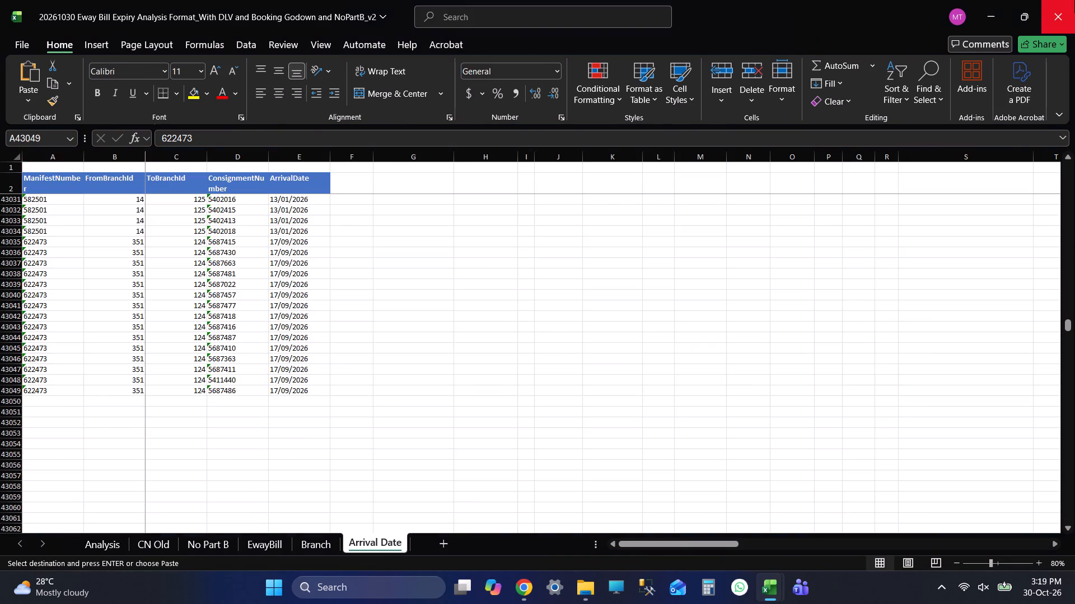
{"action": "key", "text": "alt+Tab"}
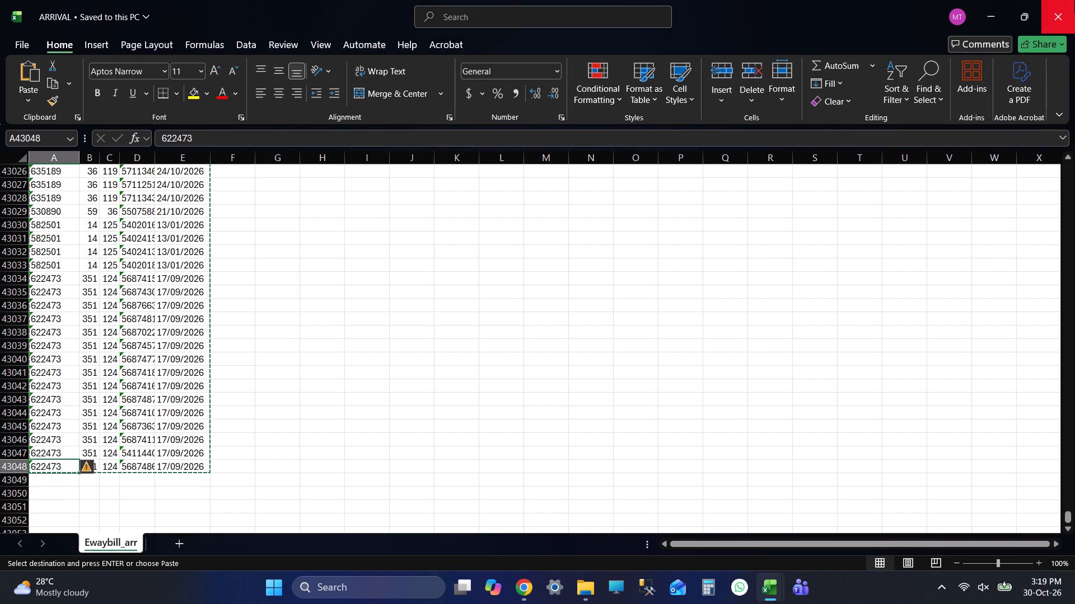
Close the ARRIVAL workbook.
{"action": "left_click", "coordinate": [1074, 0]}
{"action": "left_click", "coordinate": [558, 357]}
Check the end and the beginning of the pasted records in the Arrival Date sheet's ManifestNumber column.
{"action": "scroll", "coordinate": [133, 381], "scroll_direction": "down", "scroll_amount": 3}
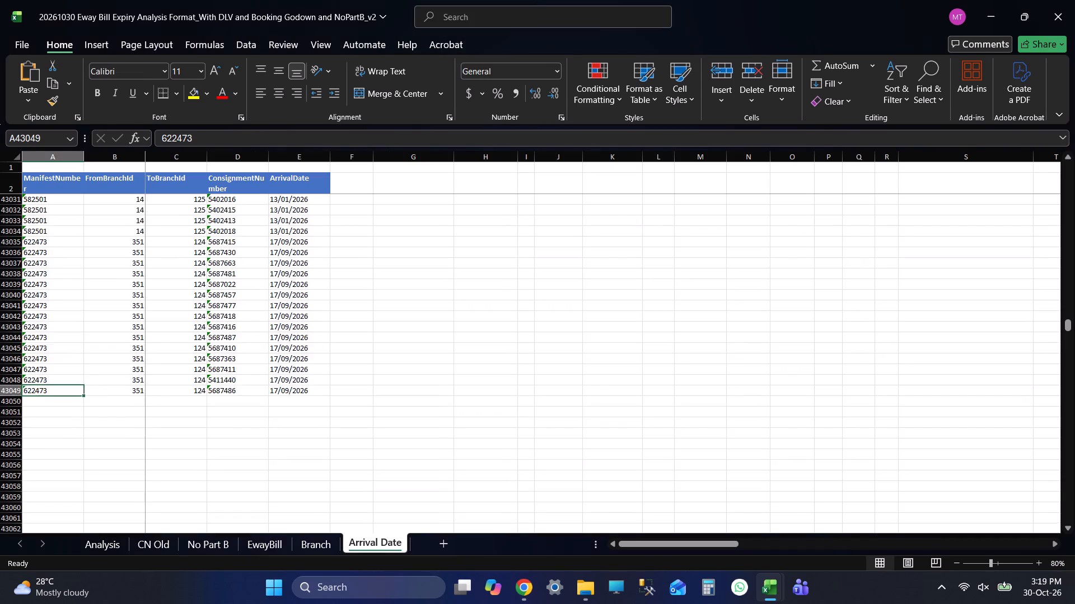
{"action": "left_click", "coordinate": [61, 404]}
{"action": "key", "text": "ctrl+Up"}
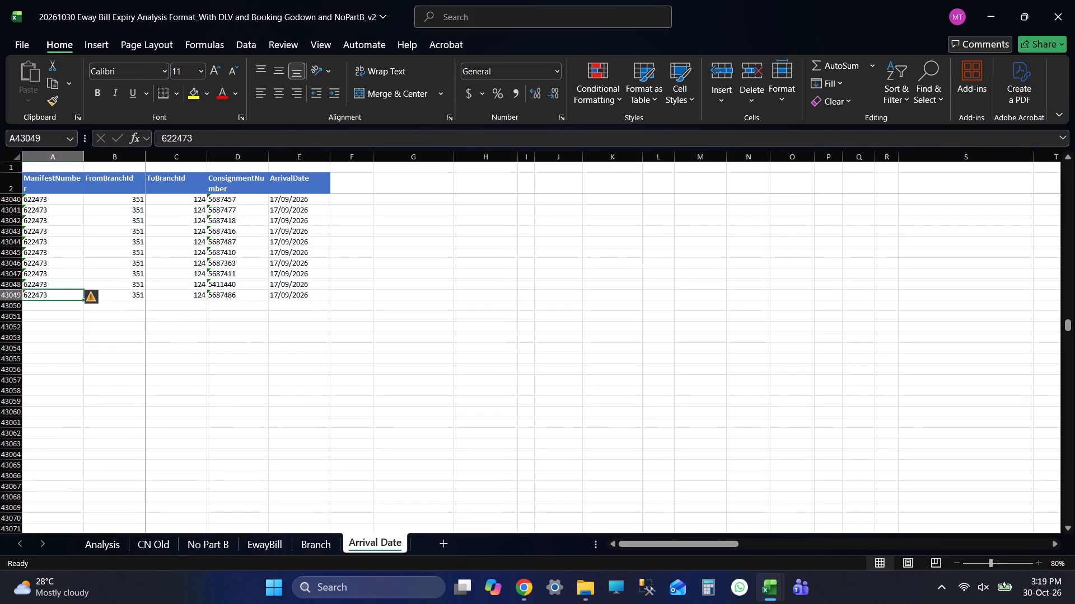
{"action": "key", "text": "ctrl+Up"}
{"action": "key", "text": "Down"}
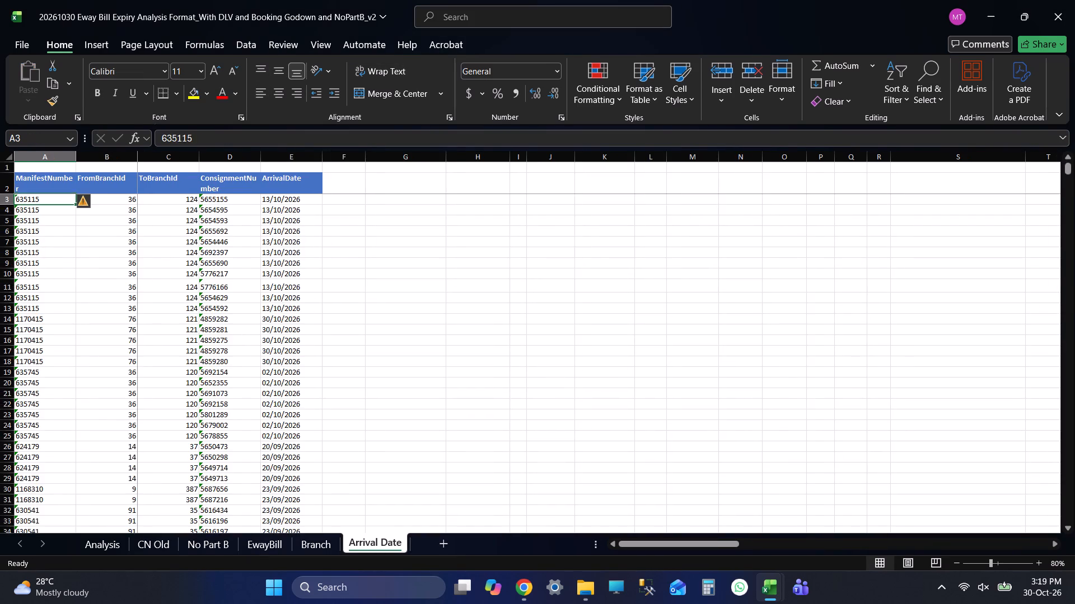
{"action": "key", "text": "ctrl+Down"}
{"action": "key", "text": "Down"}
{"action": "key", "text": "Down"}
{"action": "key", "text": "Down"}
{"action": "key", "text": "Down"}
{"action": "key", "text": "ctrl+Up"}
{"action": "key", "text": "ctrl+Up"}
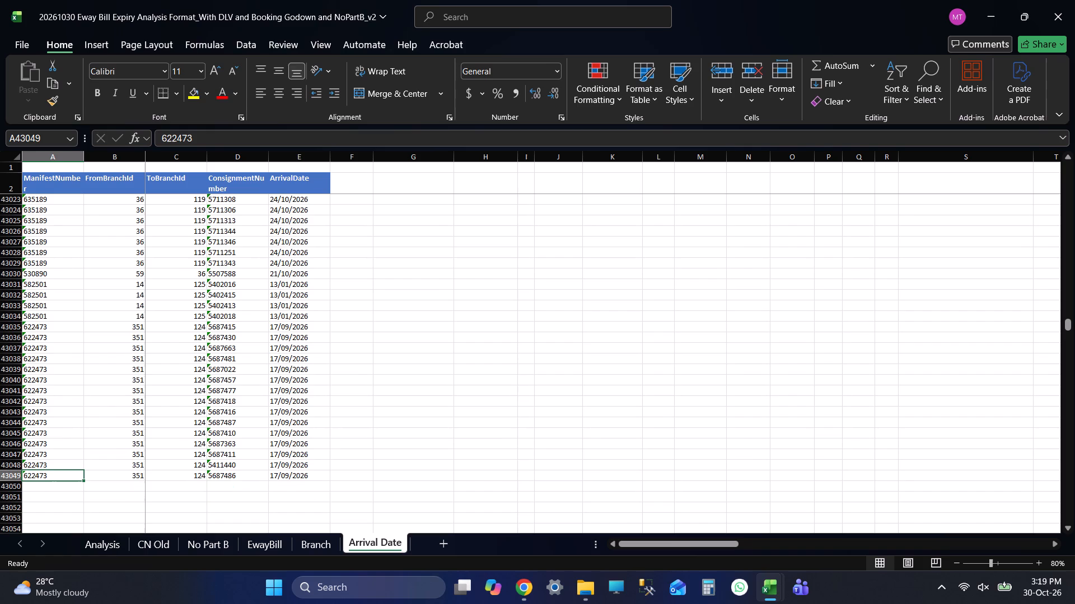
{"action": "key", "text": "Down"}
{"action": "key", "text": "Up"}
{"action": "key", "text": "Down"}
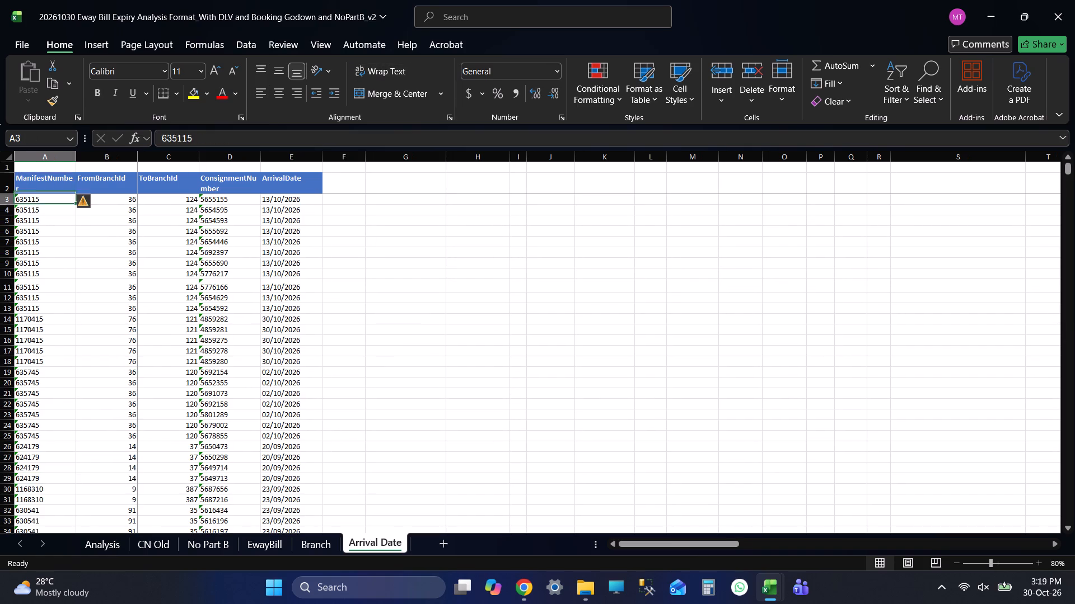
{"action": "key", "text": "Up"}
{"action": "key", "text": "Down"}
{"action": "key", "text": "Up"}
{"action": "key", "text": "Down"}
{"action": "key", "text": "ctrl+Down"}
{"action": "key", "text": "Down"}
{"action": "key", "text": "Down"}
{"action": "key", "text": "Down"}
{"action": "key", "text": "ctrl+Up"}
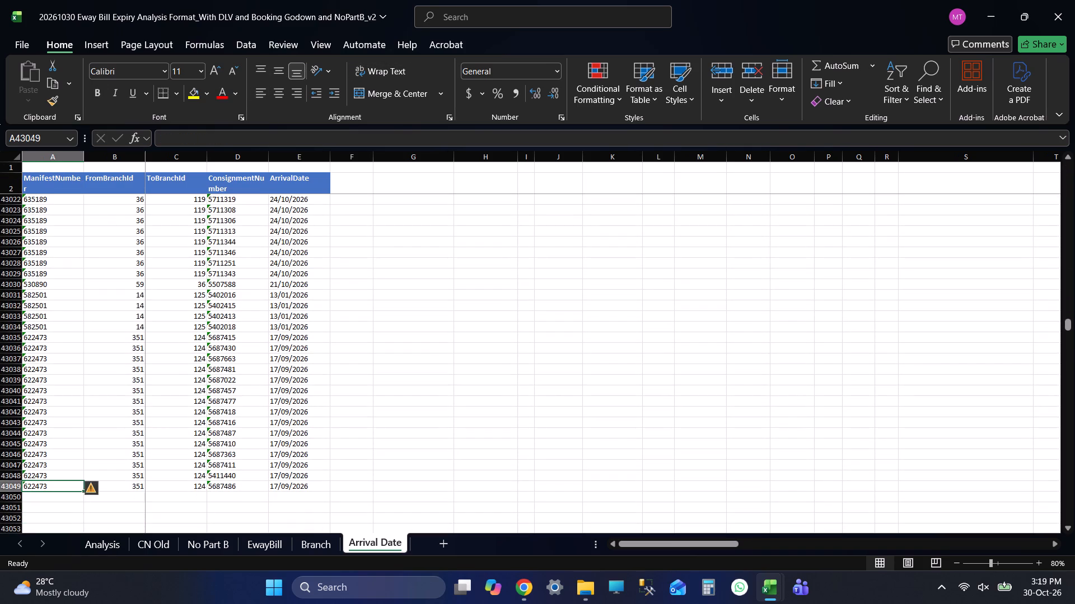
{"action": "key", "text": "ctrl+Up"}
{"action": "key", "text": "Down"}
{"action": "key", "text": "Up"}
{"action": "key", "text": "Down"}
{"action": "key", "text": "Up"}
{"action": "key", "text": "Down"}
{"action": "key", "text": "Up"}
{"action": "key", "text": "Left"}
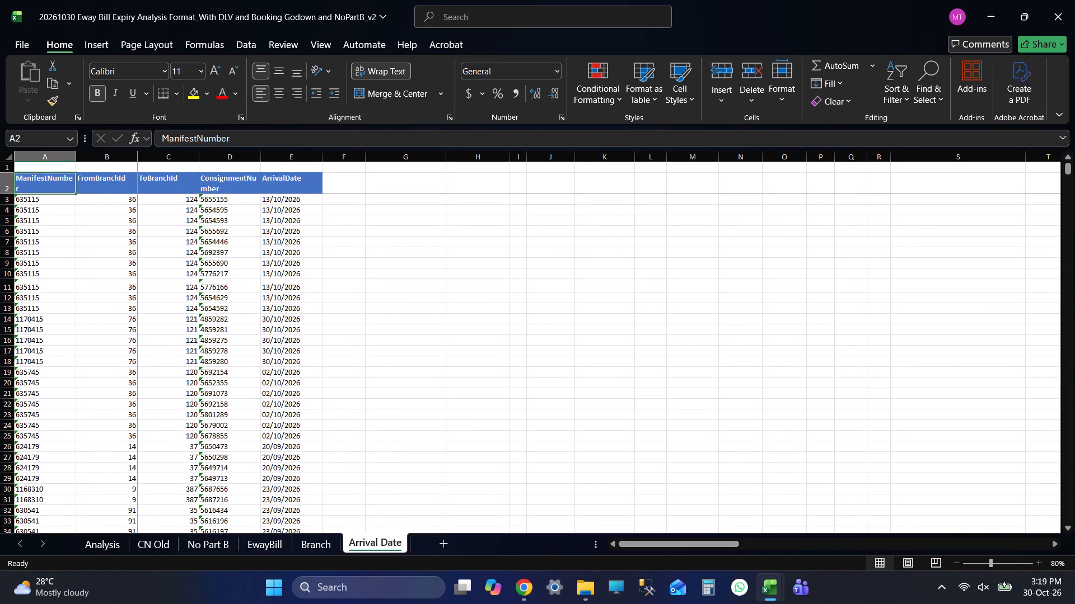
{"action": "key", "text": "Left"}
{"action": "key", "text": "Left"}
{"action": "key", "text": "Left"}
Open the EwayBill sheet and check the last rows and the header area of the WAYBILL Data column.
{"action": "left_click", "coordinate": [270, 548]}
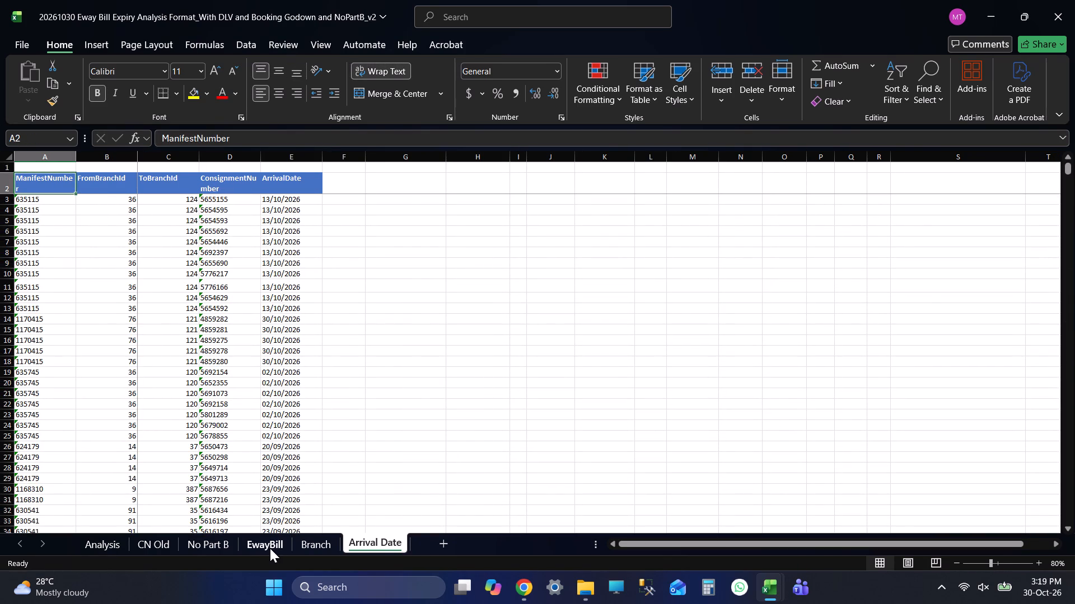
{"action": "key", "text": "ctrl+Down"}
{"action": "key", "text": "Down"}
{"action": "key", "text": "Down"}
{"action": "key", "text": "Down"}
{"action": "key", "text": "Down"}
{"action": "key", "text": "ctrl+Up"}
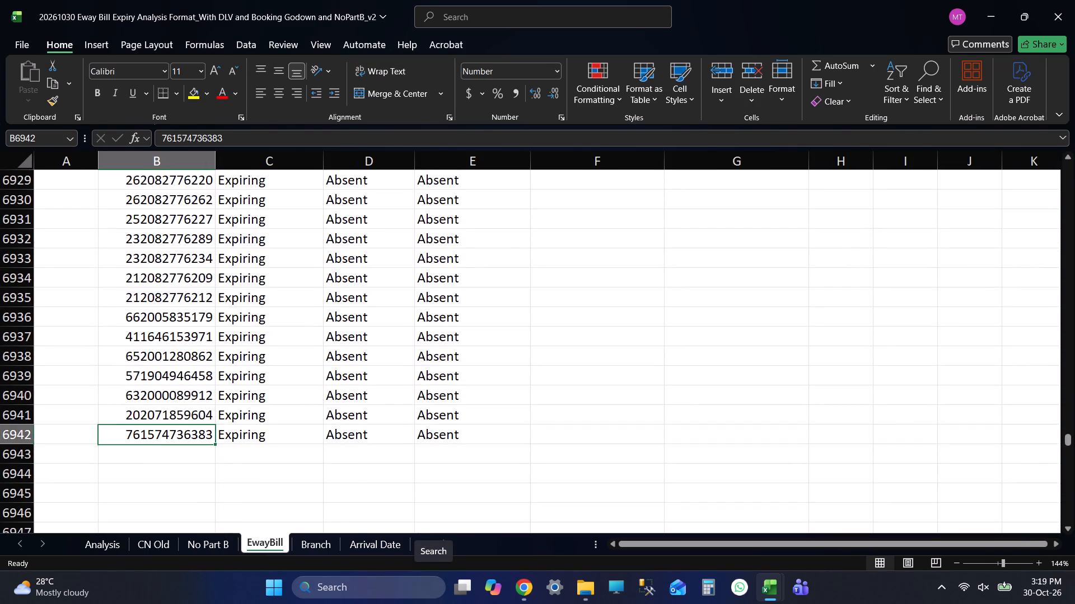
{"action": "key", "text": "ctrl+Up"}
{"action": "key", "text": "Up"}
{"action": "key", "text": "Up"}
{"action": "key", "text": "Down"}
{"action": "key", "text": "Down"}
{"action": "key", "text": "Down"}
{"action": "key", "text": "ctrl+Down"}
{"action": "key", "text": "Down"}
{"action": "key", "text": "Down"}
{"action": "key", "text": "Down"}
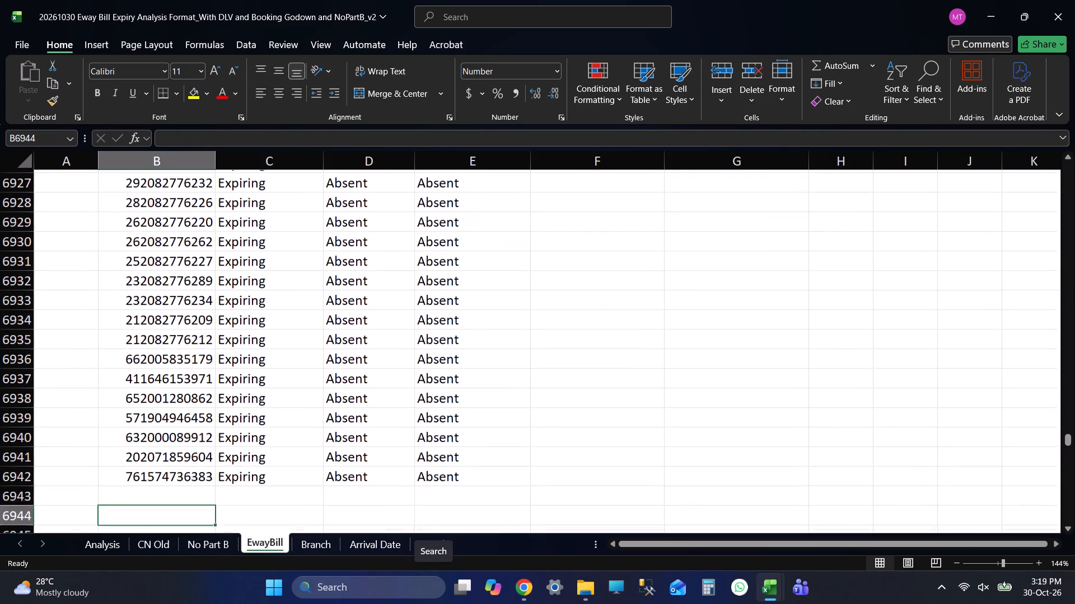
{"action": "key", "text": "ctrl+Up"}
{"action": "key", "text": "ctrl+Up"}
{"action": "key", "text": "ctrl+Up"}
{"action": "key", "text": "Down"}
{"action": "key", "text": "Down"}
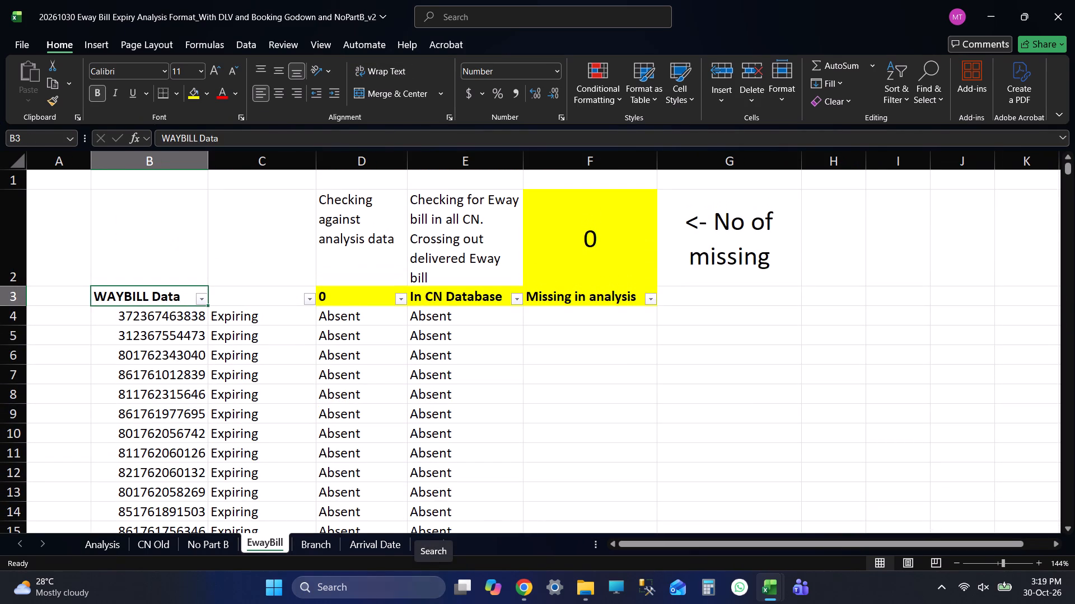
Return to the Arrival Date sheet and check the last and first rows of the ManifestNumber column.
{"action": "left_click", "coordinate": [359, 553]}
{"action": "key", "text": "ctrl+Down"}
{"action": "key", "text": "Down"}
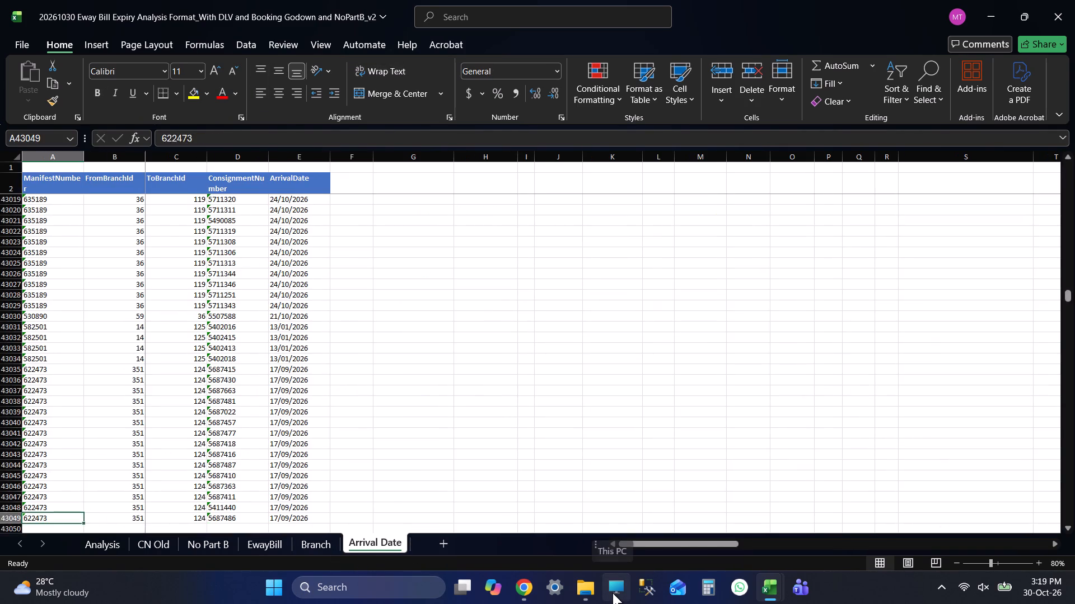
{"action": "key", "text": "Down"}
{"action": "key", "text": "Down"}
{"action": "key", "text": "Down"}
{"action": "key", "text": "Down"}
{"action": "key", "text": "ctrl+Up"}
{"action": "key", "text": "ctrl+Up"}
{"action": "key", "text": "Down"}
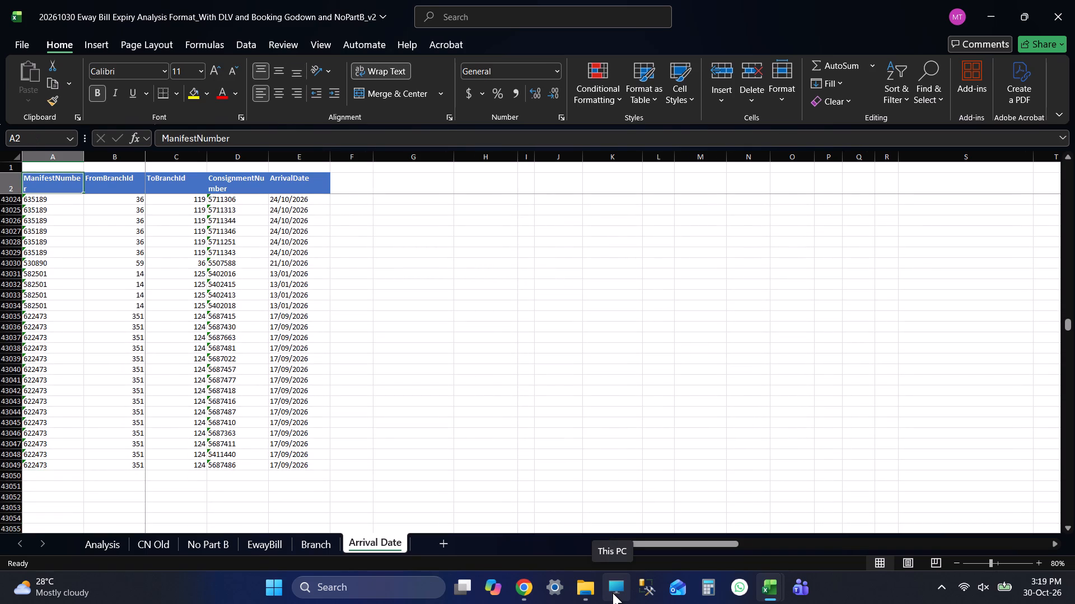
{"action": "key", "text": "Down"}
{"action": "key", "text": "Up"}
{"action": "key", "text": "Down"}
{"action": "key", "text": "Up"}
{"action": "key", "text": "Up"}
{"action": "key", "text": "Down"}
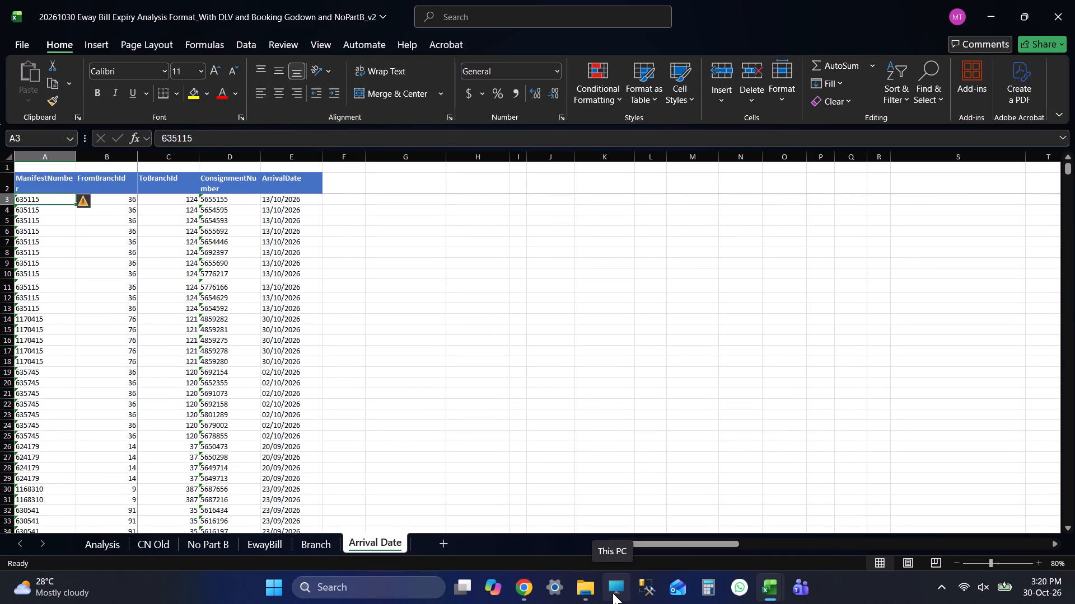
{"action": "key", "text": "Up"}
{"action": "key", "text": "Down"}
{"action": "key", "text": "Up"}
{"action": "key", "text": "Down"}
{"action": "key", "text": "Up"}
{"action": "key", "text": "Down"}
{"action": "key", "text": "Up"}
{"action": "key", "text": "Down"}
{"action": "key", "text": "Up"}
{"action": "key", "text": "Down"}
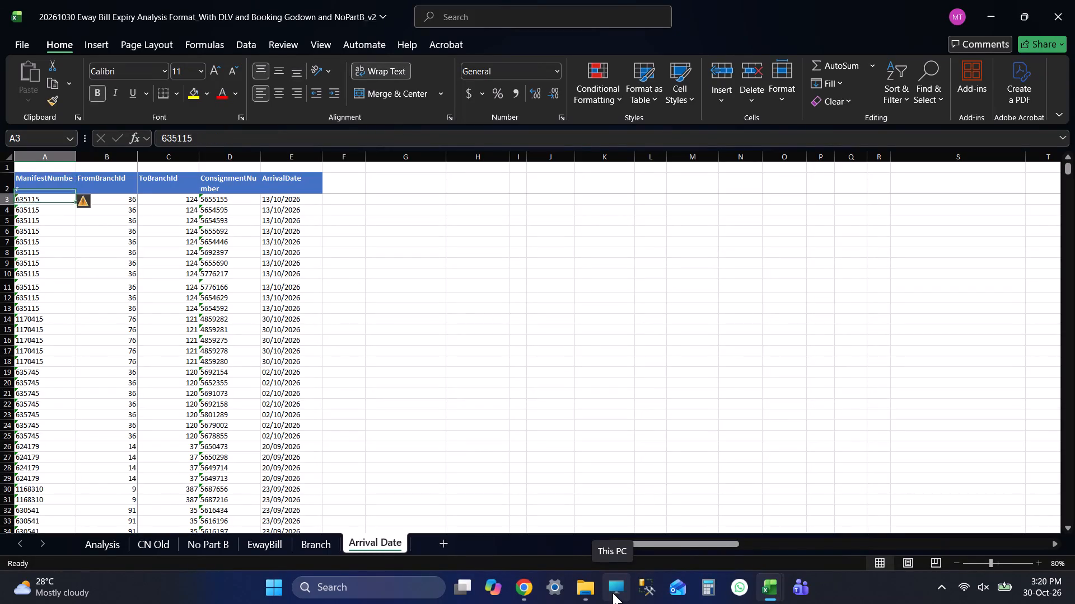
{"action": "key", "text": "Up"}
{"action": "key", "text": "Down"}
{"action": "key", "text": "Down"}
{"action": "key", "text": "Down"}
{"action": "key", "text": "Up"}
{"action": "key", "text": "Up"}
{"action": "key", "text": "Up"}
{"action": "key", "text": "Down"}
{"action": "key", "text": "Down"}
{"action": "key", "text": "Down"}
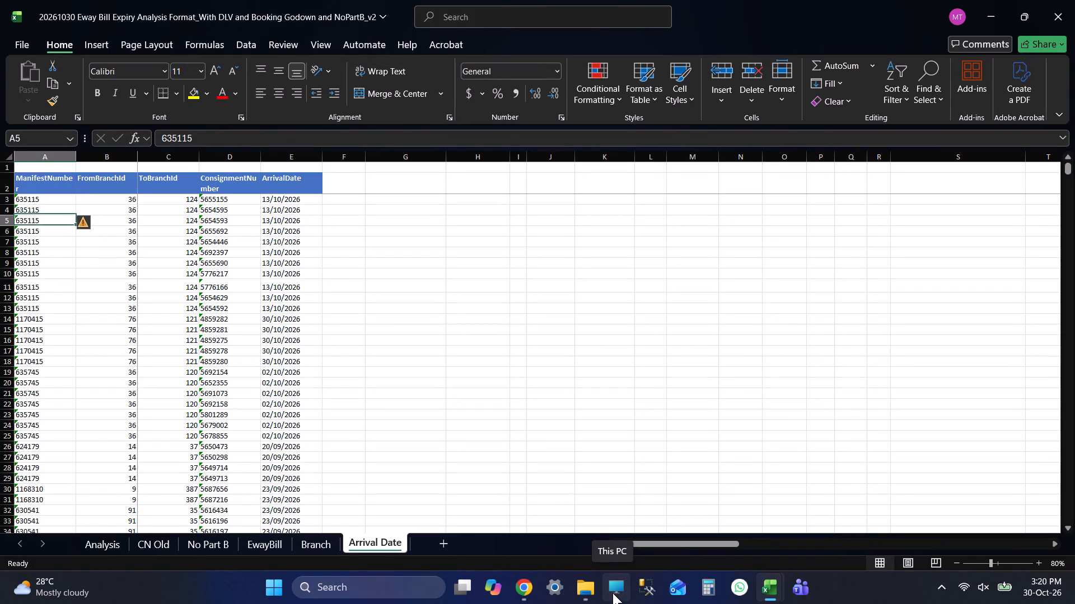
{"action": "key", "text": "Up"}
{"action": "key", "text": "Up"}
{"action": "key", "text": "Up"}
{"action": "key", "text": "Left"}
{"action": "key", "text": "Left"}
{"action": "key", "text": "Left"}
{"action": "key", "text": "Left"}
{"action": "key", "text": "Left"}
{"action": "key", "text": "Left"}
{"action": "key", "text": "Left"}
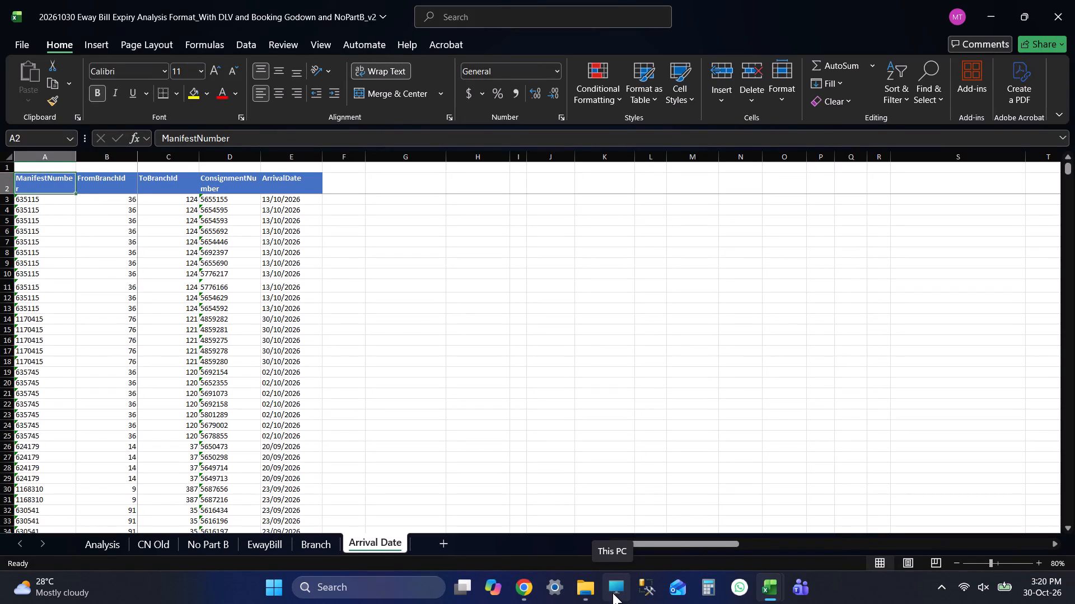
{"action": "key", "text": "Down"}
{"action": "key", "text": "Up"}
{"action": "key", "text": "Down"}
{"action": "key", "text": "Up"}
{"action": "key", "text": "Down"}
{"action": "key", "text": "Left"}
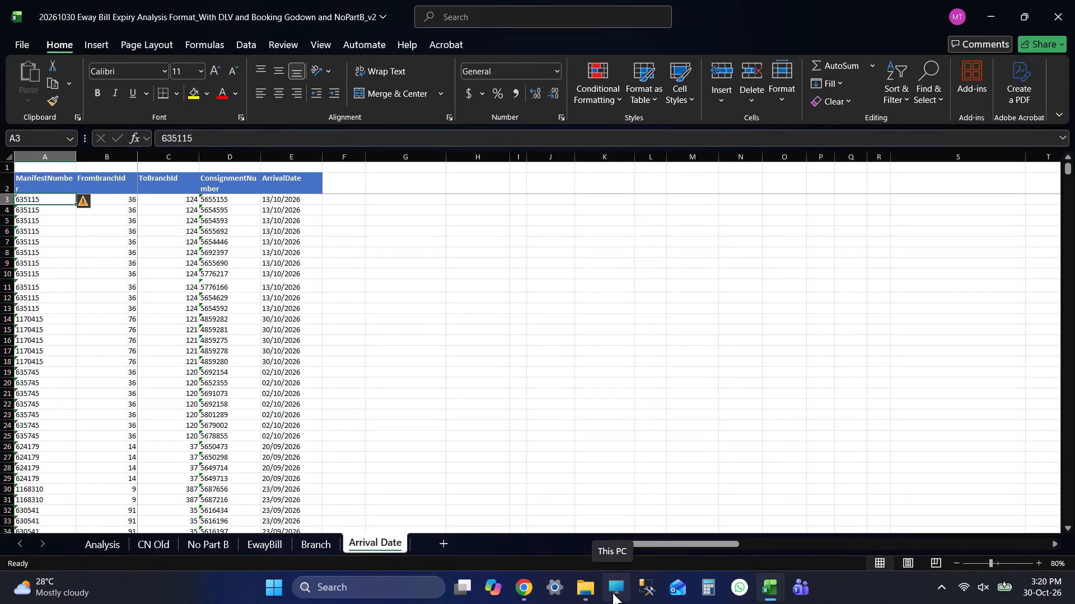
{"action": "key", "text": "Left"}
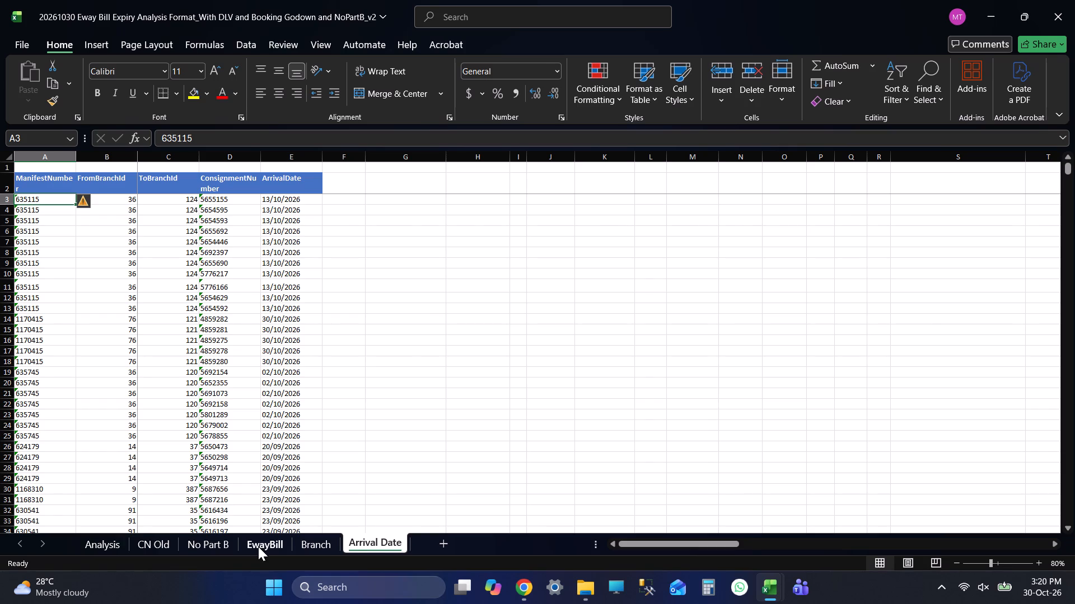
Open the EwayBill sheet and check the last and first rows of the WAYBILL Data column.
{"action": "left_click", "coordinate": [258, 546]}
{"action": "key", "text": "ctrl+Down"}
{"action": "key", "text": "Down"}
{"action": "key", "text": "Down"}
{"action": "key", "text": "Down"}
{"action": "key", "text": "ctrl+Up"}
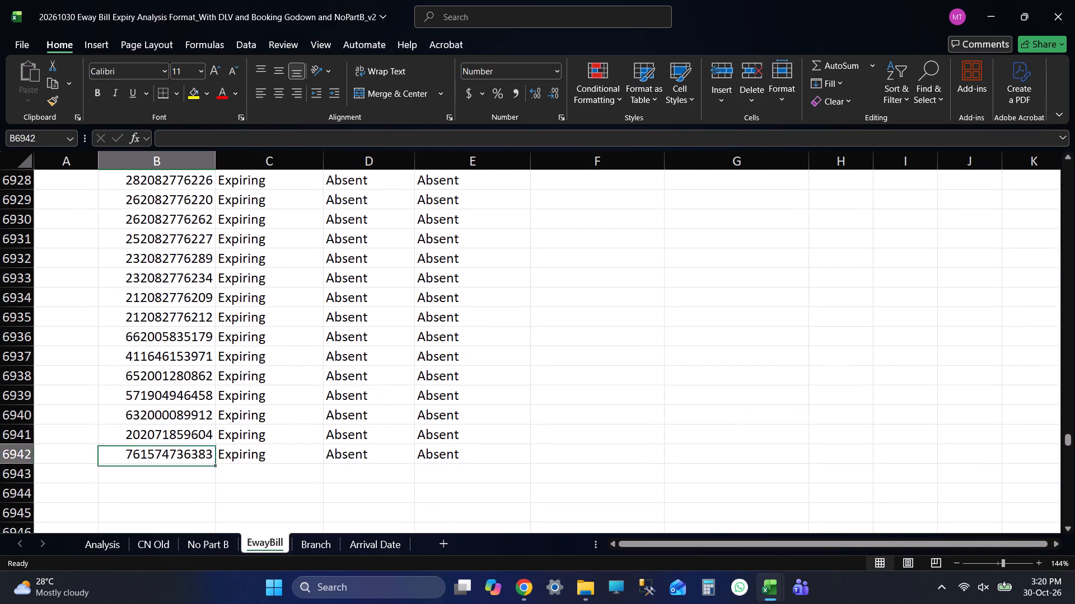
{"action": "key", "text": "ctrl+Up"}
{"action": "key", "text": "Up"}
{"action": "key", "text": "Up"}
{"action": "key", "text": "Up"}
{"action": "key", "text": "Down"}
{"action": "key", "text": "Down"}
{"action": "key", "text": "Down"}
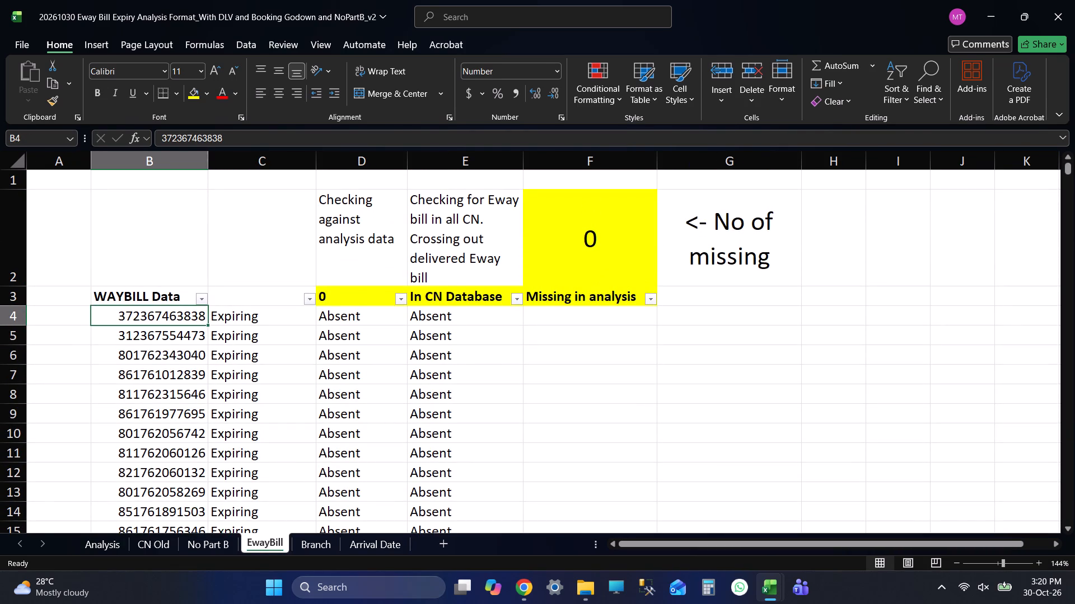
{"action": "key", "text": "Up"}
Open the No Part B sheet and check the last and first rows of the Eway Bill Number column.
{"action": "left_click", "coordinate": [219, 549]}
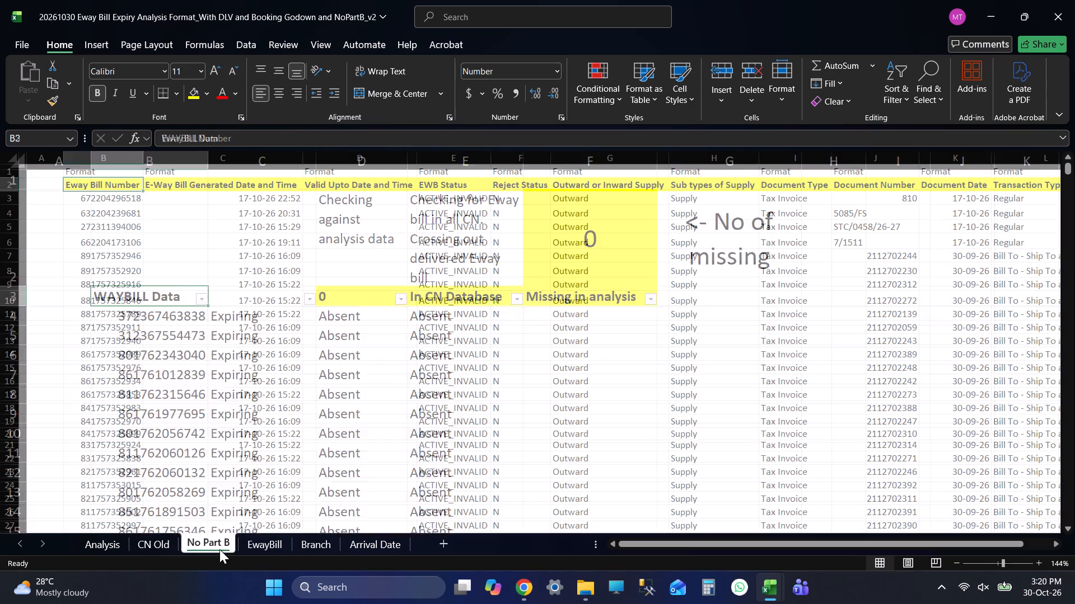
{"action": "key", "text": "ctrl+Down"}
{"action": "key", "text": "Down"}
{"action": "key", "text": "Down"}
{"action": "key", "text": "Down"}
{"action": "key", "text": "Down"}
{"action": "key", "text": "Down"}
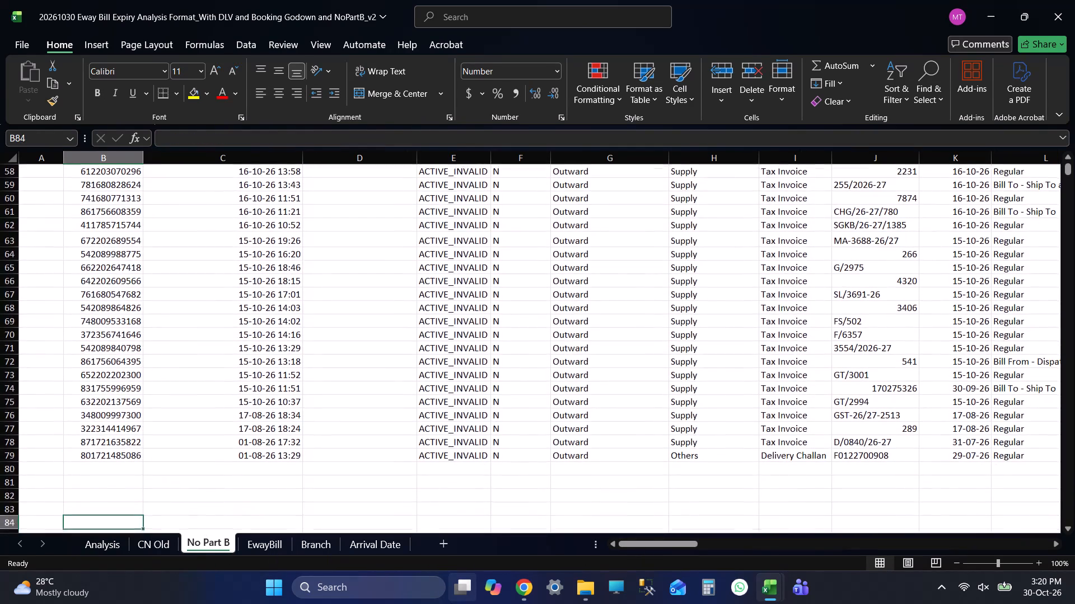
{"action": "key", "text": "ctrl+Up"}
{"action": "key", "text": "ctrl+Up"}
{"action": "key", "text": "ctrl+Up"}
{"action": "key", "text": "Up"}
{"action": "key", "text": "Up"}
{"action": "key", "text": "Down"}
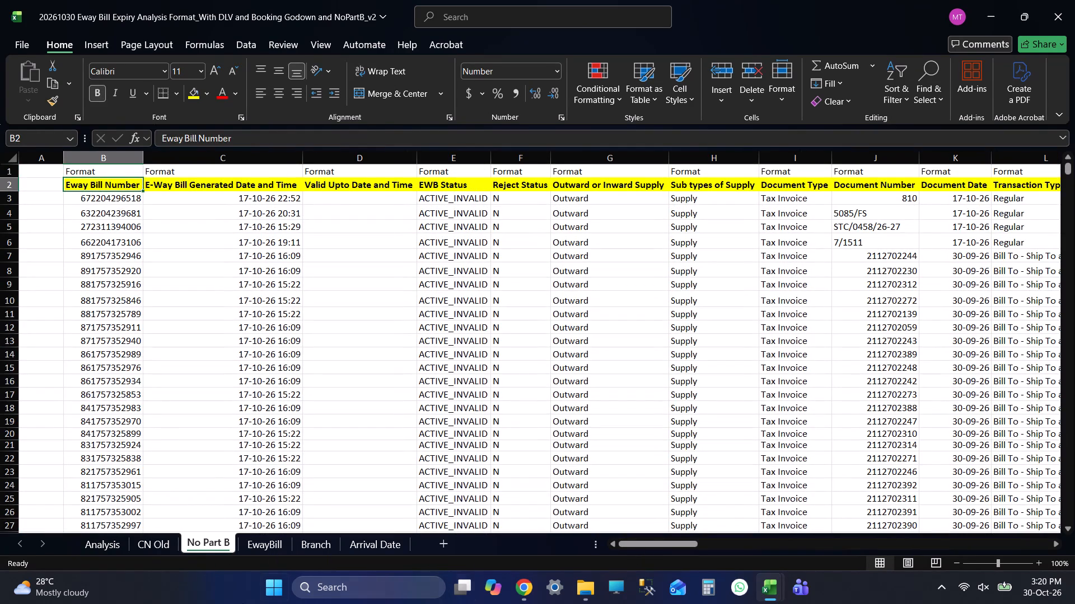
Open the Analysis sheet and examine its last rows across the data columns and the Origin and Destination formula columns.
{"action": "left_click", "coordinate": [114, 551]}
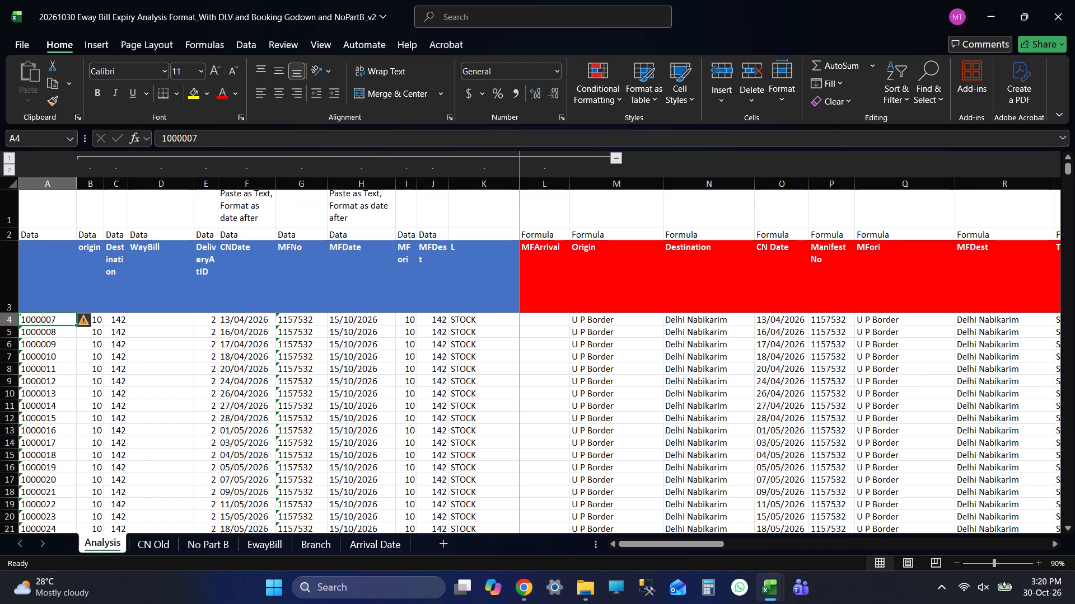
{"action": "key", "text": "ctrl+Up"}
{"action": "key", "text": "Down"}
{"action": "key", "text": "Down"}
{"action": "key", "text": "ctrl+Down"}
{"action": "key", "text": "Down"}
{"action": "key", "text": "Down"}
{"action": "key", "text": "Down"}
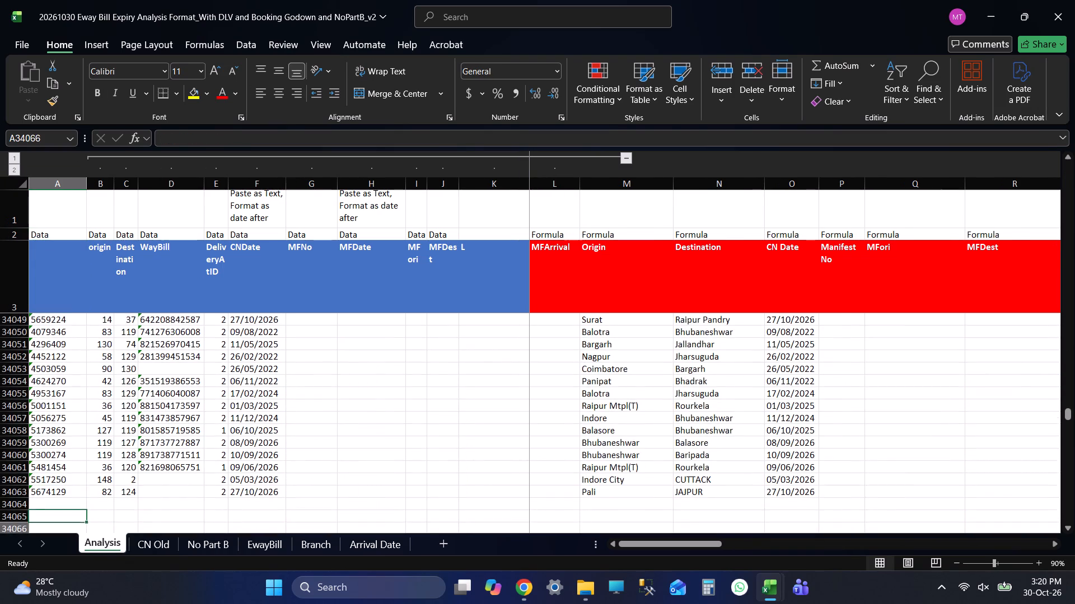
{"action": "key", "text": "Down"}
{"action": "key", "text": "ctrl+Up"}
{"action": "key", "text": "Right"}
{"action": "key", "text": "Right"}
{"action": "key", "text": "Right"}
{"action": "key", "text": "Right"}
{"action": "key", "text": "Right"}
{"action": "key", "text": "Right"}
{"action": "key", "text": "Right"}
{"action": "key", "text": "Right"}
{"action": "key", "text": "Right"}
{"action": "key", "text": "Right"}
{"action": "key", "text": "Right"}
{"action": "key", "text": "Right"}
{"action": "key", "text": "Right"}
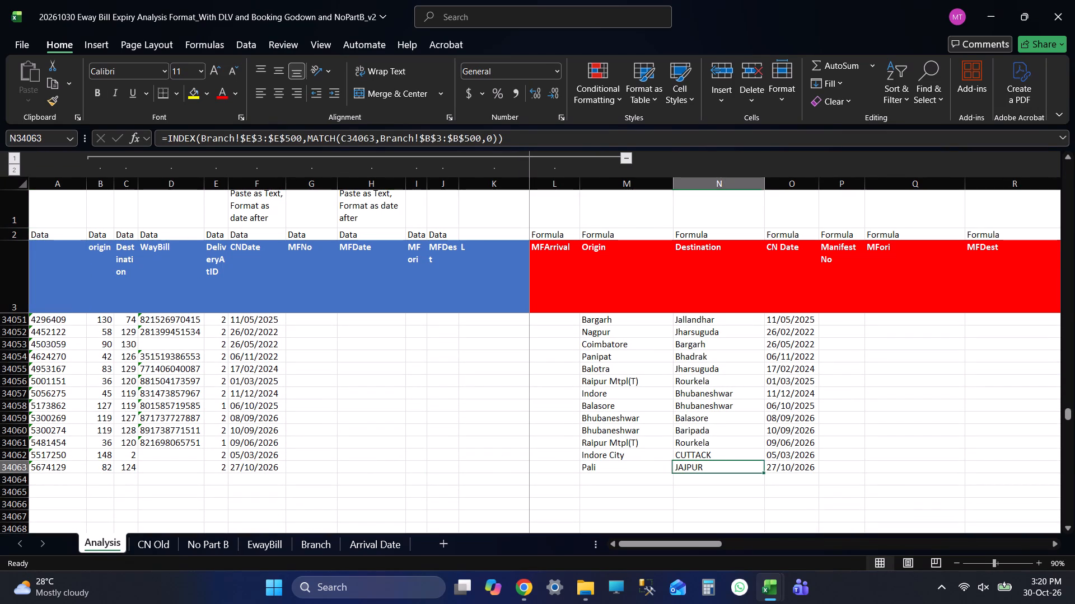
Return to column A of the Analysis sheet and check the header and first data rows.
{"action": "key", "text": "ctrl+Left"}
{"action": "key", "text": "ctrl+Left"}
{"action": "key", "text": "ctrl+Left"}
{"action": "key", "text": "ctrl+Left"}
{"action": "key", "text": "ctrl+Up"}
{"action": "key", "text": "Down"}
{"action": "key", "text": "Down"}
{"action": "key", "text": "Up"}
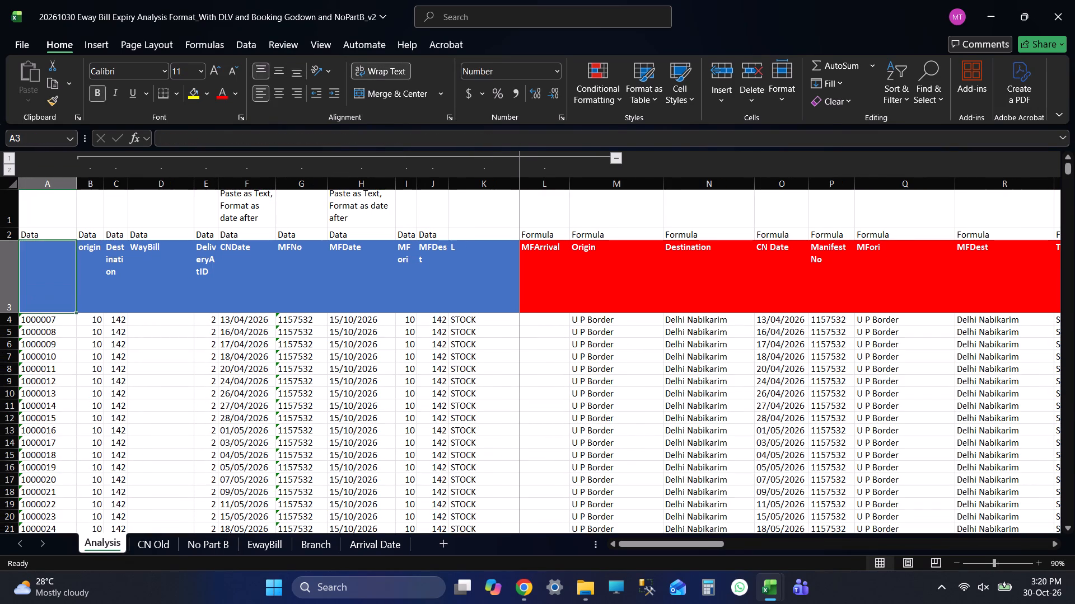
Add filters to the whole row 3 header of the Analysis sheet, from column A to the last heading.
{"action": "key", "text": "Down"}
{"action": "key", "text": "Up"}
{"action": "key", "text": "Down"}
{"action": "key", "text": "Up"}
{"action": "key", "text": "Left"}
{"action": "key", "text": "Left"}
{"action": "key", "text": "Left"}
{"action": "key", "text": "Left"}
{"action": "key", "text": "ctrl+shift+Right"}
{"action": "key", "text": "ctrl+shift+Right"}
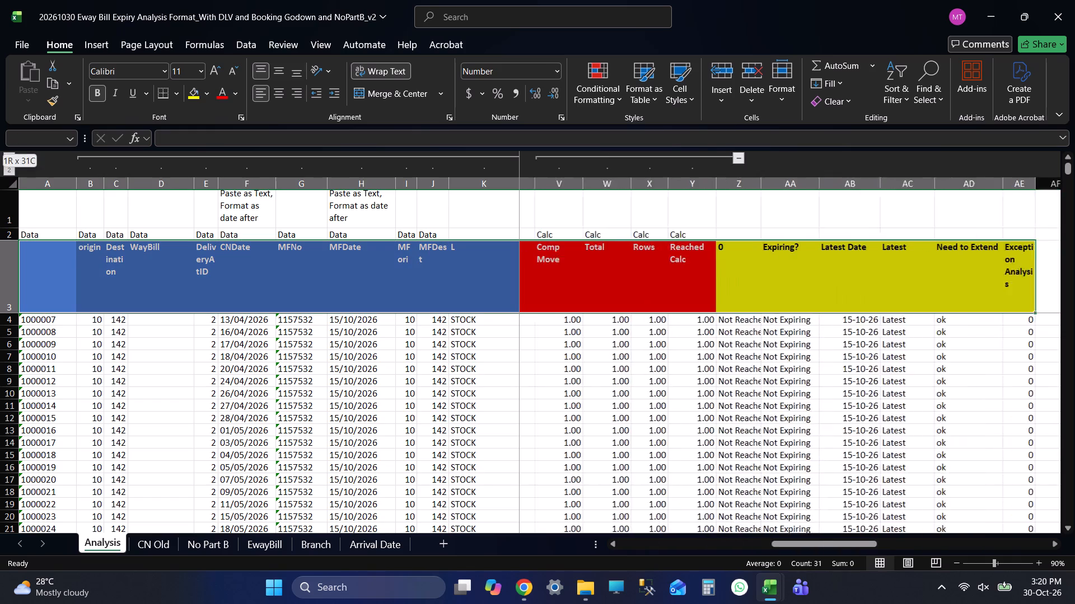
{"action": "key", "text": "ctrl+shift+Right"}
{"action": "key", "text": "ctrl+shift+Right"}
{"action": "key", "text": "ctrl+shift+Right"}
{"action": "key", "text": "ctrl+shift+Right"}
{"action": "key", "text": "ctrl+shift+Right"}
{"action": "key", "text": "ctrl+shift+l"}
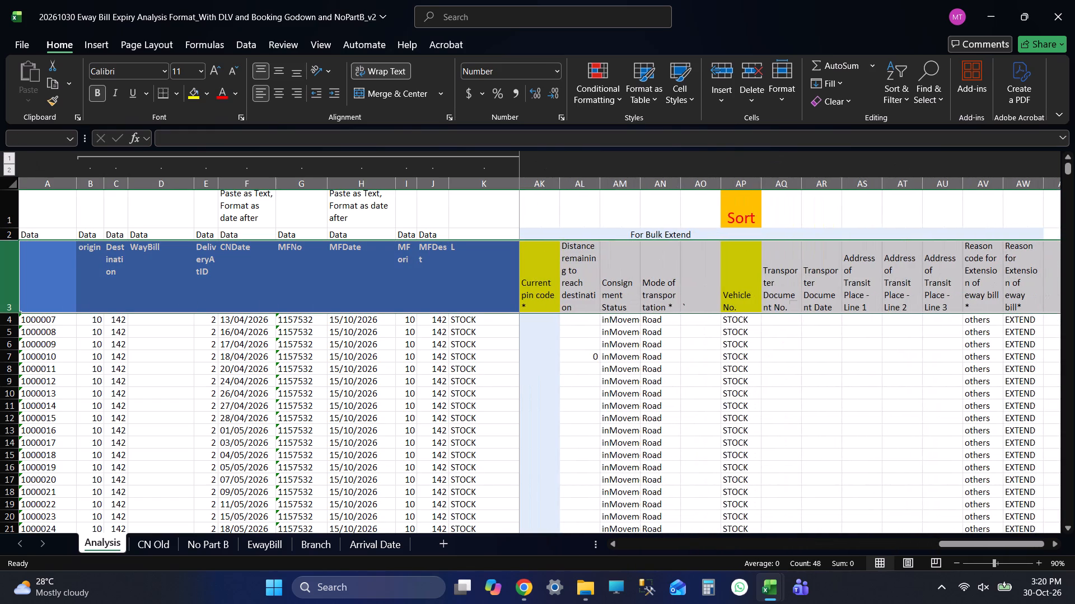
{"action": "left_click", "coordinate": [49, 274]}
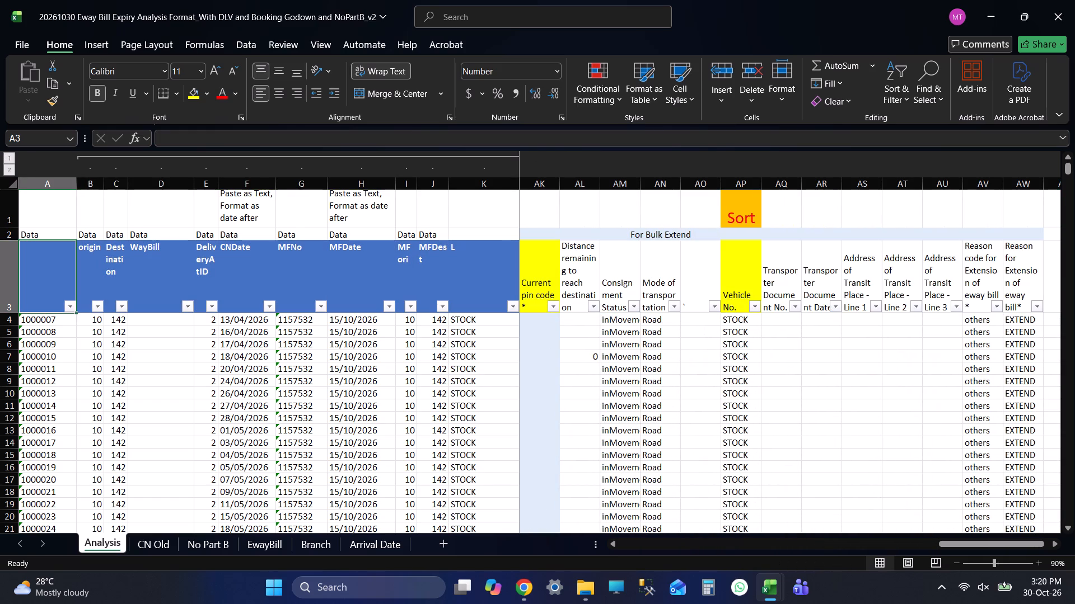
Check the last rows and the header area of column A in the filtered Analysis sheet.
{"action": "left_click", "coordinate": [56, 388]}
{"action": "key", "text": "ctrl+Down"}
{"action": "key", "text": "Down"}
{"action": "key", "text": "Down"}
{"action": "key", "text": "Down"}
{"action": "key", "text": "Down"}
{"action": "key", "text": "Down"}
{"action": "key", "text": "Down"}
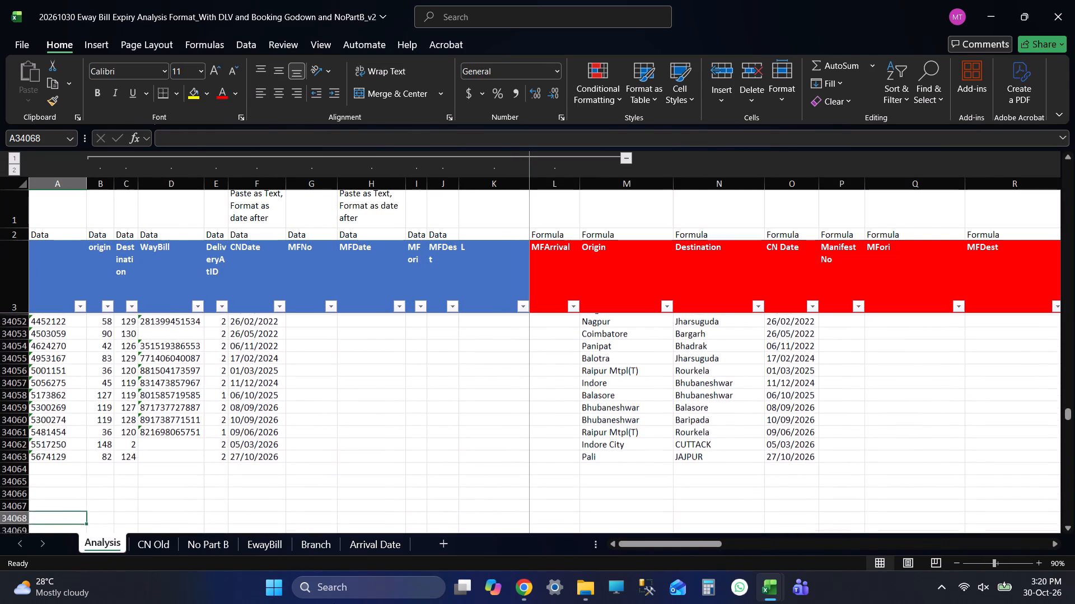
{"action": "key", "text": "Down"}
{"action": "key", "text": "ctrl+Up"}
{"action": "key", "text": "ctrl+Up"}
{"action": "key", "text": "Down"}
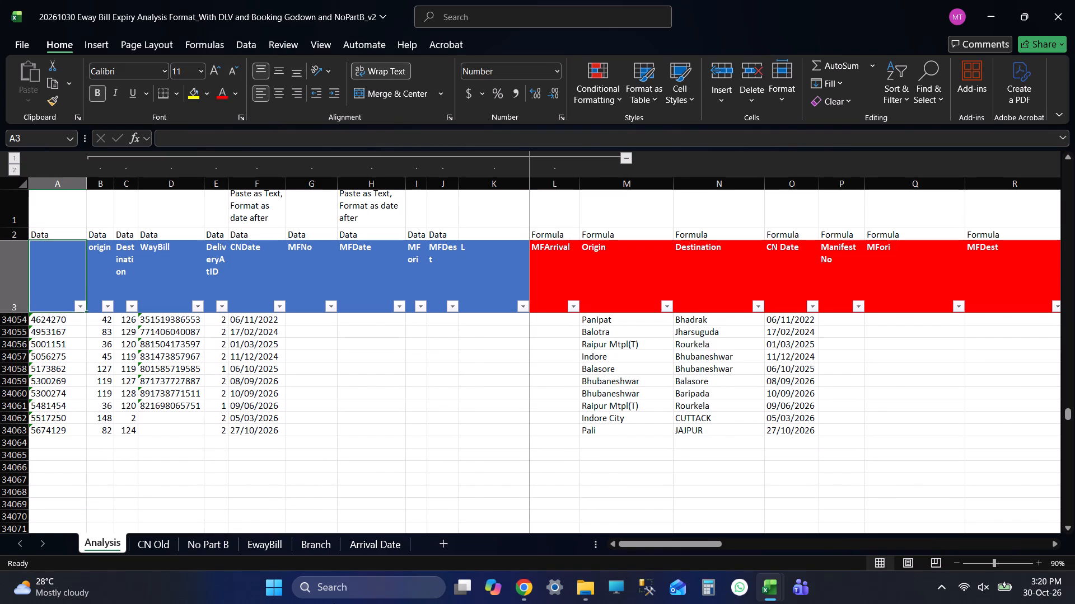
{"action": "key", "text": "Down"}
{"action": "key", "text": "Up"}
{"action": "key", "text": "Down"}
{"action": "key", "text": "Up"}
{"action": "key", "text": "Down"}
{"action": "key", "text": "Up"}
{"action": "key", "text": "Left"}
{"action": "key", "text": "Left"}
{"action": "key", "text": "Left"}
{"action": "key", "text": "Left"}
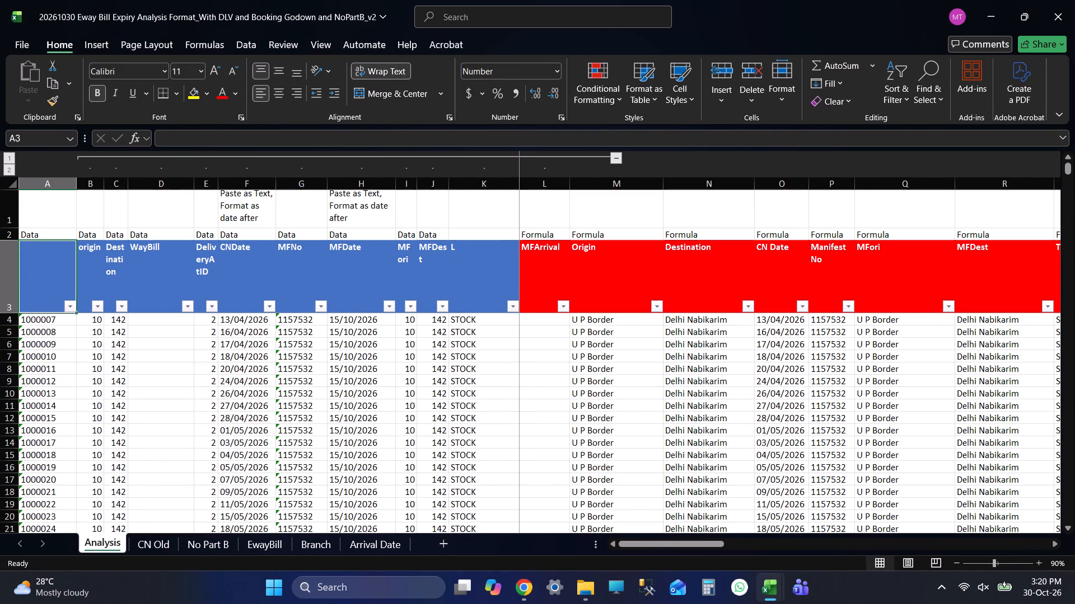
Create a new blank workbook and rename its first sheet GODOWN.
{"action": "right_click", "coordinate": [778, 592]}
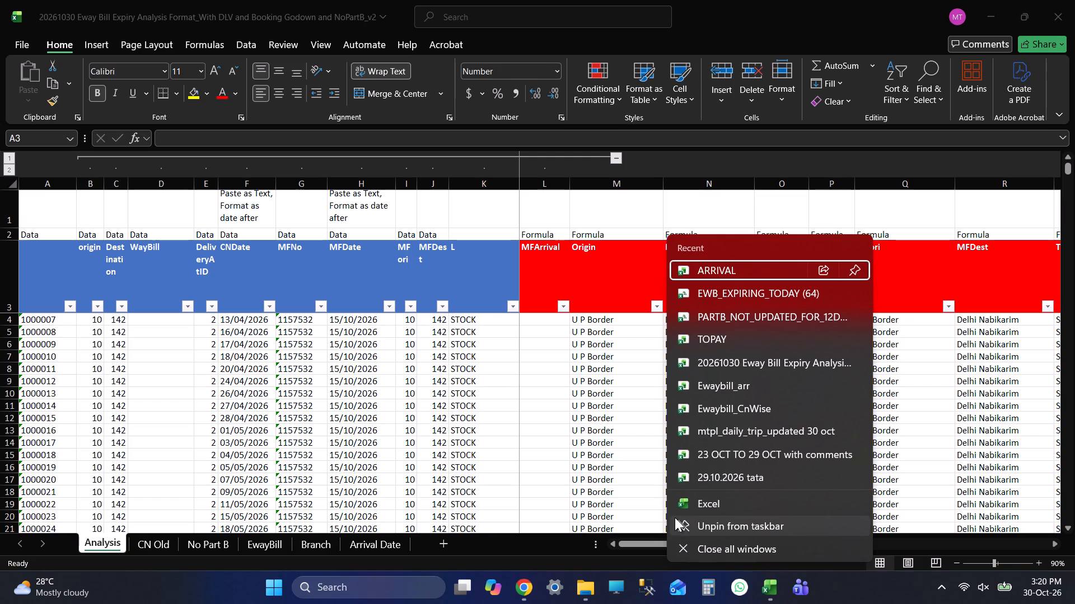
{"action": "left_click", "coordinate": [707, 506]}
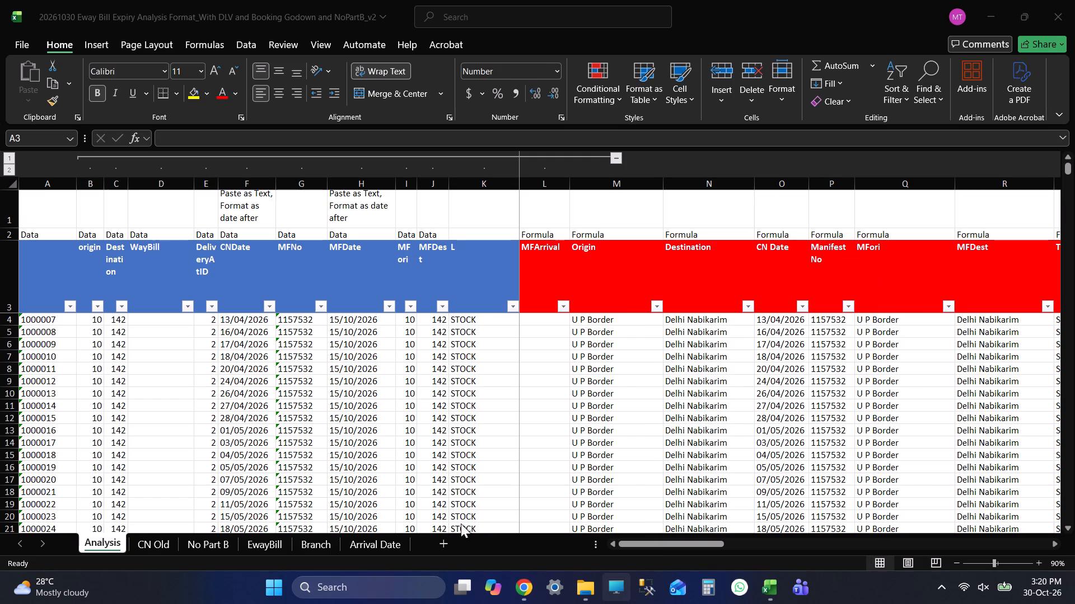
{"action": "double_click", "coordinate": [104, 549]}
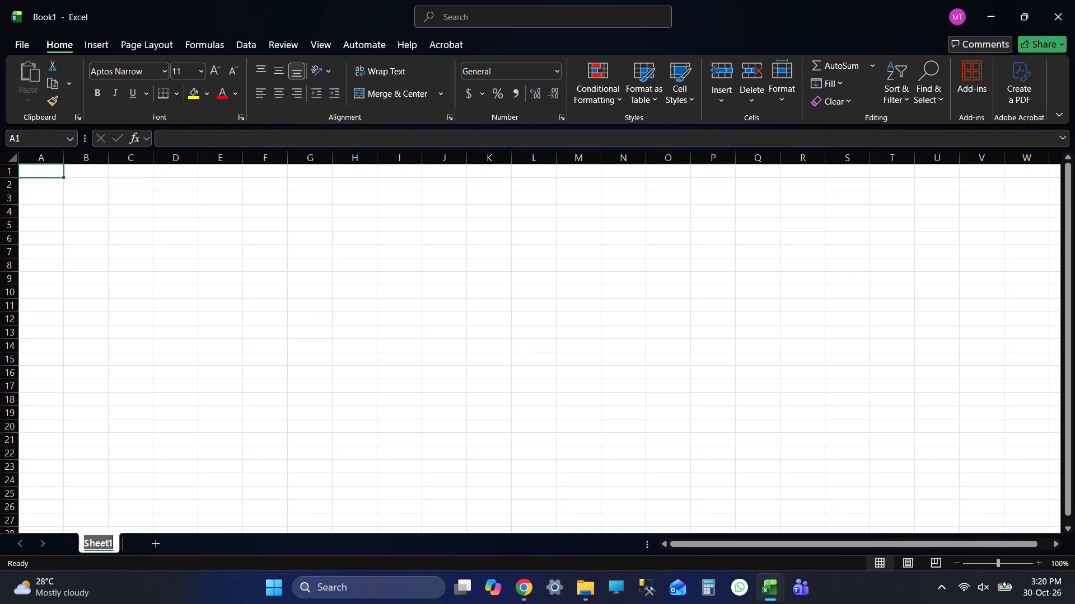
{"action": "type", "text": "GODOWN"}
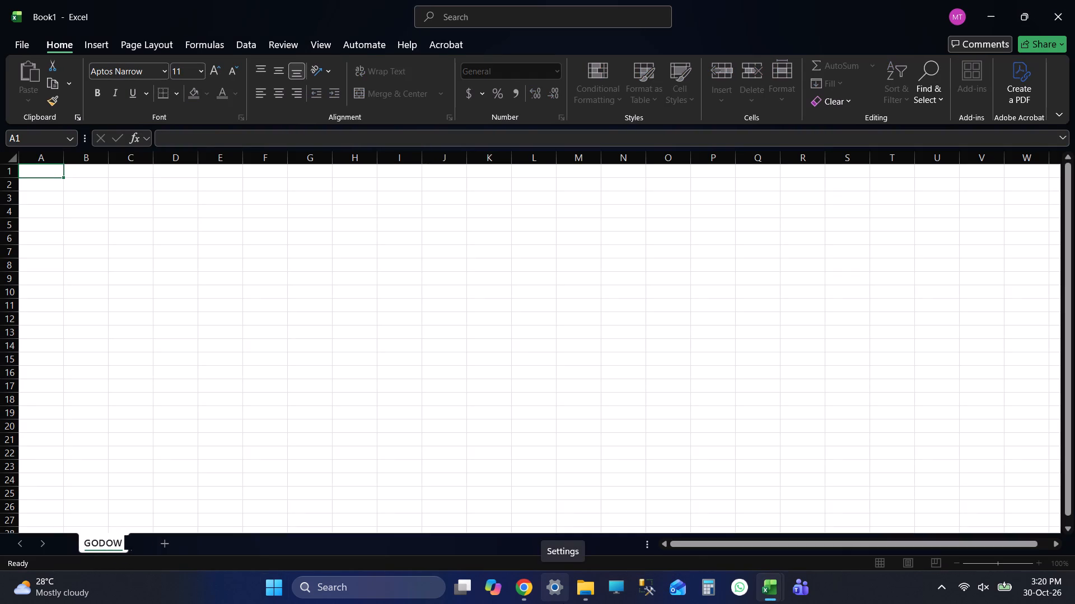
Add a second sheet to the new workbook and name it ON ROAD.
{"action": "left_click", "coordinate": [164, 545]}
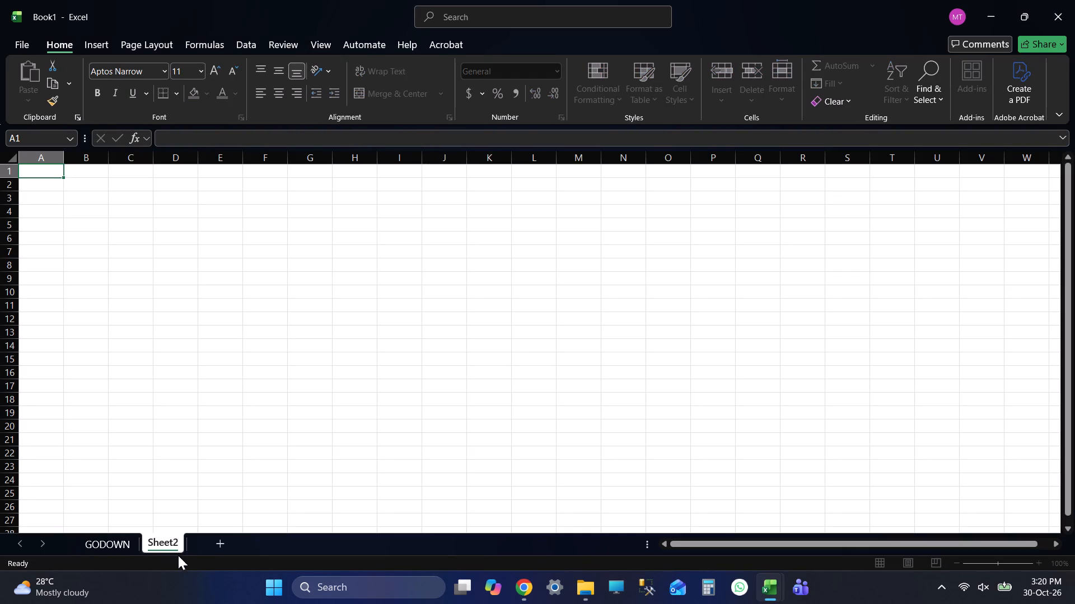
{"action": "double_click", "coordinate": [153, 545]}
{"action": "type", "text": "ON ROAD"}
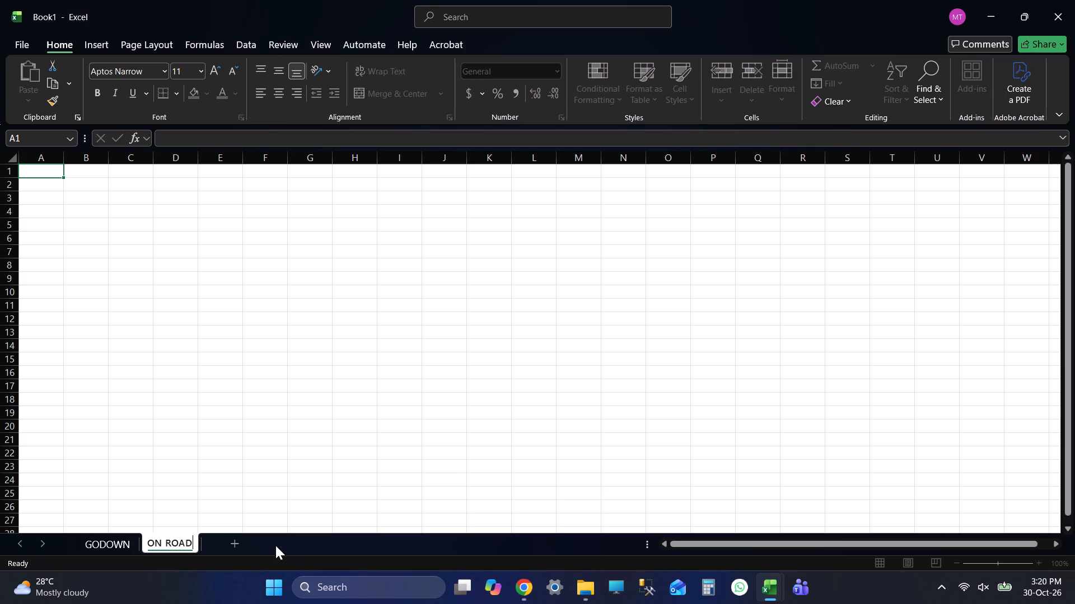
Add a third sheet to the new workbook and name it BOOKING.
{"action": "left_click", "coordinate": [239, 544]}
{"action": "double_click", "coordinate": [230, 541]}
{"action": "type", "text": "BOOKING"}
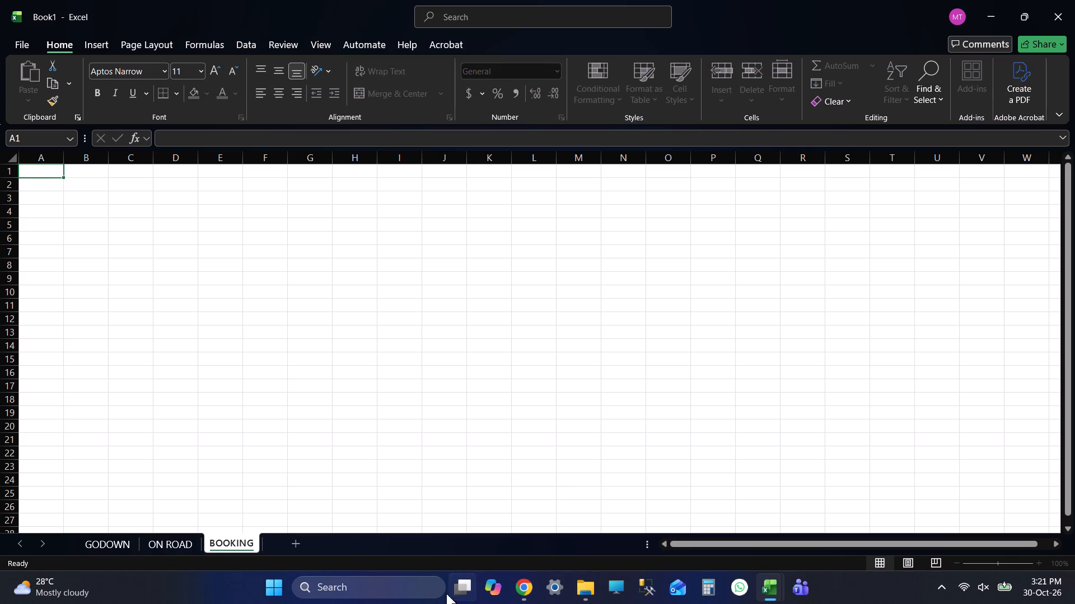
Look through the new workbook's three sheets and make GODOWN the active sheet.
{"action": "left_click", "coordinate": [111, 536]}
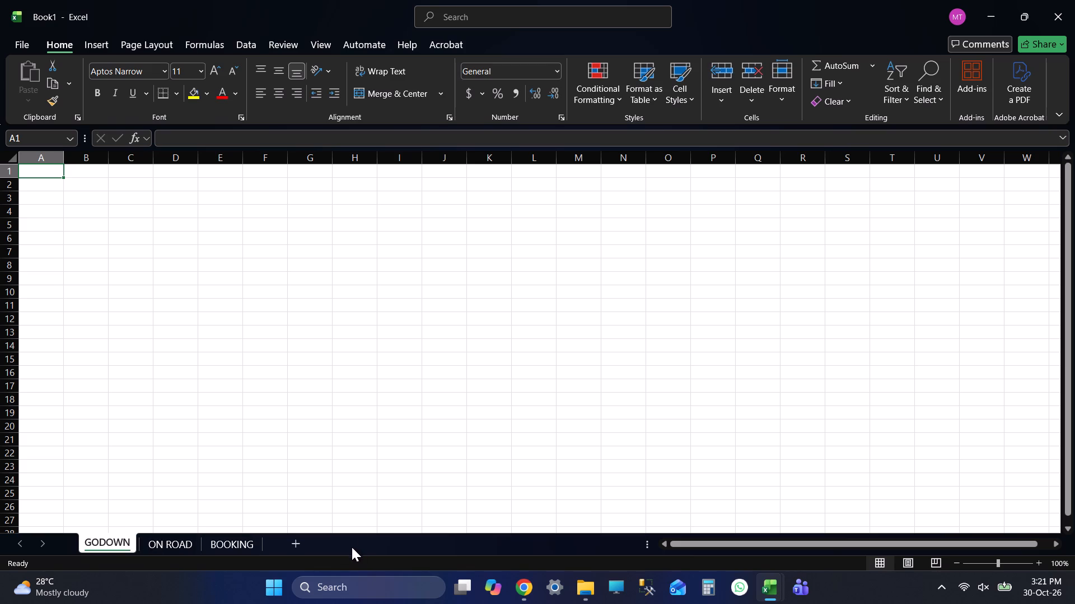
{"action": "left_click", "coordinate": [164, 542]}
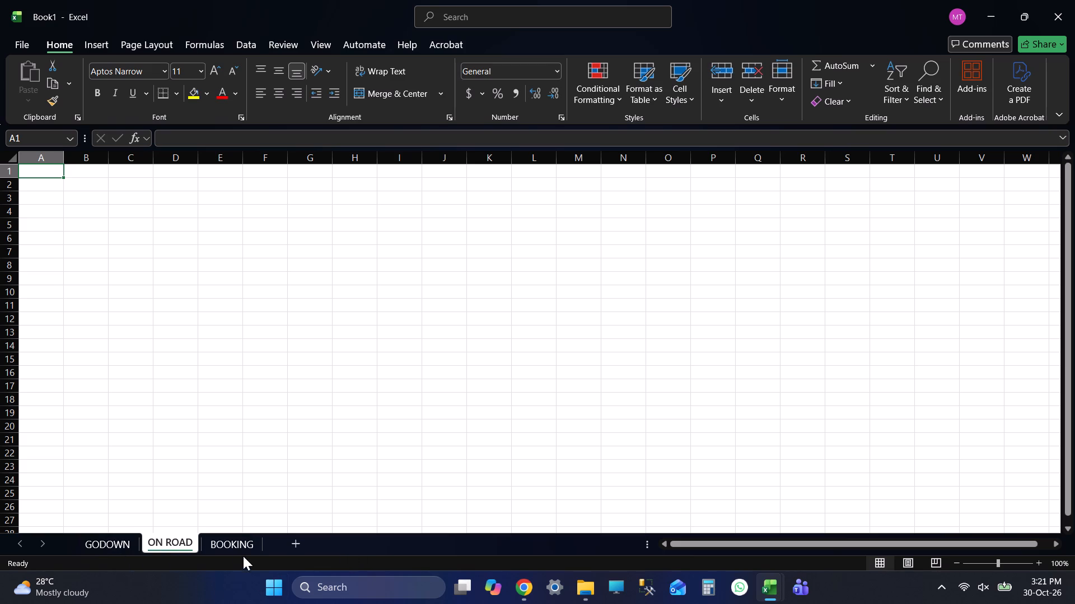
{"action": "left_click", "coordinate": [235, 544]}
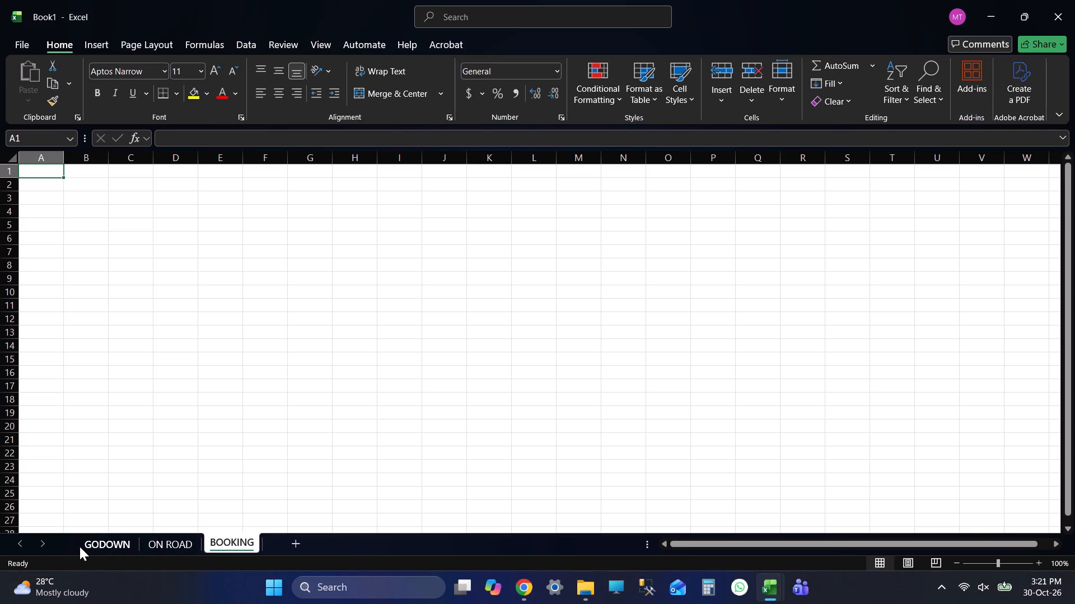
{"action": "left_click", "coordinate": [92, 537]}
Save the new workbook as EXTENDED FILE 20261030 in the EXTENDED FILES folder inside E Way Bill on drive F.
{"action": "left_click", "coordinate": [24, 44]}
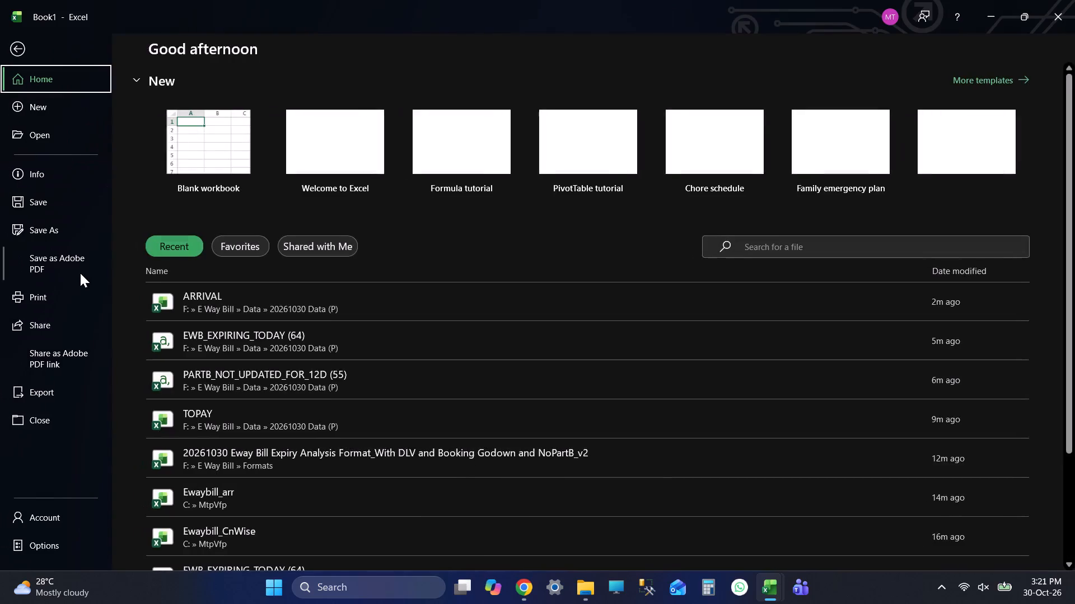
{"action": "left_click", "coordinate": [55, 239]}
{"action": "double_click", "coordinate": [167, 263]}
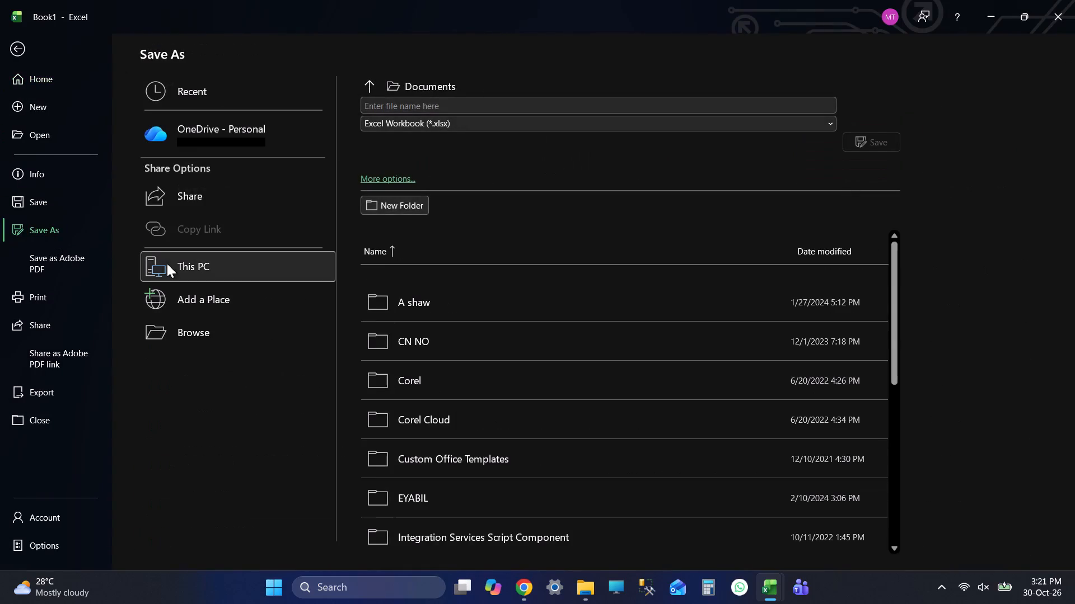
{"action": "left_click_drag", "start_coordinate": [110, 106], "coordinate": [110, 116]}
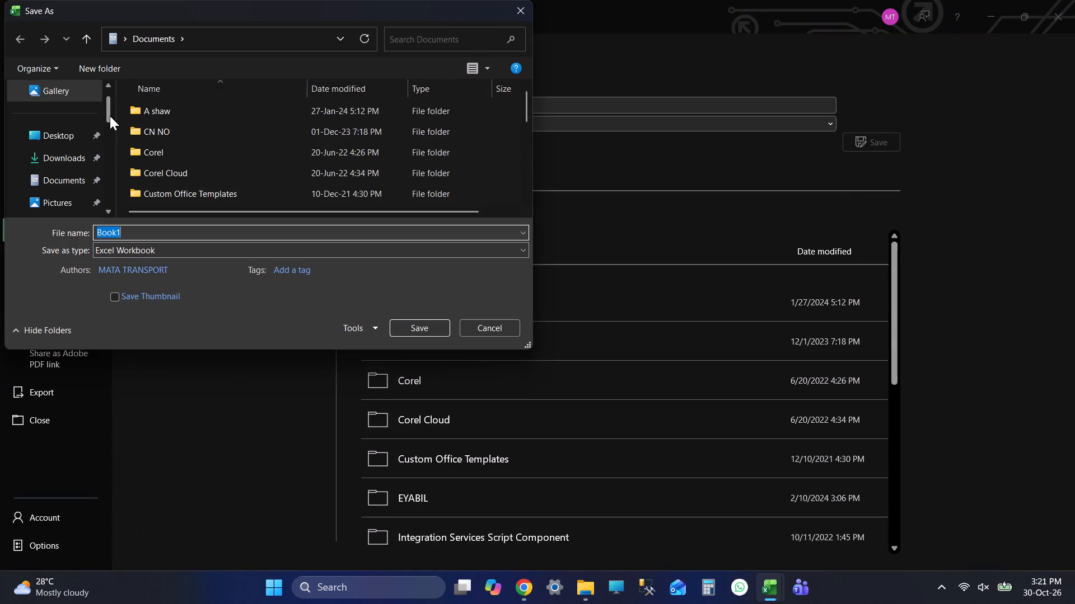
{"action": "left_click_drag", "start_coordinate": [110, 116], "coordinate": [114, 194]}
{"action": "left_click", "coordinate": [90, 125]}
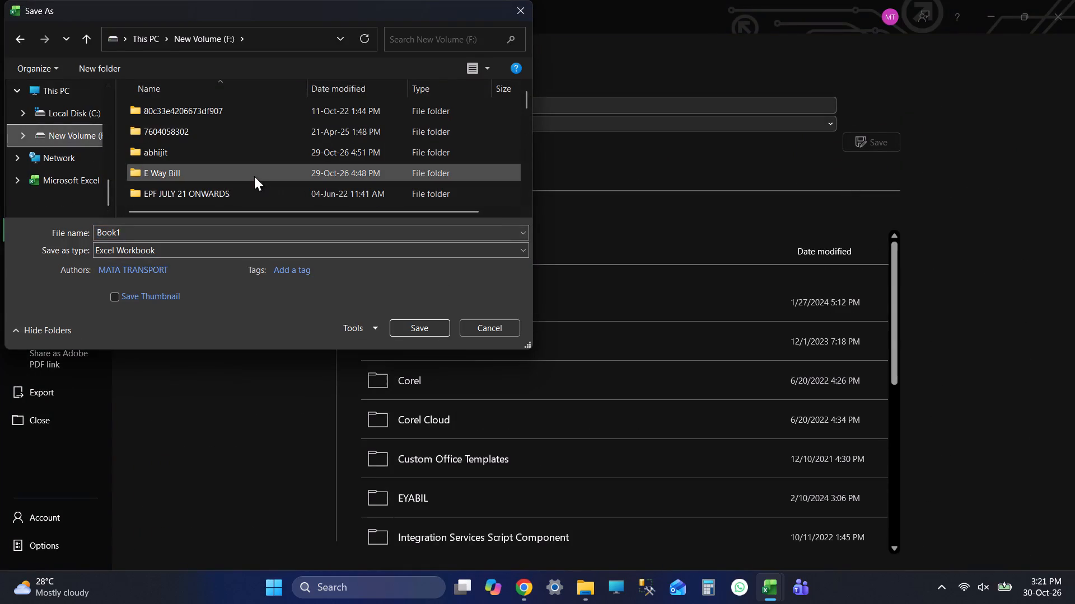
{"action": "double_click", "coordinate": [254, 176]}
{"action": "left_click", "coordinate": [283, 163]}
{"action": "double_click", "coordinate": [232, 168]}
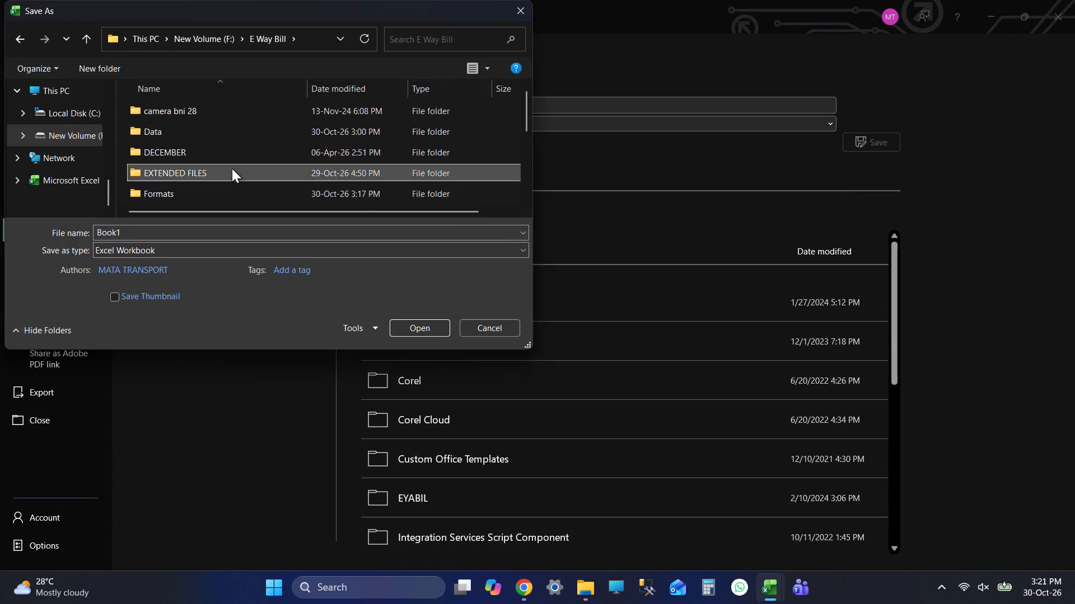
{"action": "left_click", "coordinate": [248, 110]}
{"action": "double_click", "coordinate": [234, 225]}
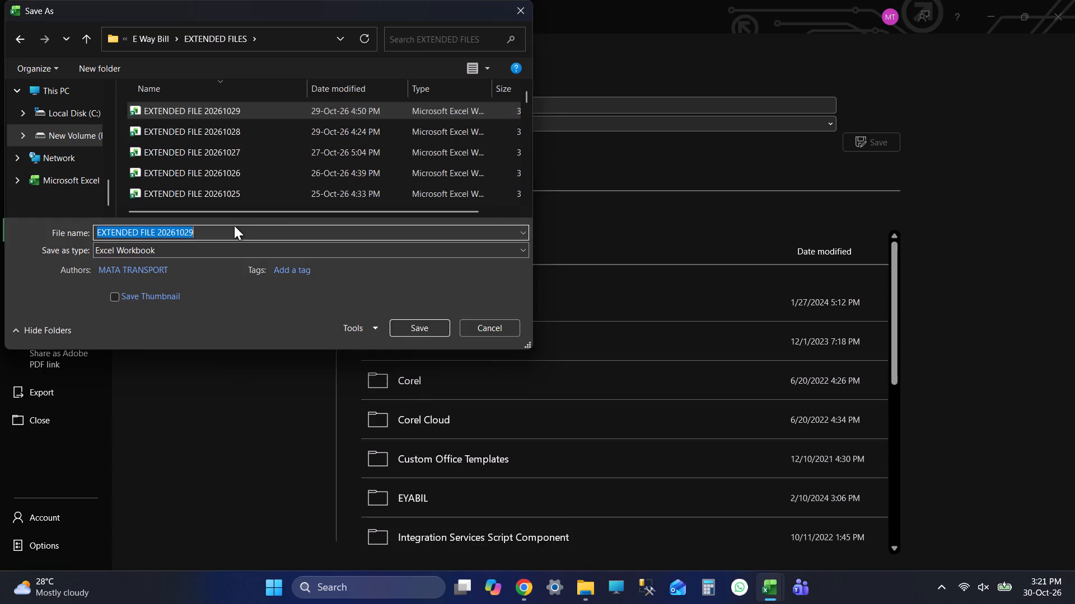
{"action": "left_click", "coordinate": [219, 229]}
{"action": "key", "text": "BackSpace"}
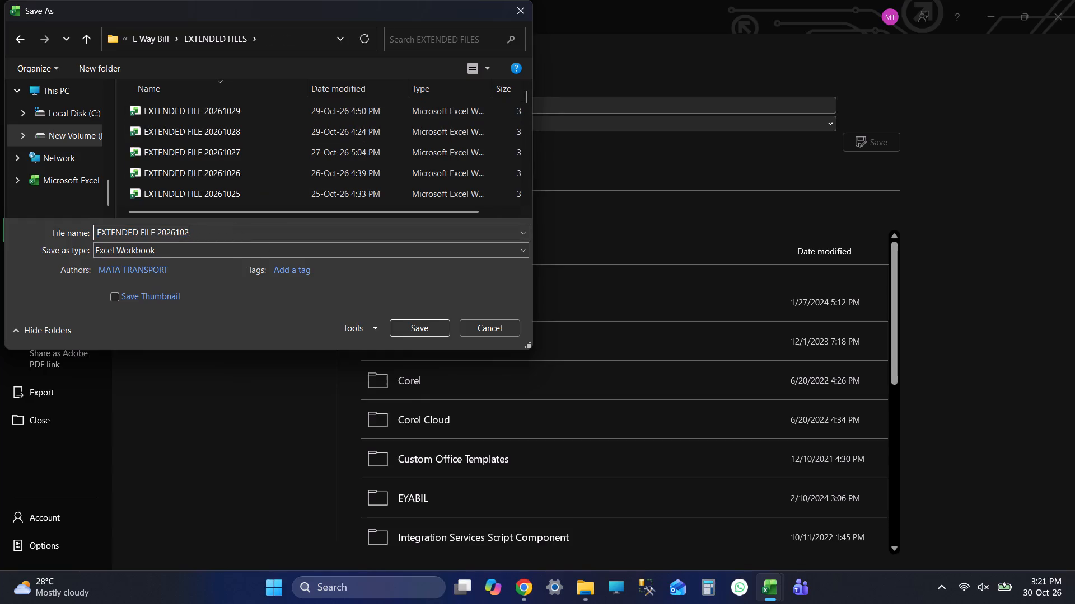
{"action": "key", "text": "BackSpace"}
{"action": "type", "text": "30"}
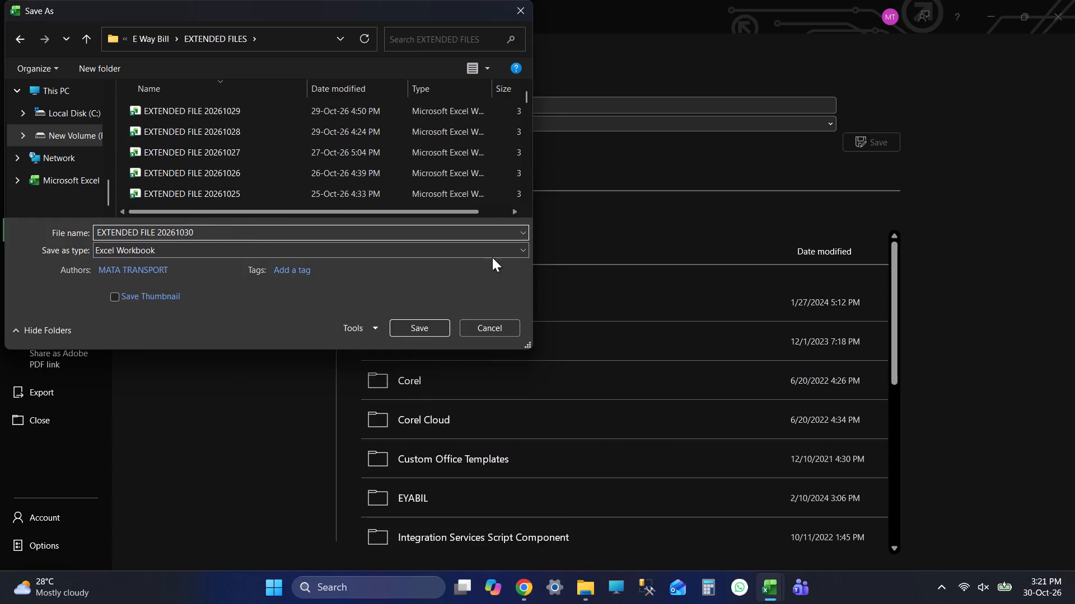
{"action": "left_click", "coordinate": [427, 323]}
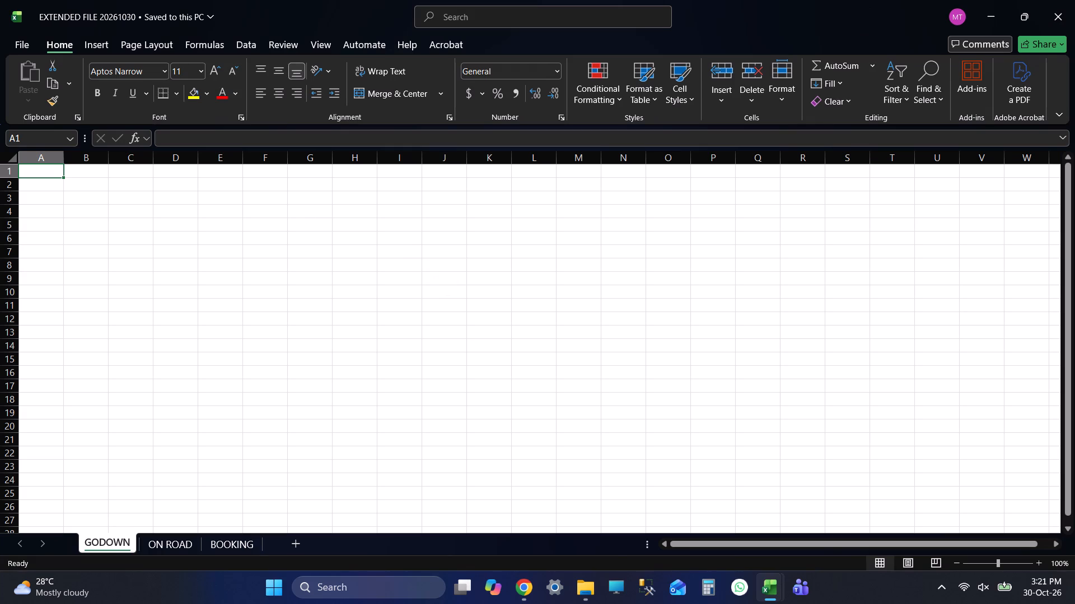
{"action": "key", "text": "ctrl+s"}
{"action": "key", "text": "ctrl+s"}
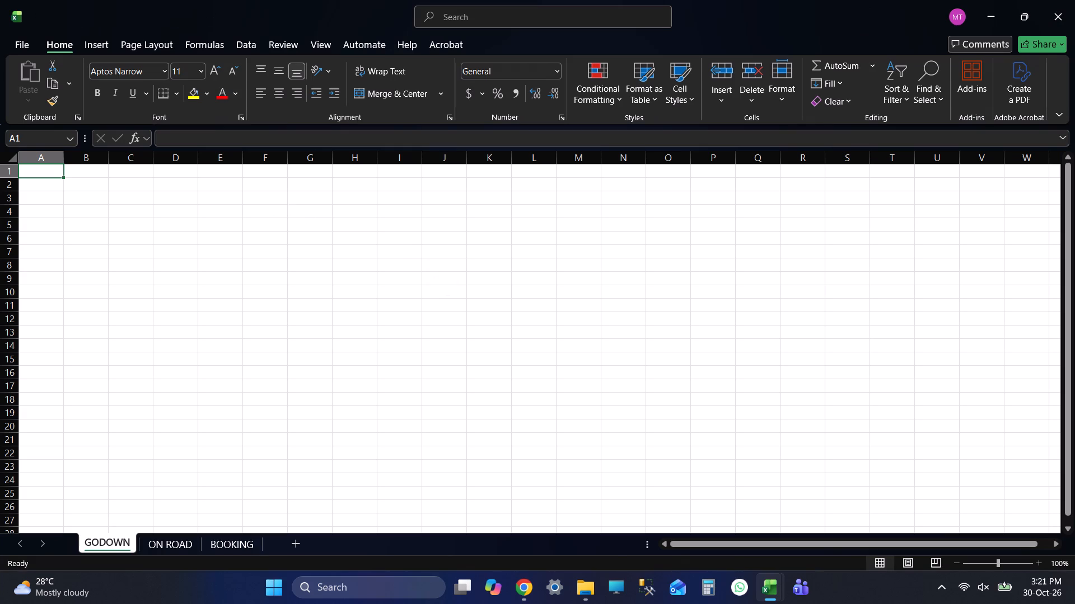
{"action": "key", "text": "ctrl+s"}
{"action": "key", "text": "ctrl+s"}
{"action": "key", "text": "ctrl+s"}
{"action": "key", "text": "ctrl+s"}
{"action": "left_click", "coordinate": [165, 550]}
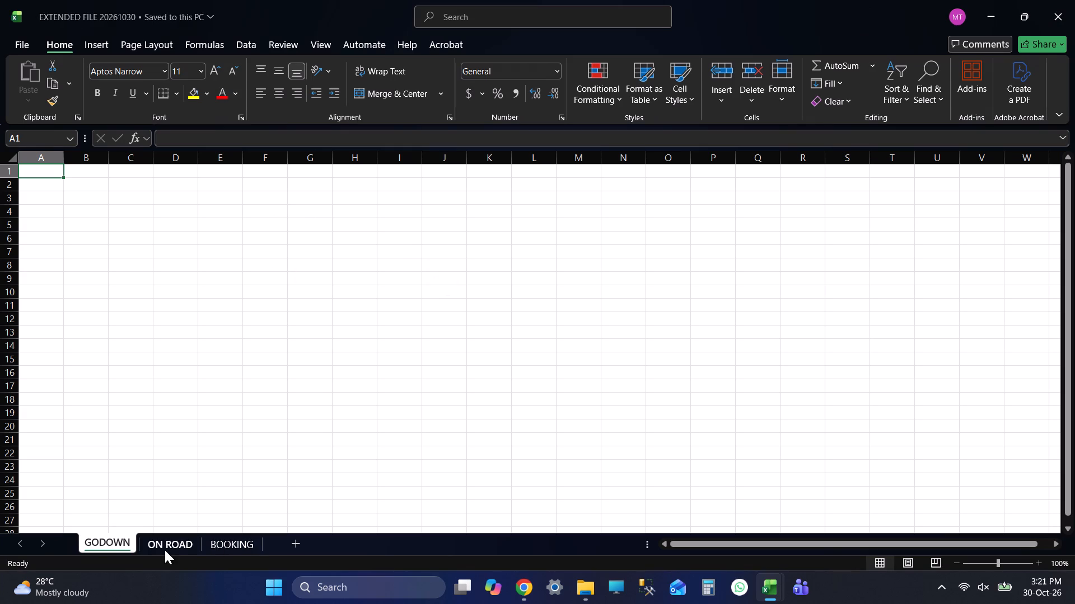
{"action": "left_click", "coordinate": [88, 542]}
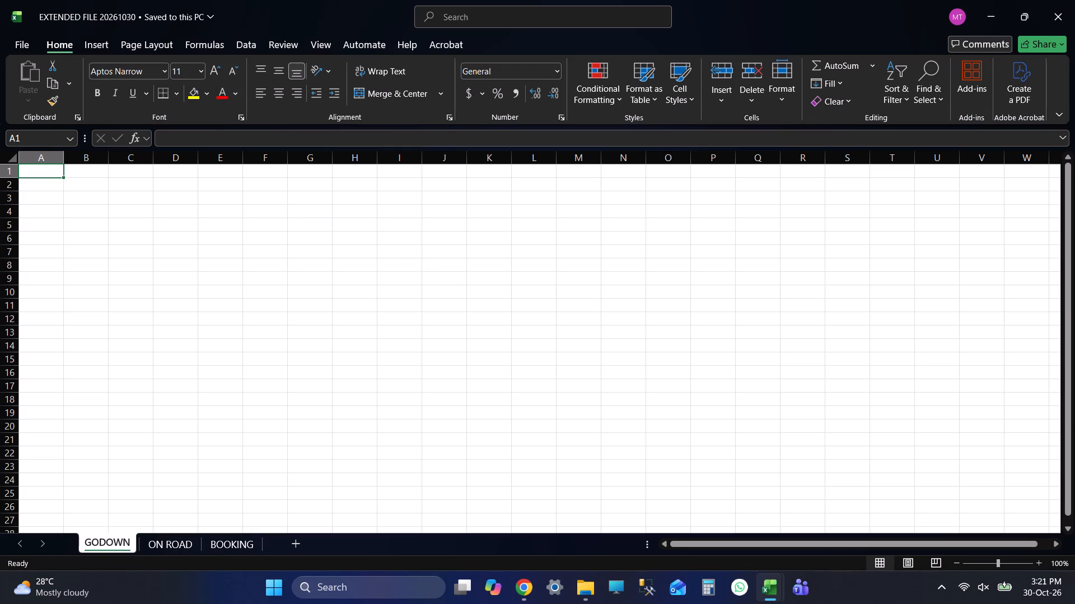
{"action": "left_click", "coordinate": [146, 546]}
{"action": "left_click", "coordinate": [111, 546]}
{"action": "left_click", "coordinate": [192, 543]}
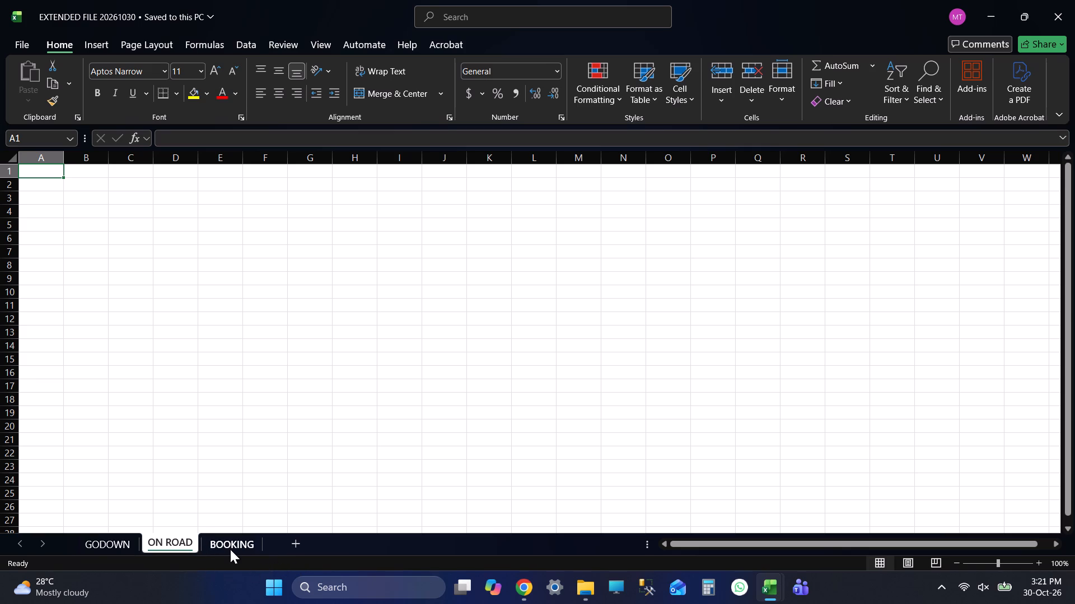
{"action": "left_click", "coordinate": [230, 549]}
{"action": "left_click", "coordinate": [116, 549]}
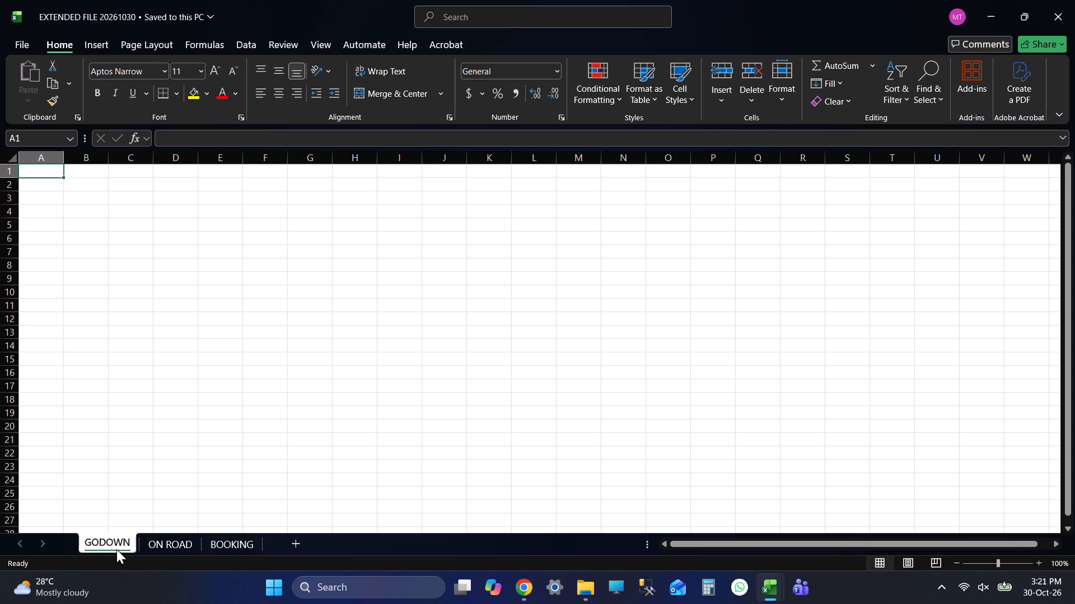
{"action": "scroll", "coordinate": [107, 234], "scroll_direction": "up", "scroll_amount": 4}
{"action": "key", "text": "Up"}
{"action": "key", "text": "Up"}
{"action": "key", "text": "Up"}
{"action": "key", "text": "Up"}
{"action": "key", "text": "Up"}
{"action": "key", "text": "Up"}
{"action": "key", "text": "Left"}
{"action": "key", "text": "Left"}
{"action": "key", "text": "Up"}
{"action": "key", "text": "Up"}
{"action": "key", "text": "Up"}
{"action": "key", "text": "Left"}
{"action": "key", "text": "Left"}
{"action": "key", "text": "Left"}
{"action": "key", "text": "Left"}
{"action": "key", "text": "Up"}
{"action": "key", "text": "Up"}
Save the EXTENDED FILE 20261030 workbook with GODOWN as the active sheet.
{"action": "key", "text": "ctrl+s"}
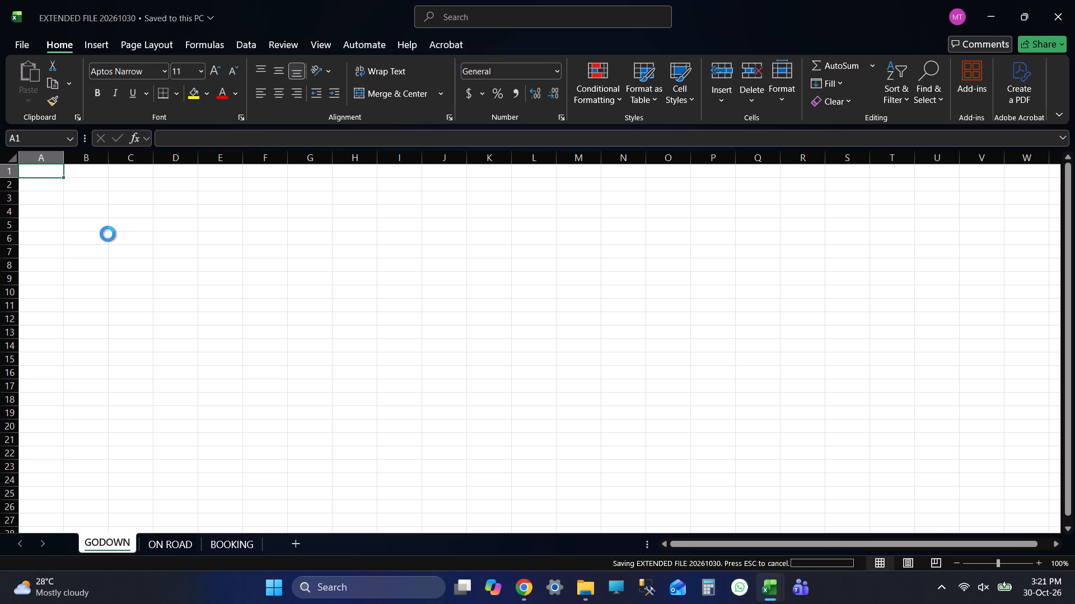
{"action": "key", "text": "ctrl+s"}
{"action": "key", "text": "ctrl+s"}
{"action": "key", "text": "ctrl+s"}
{"action": "key", "text": "ctrl+s"}
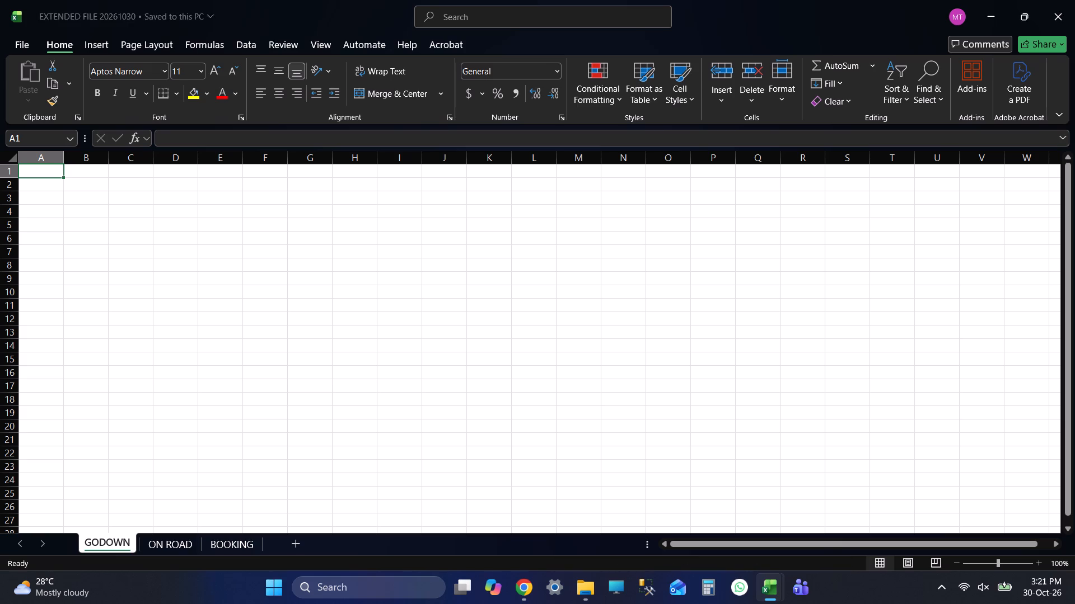
{"action": "key", "text": "ctrl+s"}
{"action": "key", "text": "ctrl+s"}
{"action": "key", "text": "ctrl+s"}
{"action": "key", "text": "ctrl+s"}
{"action": "key", "text": "ctrl+s"}
{"action": "key", "text": "ctrl+s"}
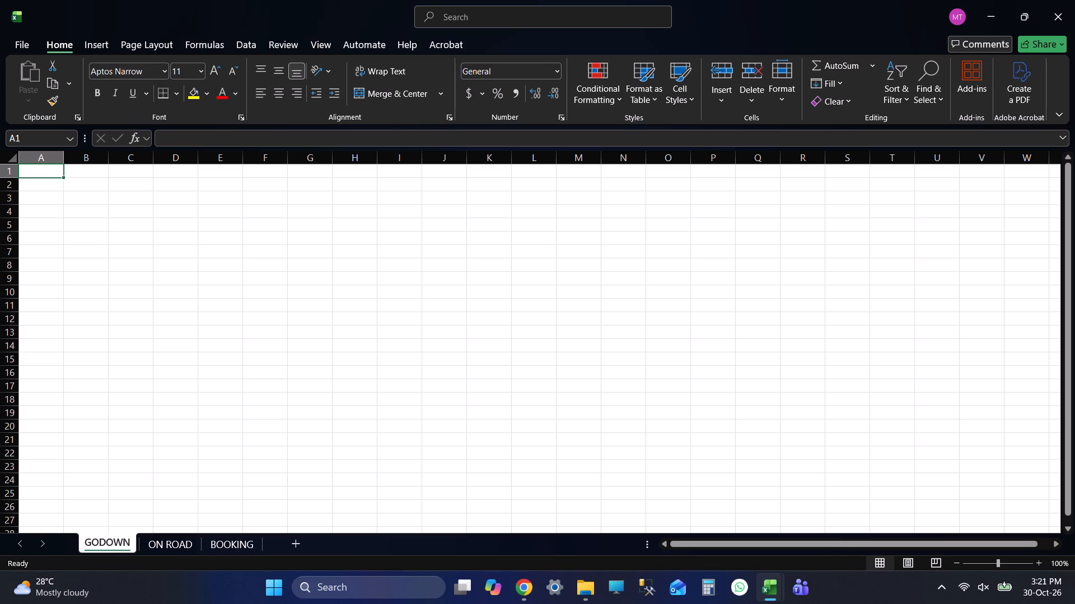
Switch to the 20261030 Data (P) folder window and close it.
{"action": "key", "text": "alt+Tab"}
{"action": "key", "text": "alt+Tab"}
{"action": "key", "text": "alt+Tab"}
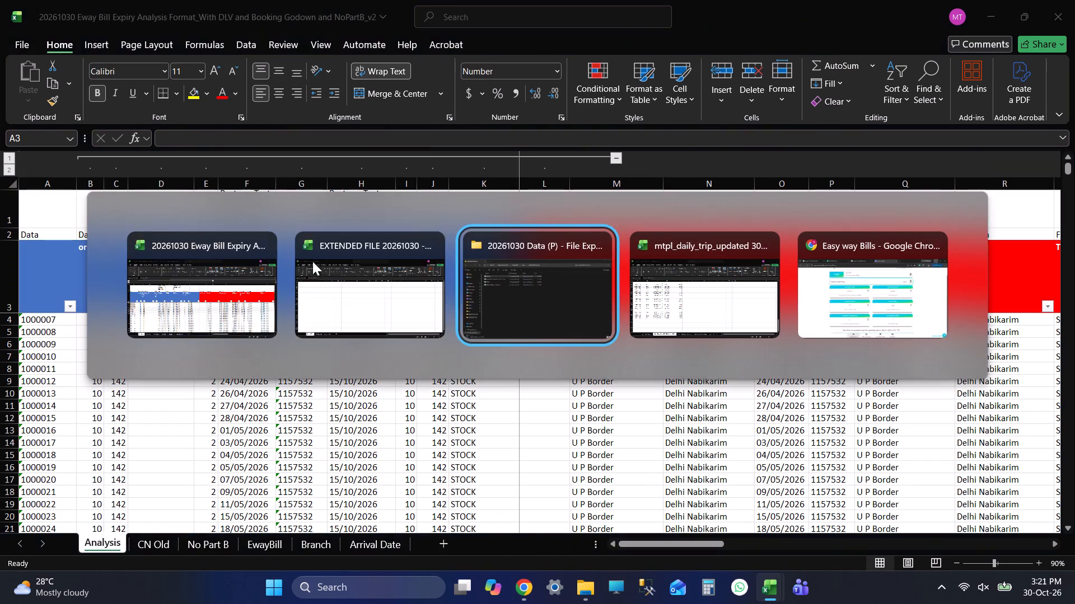
{"action": "left_click", "coordinate": [1074, 0]}
Switch back to the EXTENDED FILE 20261030 workbook and save it again.
{"action": "key", "text": "alt+Tab"}
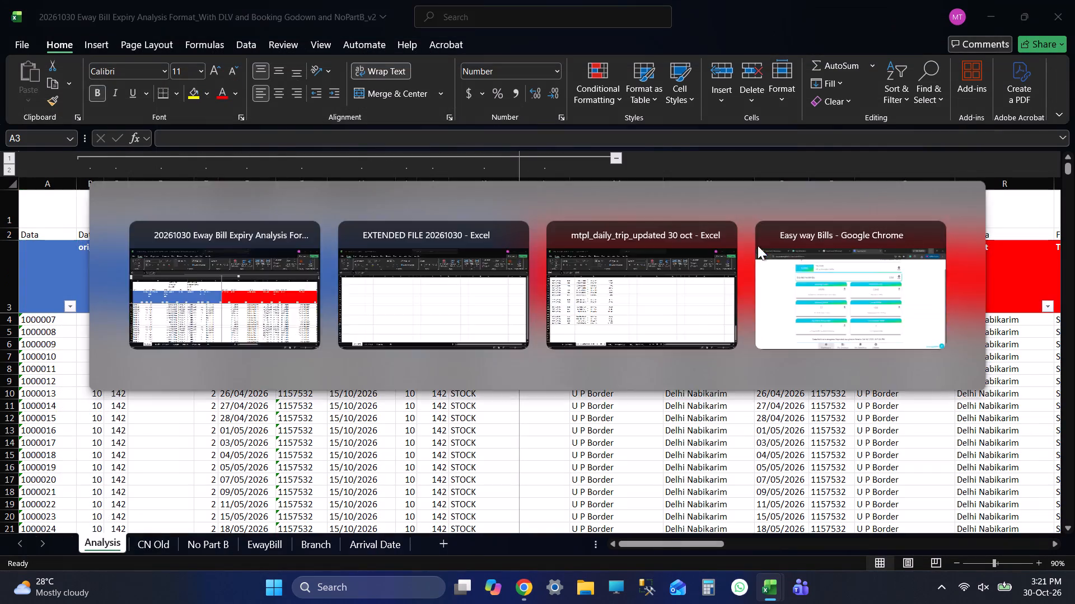
{"action": "key", "text": "alt+Tab"}
{"action": "key", "text": "alt+Tab"}
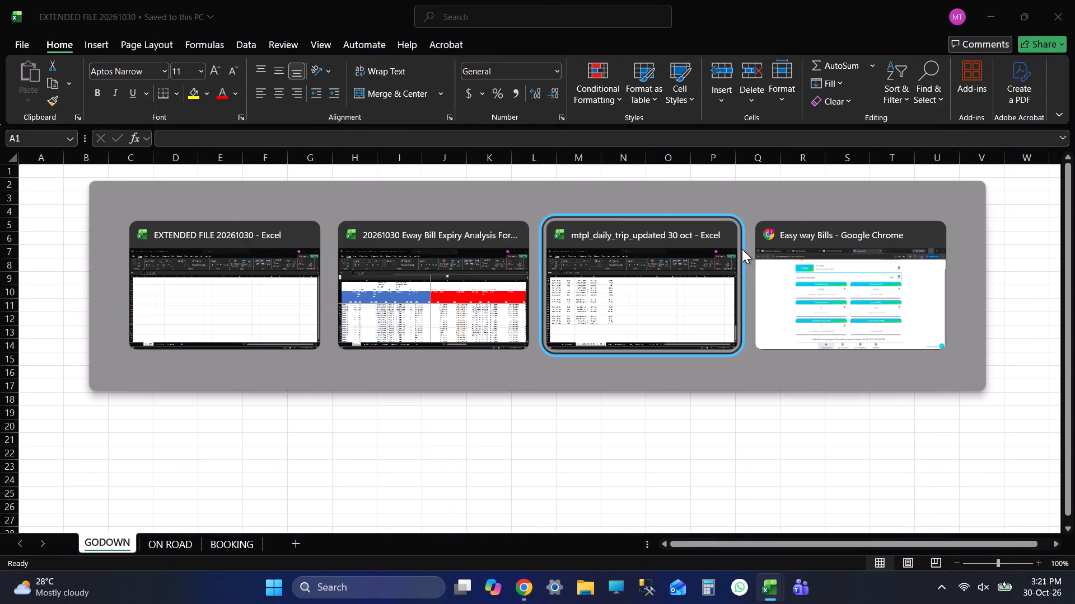
{"action": "key", "text": "alt+Tab"}
{"action": "key", "text": "alt+Tab"}
{"action": "key", "text": "ctrl+s"}
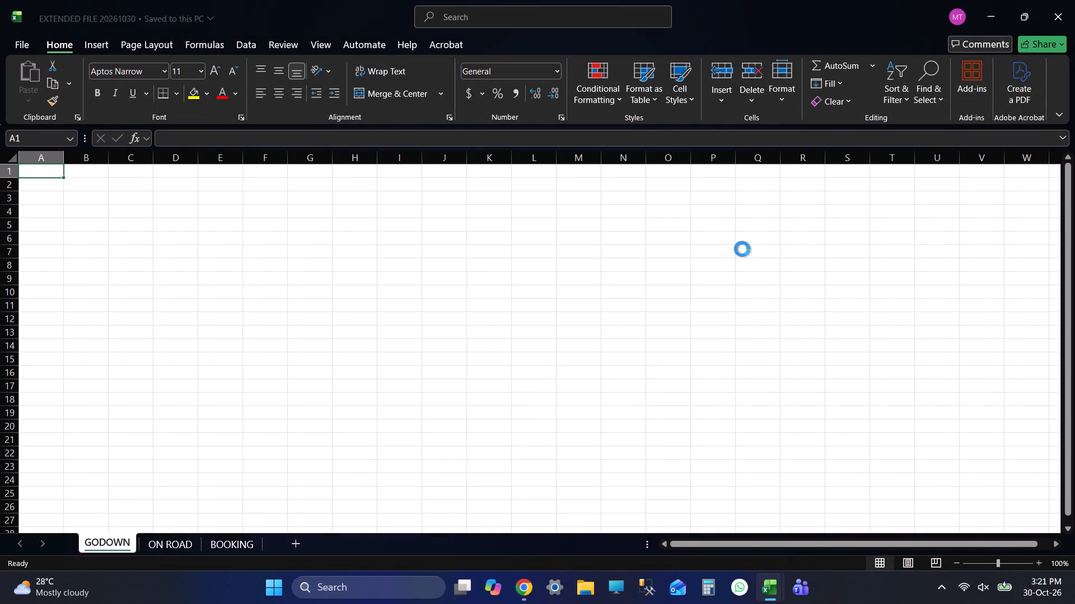
{"action": "key", "text": "ctrl+s"}
{"action": "key", "text": "ctrl+Up"}
{"action": "key", "text": "Up"}
{"action": "key", "text": "Up"}
{"action": "key", "text": "Up"}
{"action": "key", "text": "Up"}
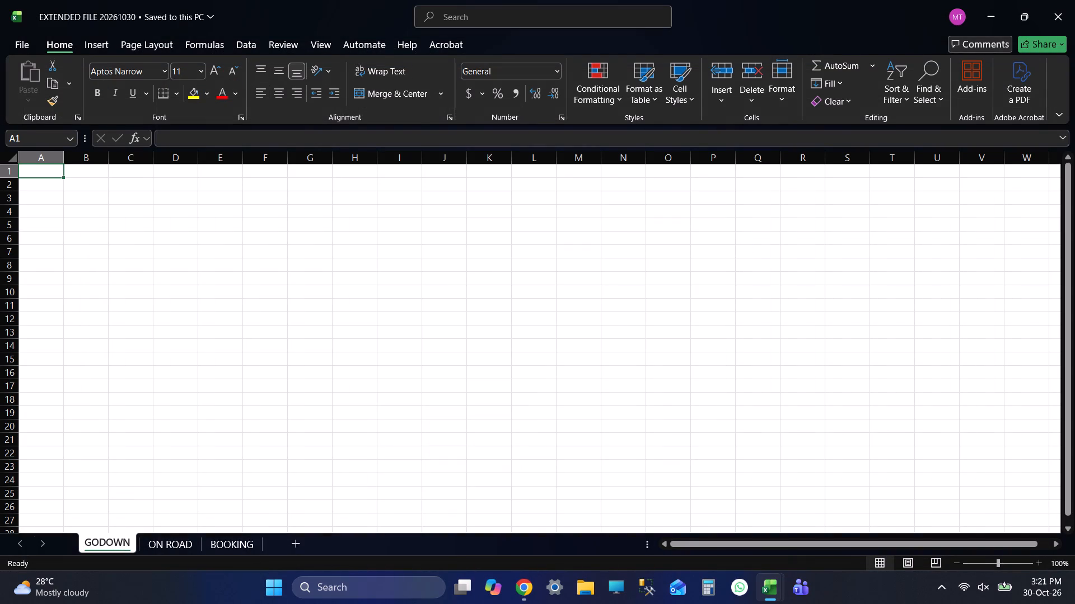
{"action": "key", "text": "ctrl+s"}
Switch to the 20261030 Eway Bill Expiry Analysis workbook and examine the last and first data rows of the Analysis sheet.
{"action": "key", "text": "alt+Tab"}
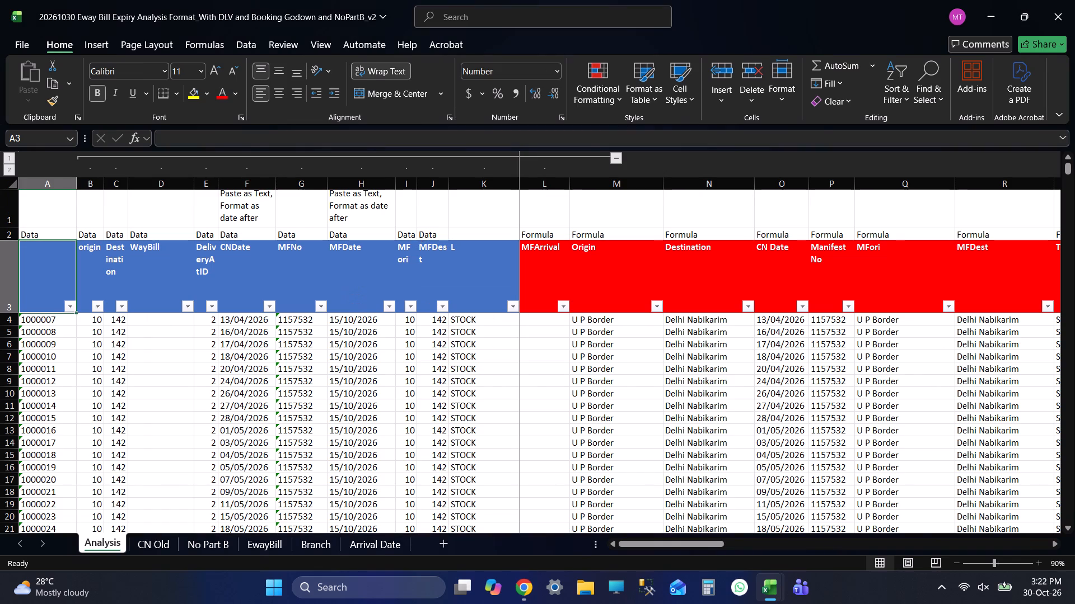
{"action": "key", "text": "ctrl+Down"}
{"action": "key", "text": "Down"}
{"action": "key", "text": "Down"}
{"action": "key", "text": "Down"}
{"action": "key", "text": "Down"}
{"action": "key", "text": "Down"}
{"action": "key", "text": "Down"}
{"action": "key", "text": "Down"}
{"action": "key", "text": "ctrl+Up"}
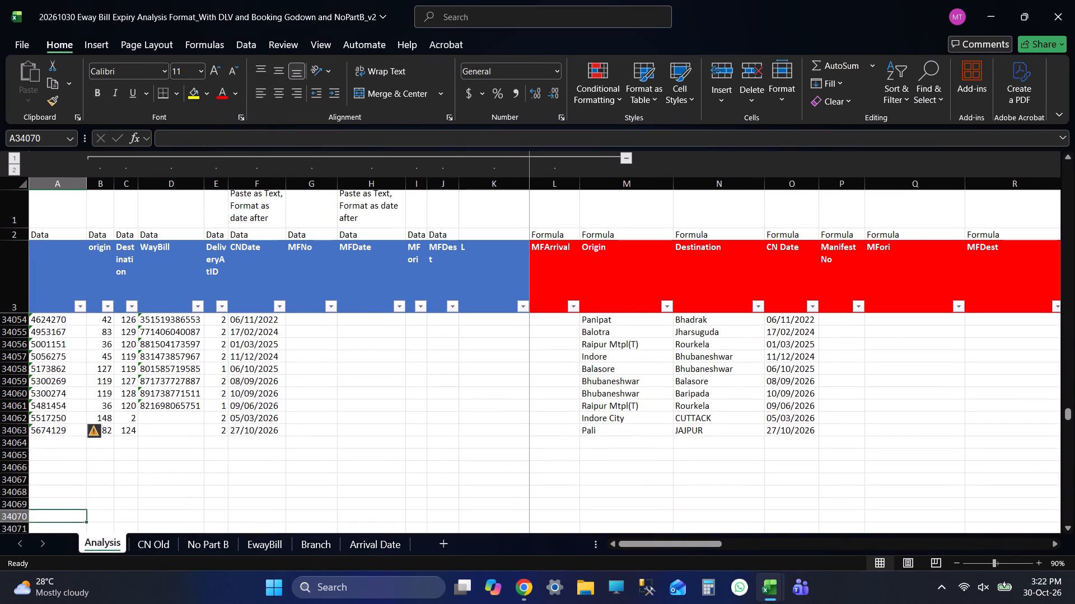
{"action": "key", "text": "Right"}
{"action": "key", "text": "Right"}
{"action": "key", "text": "Right"}
{"action": "key", "text": "Right"}
{"action": "key", "text": "Right"}
{"action": "key", "text": "Right"}
{"action": "key", "text": "Right"}
{"action": "key", "text": "Right"}
{"action": "key", "text": "Right"}
{"action": "key", "text": "Right"}
{"action": "key", "text": "Right"}
{"action": "key", "text": "Right"}
{"action": "key", "text": "Right"}
{"action": "key", "text": "Right"}
{"action": "key", "text": "ctrl+Left"}
{"action": "key", "text": "ctrl+Left"}
{"action": "key", "text": "ctrl+Left"}
{"action": "key", "text": "ctrl+Left"}
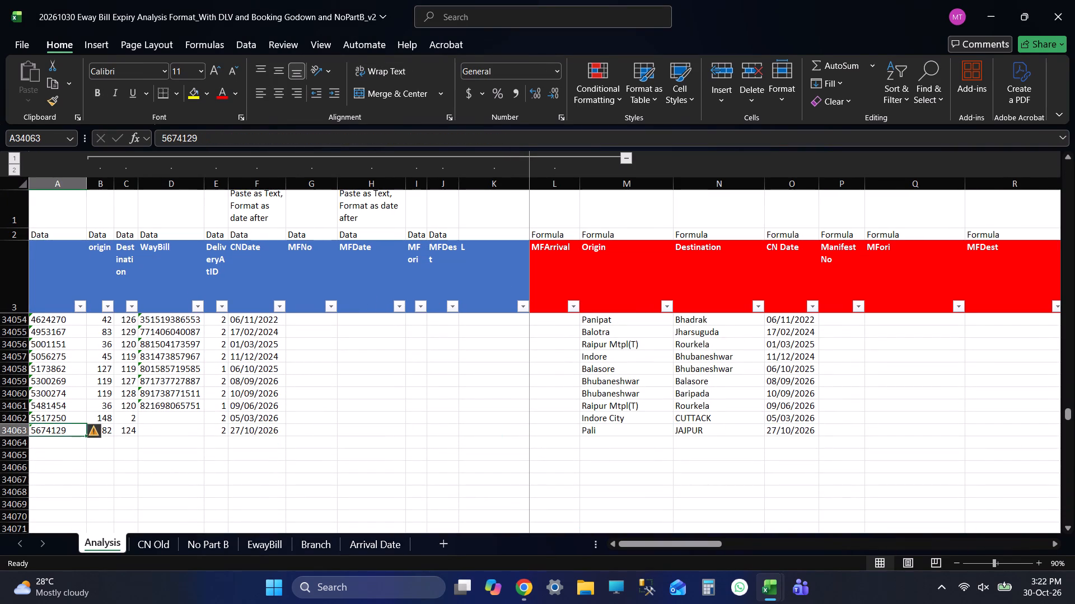
{"action": "key", "text": "Right"}
{"action": "key", "text": "Right"}
{"action": "key", "text": "Right"}
{"action": "key", "text": "Right"}
{"action": "key", "text": "Right"}
{"action": "key", "text": "Right"}
{"action": "key", "text": "Right"}
{"action": "key", "text": "Right"}
{"action": "key", "text": "Right"}
{"action": "key", "text": "Right"}
{"action": "key", "text": "Right"}
{"action": "key", "text": "Right"}
{"action": "key", "text": "ctrl+Left"}
{"action": "key", "text": "ctrl+Left"}
{"action": "key", "text": "ctrl+Left"}
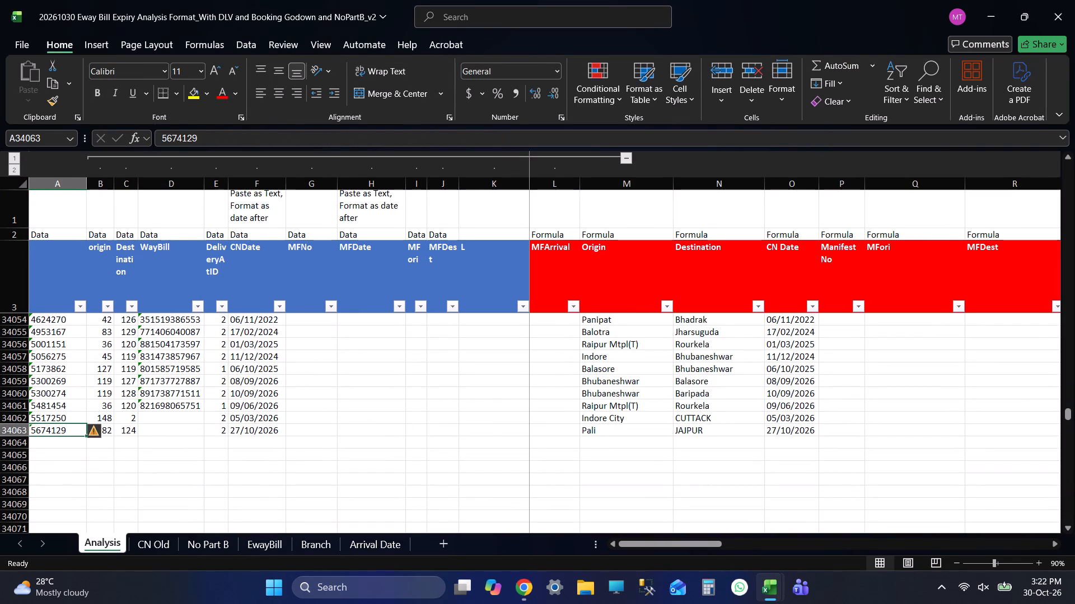
{"action": "key", "text": "ctrl+Up"}
{"action": "key", "text": "Down"}
{"action": "key", "text": "Down"}
{"action": "key", "text": "Up"}
{"action": "key", "text": "Down"}
{"action": "key", "text": "Up"}
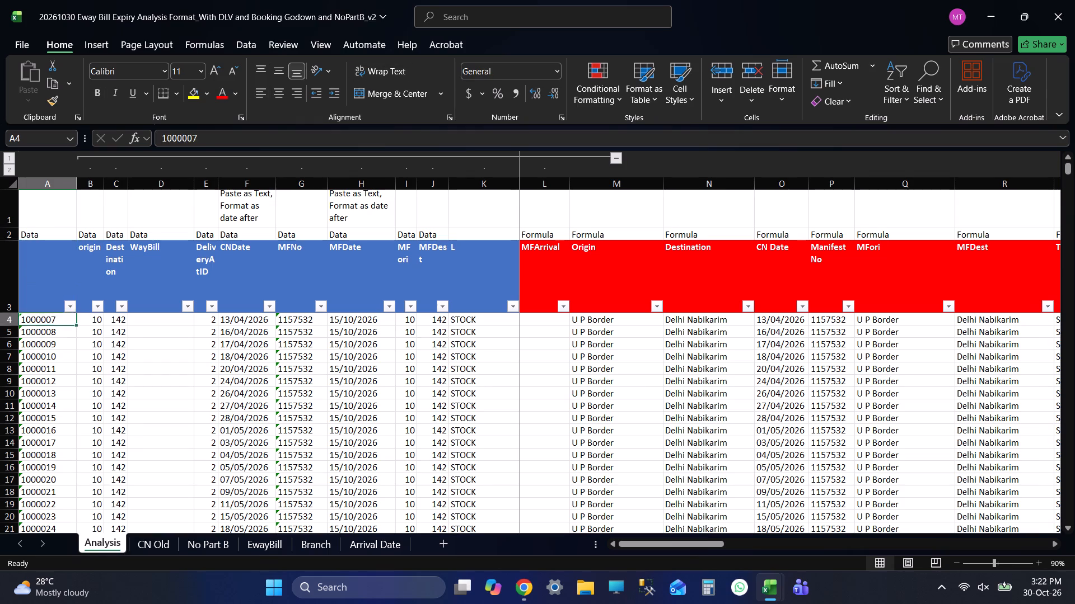
{"action": "key", "text": "Down"}
{"action": "key", "text": "Up"}
Filter the Analysis sheet's Need to Extend column to only Dlv Godown and Godown.
{"action": "key", "text": "Right"}
{"action": "key", "text": "Right"}
{"action": "key", "text": "Right"}
{"action": "key", "text": "Right"}
{"action": "key", "text": "Right"}
{"action": "key", "text": "Right"}
{"action": "key", "text": "Right"}
{"action": "key", "text": "Right"}
{"action": "key", "text": "Right"}
{"action": "key", "text": "Right"}
{"action": "key", "text": "Right"}
{"action": "key", "text": "Right"}
{"action": "key", "text": "Right"}
{"action": "key", "text": "Right"}
{"action": "key", "text": "Right"}
{"action": "key", "text": "Right"}
{"action": "key", "text": "Right"}
{"action": "key", "text": "Right"}
{"action": "key", "text": "Right"}
{"action": "key", "text": "Right"}
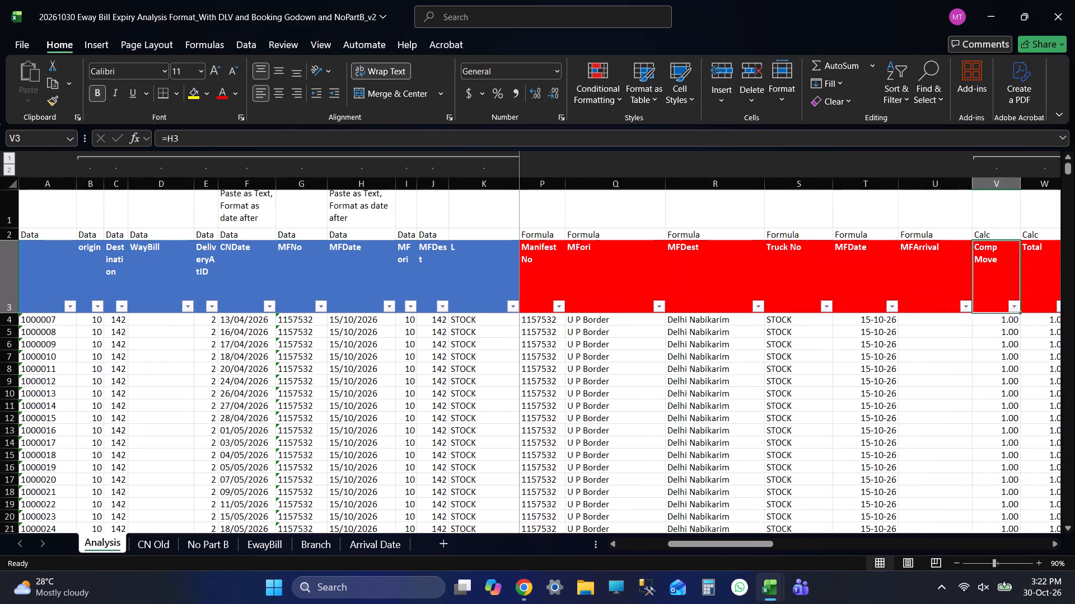
{"action": "key", "text": "Right"}
{"action": "key", "text": "Right"}
{"action": "key", "text": "Right"}
{"action": "key", "text": "Right"}
{"action": "key", "text": "Right"}
{"action": "key", "text": "Right"}
{"action": "key", "text": "Right"}
{"action": "key", "text": "Right"}
{"action": "key", "text": "Right"}
{"action": "key", "text": "Right"}
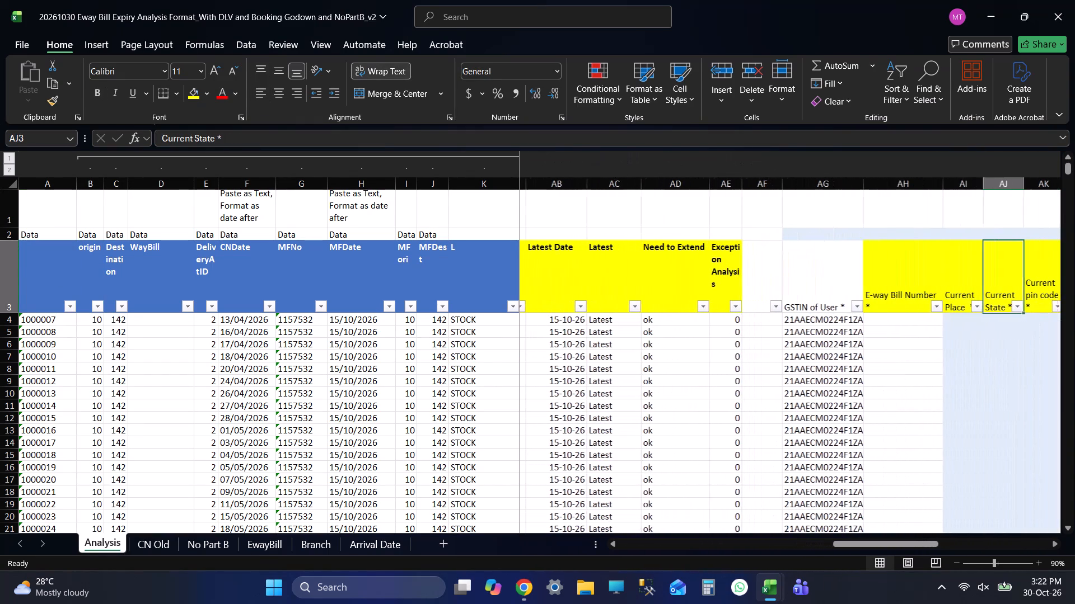
{"action": "left_click", "coordinate": [672, 275]}
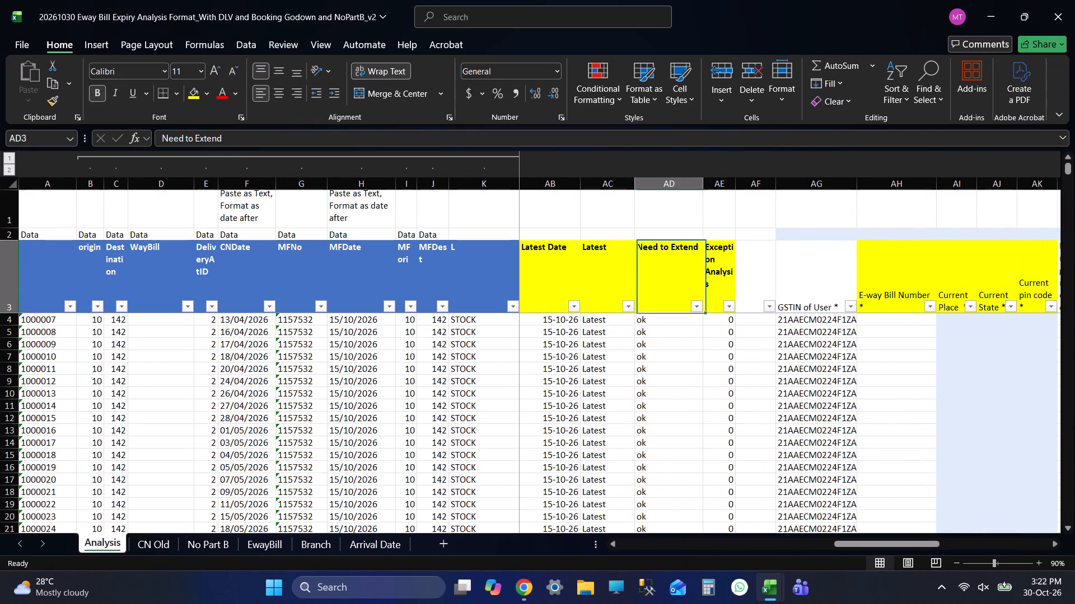
{"action": "left_click", "coordinate": [694, 307]}
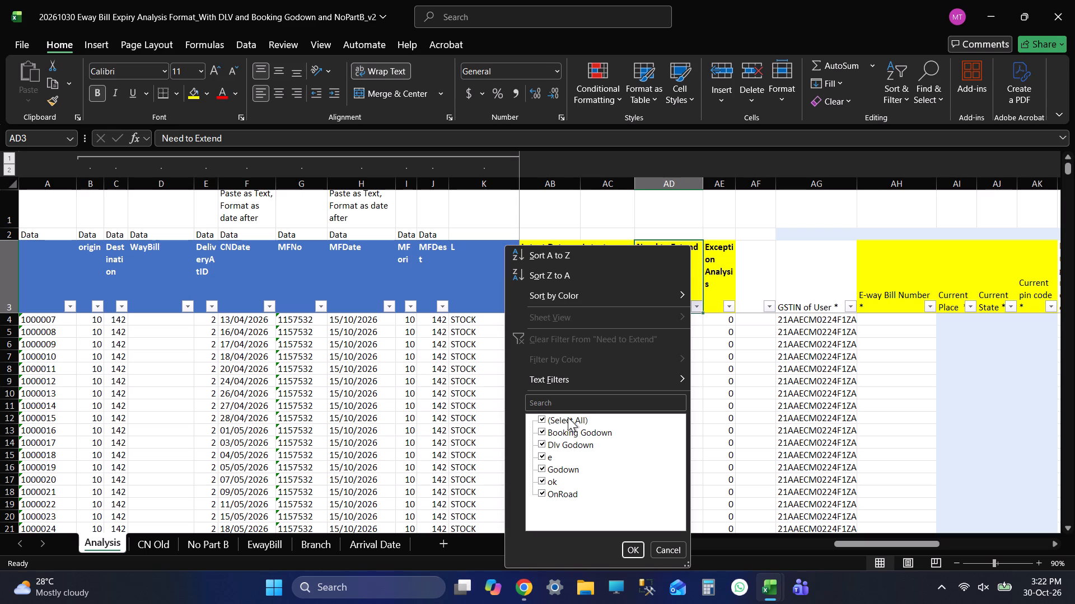
{"action": "left_click", "coordinate": [568, 417]}
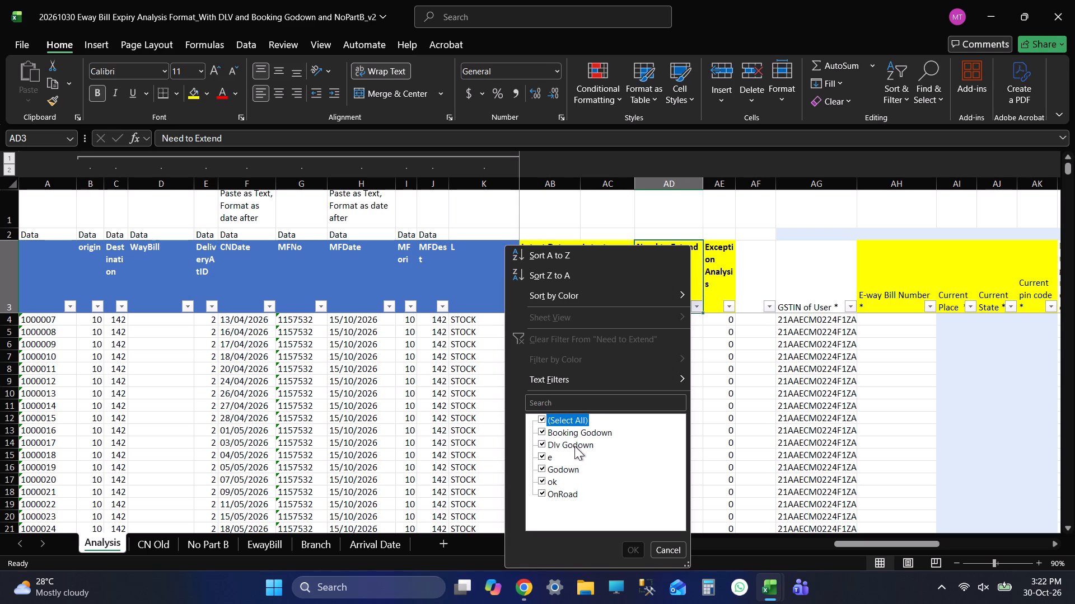
{"action": "left_click", "coordinate": [574, 446]}
{"action": "left_click", "coordinate": [560, 466]}
{"action": "left_click", "coordinate": [571, 542]}
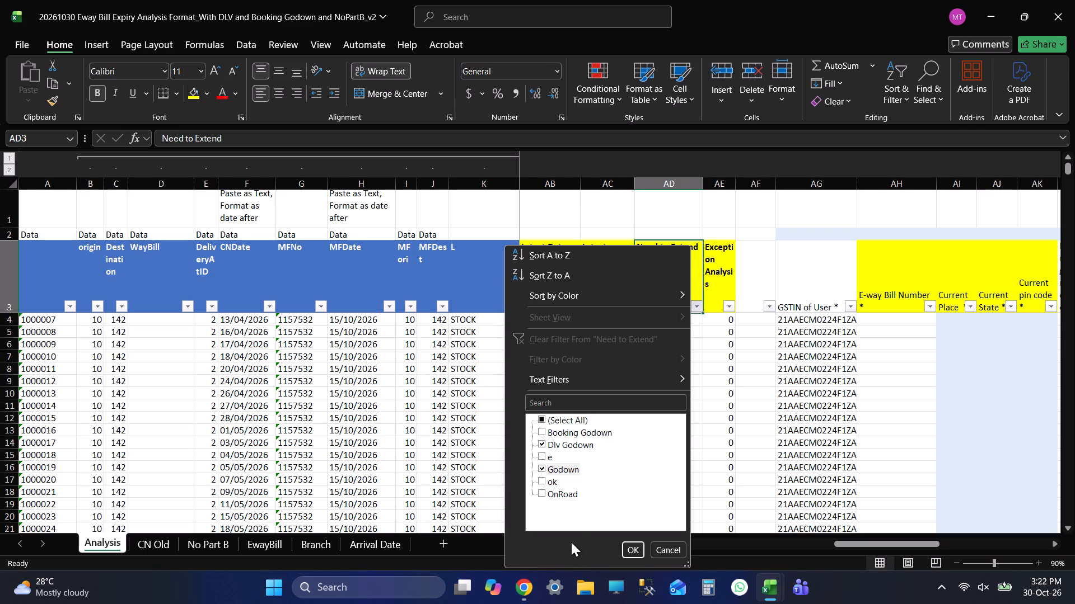
{"action": "left_click", "coordinate": [632, 549]}
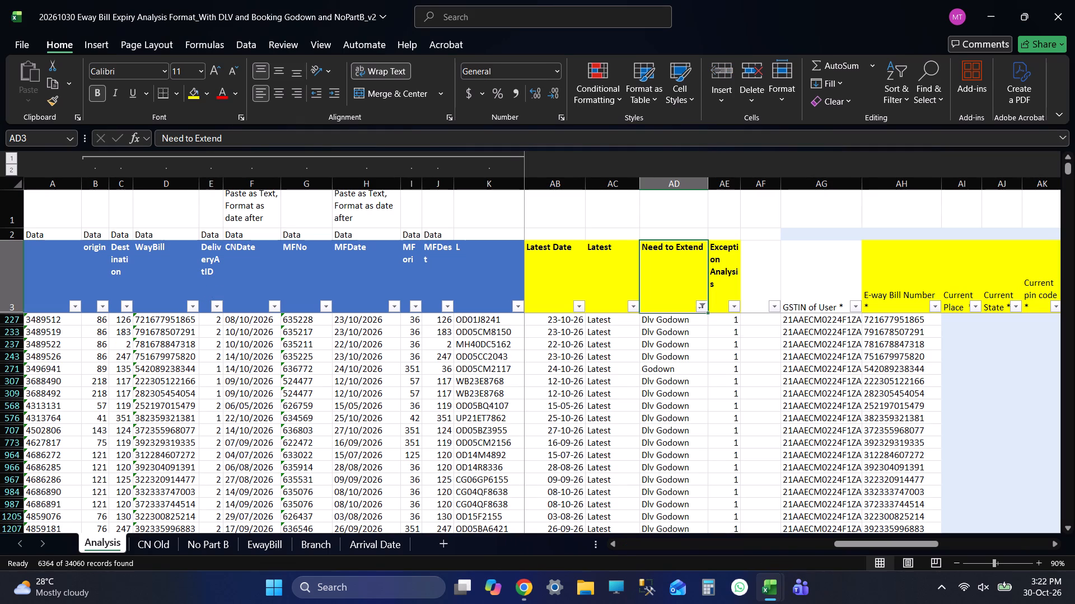
Copy the filtered Analysis table, including its header row, and paste it at A1 of the GODOWN sheet in EXTENDED FILE 20261030.
{"action": "left_click", "coordinate": [52, 267]}
{"action": "key", "text": "Down"}
{"action": "key", "text": "Up"}
{"action": "key", "text": "Down"}
{"action": "key", "text": "Up"}
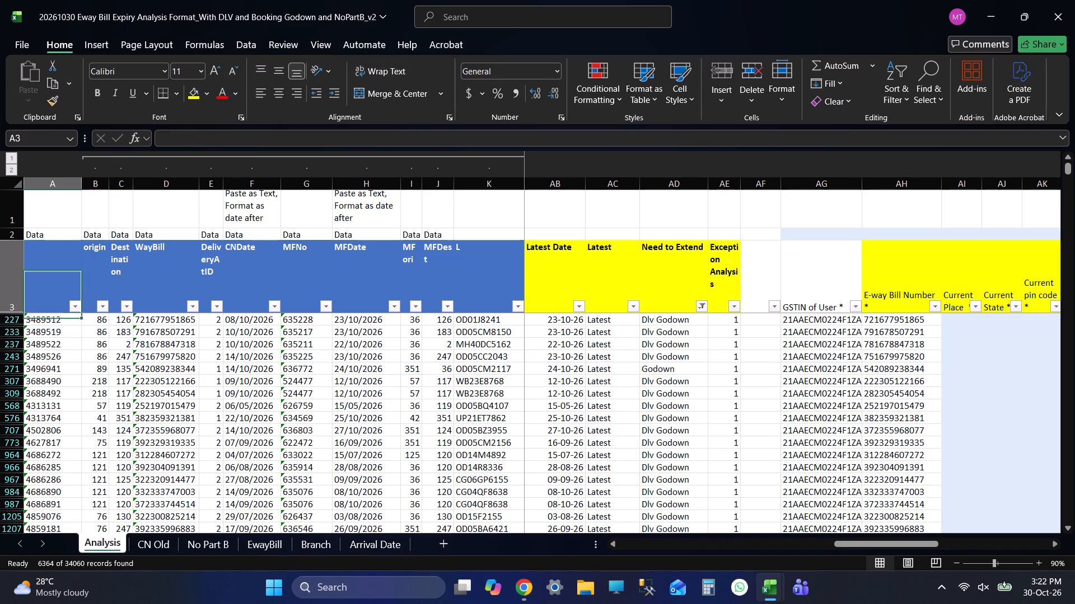
{"action": "key", "text": "Down"}
{"action": "key", "text": "Up"}
{"action": "key", "text": "Down"}
{"action": "key", "text": "Up"}
{"action": "key", "text": "Down"}
{"action": "key", "text": "Up"}
{"action": "key", "text": "Down"}
{"action": "key", "text": "Up"}
{"action": "key", "text": "Down"}
{"action": "key", "text": "Up"}
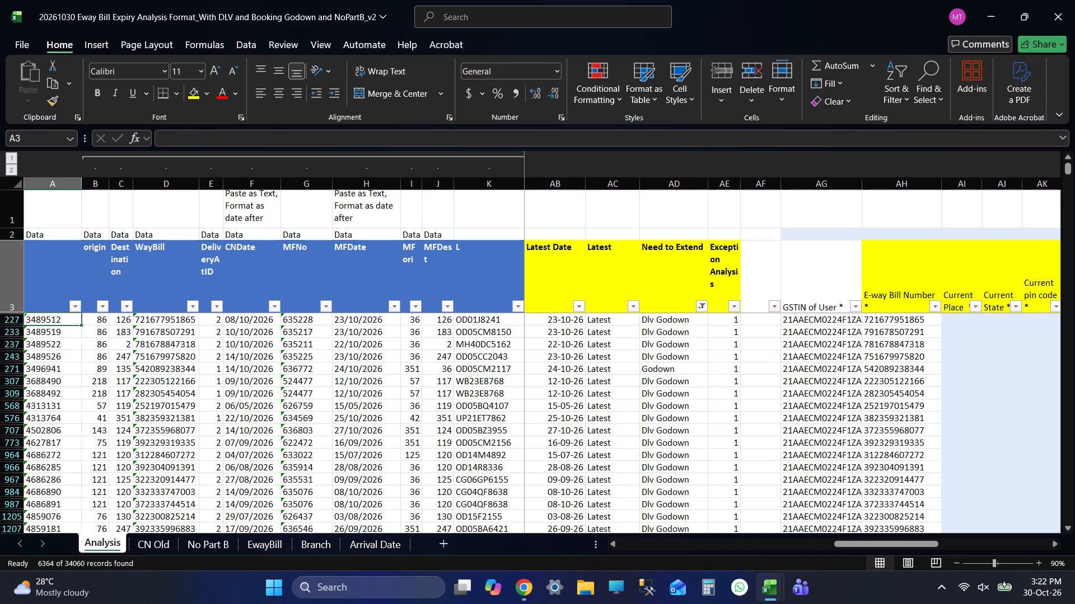
{"action": "key", "text": "Down"}
{"action": "key", "text": "Up"}
{"action": "key", "text": "Down"}
{"action": "key", "text": "Up"}
{"action": "key", "text": "Left"}
{"action": "key", "text": "Left"}
{"action": "key", "text": "Left"}
{"action": "key", "text": "Left"}
{"action": "key", "text": "Left"}
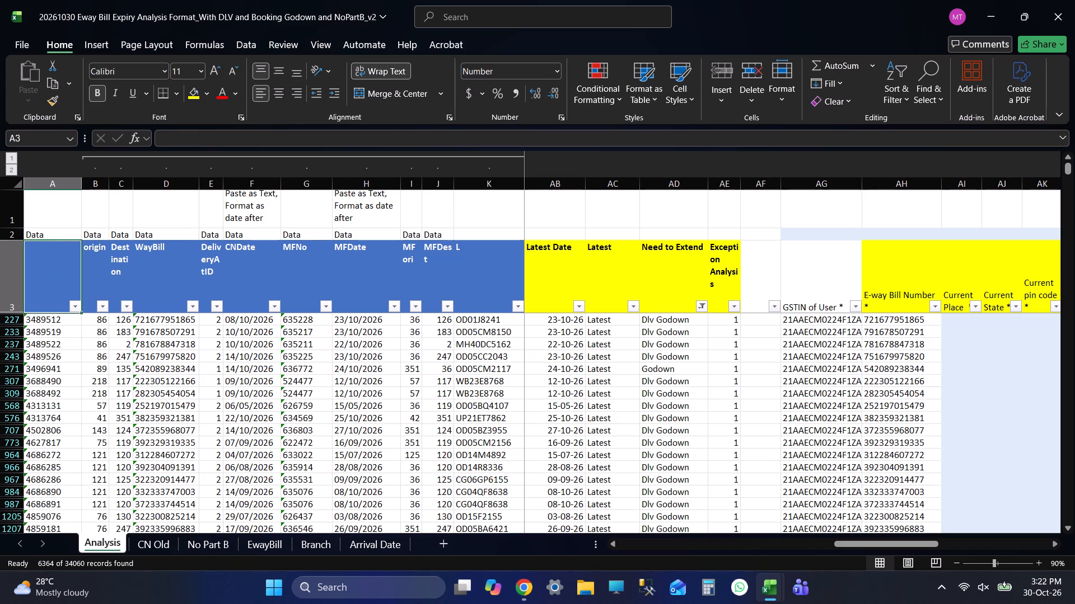
{"action": "key", "text": "ctrl+shift+Right"}
{"action": "key", "text": "ctrl+shift+Right"}
{"action": "key", "text": "ctrl+shift+Right"}
{"action": "key", "text": "ctrl+shift+Right"}
{"action": "key", "text": "ctrl+shift+Right"}
{"action": "key", "text": "ctrl+shift+Right"}
{"action": "key", "text": "ctrl+shift+Right"}
{"action": "key", "text": "ctrl+shift+Right"}
{"action": "key", "text": "ctrl+shift+Right"}
{"action": "key", "text": "ctrl+shift+Down"}
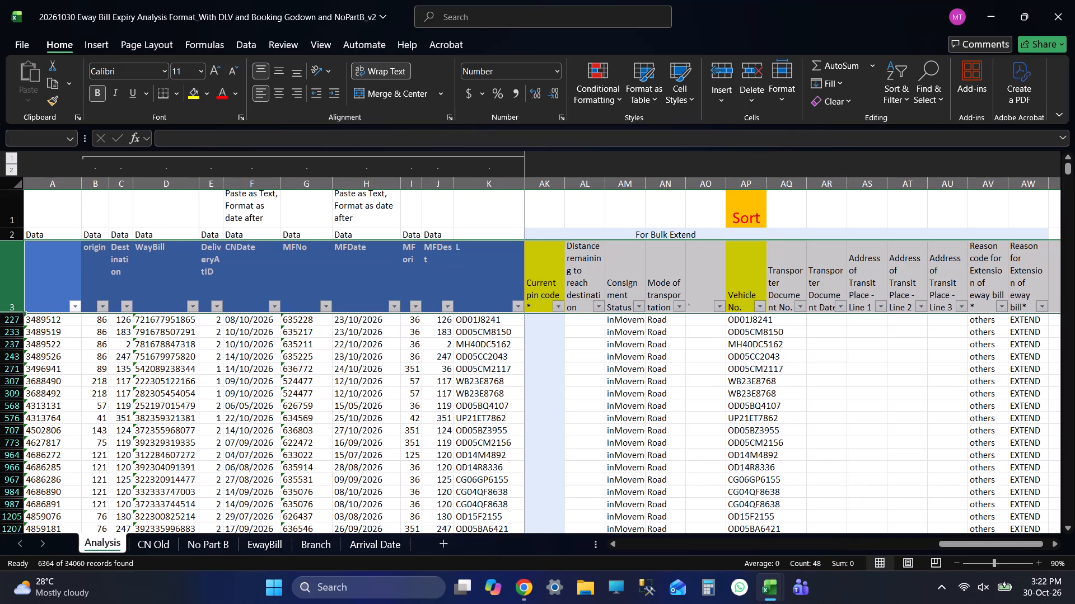
{"action": "key", "text": "ctrl+c"}
{"action": "key", "text": "ctrl+c"}
{"action": "key", "text": "ctrl+c"}
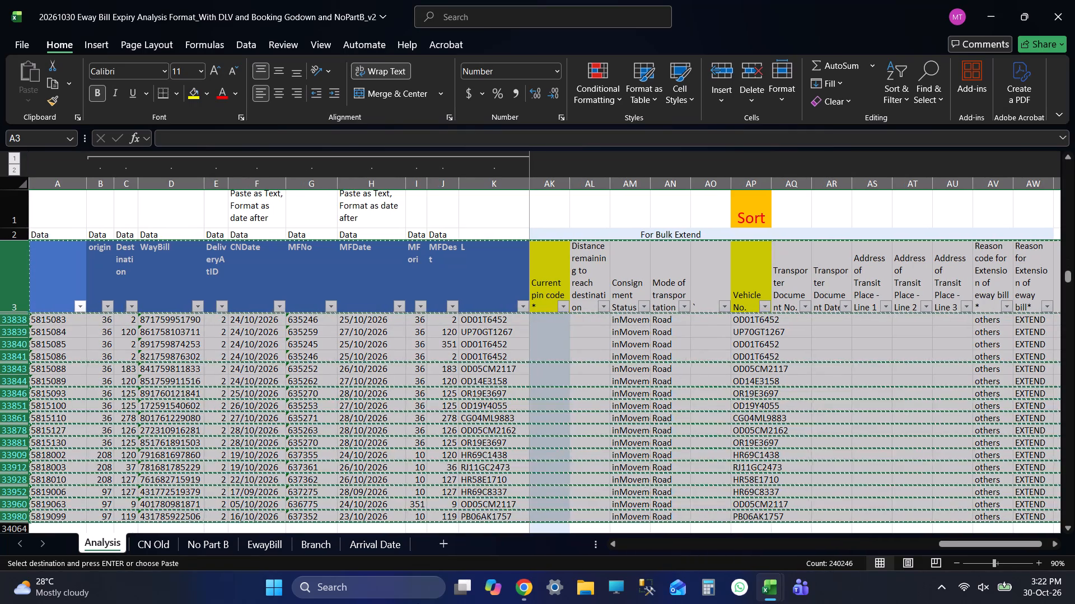
{"action": "key", "text": "alt+Tab"}
{"action": "key", "text": "Up"}
{"action": "key", "text": "ctrl+v"}
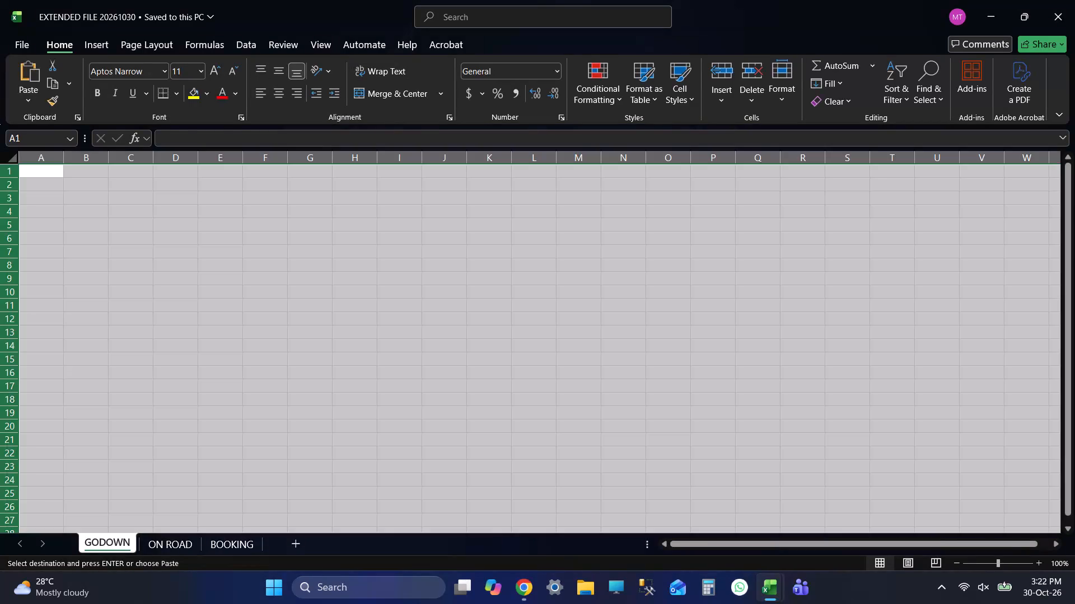
{"action": "key", "text": "ctrl+Up"}
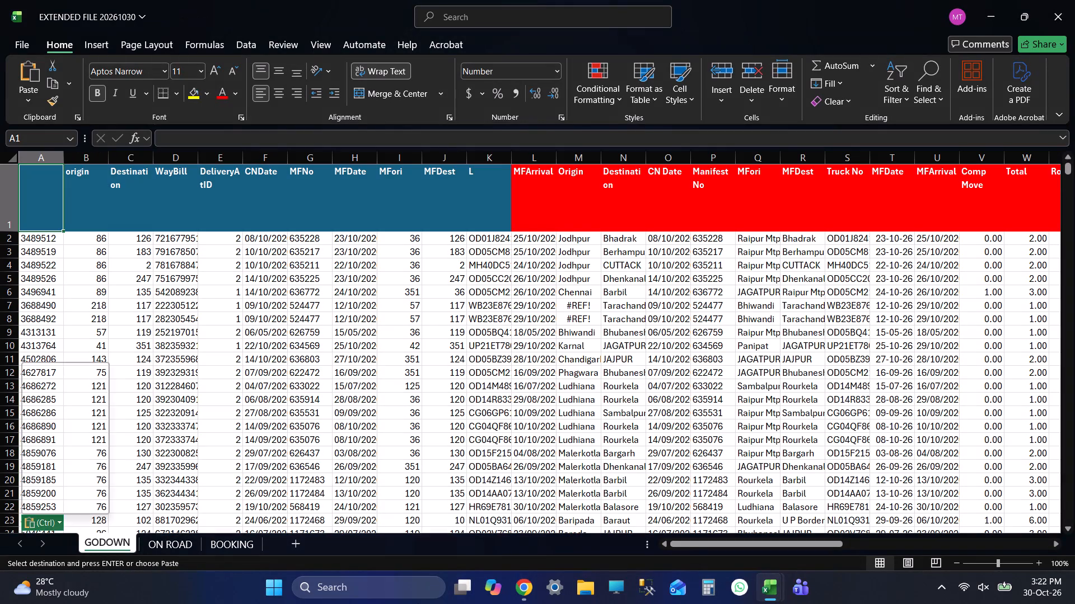
Save the EXTENDED FILE 20261030 workbook and open its ON ROAD sheet.
{"action": "key", "text": "ctrl+s"}
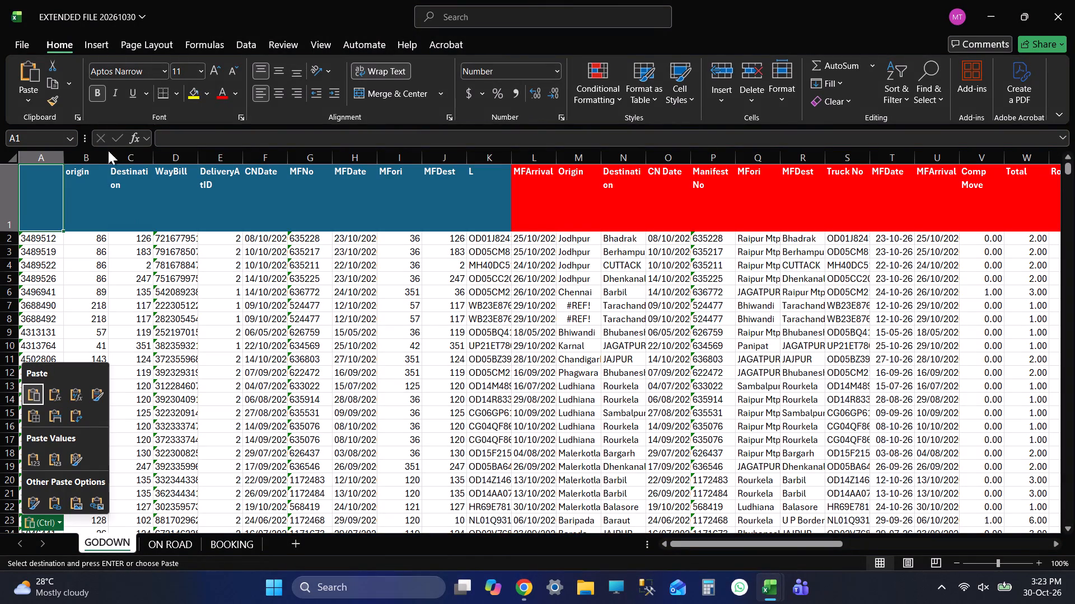
{"action": "left_click", "coordinate": [88, 180]}
{"action": "left_click", "coordinate": [54, 186]}
{"action": "key", "text": "ctrl+s"}
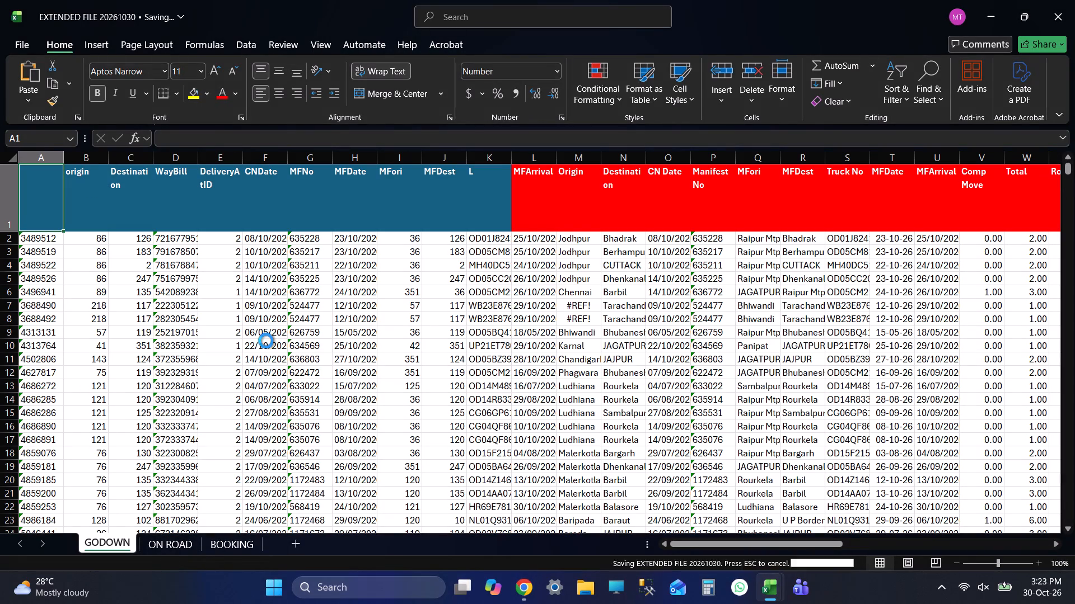
{"action": "left_click", "coordinate": [96, 201]}
{"action": "key", "text": "ctrl+s"}
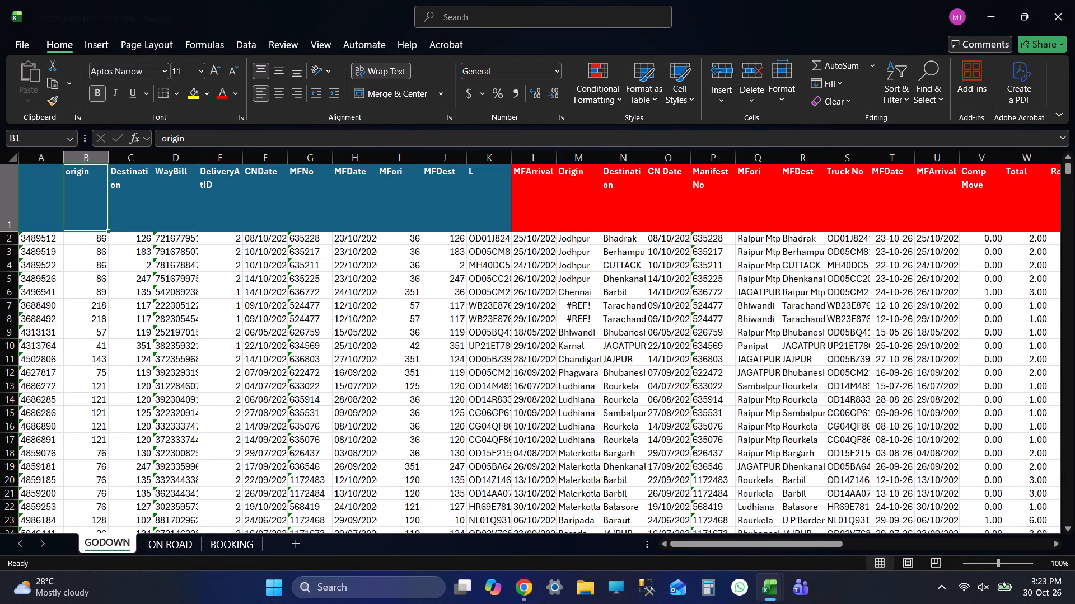
{"action": "key", "text": "shift+Tab"}
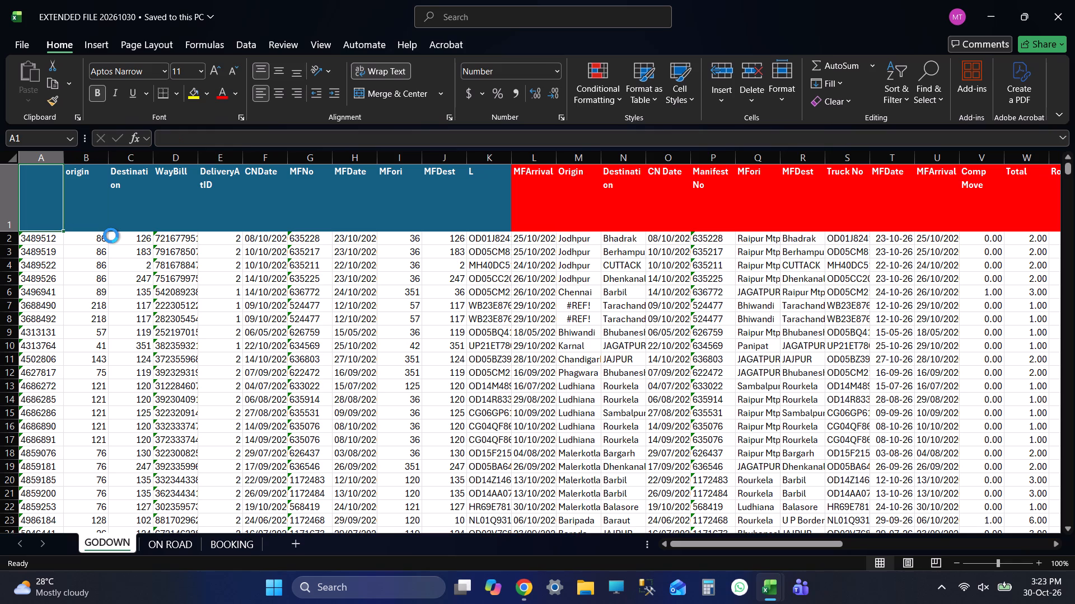
{"action": "key", "text": "ctrl+s"}
{"action": "key", "text": "ctrl+s"}
{"action": "key", "text": "ctrl+s"}
{"action": "key", "text": "ctrl+s"}
{"action": "key", "text": "ctrl+s"}
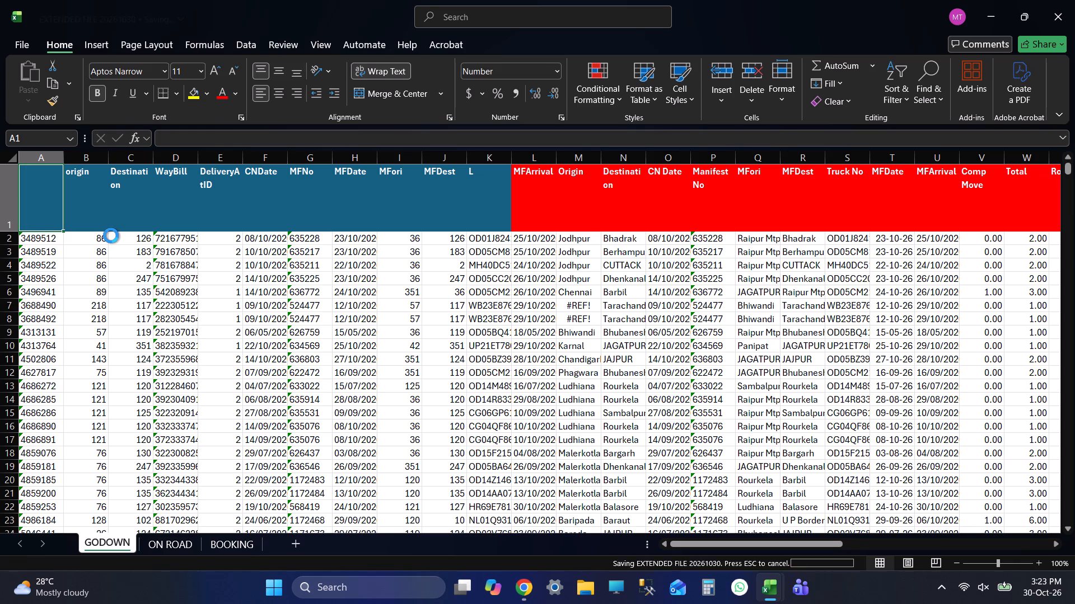
{"action": "key", "text": "ctrl+s"}
{"action": "key", "text": "ctrl+s"}
{"action": "key", "text": "ctrl+s"}
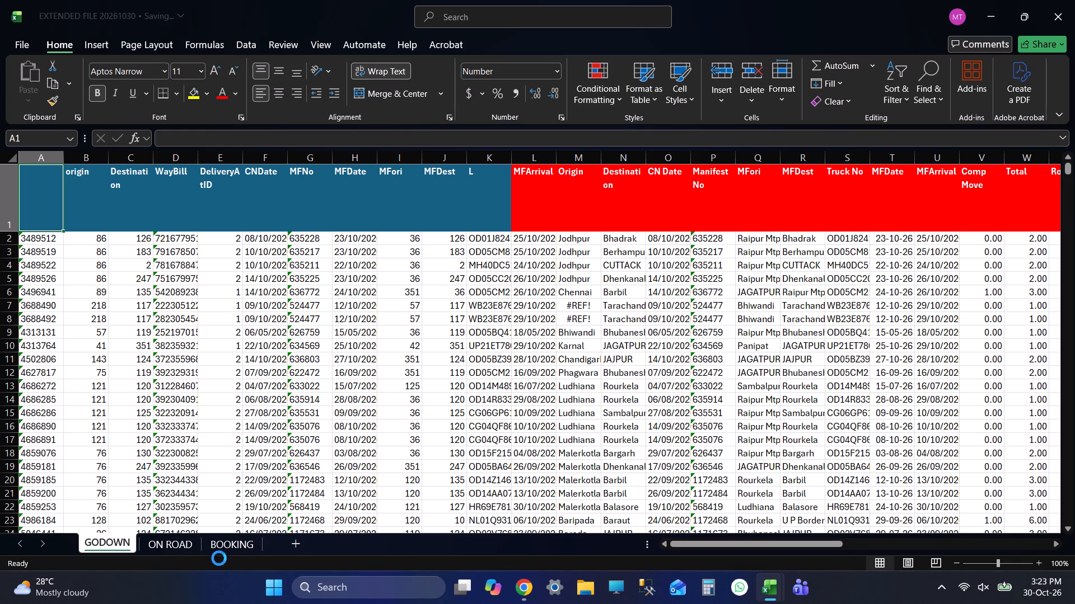
{"action": "left_click", "coordinate": [173, 551]}
Return to the e-way bill expiry workbook's Analysis sheet and filter Need to Extend to only OnRoad.
{"action": "key", "text": "alt+Tab"}
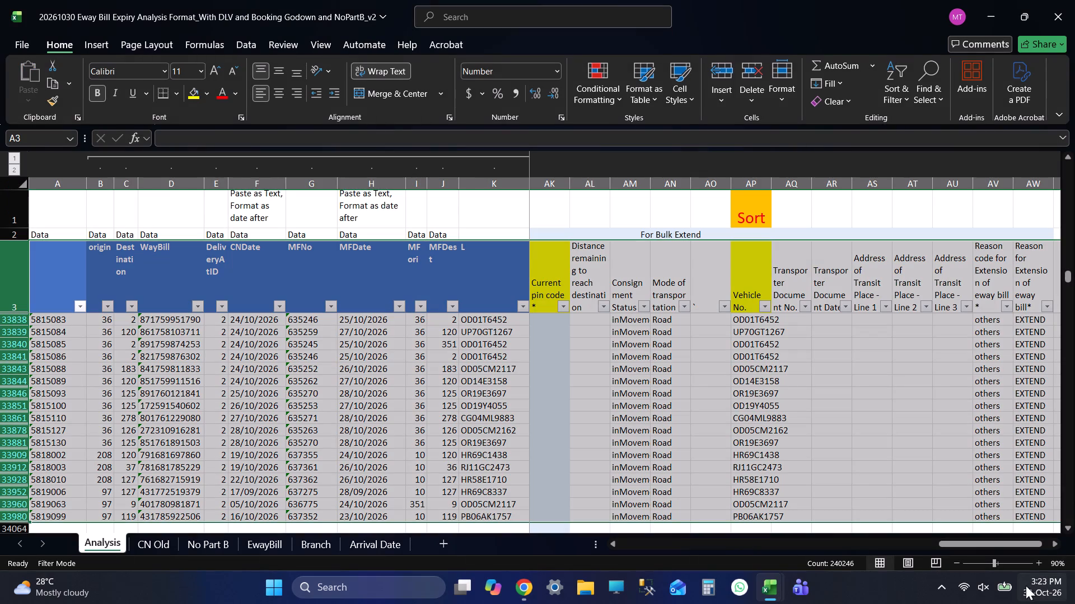
{"action": "left_click_drag", "start_coordinate": [1012, 542], "coordinate": [818, 544]}
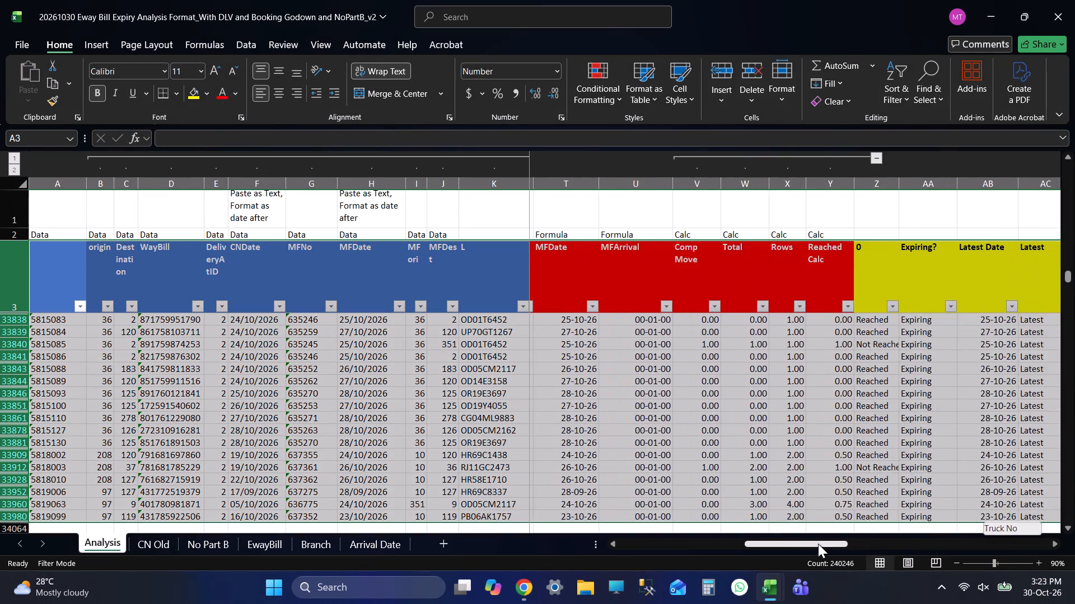
{"action": "left_click_drag", "start_coordinate": [818, 544], "coordinate": [875, 550]}
{"action": "left_click", "coordinate": [832, 283]}
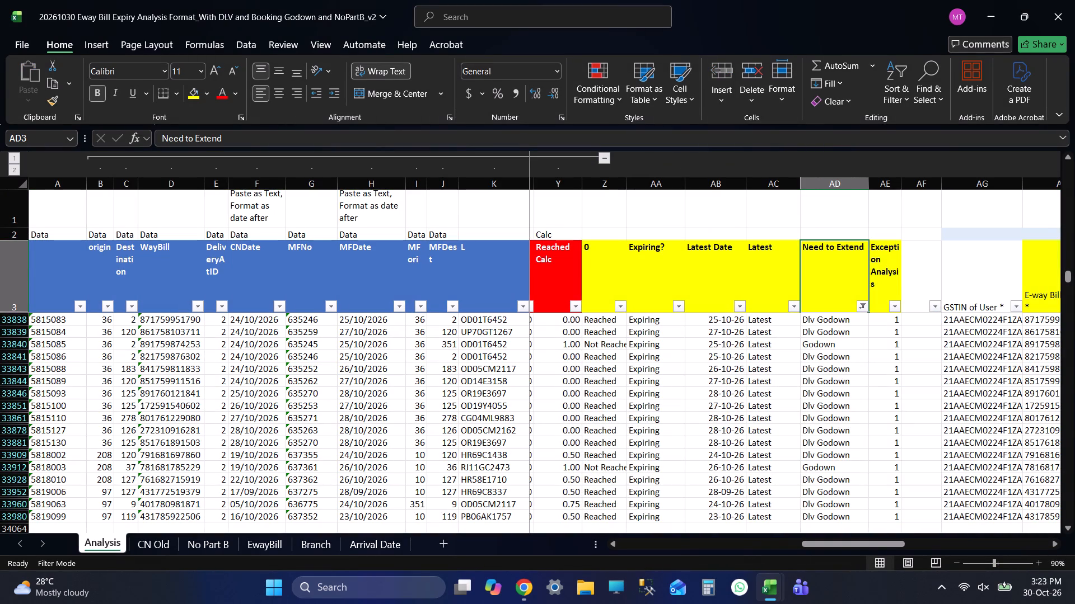
{"action": "left_click", "coordinate": [864, 308]}
{"action": "left_click", "coordinate": [731, 419]}
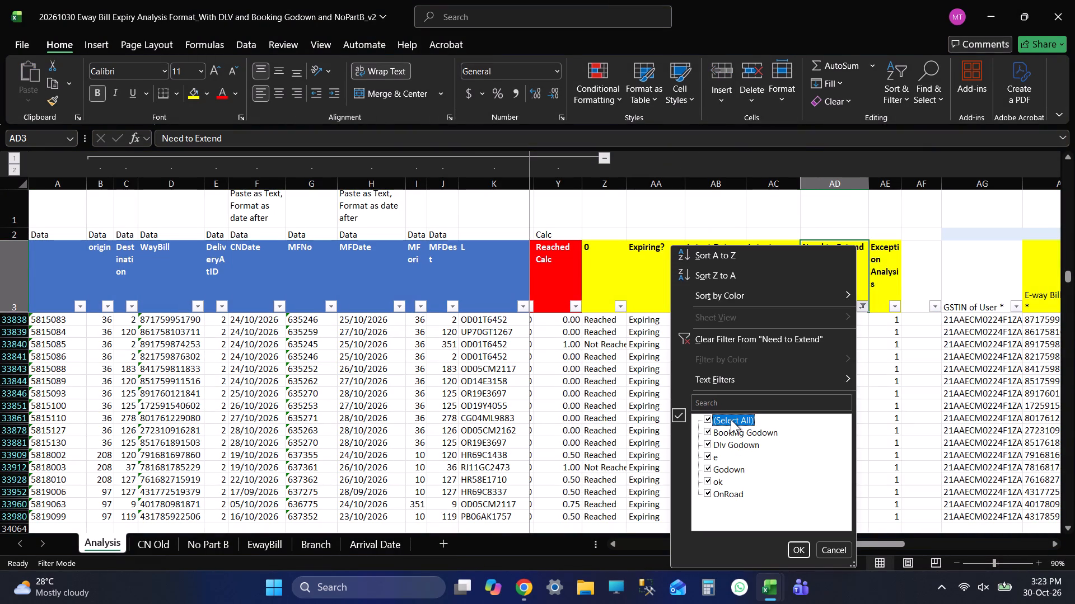
{"action": "left_click", "coordinate": [731, 419]}
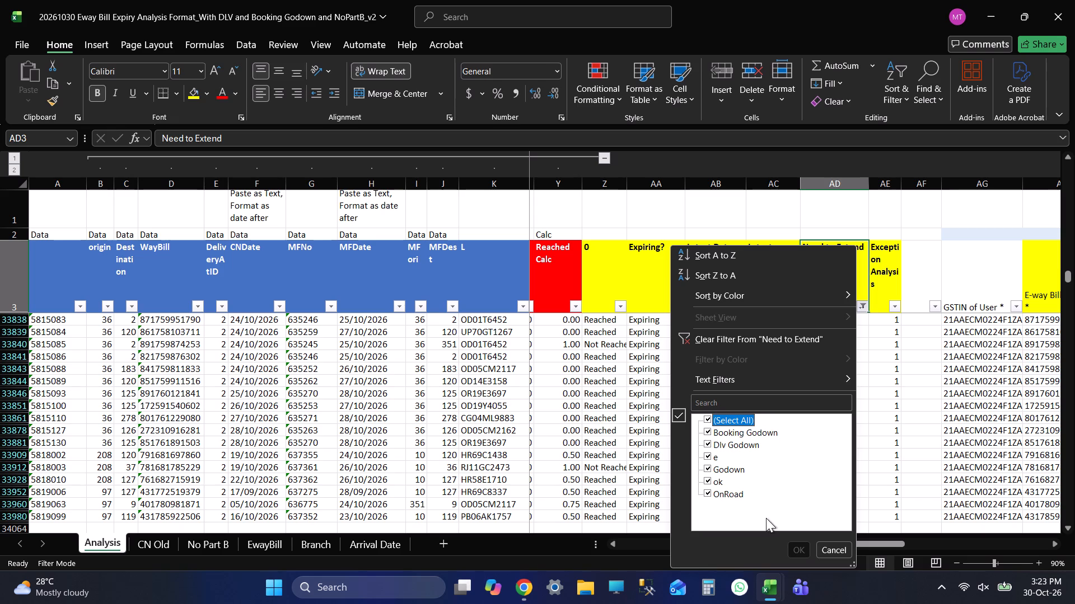
{"action": "left_click", "coordinate": [732, 498]}
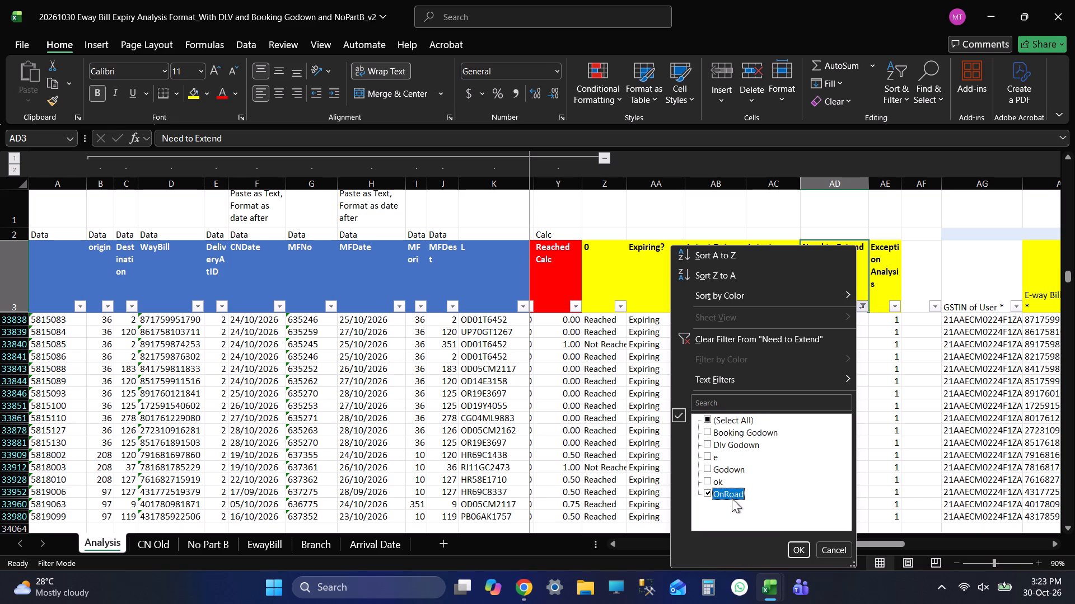
{"action": "left_click", "coordinate": [745, 550]}
{"action": "left_click", "coordinate": [801, 542]}
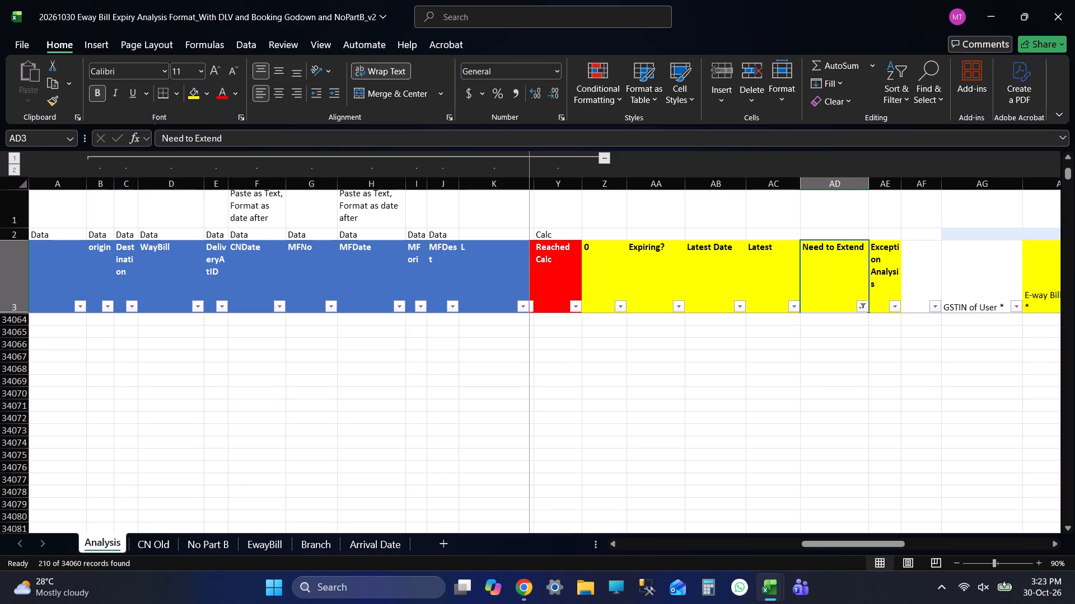
Copy the OnRoad-filtered Analysis table with its header row and paste it at A1 of the ON ROAD sheet in EXTENDED FILE 20261030.
{"action": "left_click", "coordinate": [53, 273]}
{"action": "key", "text": "Down"}
{"action": "key", "text": "Up"}
{"action": "key", "text": "Down"}
{"action": "key", "text": "Up"}
{"action": "key", "text": "Down"}
{"action": "key", "text": "Up"}
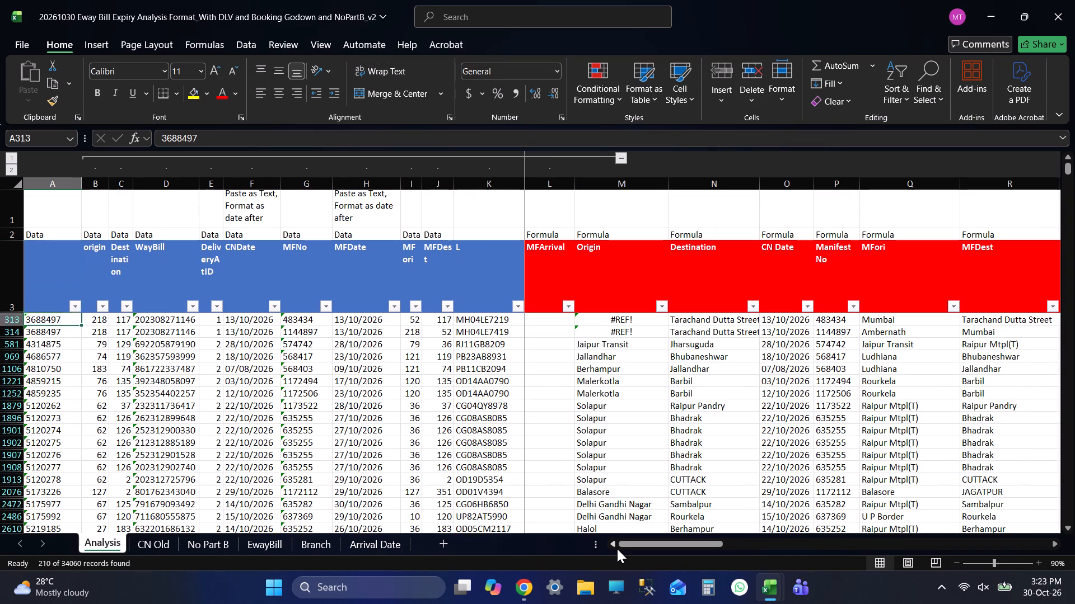
{"action": "key", "text": "Down"}
{"action": "key", "text": "Up"}
{"action": "key", "text": "Down"}
{"action": "key", "text": "Up"}
{"action": "key", "text": "Left"}
{"action": "key", "text": "Left"}
{"action": "key", "text": "Left"}
{"action": "key", "text": "Left"}
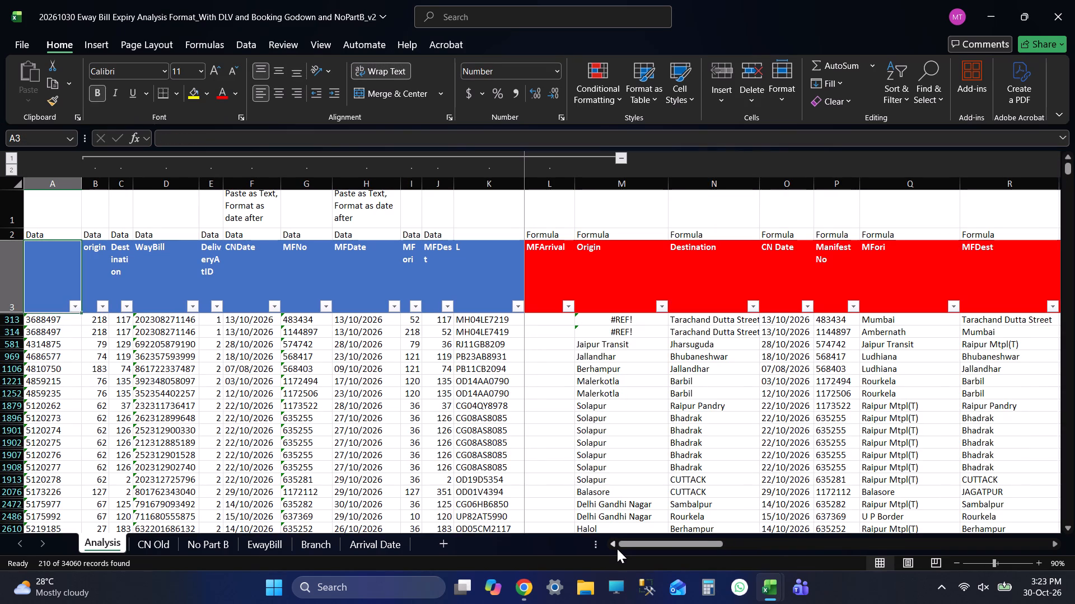
{"action": "key", "text": "ctrl+shift+Right"}
{"action": "key", "text": "ctrl+shift+Right"}
{"action": "key", "text": "ctrl+shift+Right"}
{"action": "key", "text": "ctrl+shift+Right"}
{"action": "key", "text": "ctrl+shift+Right"}
{"action": "key", "text": "ctrl+shift+Right"}
{"action": "key", "text": "ctrl+shift+Right"}
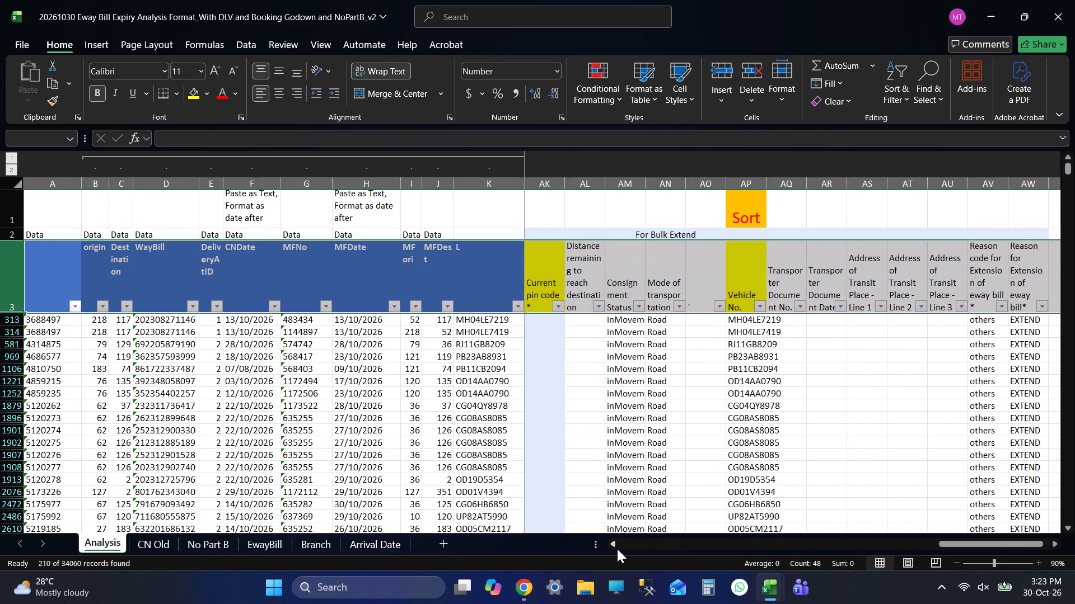
{"action": "key", "text": "ctrl+shift+Right"}
{"action": "key", "text": "ctrl+shift+Down"}
{"action": "key", "text": "ctrl+c"}
{"action": "key", "text": "ctrl+c"}
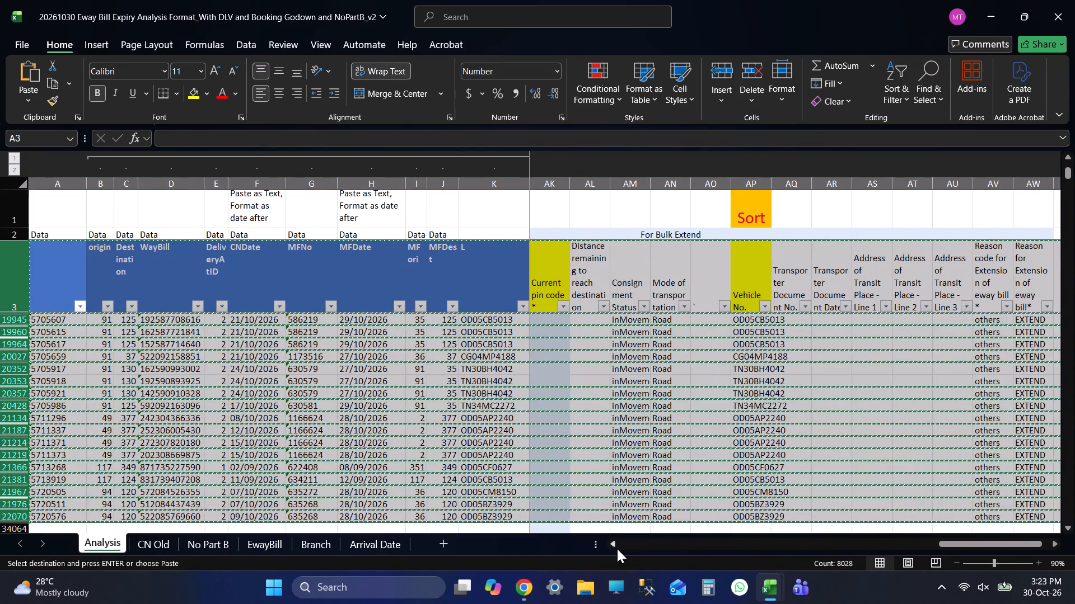
{"action": "key", "text": "alt+Tab"}
{"action": "key", "text": "Up"}
{"action": "key", "text": "ctrl+v"}
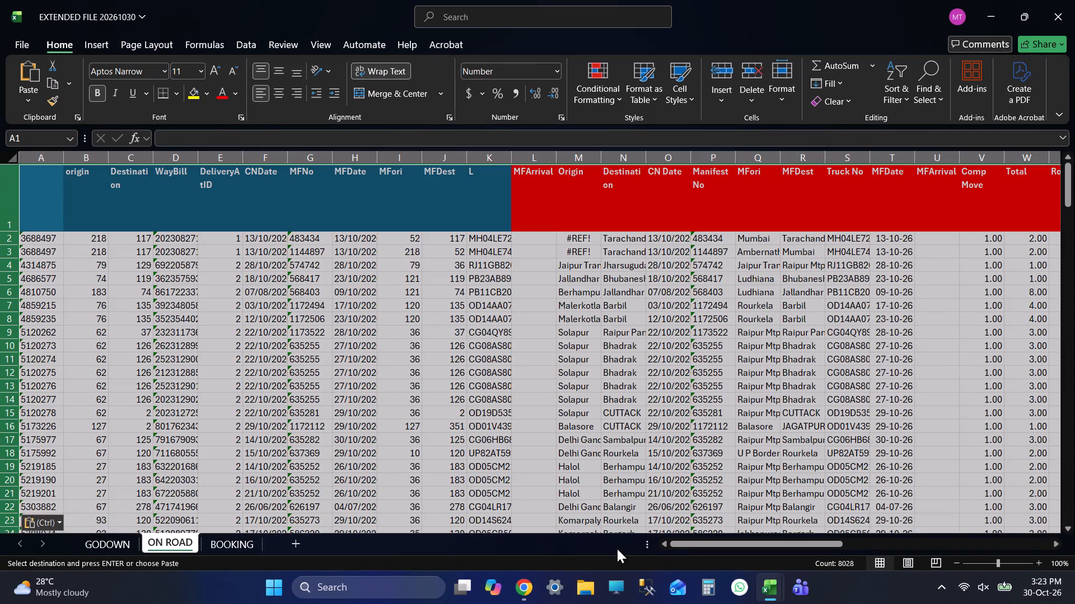
{"action": "key", "text": "ctrl+Up"}
Save the EXTENDED FILE 20261030 workbook and open its BOOKING sheet.
{"action": "key", "text": "ctrl+s"}
{"action": "key", "text": "ctrl+s"}
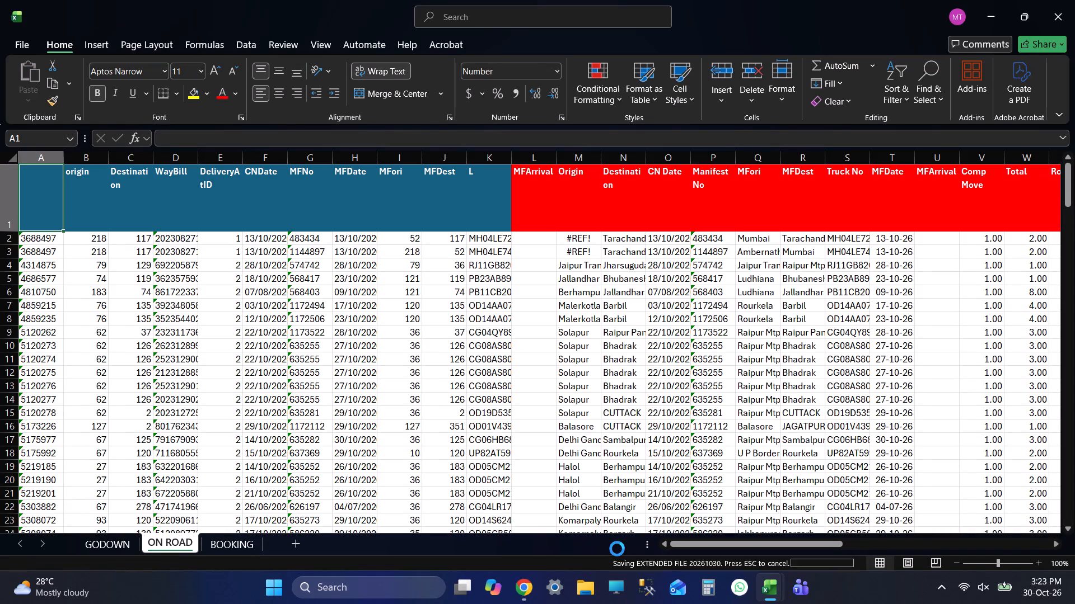
{"action": "key", "text": "ctrl+s"}
{"action": "left_click", "coordinate": [223, 546]}
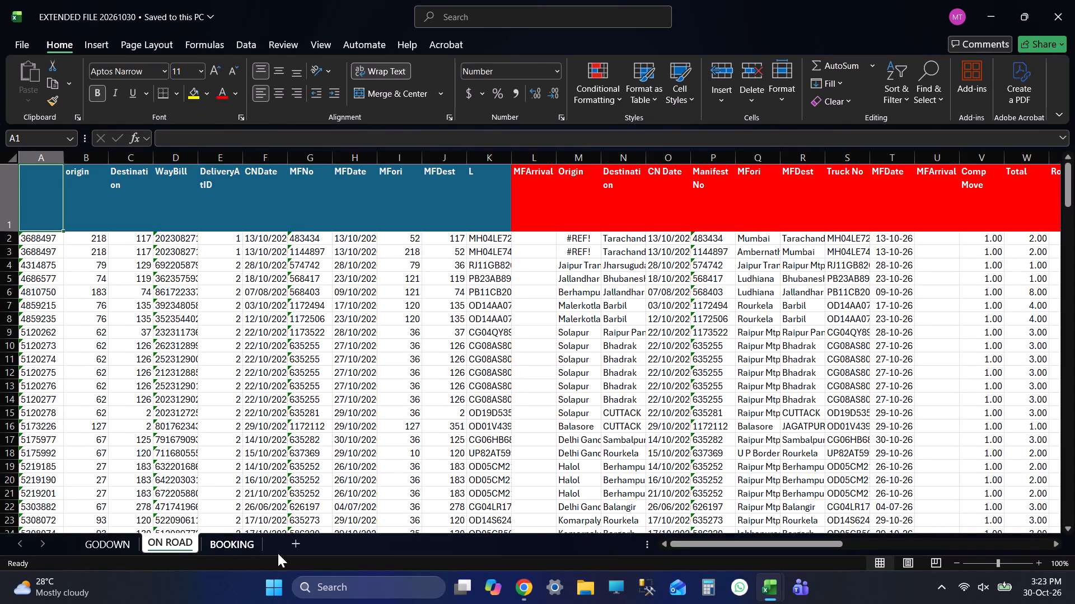
Return to the e-way bill expiry workbook's Analysis sheet and filter Need to Extend to only Booking Godown.
{"action": "key", "text": "alt+Tab"}
{"action": "left_click_drag", "start_coordinate": [1027, 541], "coordinate": [857, 545]}
{"action": "left_click_drag", "start_coordinate": [854, 547], "coordinate": [915, 549]}
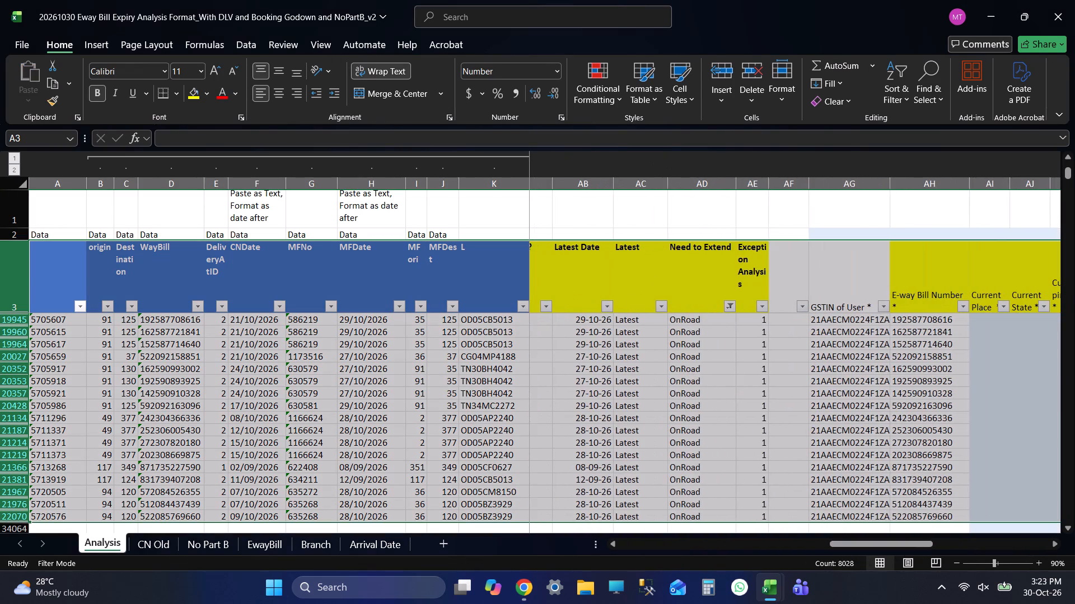
{"action": "left_click", "coordinate": [675, 288]}
{"action": "left_click", "coordinate": [728, 308]}
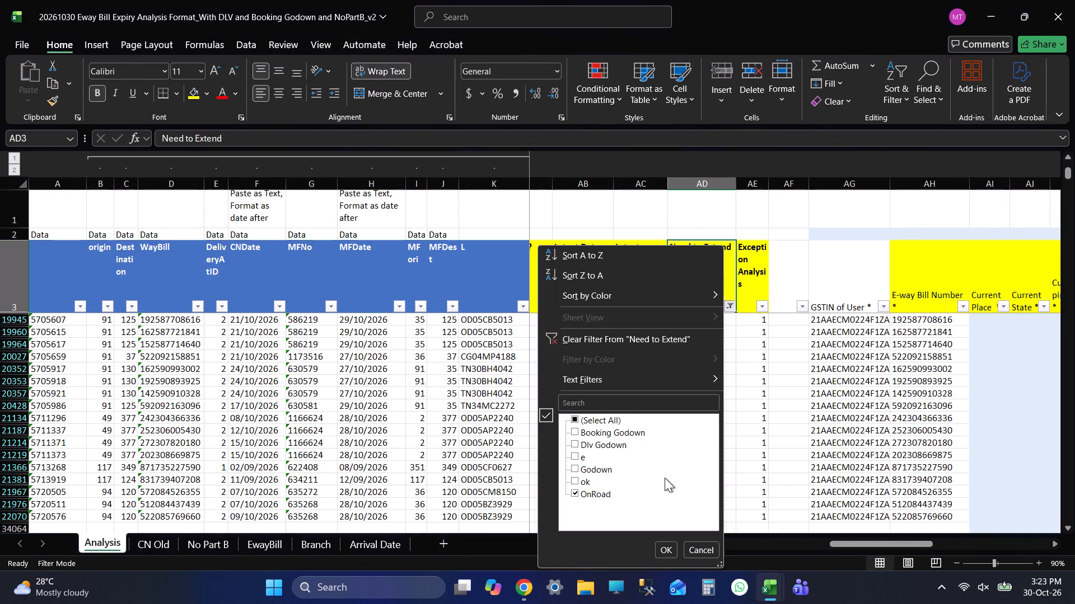
{"action": "left_click", "coordinate": [596, 412]}
{"action": "left_click", "coordinate": [592, 421]}
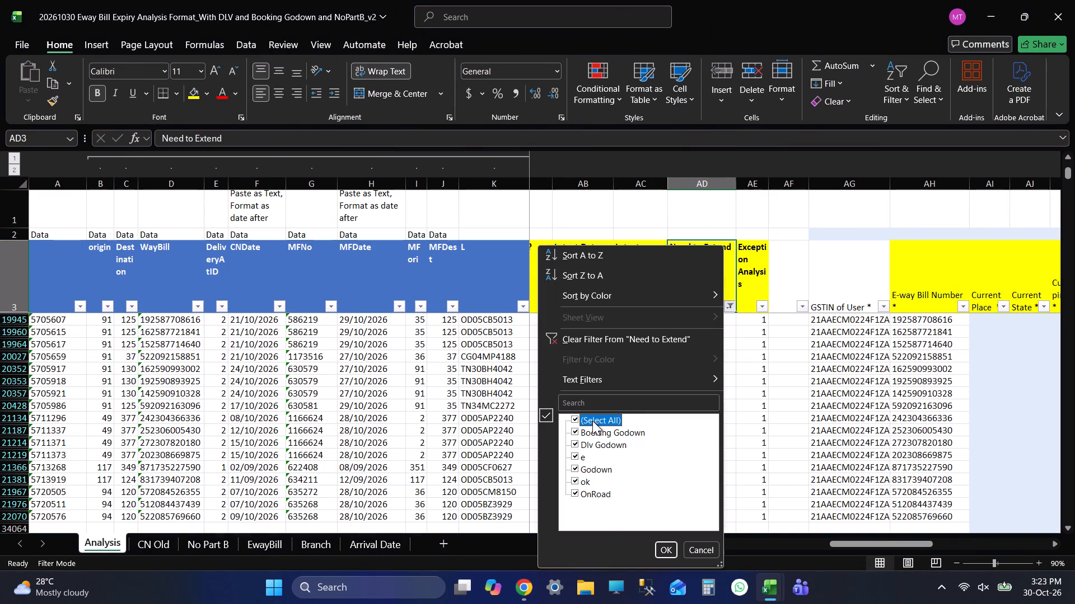
{"action": "left_click", "coordinate": [592, 421]}
{"action": "left_click", "coordinate": [606, 431]}
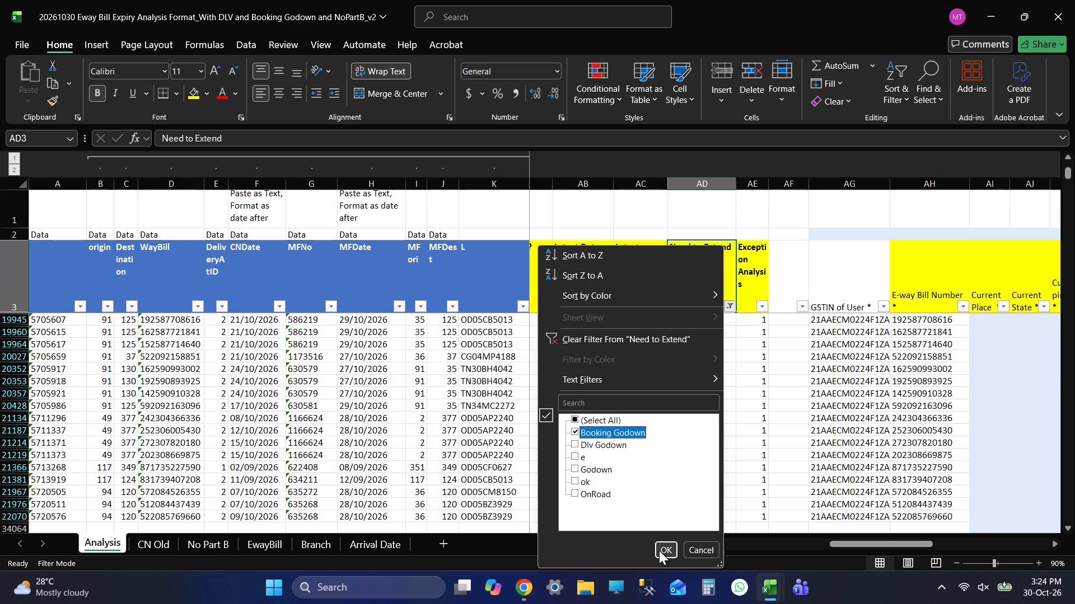
{"action": "left_click", "coordinate": [659, 546]}
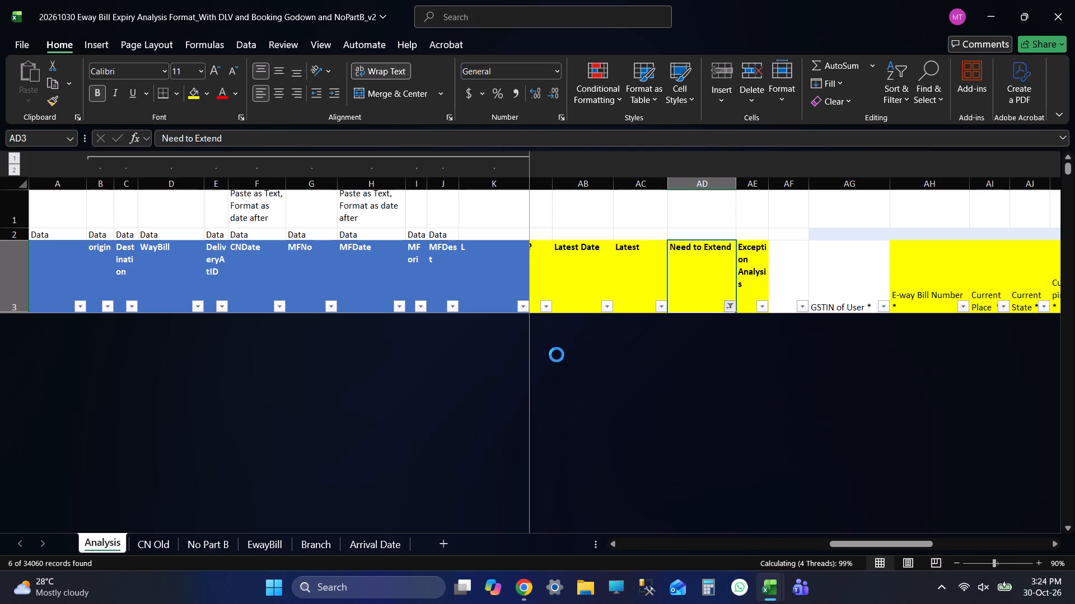
Copy the Booking Godown-filtered Analysis table with its header row and paste it at A1 of the BOOKING sheet in EXTENDED FILE 20261030.
{"action": "left_click", "coordinate": [63, 281]}
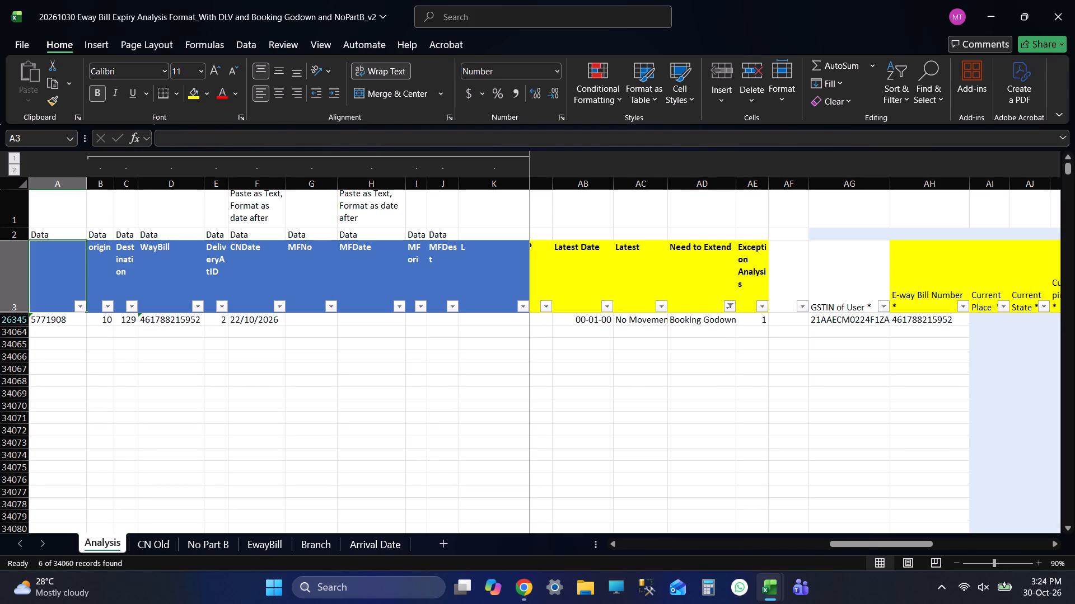
{"action": "key", "text": "Down"}
{"action": "key", "text": "Up"}
{"action": "key", "text": "Down"}
{"action": "key", "text": "Up"}
{"action": "key", "text": "Down"}
{"action": "key", "text": "Up"}
{"action": "key", "text": "Down"}
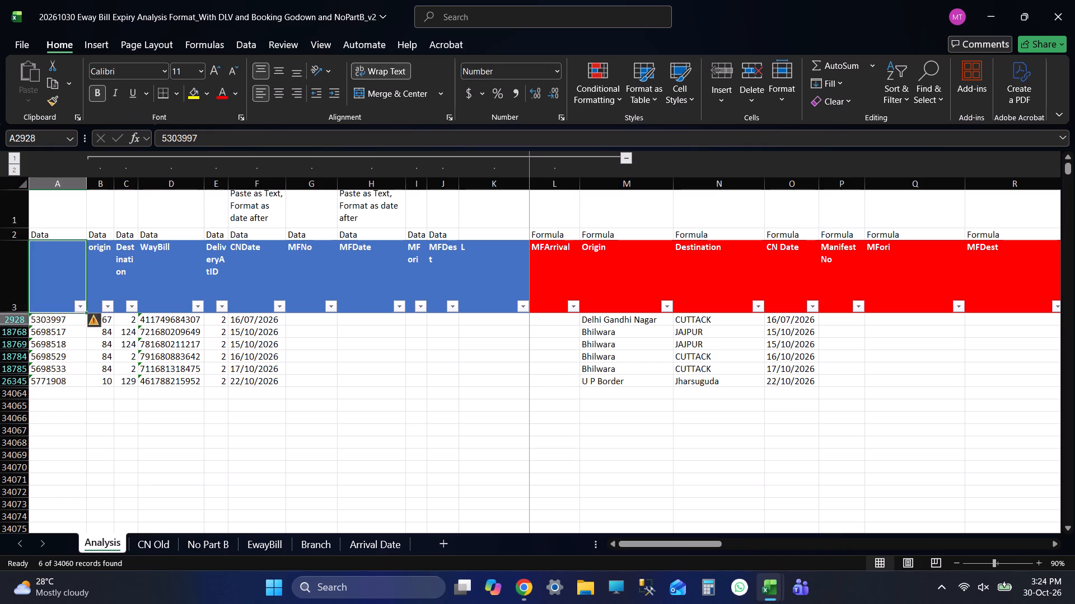
{"action": "key", "text": "Up"}
{"action": "key", "text": "Down"}
{"action": "key", "text": "Up"}
{"action": "key", "text": "Down"}
{"action": "key", "text": "Up"}
{"action": "key", "text": "Left"}
{"action": "key", "text": "Left"}
{"action": "key", "text": "Left"}
{"action": "key", "text": "Left"}
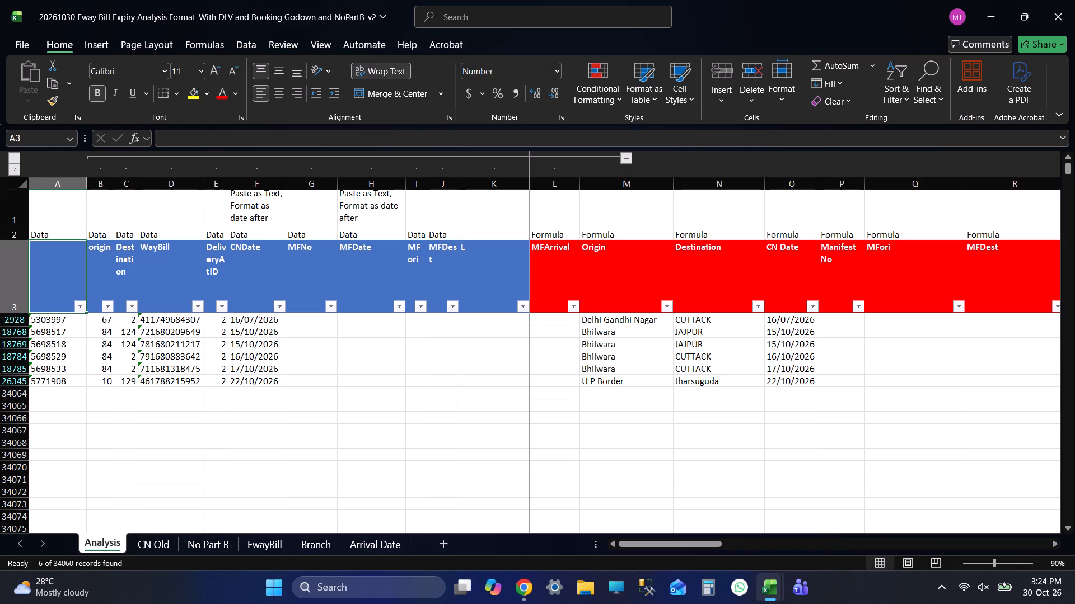
{"action": "key", "text": "ctrl+shift+Right"}
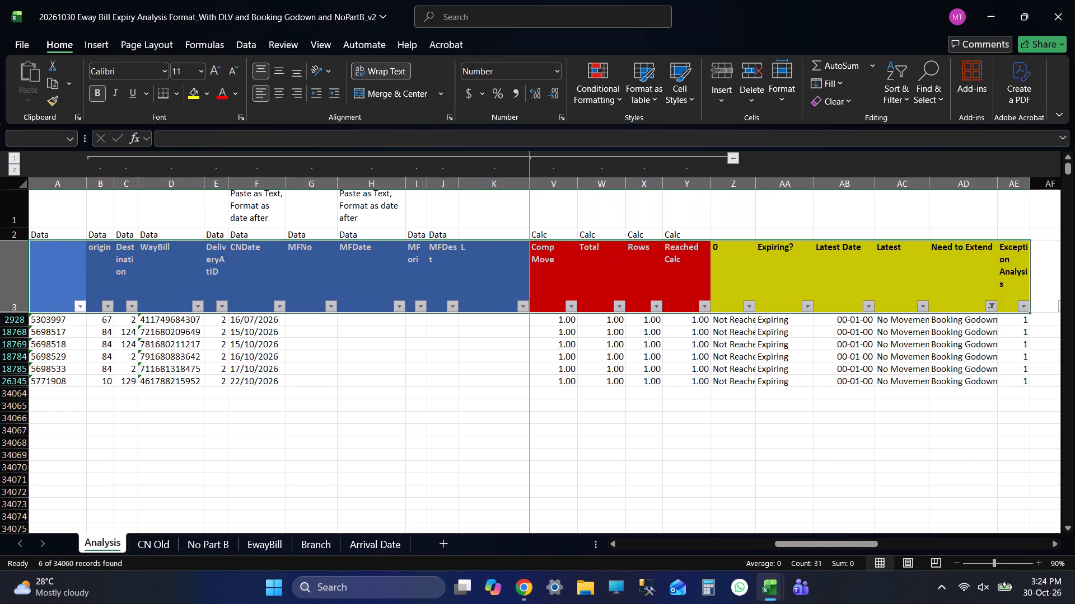
{"action": "key", "text": "ctrl+shift+Right"}
{"action": "key", "text": "ctrl+shift+Right"}
{"action": "key", "text": "ctrl+shift+Right"}
{"action": "key", "text": "ctrl+shift+Right"}
{"action": "key", "text": "ctrl+shift+Right"}
{"action": "key", "text": "ctrl+shift+Right"}
{"action": "key", "text": "ctrl+shift+Right"}
{"action": "key", "text": "ctrl+shift+Right"}
{"action": "key", "text": "ctrl+shift+Down"}
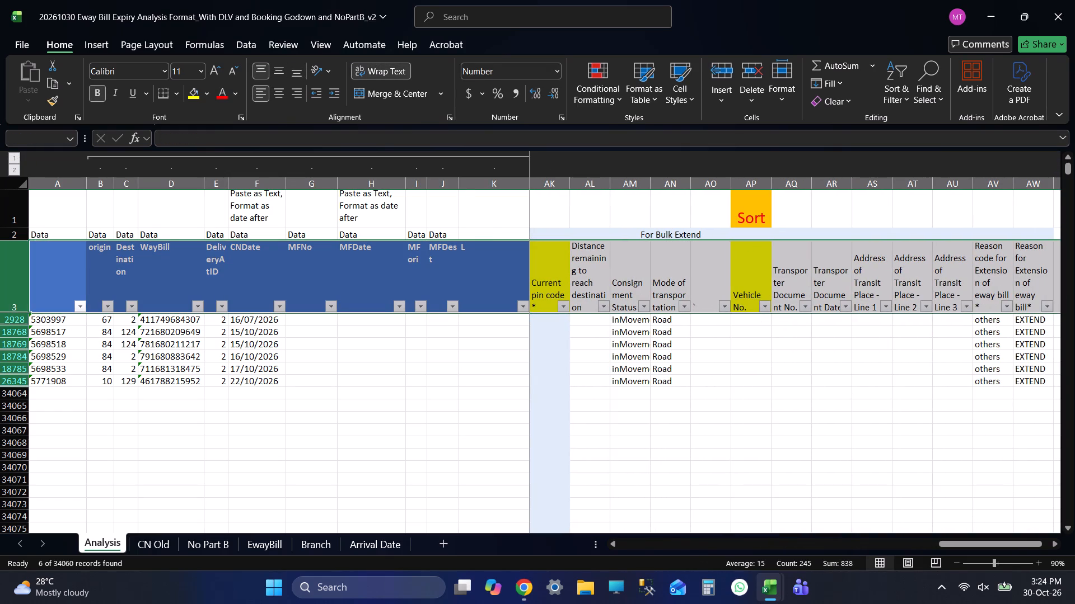
{"action": "key", "text": "ctrl+c"}
{"action": "key", "text": "alt+Tab"}
{"action": "key", "text": "Up"}
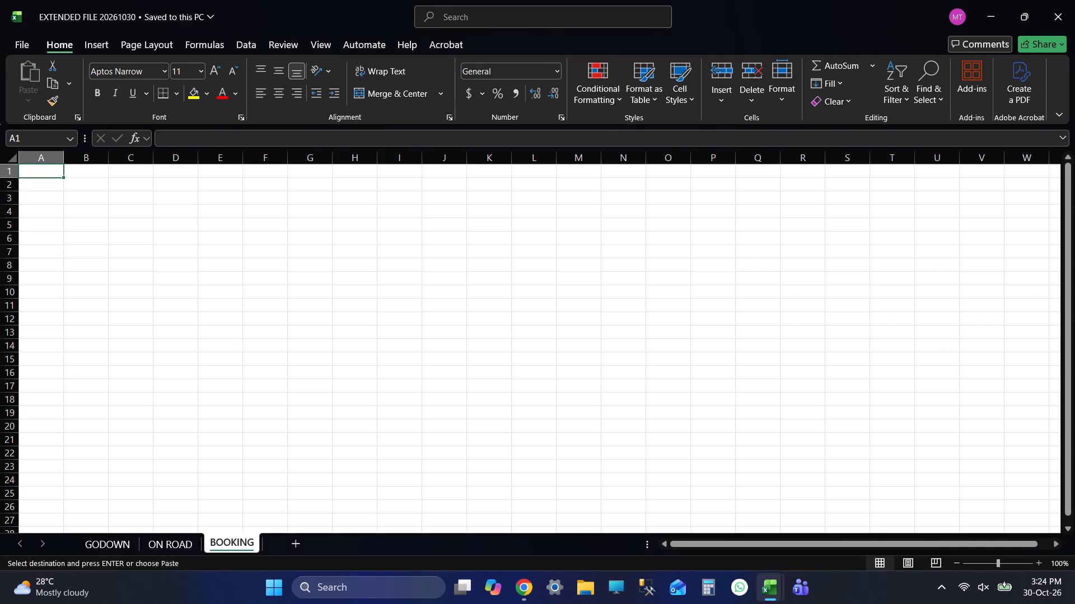
{"action": "key", "text": "ctrl+v"}
{"action": "key", "text": "ctrl+Up"}
Save both EXTENDED FILE 20261030 and the e-way bill expiry workbook, and close the expiry workbook.
{"action": "key", "text": "ctrl+s"}
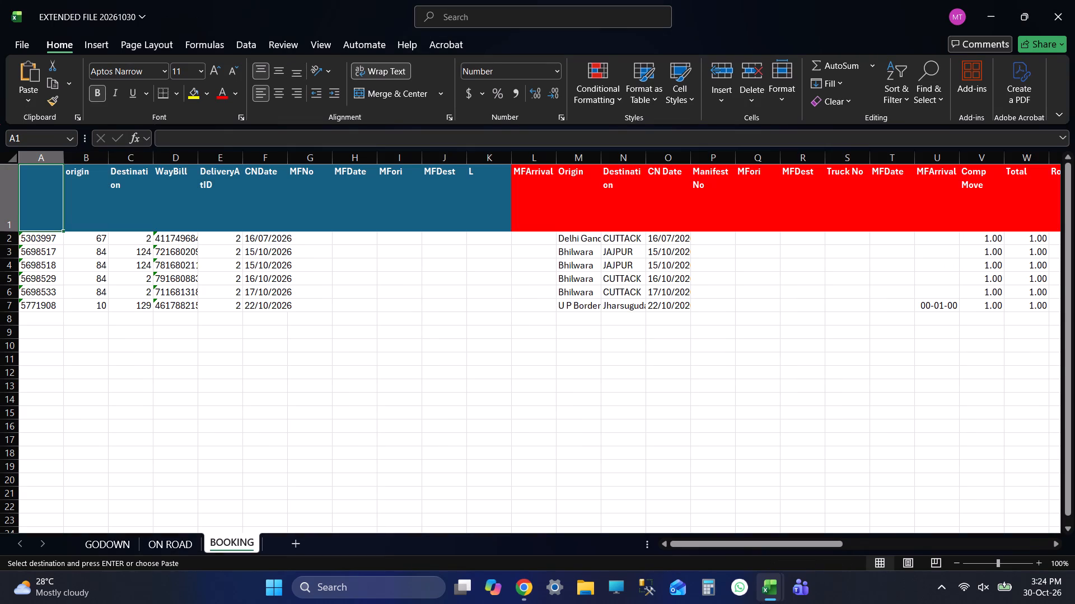
{"action": "key", "text": "ctrl+s"}
{"action": "key", "text": "ctrl+s"}
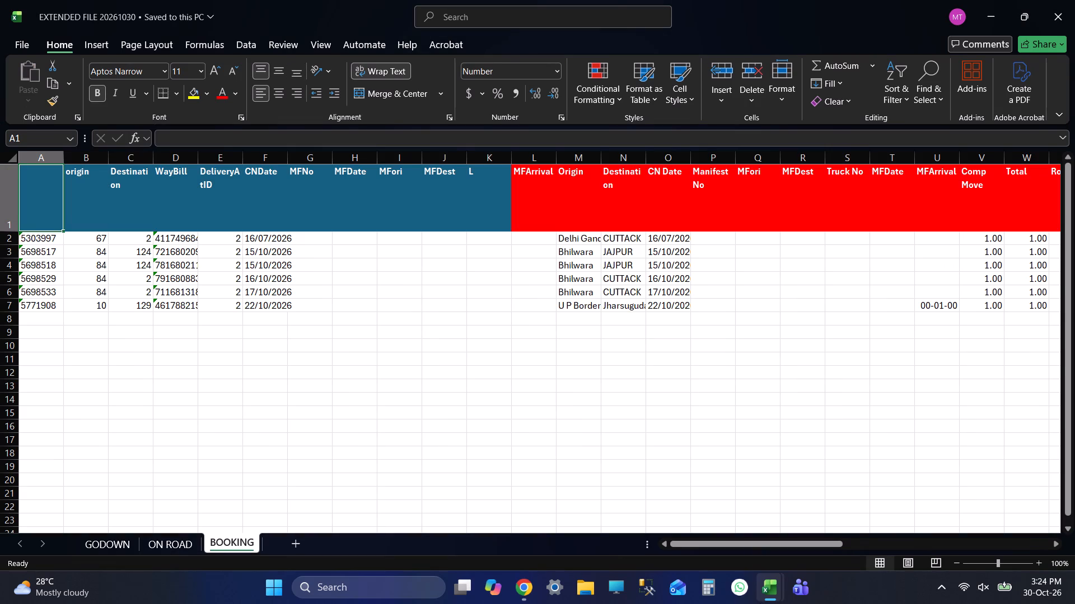
{"action": "key", "text": "alt+Tab"}
{"action": "key", "text": "ctrl+s"}
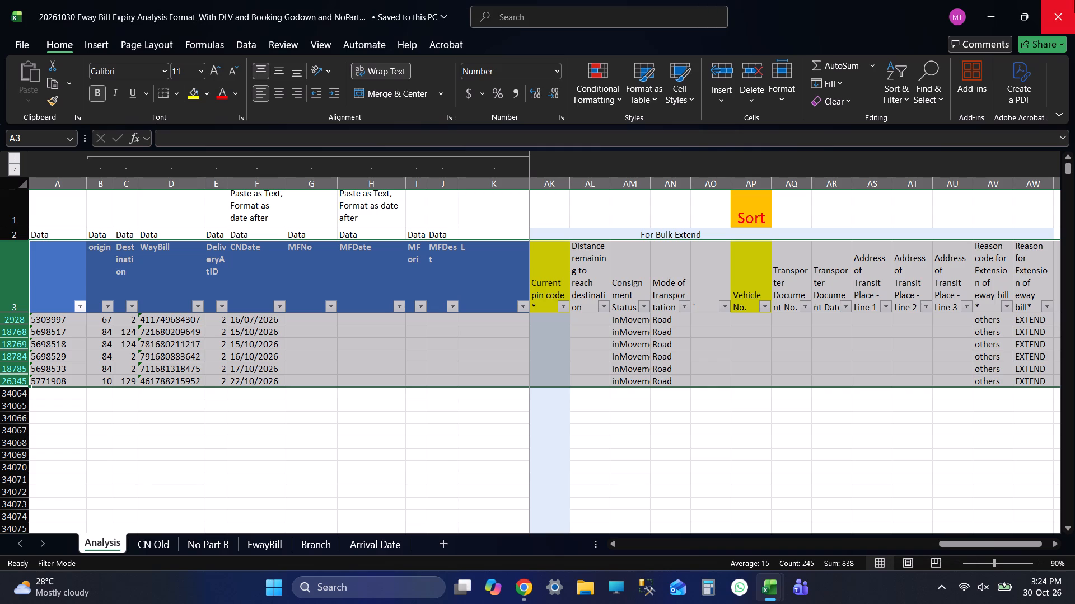
{"action": "key", "text": "alt+Tab"}
{"action": "key", "text": "ctrl+s"}
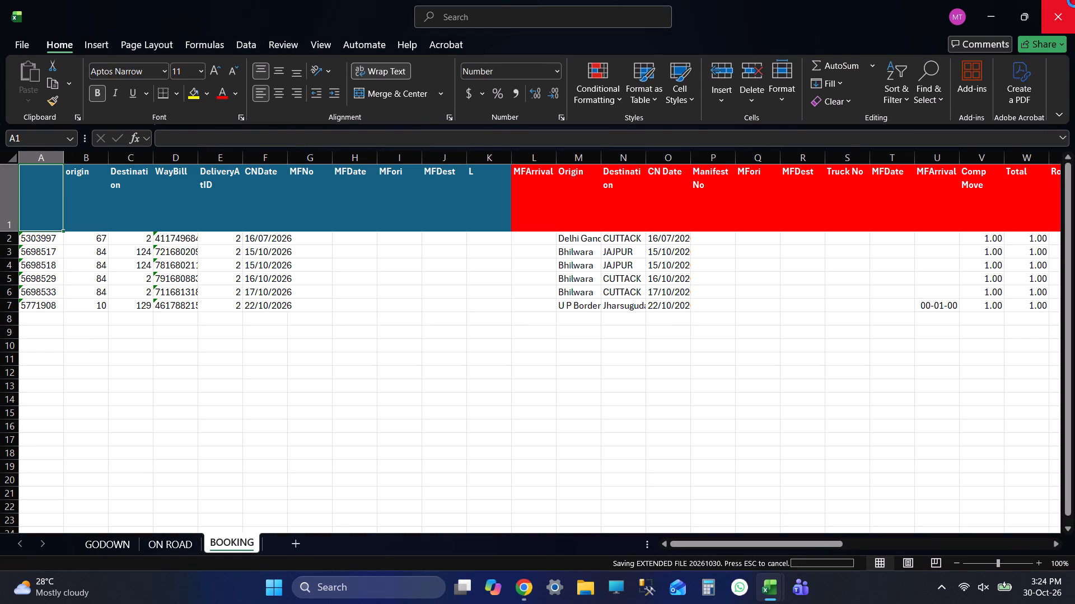
{"action": "key", "text": "alt+Tab"}
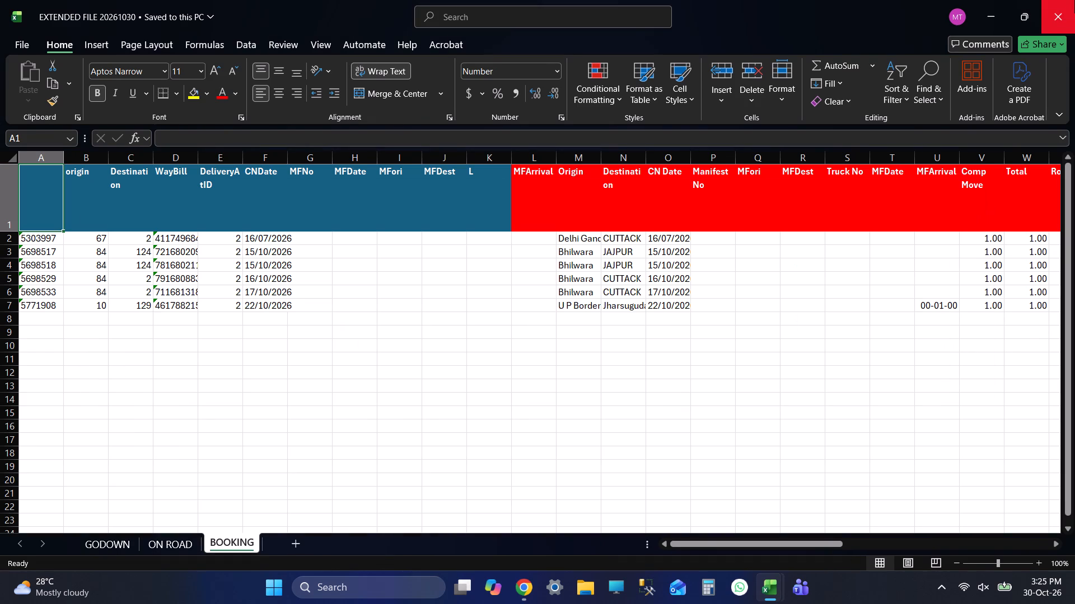
{"action": "key", "text": "alt+Tab"}
{"action": "key", "text": "ctrl+s"}
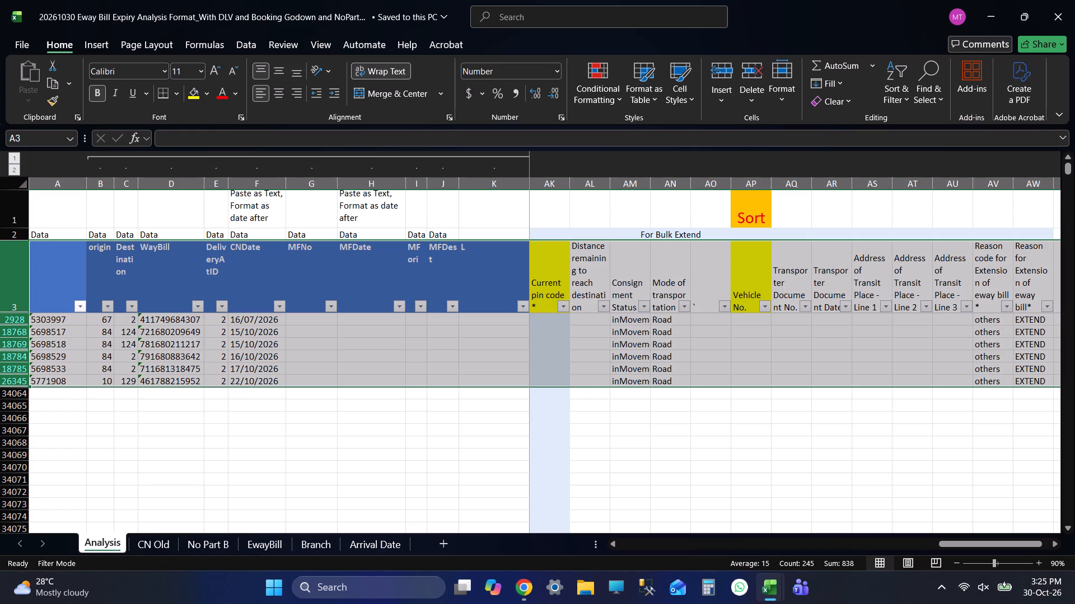
{"action": "left_click", "coordinate": [1074, 0]}
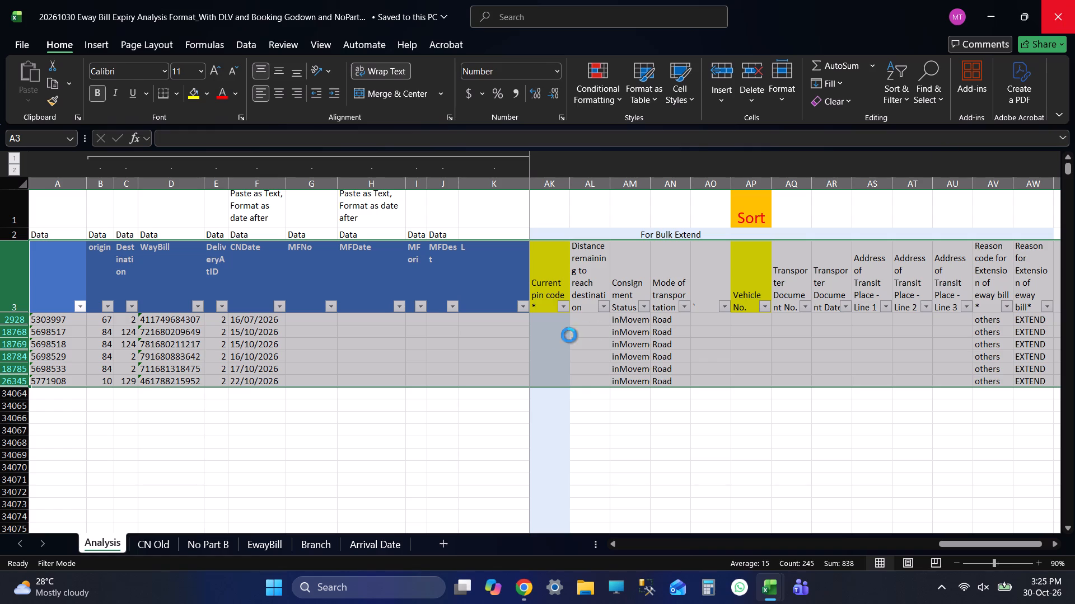
Save the EXTENDED FILE 20261030 workbook again.
{"action": "key", "text": "ctrl+s"}
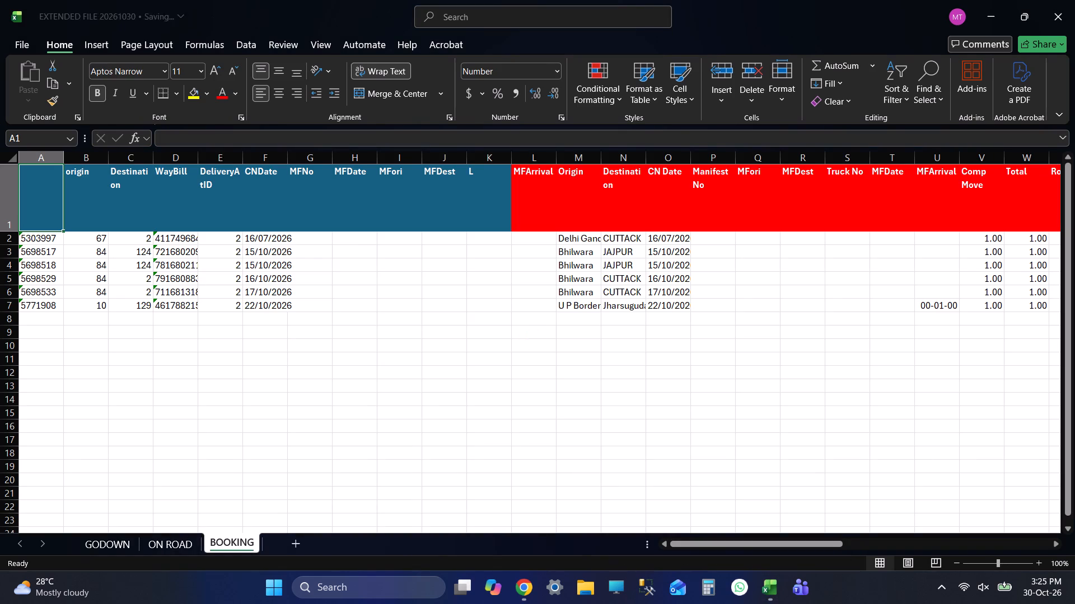
{"action": "key", "text": "ctrl+s"}
{"action": "key", "text": "ctrl+s"}
{"action": "key", "text": "ctrl+s"}
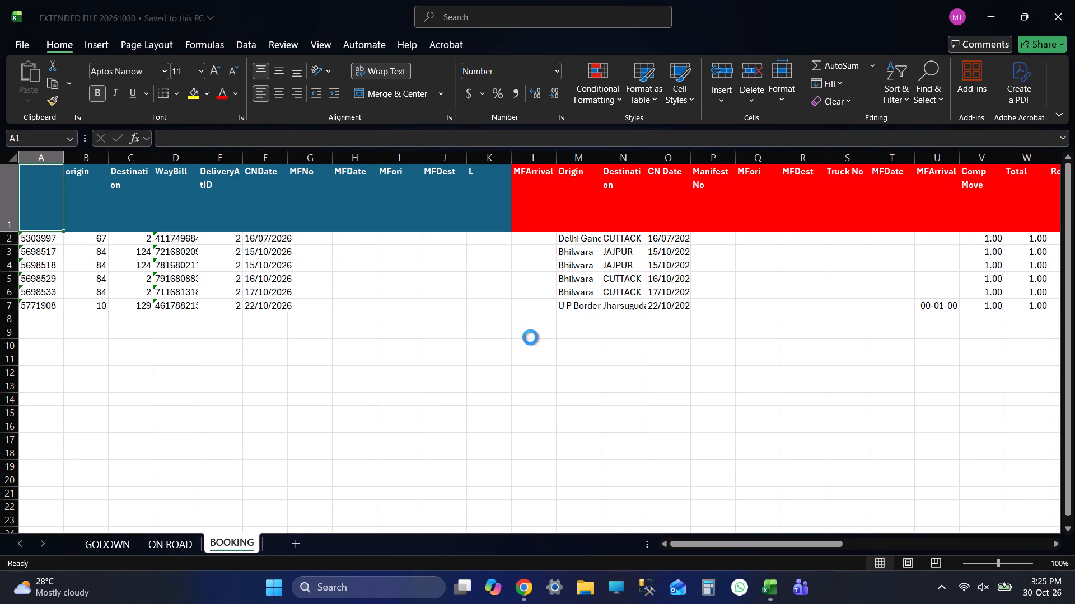
{"action": "key", "text": "ctrl+s"}
{"action": "key", "text": "ctrl+s"}
{"action": "key", "text": "ctrl+s"}
{"action": "key", "text": "ctrl+s"}
{"action": "key", "text": "ctrl+s"}
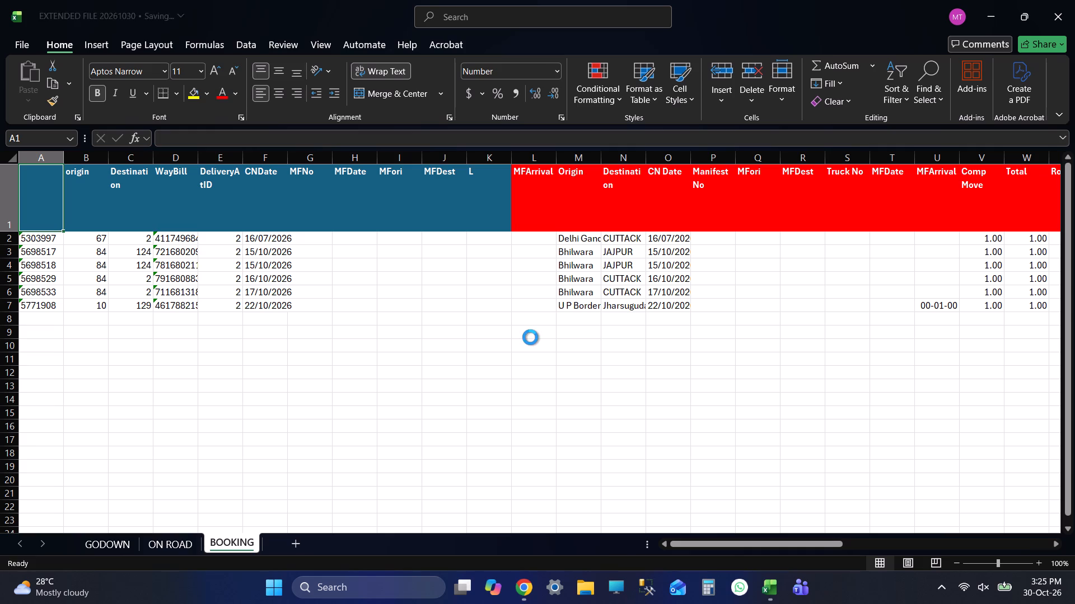
{"action": "key", "text": "ctrl+s"}
{"action": "key", "text": "ctrl+s"}
{"action": "key", "text": "ctrl+s"}
{"action": "key", "text": "ctrl+s"}
{"action": "key", "text": "ctrl+s"}
{"action": "key", "text": "ctrl+s"}
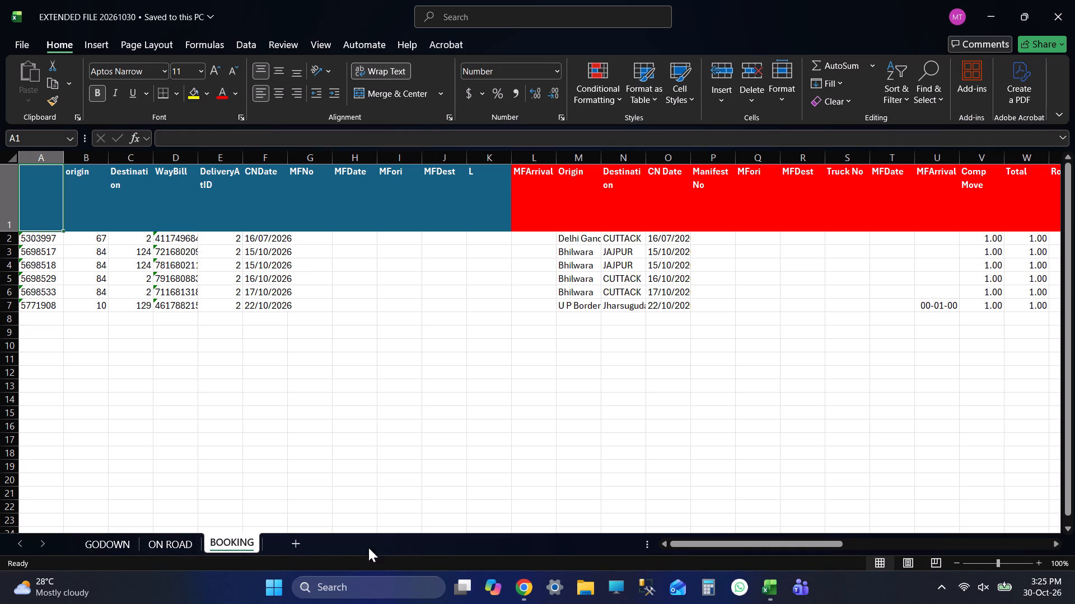
Delete the origin and Destination code columns (B and C) from the GODOWN sheet.
{"action": "left_click", "coordinate": [115, 551]}
{"action": "left_click", "coordinate": [84, 161]}
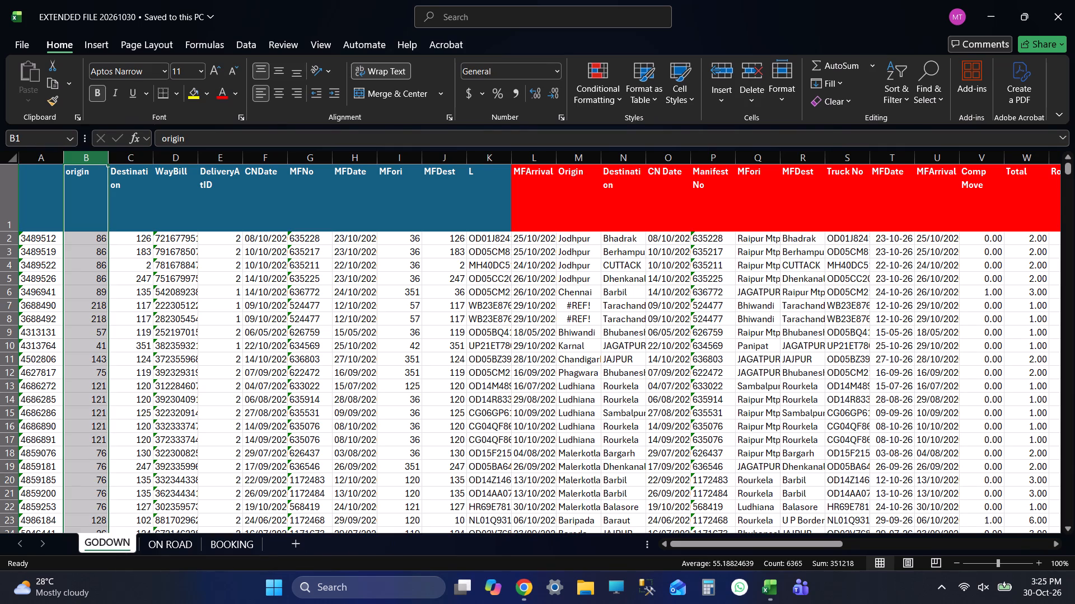
{"action": "key", "text": "shift+Right"}
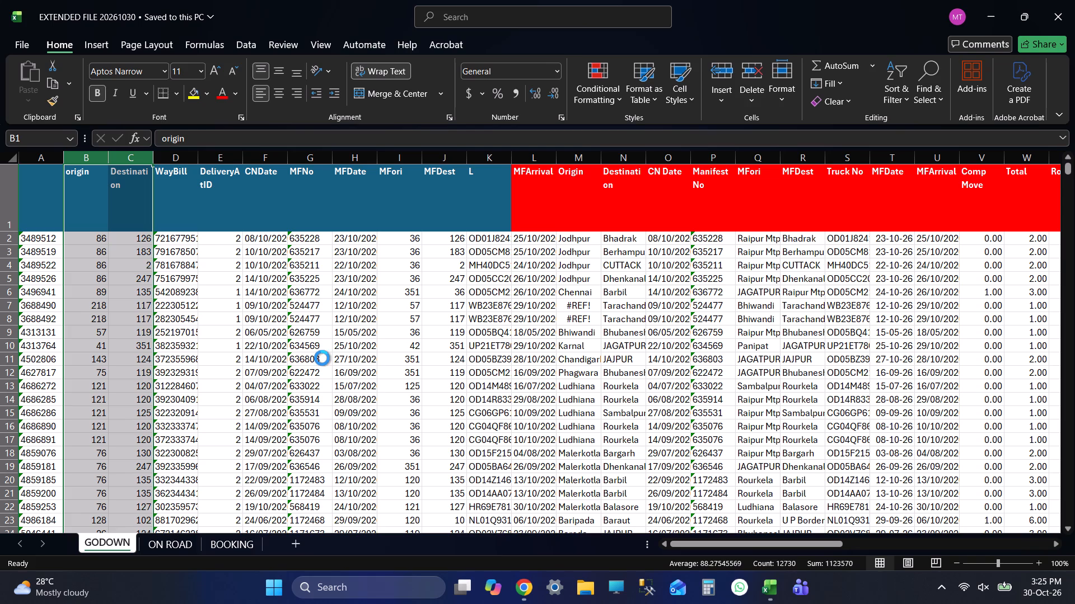
{"action": "key", "text": "ctrl+minus"}
Delete the GODOWN sheet's columns from DeliveryAtID through the red-headed MFori, keeping the MFDest names column.
{"action": "left_click", "coordinate": [141, 150]}
{"action": "left_click", "coordinate": [130, 157]}
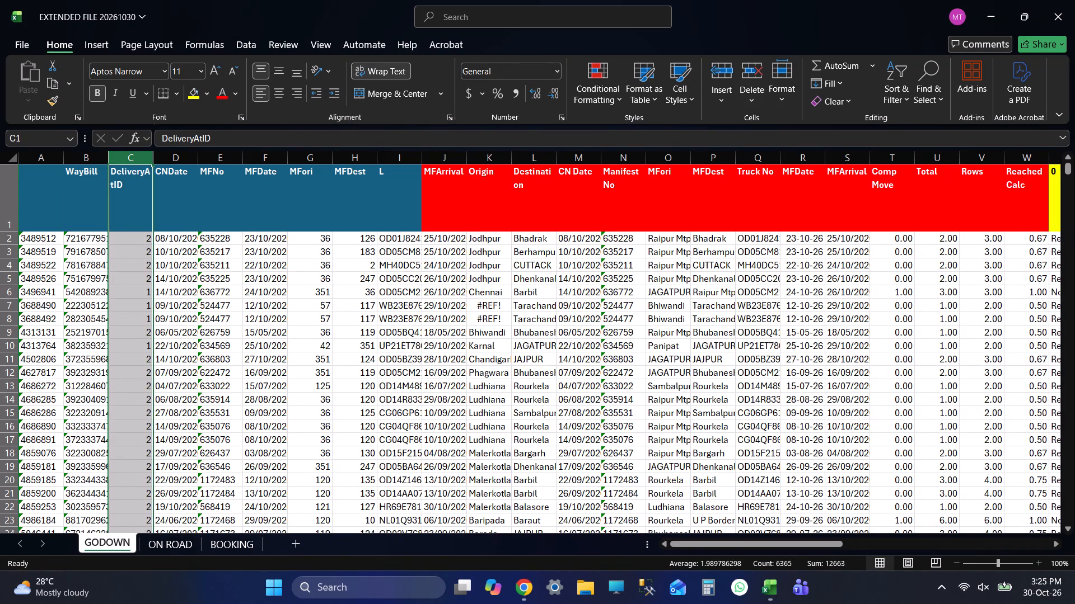
{"action": "key", "text": "shift+Right"}
{"action": "key", "text": "shift+Right"}
{"action": "key", "text": "shift+Right"}
{"action": "key", "text": "shift+Right"}
{"action": "key", "text": "shift+Right"}
{"action": "key", "text": "shift+Right"}
{"action": "key", "text": "shift+Right"}
{"action": "key", "text": "shift+Right"}
{"action": "key", "text": "shift+Right"}
{"action": "key", "text": "shift+Right"}
{"action": "key", "text": "shift+Right"}
{"action": "key", "text": "shift+Right"}
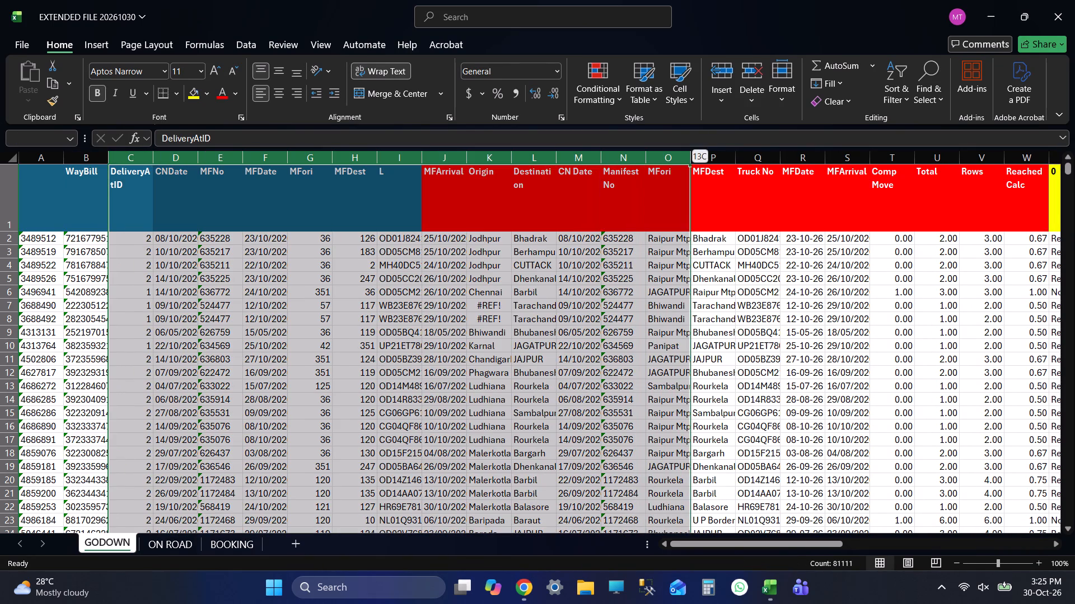
{"action": "key", "text": "ctrl+minus"}
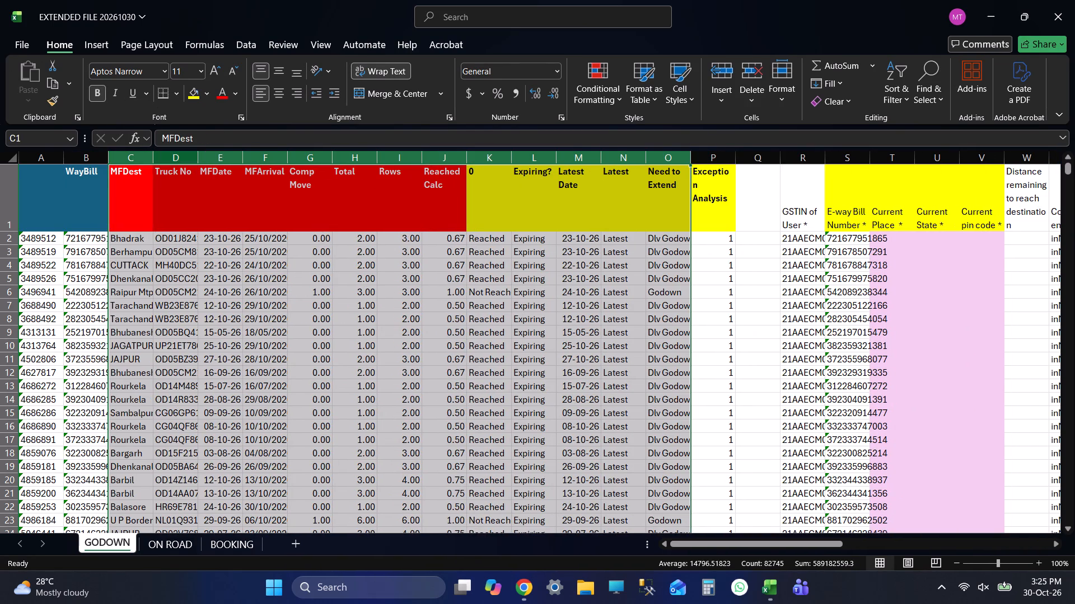
Delete all GODOWN columns from Truck No through the sheet's last column.
{"action": "left_click", "coordinate": [166, 159]}
{"action": "key", "text": "ctrl+shift+Right"}
{"action": "key", "text": "ctrl+shift+Right"}
{"action": "key", "text": "ctrl+shift+Right"}
{"action": "key", "text": "ctrl+shift+Right"}
{"action": "key", "text": "ctrl+shift+Right"}
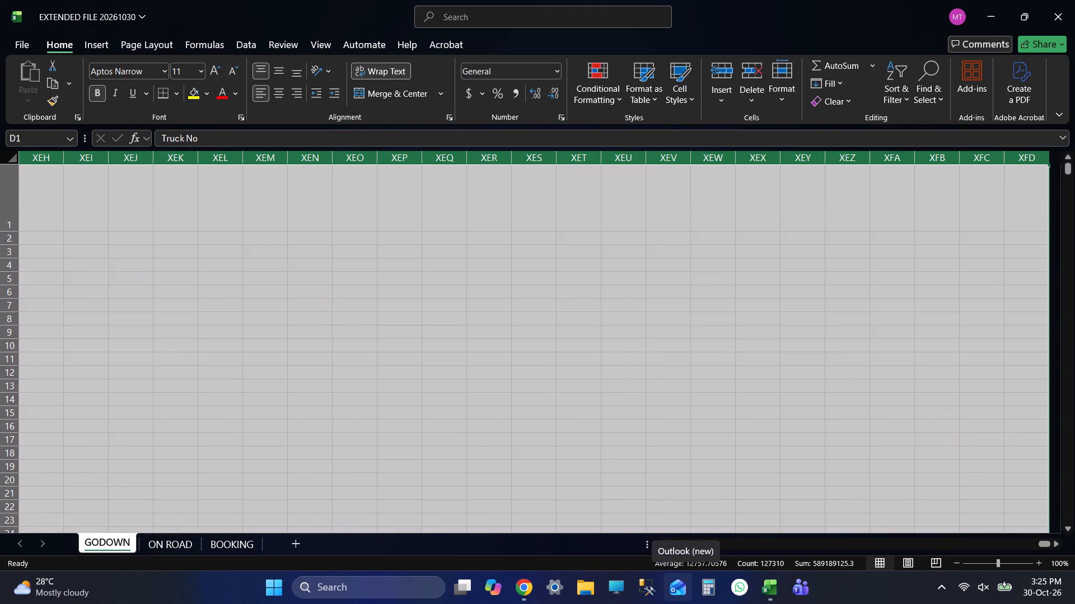
{"action": "key", "text": "ctrl+minus"}
Autofit the widths of columns A to C on the GODOWN sheet.
{"action": "left_click", "coordinate": [53, 161]}
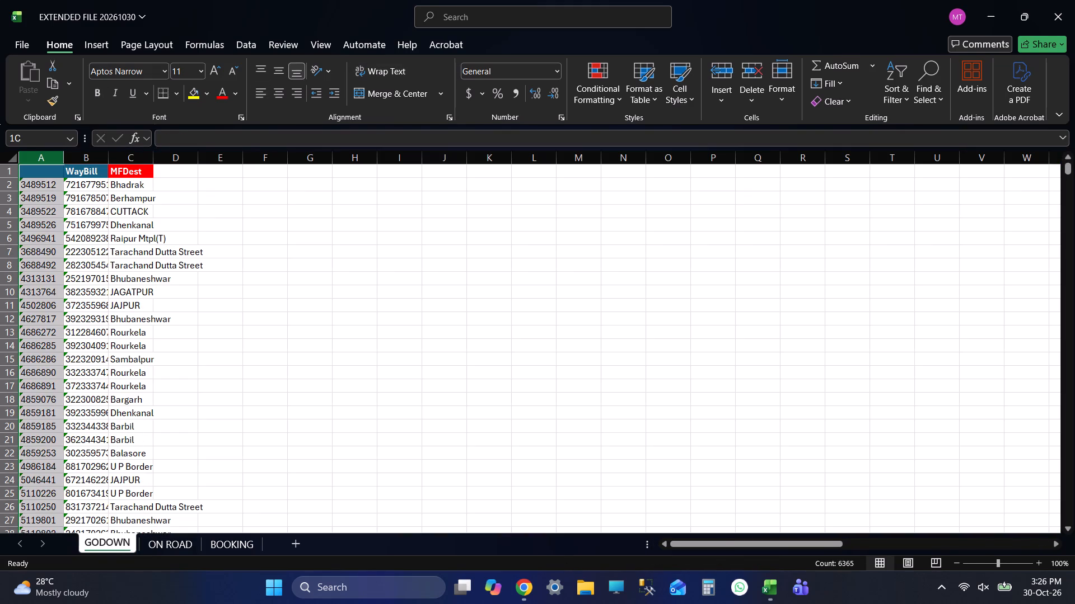
{"action": "key", "text": "shift+Right"}
{"action": "key", "text": "shift+Right"}
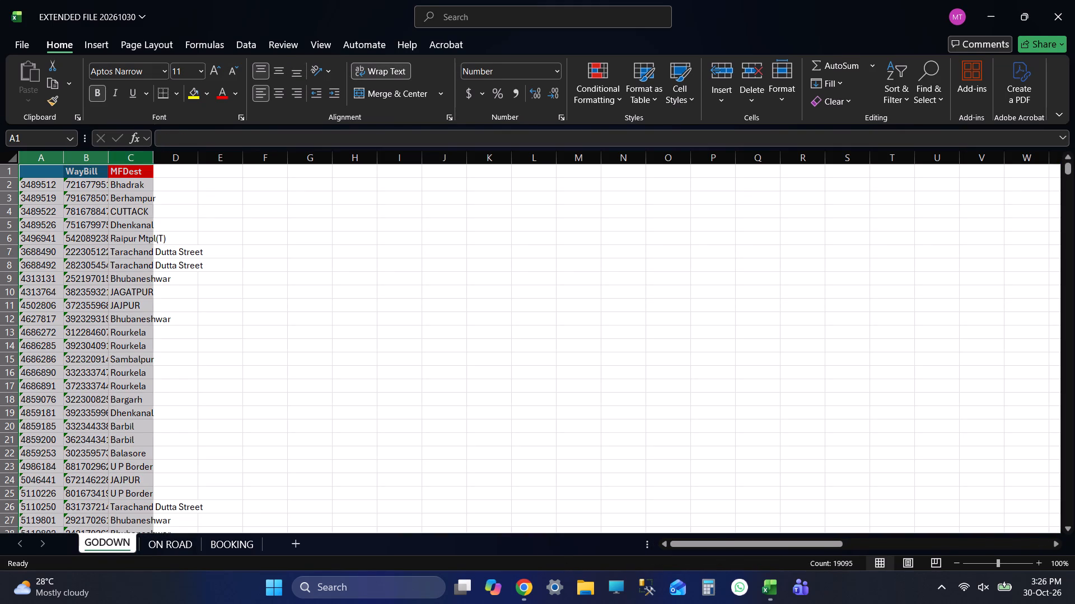
{"action": "double_click", "coordinate": [154, 163]}
Custom-sort the GODOWN data by MFDest on cell values from A to Z, treating the first row as headers.
{"action": "left_click", "coordinate": [898, 89]}
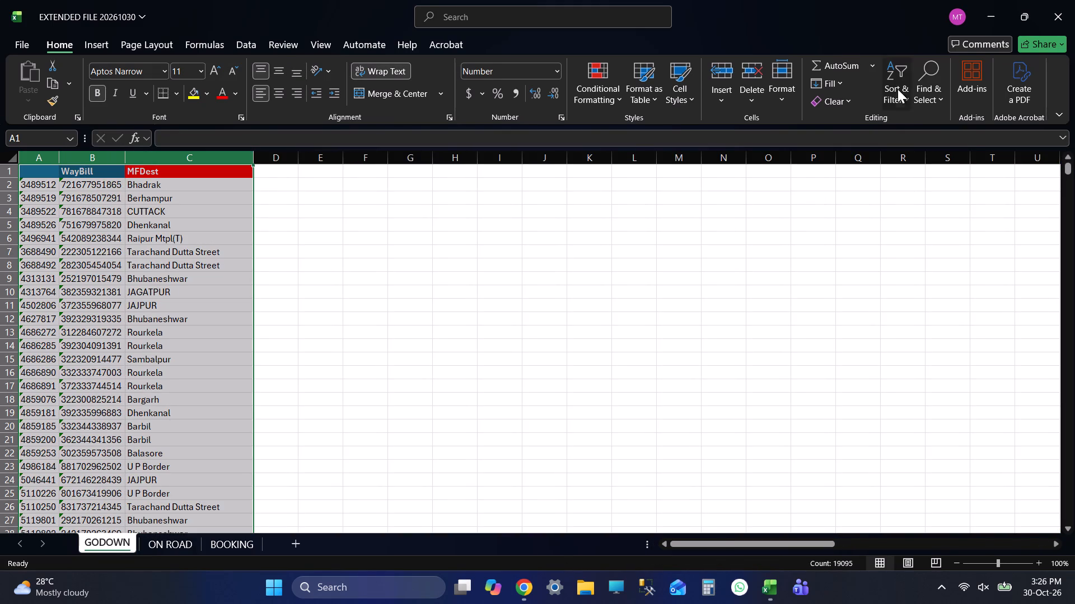
{"action": "left_click", "coordinate": [917, 163]}
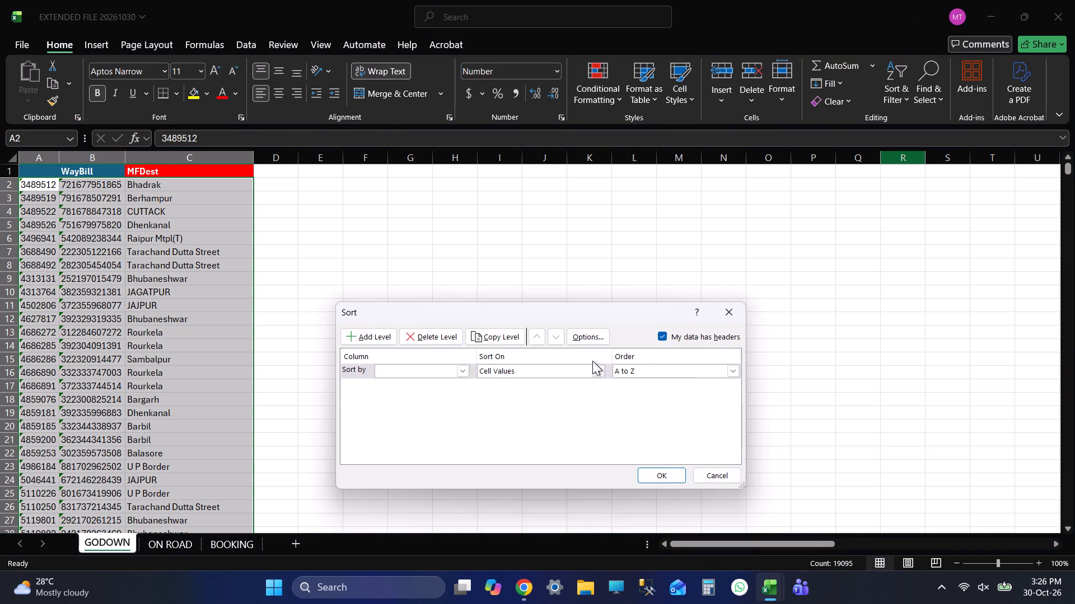
{"action": "left_click", "coordinate": [459, 371]}
{"action": "left_click", "coordinate": [431, 408]}
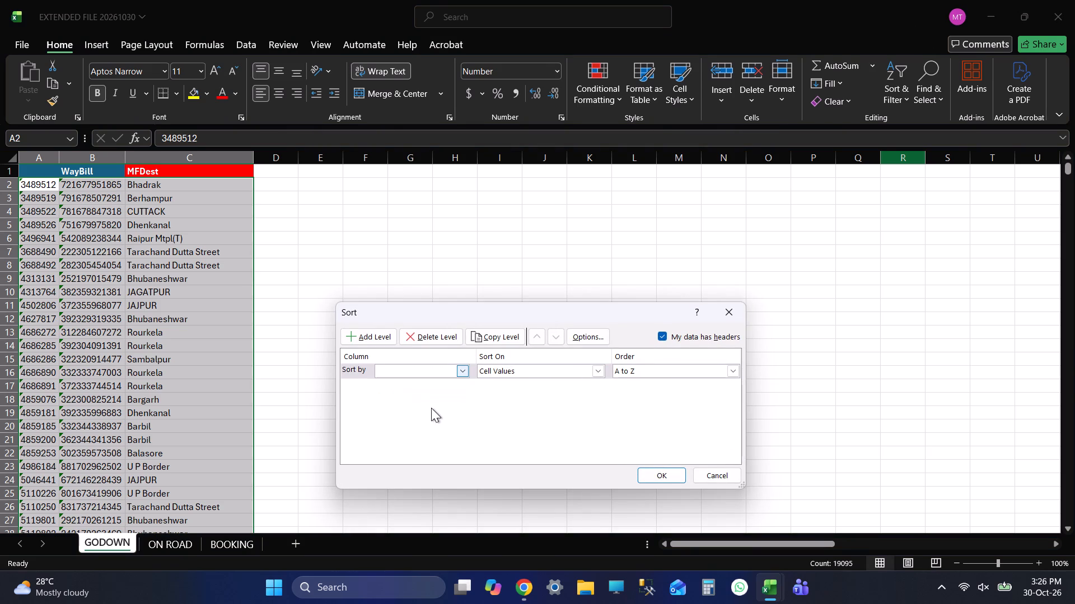
{"action": "left_click", "coordinate": [459, 372]}
{"action": "left_click", "coordinate": [441, 400]}
{"action": "left_click", "coordinate": [474, 400]}
{"action": "left_click", "coordinate": [656, 469]}
{"action": "left_click", "coordinate": [250, 195]}
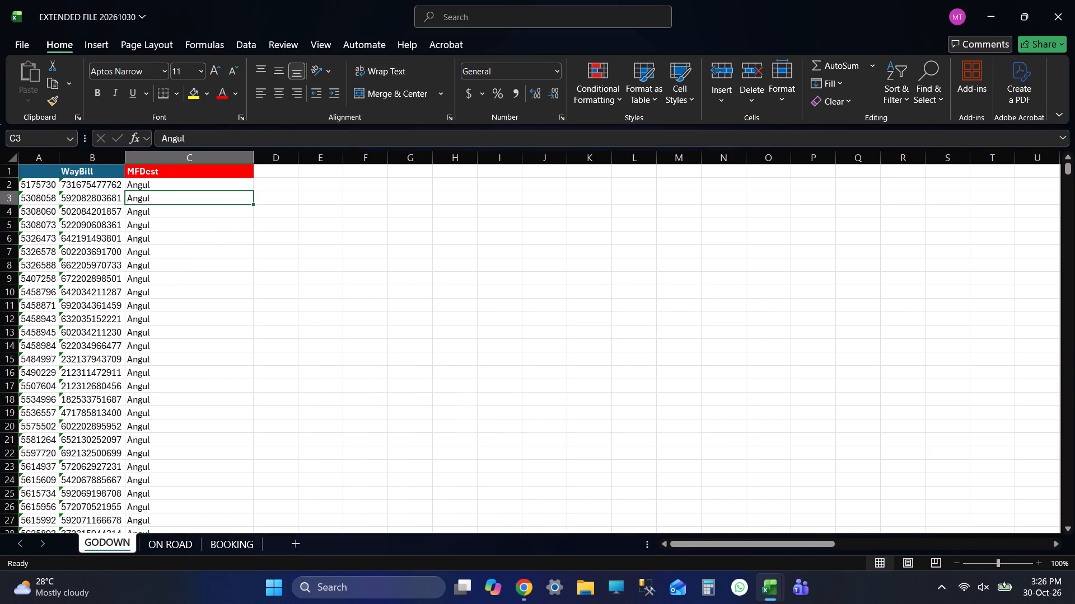
Save the workbook with the sorted GODOWN sheet.
{"action": "key", "text": "ctrl+s"}
{"action": "key", "text": "Up"}
{"action": "key", "text": "Up"}
{"action": "key", "text": "Up"}
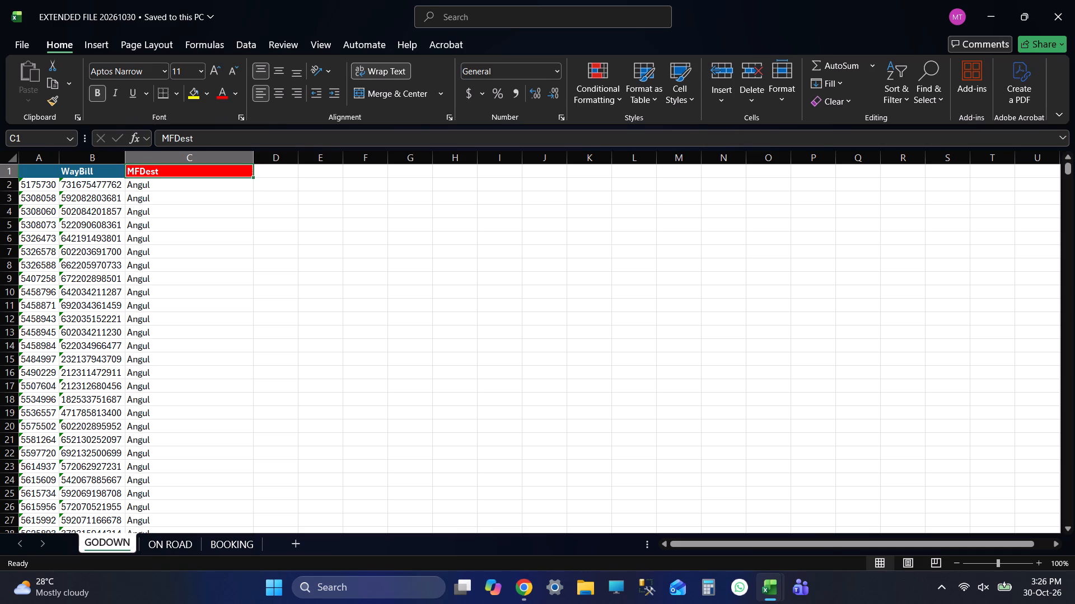
{"action": "key", "text": "ctrl+s"}
{"action": "key", "text": "ctrl+s"}
{"action": "key", "text": "ctrl+s"}
{"action": "key", "text": "Down"}
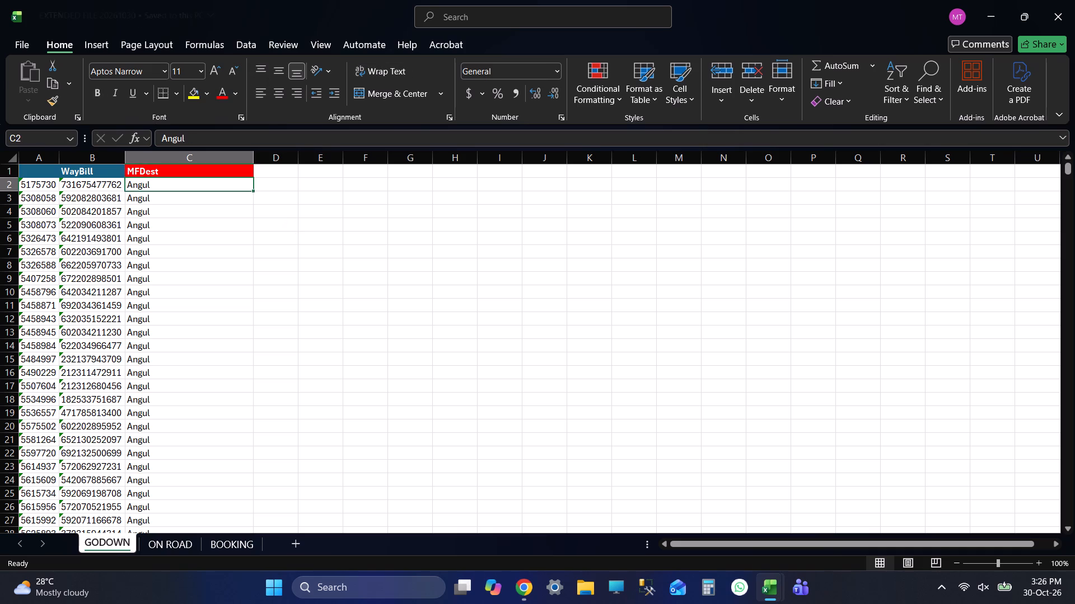
{"action": "key", "text": "Left"}
{"action": "key", "text": "ctrl+s"}
{"action": "key", "text": "ctrl+s"}
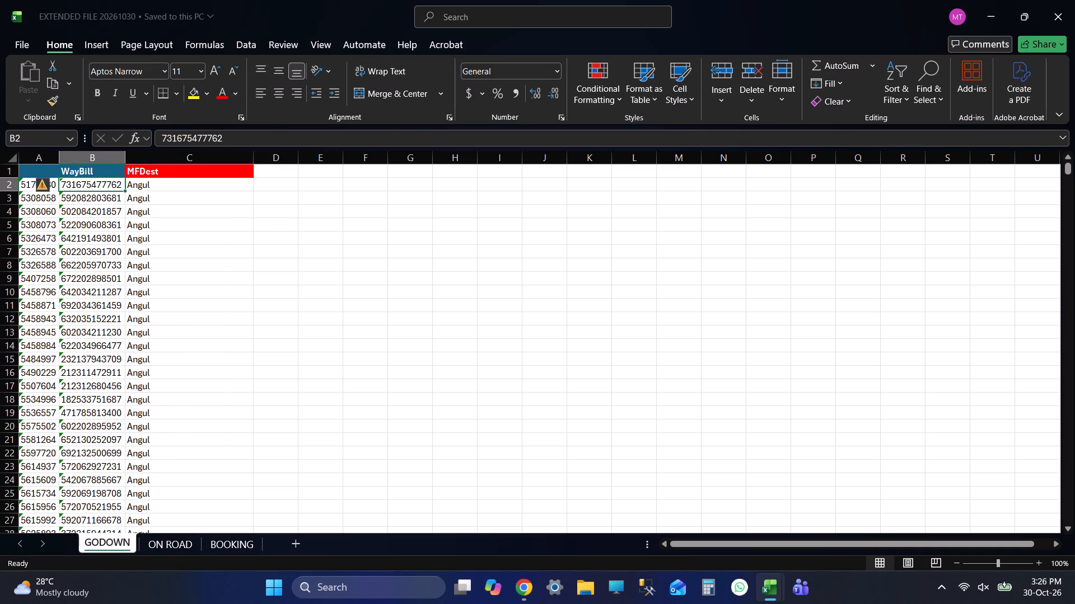
Check where the GODOWN sheet's WayBill data ends and go back to its top rows, saving the workbook again.
{"action": "key", "text": "ctrl+Down"}
{"action": "key", "text": "Down"}
{"action": "key", "text": "Down"}
{"action": "key", "text": "Down"}
{"action": "key", "text": "Down"}
{"action": "key", "text": "Down"}
{"action": "key", "text": "Down"}
{"action": "key", "text": "ctrl+Up"}
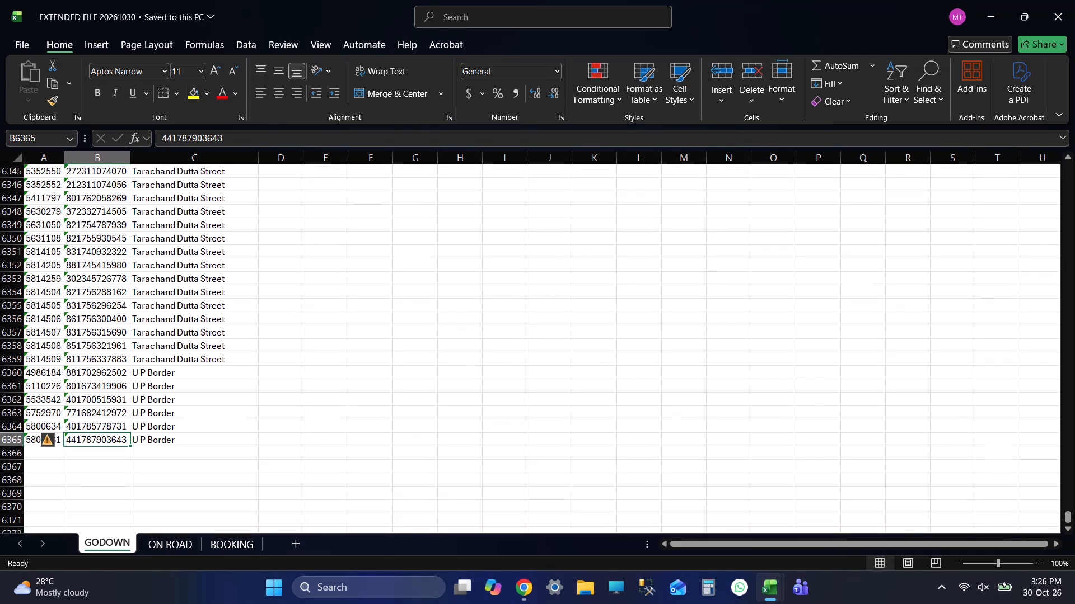
{"action": "key", "text": "ctrl+s"}
{"action": "key", "text": "ctrl+s"}
{"action": "key", "text": "ctrl+s"}
{"action": "key", "text": "ctrl+Up"}
{"action": "key", "text": "Up"}
{"action": "key", "text": "Up"}
{"action": "key", "text": "Up"}
{"action": "key", "text": "Right"}
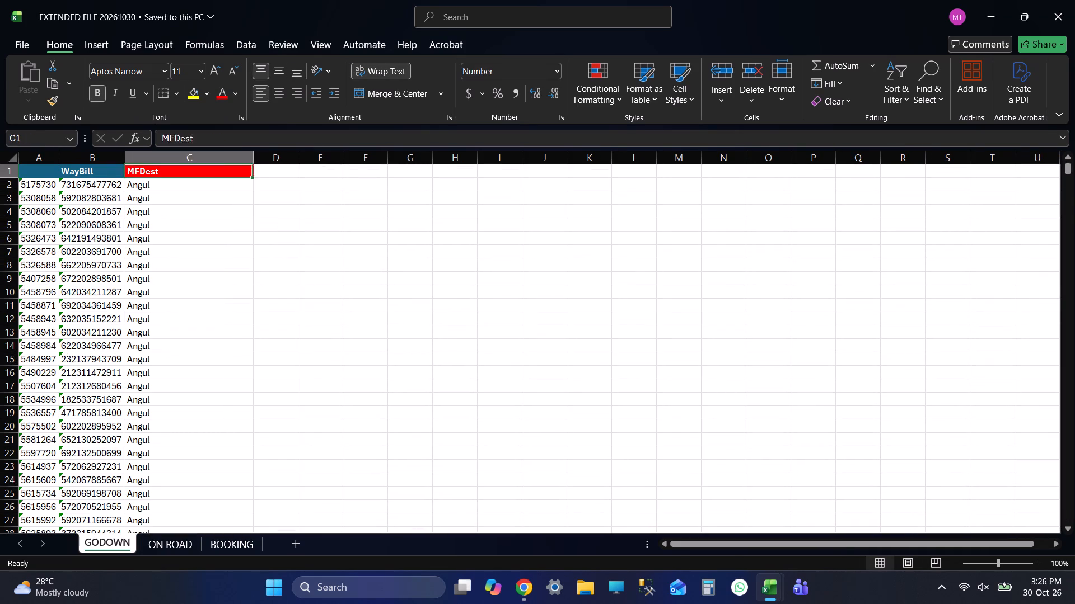
{"action": "key", "text": "Right"}
{"action": "key", "text": "Down"}
{"action": "key", "text": "ctrl+s"}
{"action": "key", "text": "ctrl+s"}
{"action": "key", "text": "ctrl+s"}
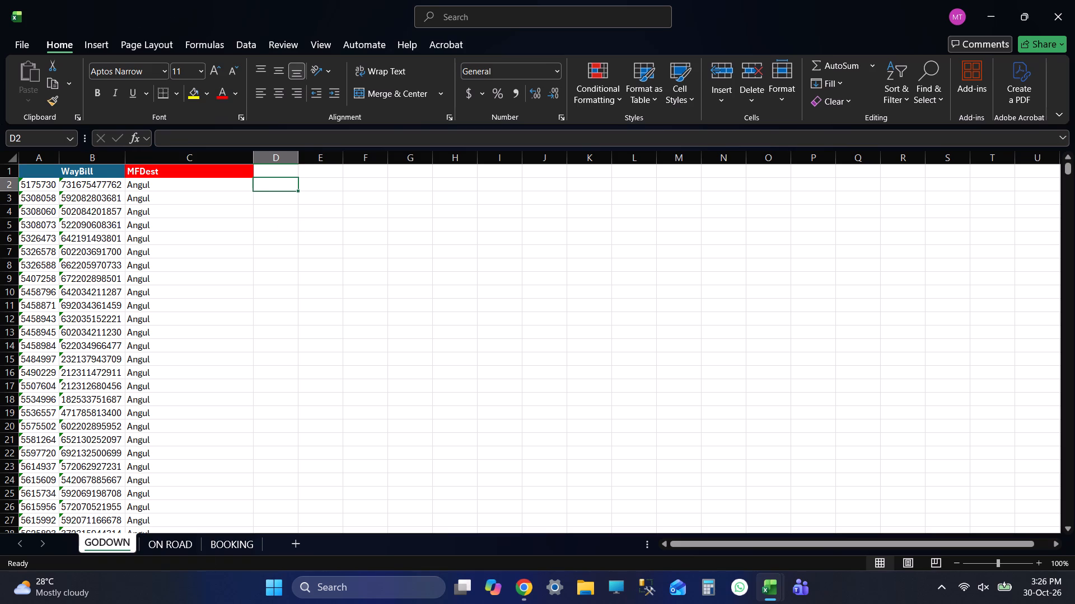
Delete the blue-headed origin and Destination columns from the ON ROAD sheet.
{"action": "left_click", "coordinate": [177, 548]}
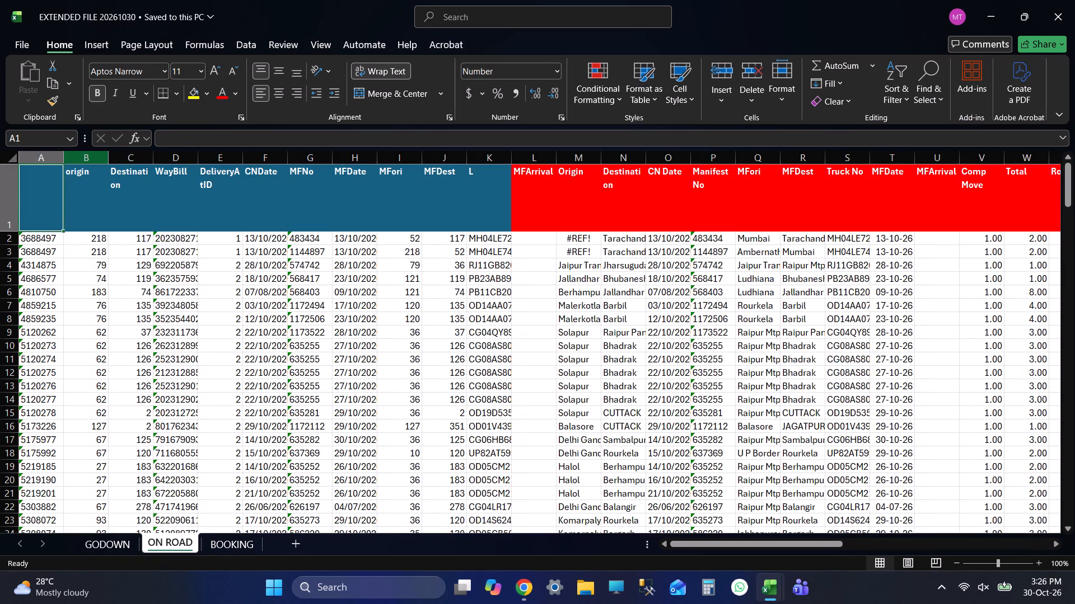
{"action": "left_click", "coordinate": [86, 163]}
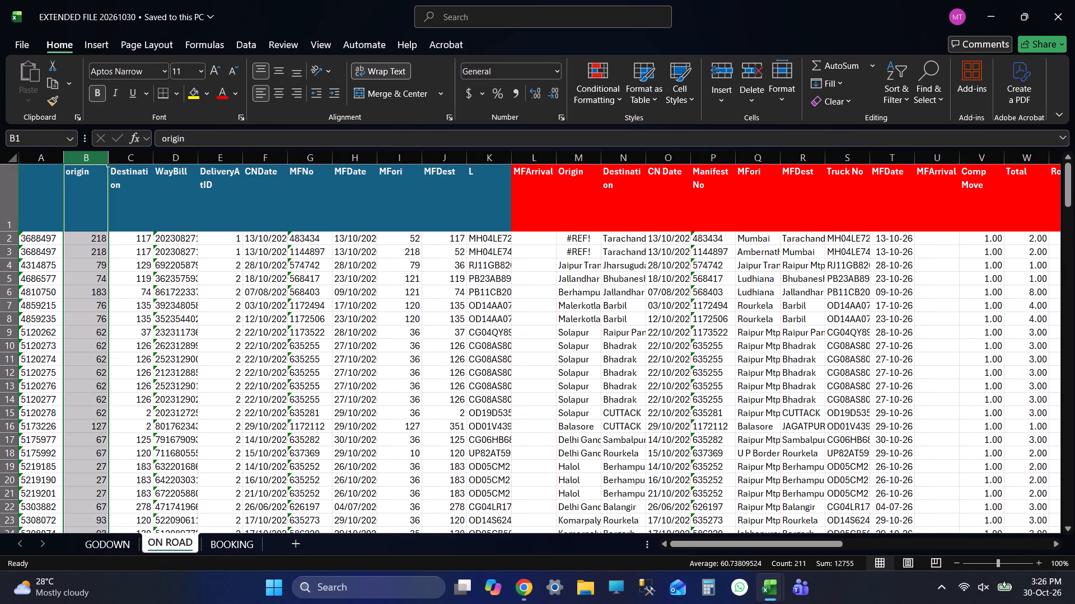
{"action": "key", "text": "shift+Right"}
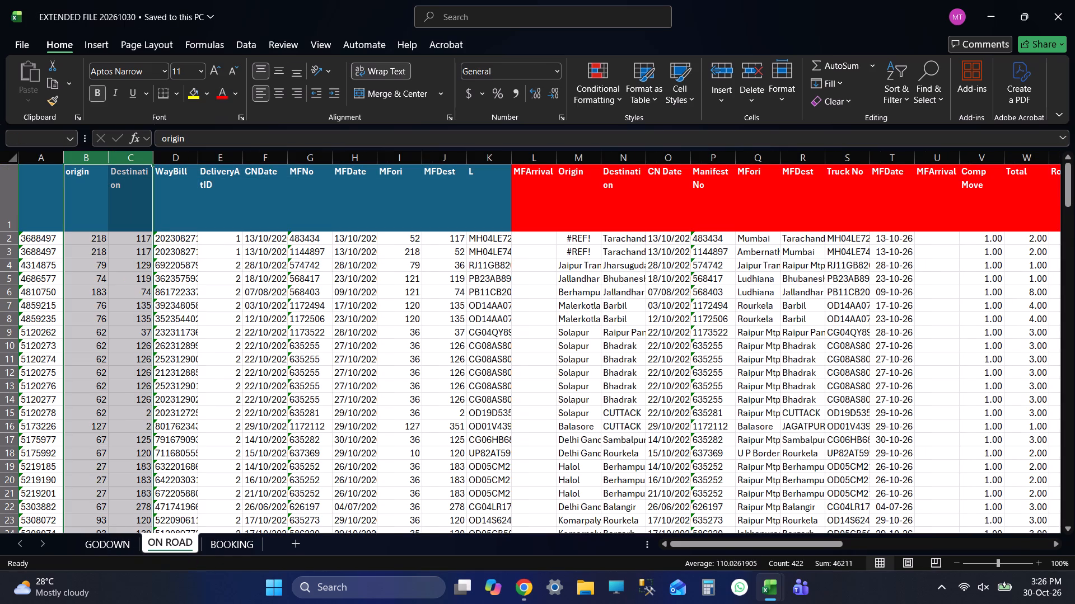
{"action": "key", "text": "ctrl+minus"}
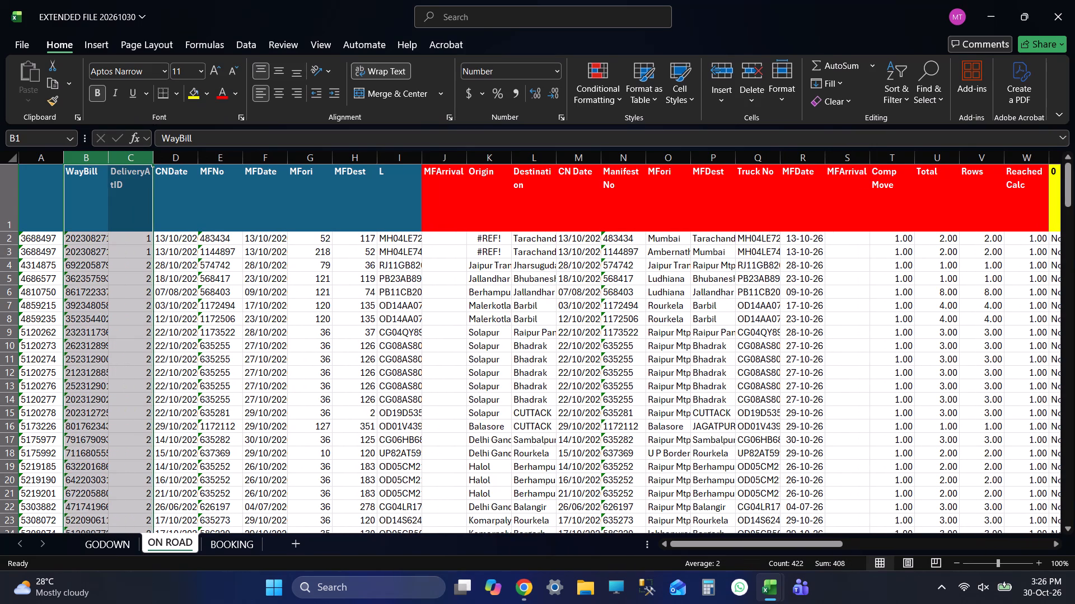
Delete the ON ROAD sheet's blue-headed columns from DeliveryAtID through L.
{"action": "left_click", "coordinate": [130, 162]}
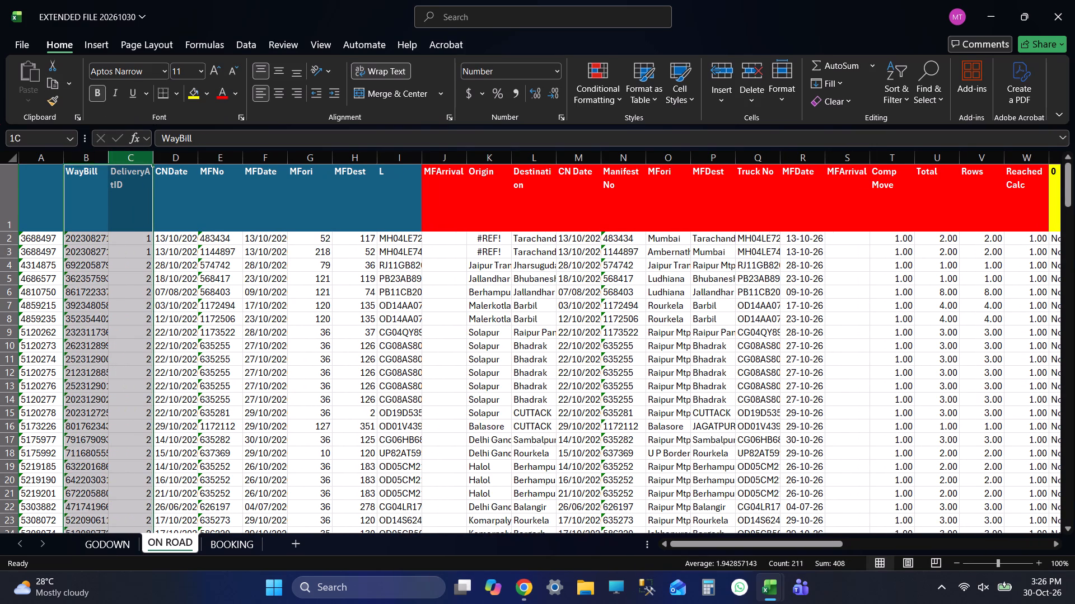
{"action": "key", "text": "shift+Right"}
{"action": "key", "text": "shift+Right"}
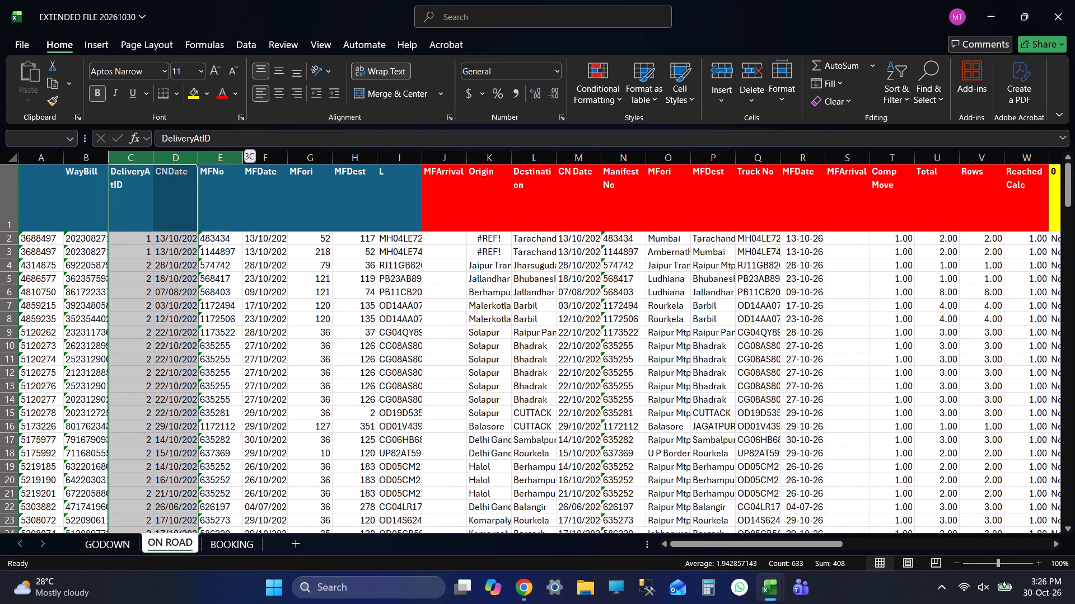
{"action": "key", "text": "shift+Right"}
{"action": "key", "text": "shift+Right"}
{"action": "key", "text": "shift+Right"}
{"action": "key", "text": "shift+Right"}
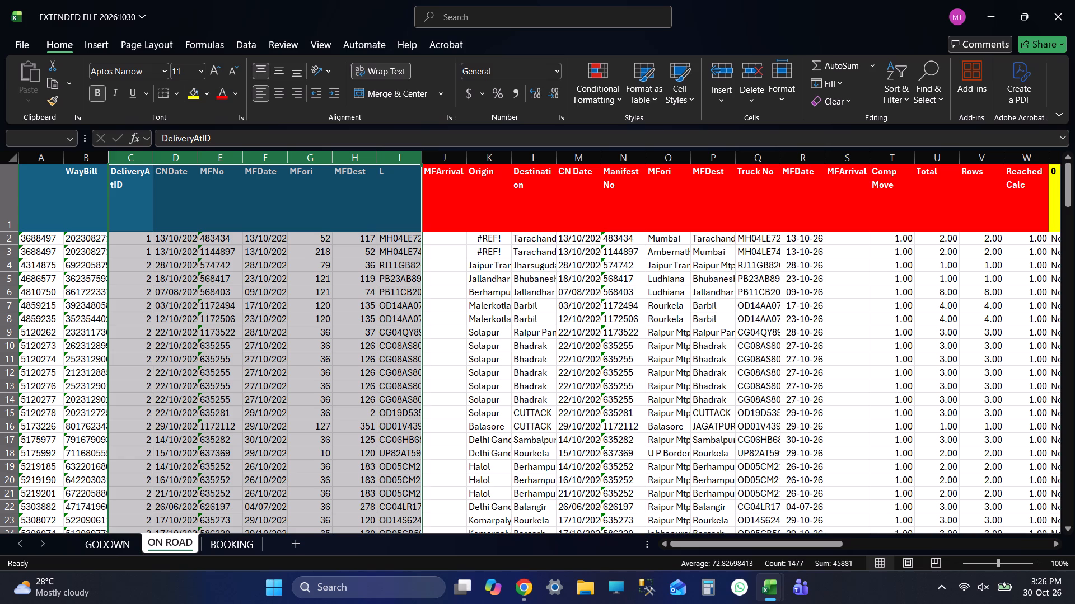
{"action": "key", "text": "ctrl+minus"}
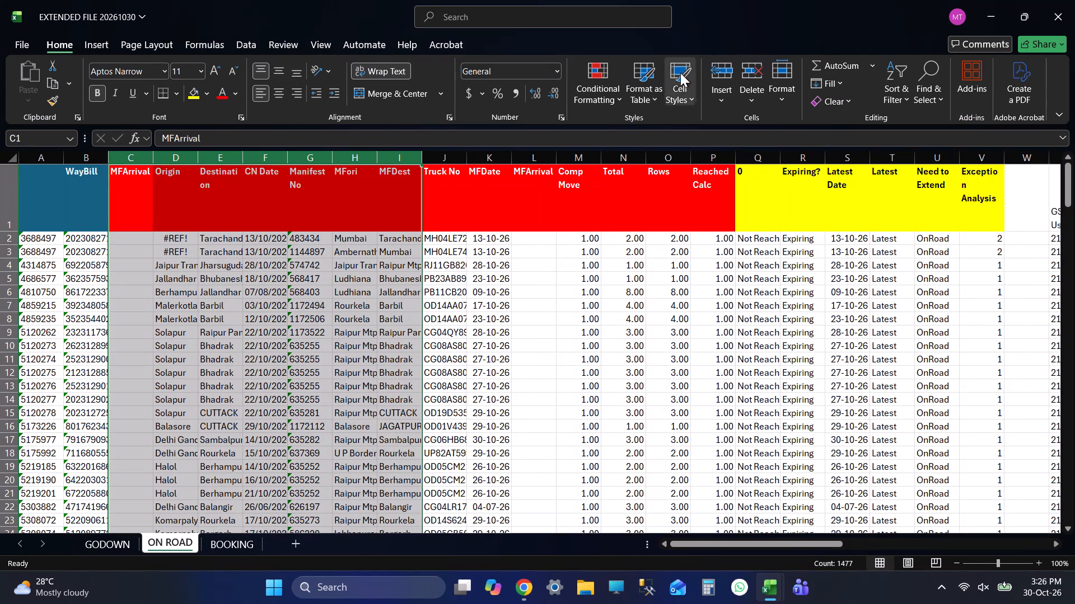
Delete the ON ROAD columns from Comp Move through Exception Analysis.
{"action": "left_click", "coordinate": [572, 162]}
{"action": "key", "text": "ctrl+shift+Right"}
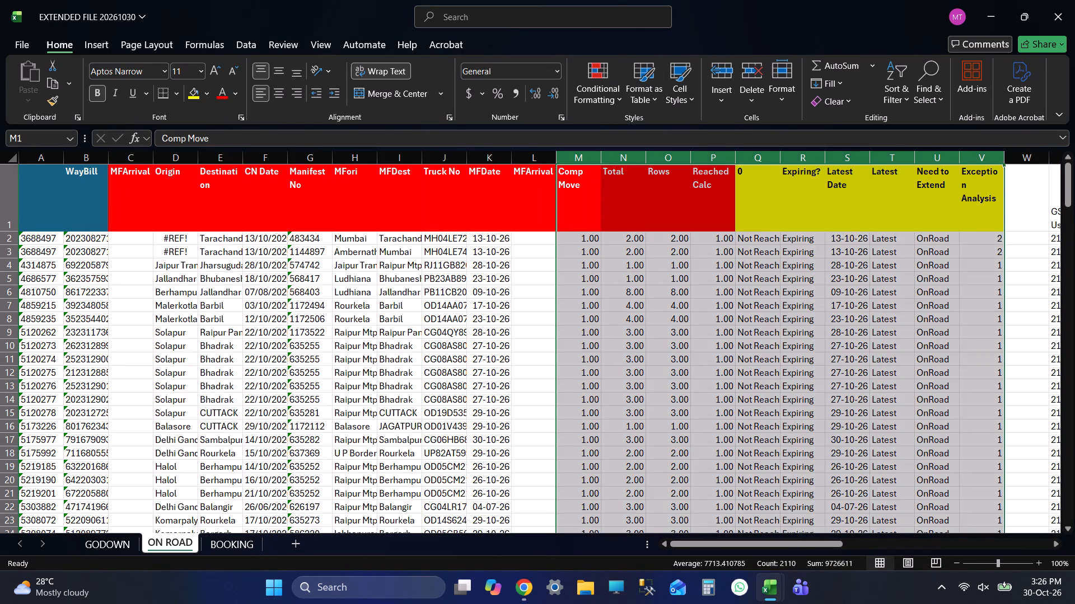
{"action": "key", "text": "ctrl+minus"}
Shrink the second MFArrival column and the blank column beside it on ON ROAD to thin slivers.
{"action": "left_click", "coordinate": [532, 156]}
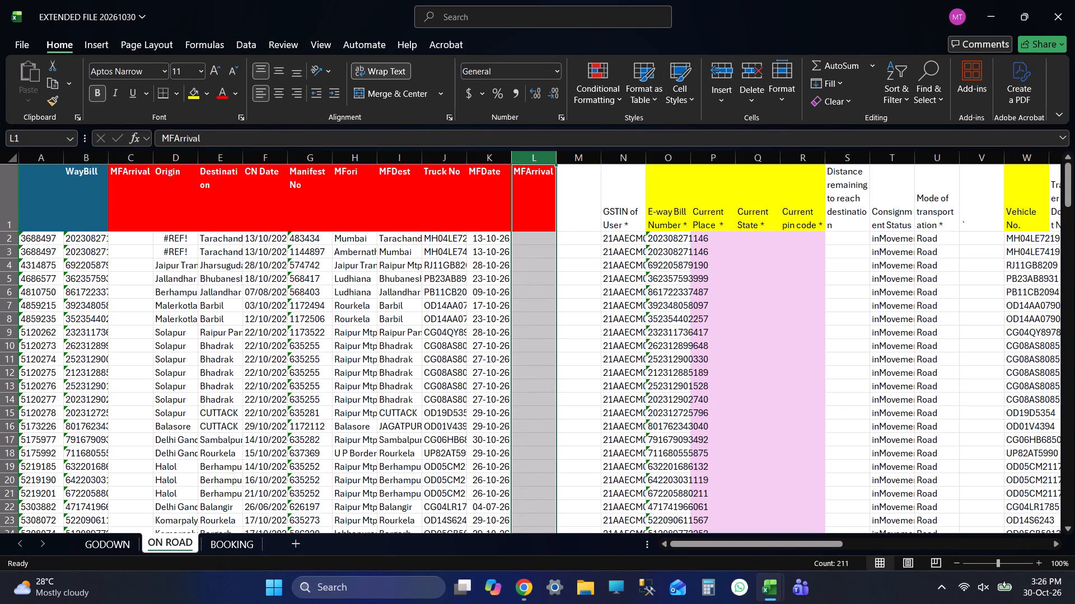
{"action": "key", "text": "shift+Right"}
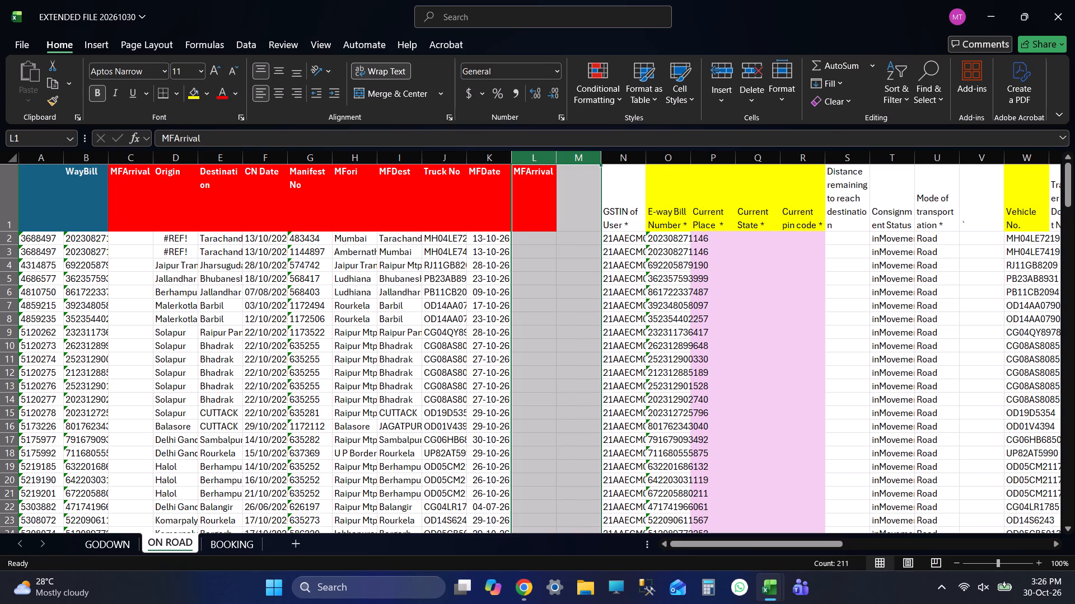
{"action": "left_click_drag", "start_coordinate": [599, 154], "coordinate": [557, 172]}
Autofit the widths of the GSTIN of User and E-way Bill Number columns on ON ROAD.
{"action": "left_click", "coordinate": [540, 162]}
{"action": "key", "text": "shift+Right"}
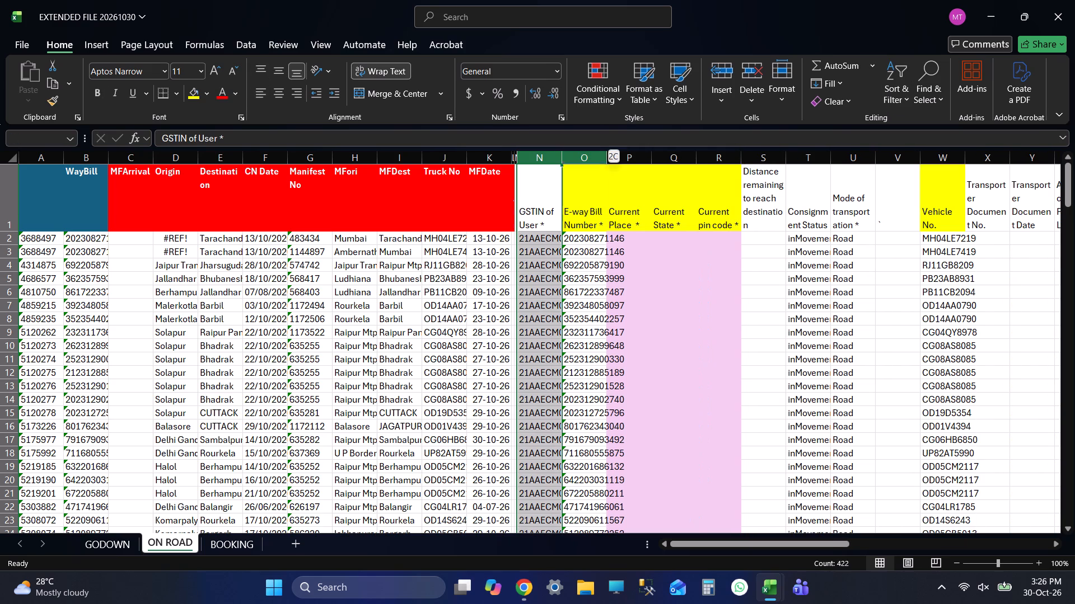
{"action": "double_click", "coordinate": [602, 153]}
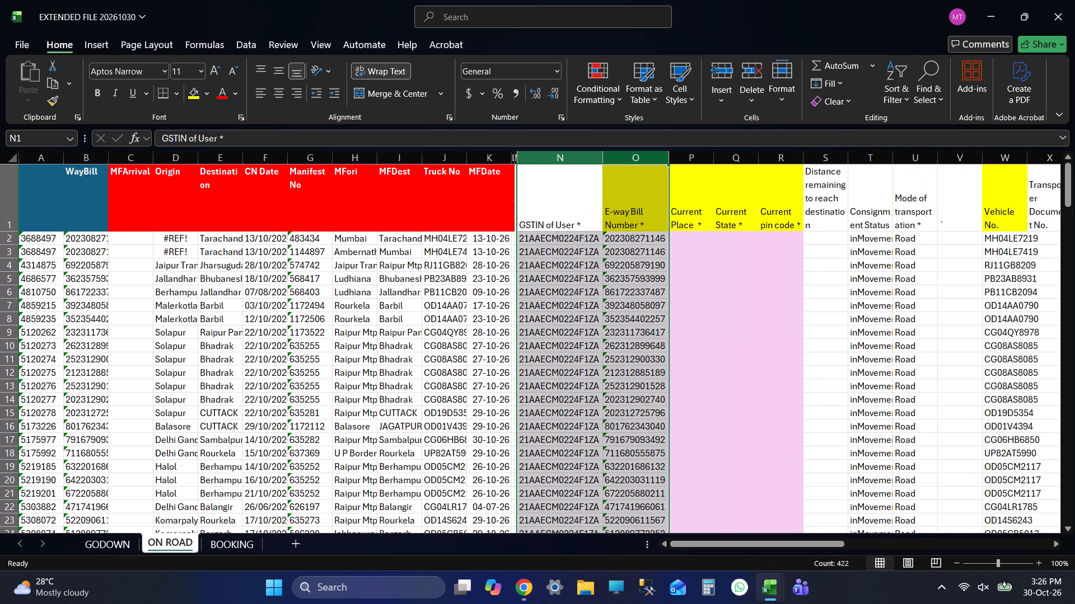
Widen the Current Place, Current State and Current pin code columns equally to fit their headers on one line, and save.
{"action": "left_click", "coordinate": [708, 162]}
{"action": "left_click", "coordinate": [701, 161]}
{"action": "key", "text": "shift+Right"}
{"action": "key", "text": "shift+Right"}
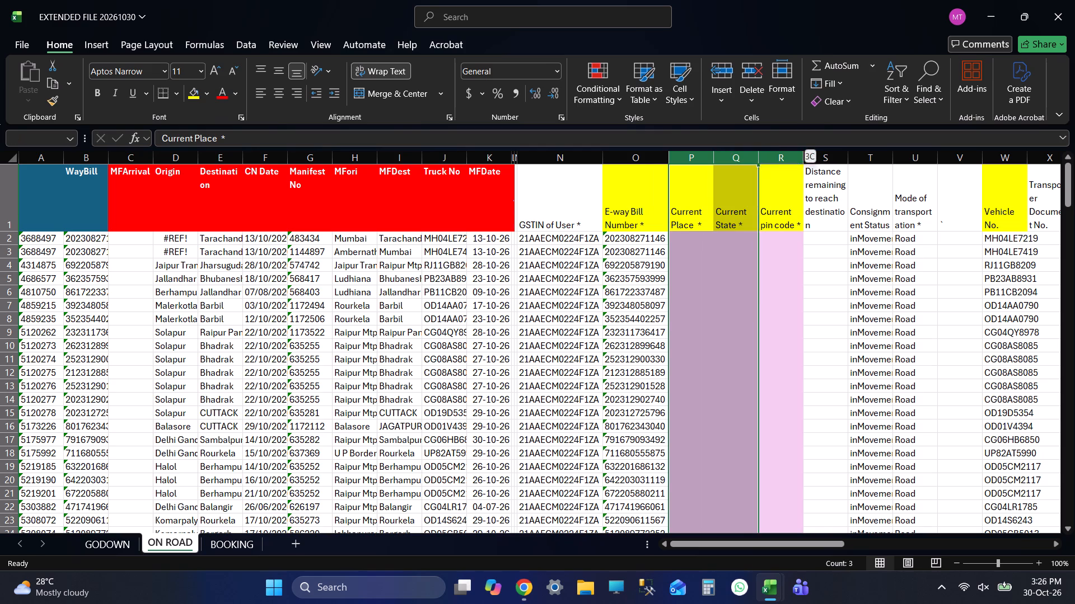
{"action": "left_click_drag", "start_coordinate": [799, 157], "coordinate": [854, 166]}
{"action": "left_click", "coordinate": [728, 237]}
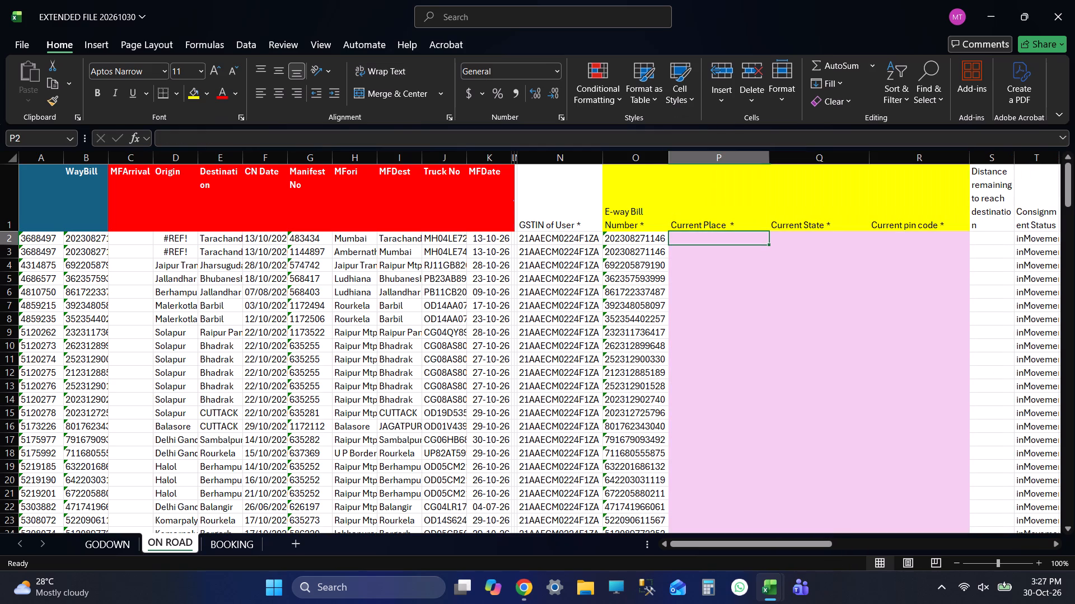
{"action": "key", "text": "ctrl+s"}
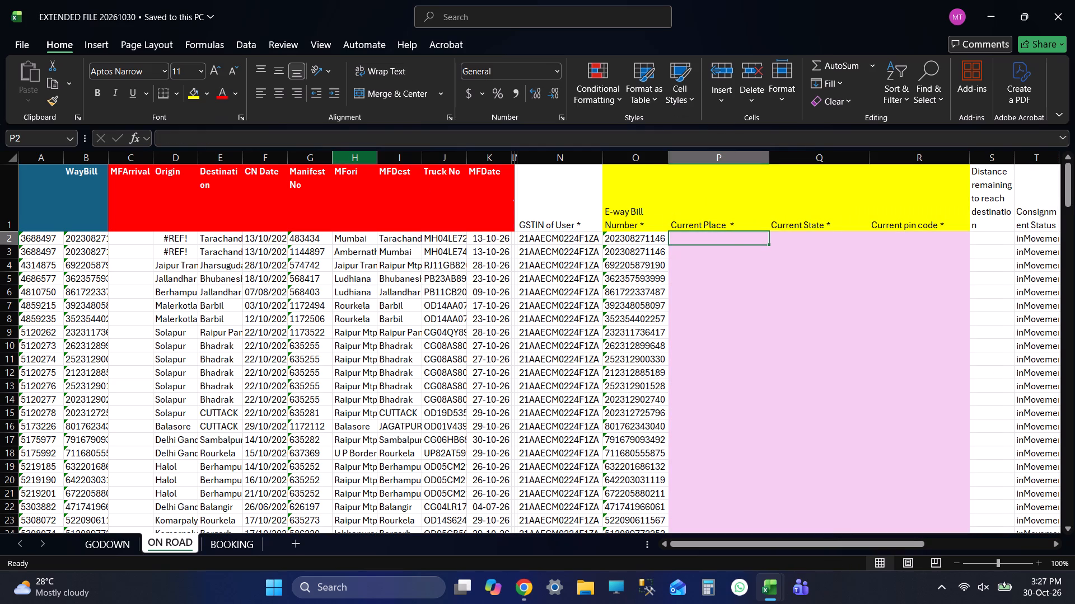
Autofit the widths of the MFori, MFDest and Truck No columns on ON ROAD.
{"action": "left_click", "coordinate": [355, 156]}
{"action": "key", "text": "shift+Right"}
{"action": "key", "text": "shift+Right"}
{"action": "key", "text": "shift+Right"}
{"action": "key", "text": "shift+Left"}
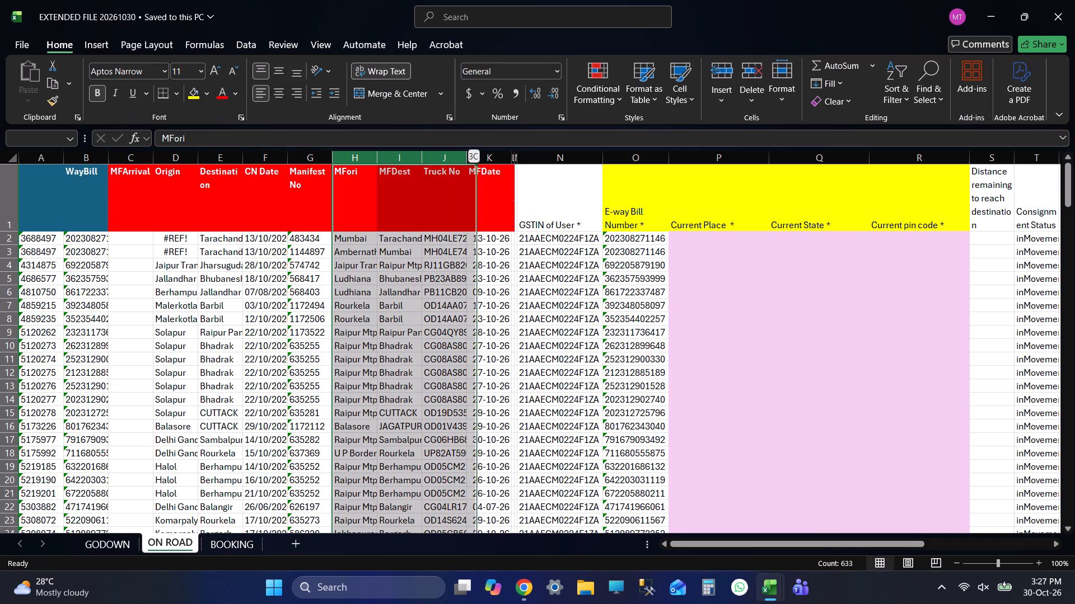
{"action": "double_click", "coordinate": [469, 161]}
{"action": "left_click", "coordinate": [867, 245]}
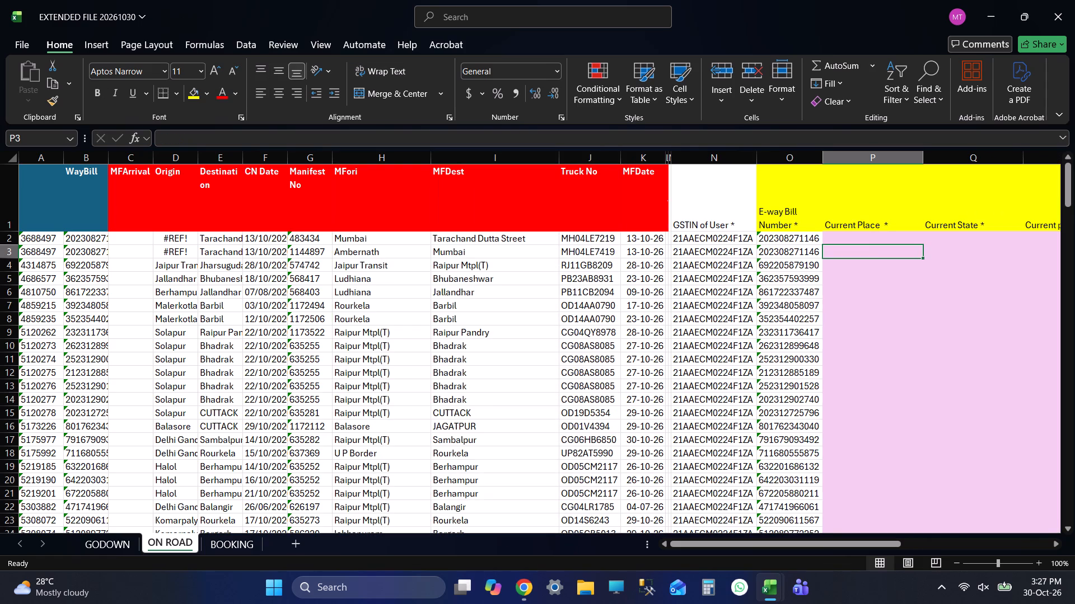
Save the workbook with the first Current Place data cell, P2, selected on ON ROAD.
{"action": "key", "text": "ctrl+s"}
{"action": "left_click", "coordinate": [851, 239]}
{"action": "key", "text": "ctrl+s"}
{"action": "key", "text": "ctrl+s"}
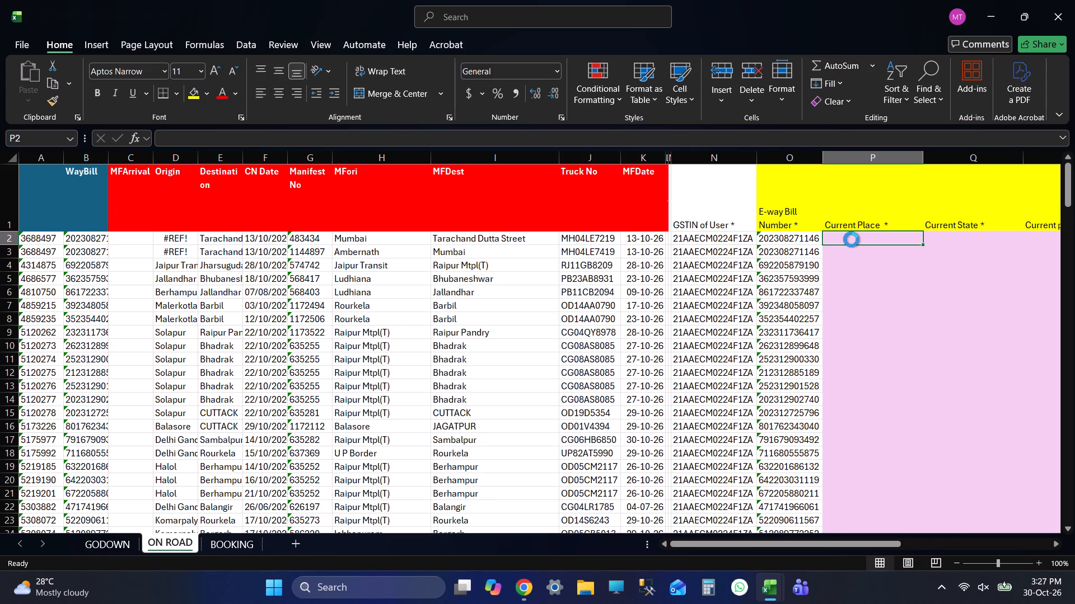
{"action": "key", "text": "ctrl+s"}
{"action": "key", "text": "ctrl+s"}
{"action": "key", "text": "ctrl+s"}
{"action": "key", "text": "ctrl+s"}
{"action": "key", "text": "ctrl+s"}
{"action": "key", "text": "Tab"}
{"action": "key", "text": "Tab"}
{"action": "key", "text": "Tab"}
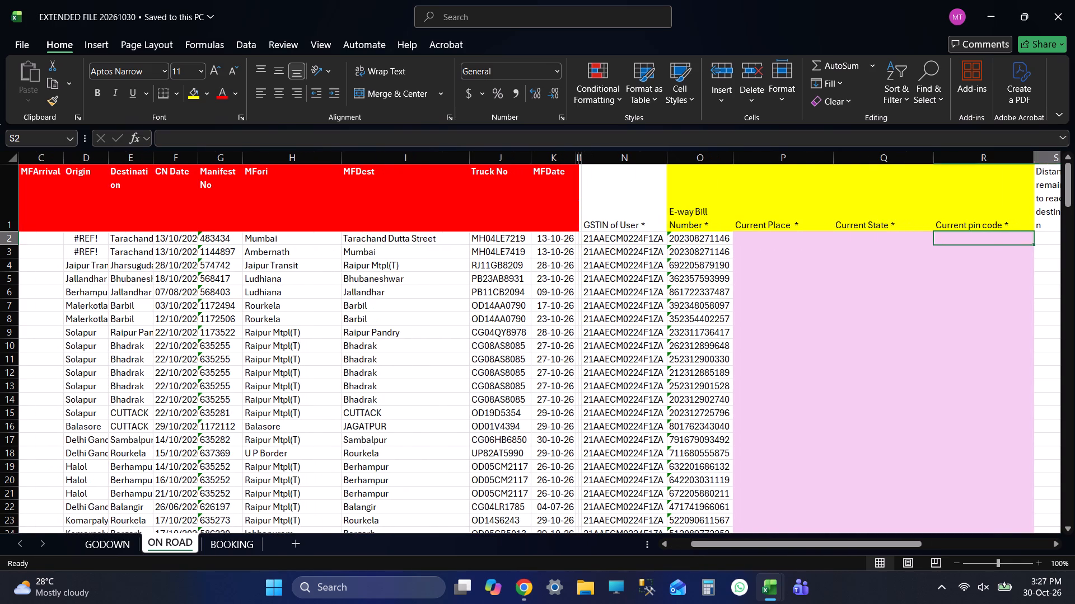
{"action": "key", "text": "shift+Tab"}
{"action": "key", "text": "shift+Tab"}
{"action": "key", "text": "shift+Tab"}
{"action": "key", "text": "ctrl+s"}
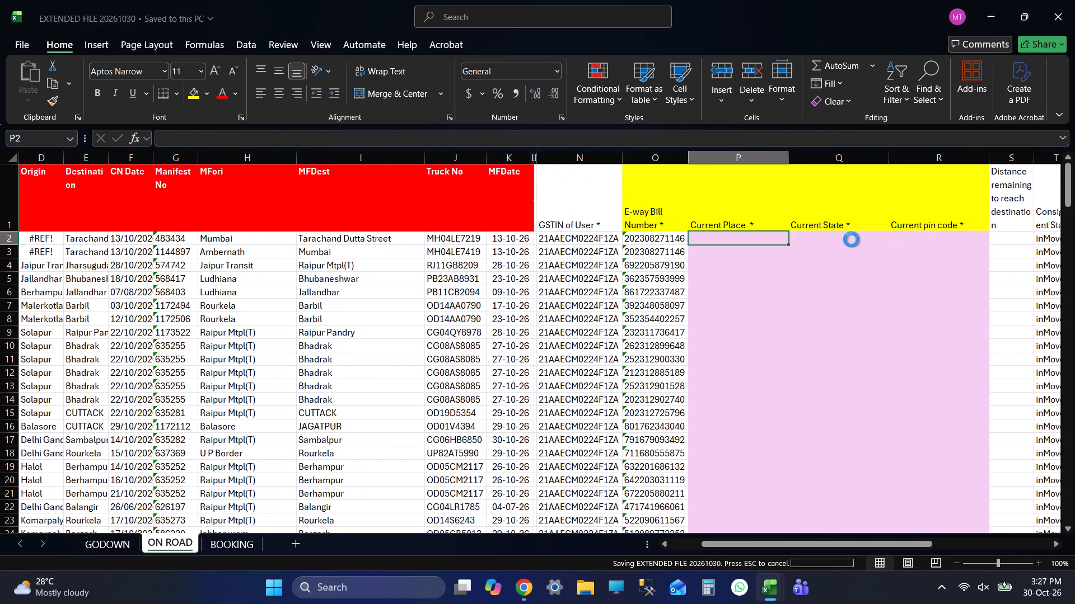
{"action": "key", "text": "ctrl+s"}
{"action": "key", "text": "ctrl+s"}
{"action": "key", "text": "ctrl+s"}
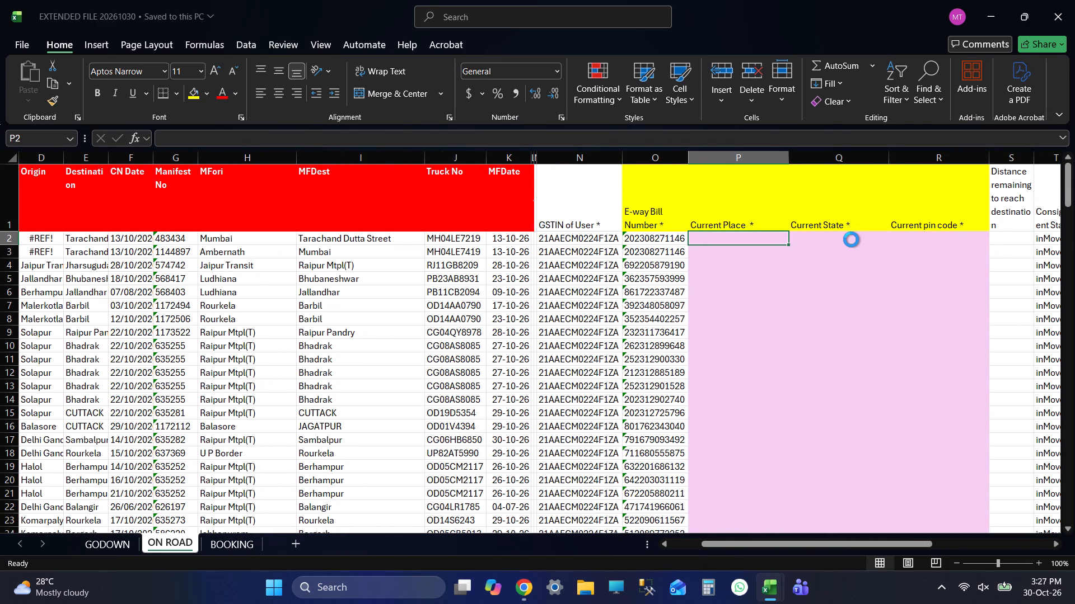
{"action": "key", "text": "ctrl+s"}
{"action": "key", "text": "ctrl+s"}
{"action": "key", "text": "ctrl+s"}
{"action": "key", "text": "ctrl+s"}
{"action": "key", "text": "ctrl+s"}
{"action": "key", "text": "ctrl+s"}
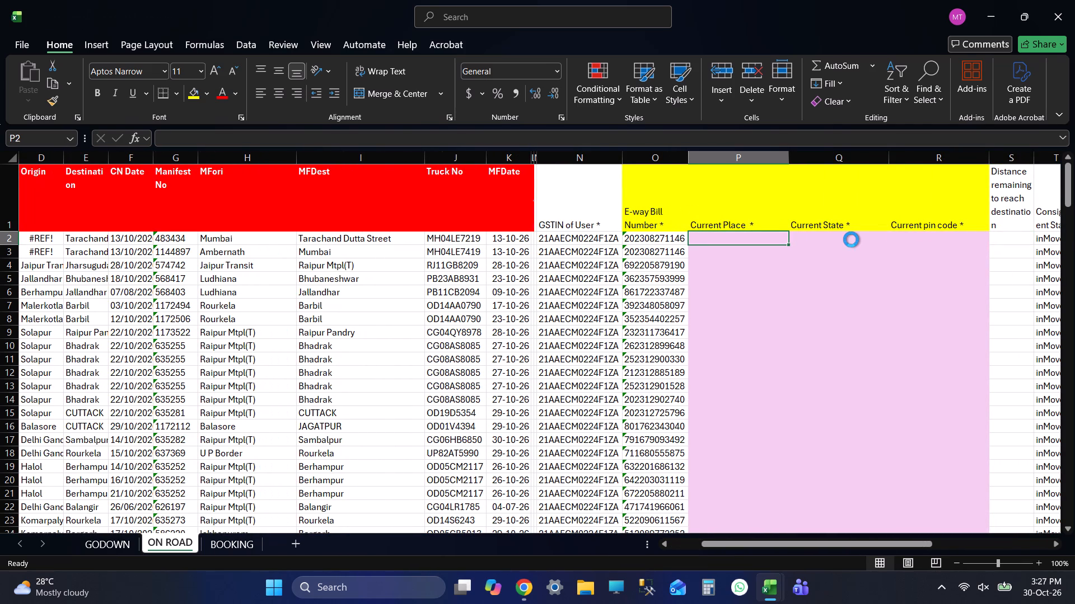
{"action": "key", "text": "ctrl+s"}
{"action": "key", "text": "ctrl+s"}
{"action": "key", "text": "ctrl+s"}
{"action": "key", "text": "ctrl+s"}
{"action": "key", "text": "ctrl+s"}
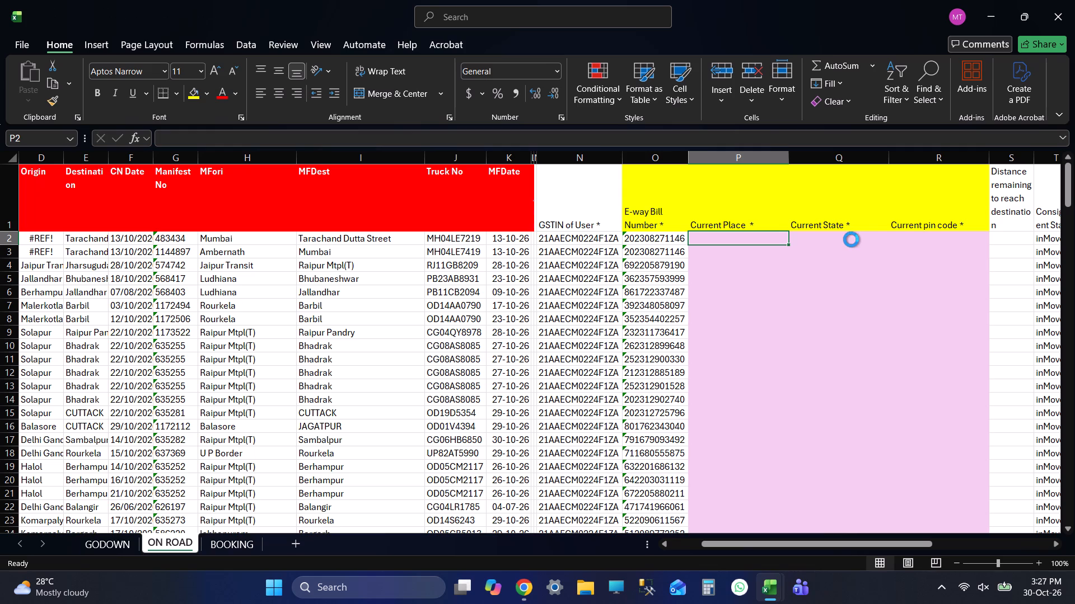
{"action": "key", "text": "ctrl+s"}
{"action": "key", "text": "ctrl+s"}
{"action": "key", "text": "ctrl+s"}
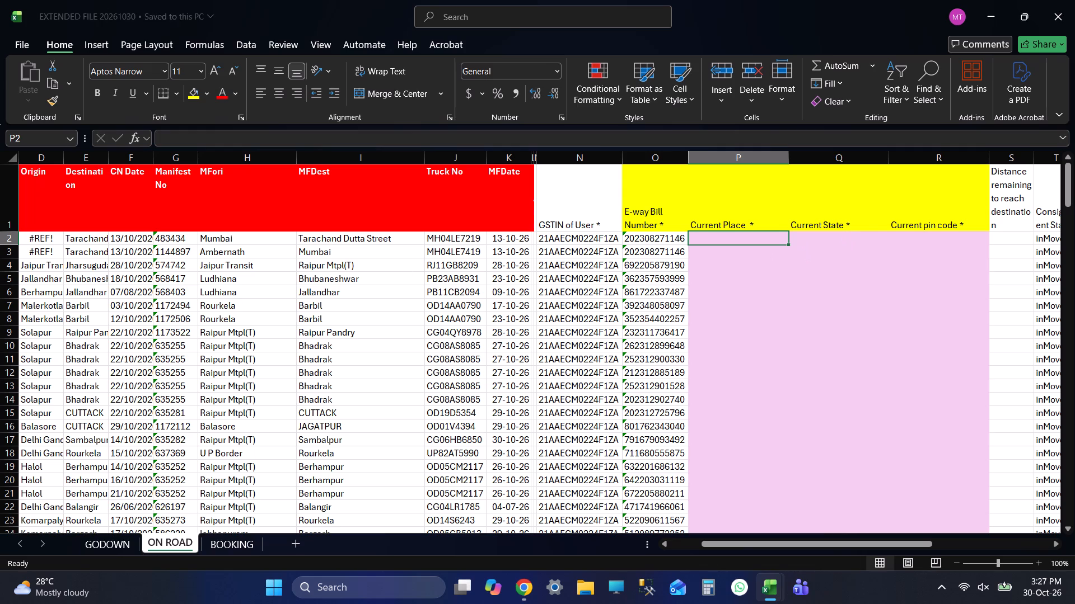
Sort the whole ON ROAD sheet by Truck No cell values, A to Z, treating the first row as headers.
{"action": "left_click", "coordinate": [8, 157]}
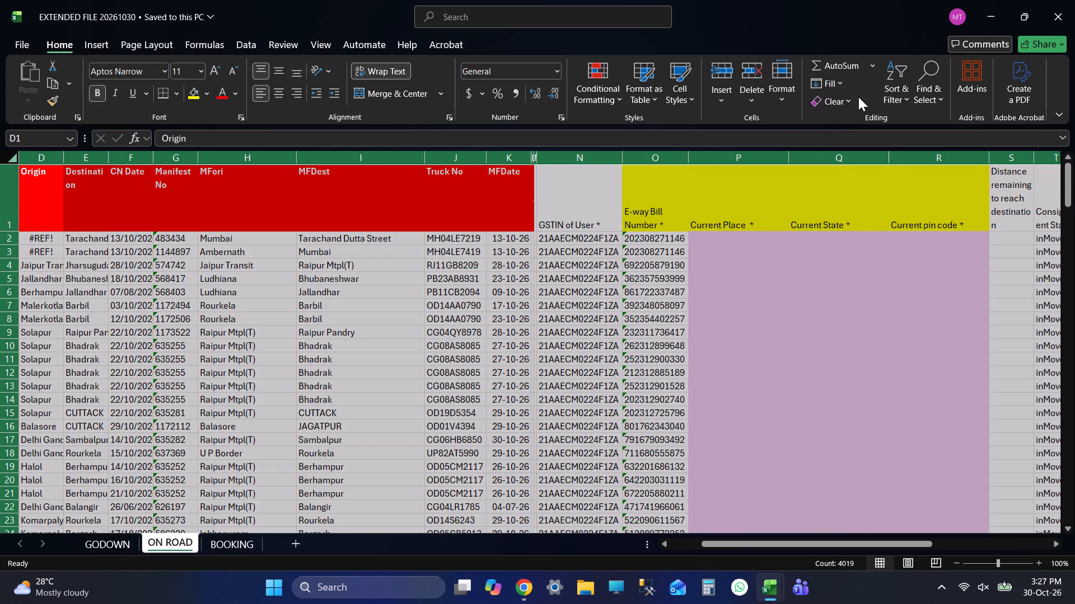
{"action": "left_click", "coordinate": [895, 87]}
{"action": "left_click", "coordinate": [926, 167]}
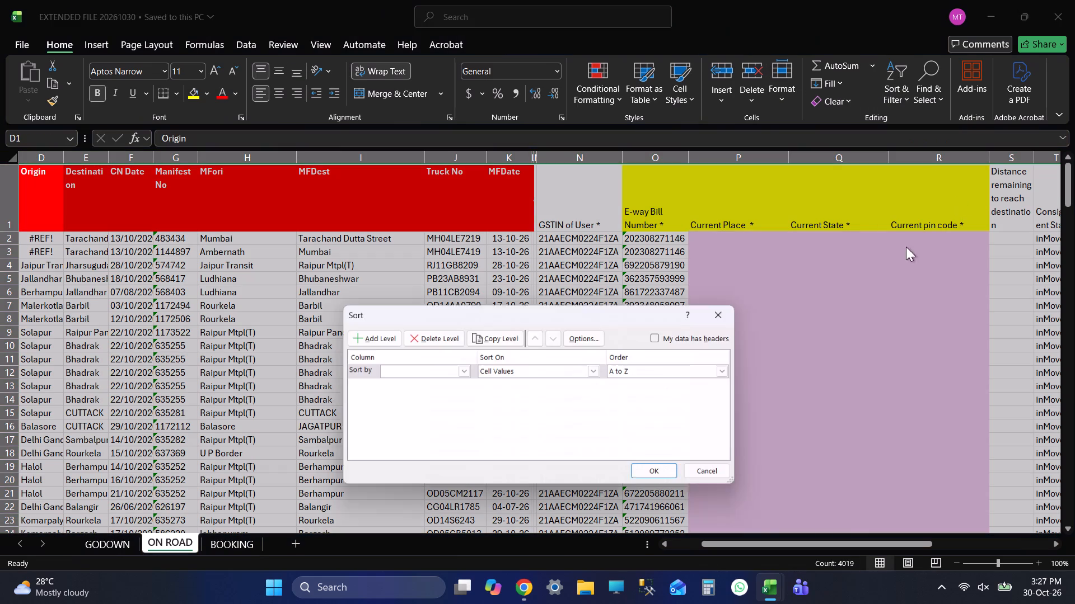
{"action": "left_click", "coordinate": [670, 341]}
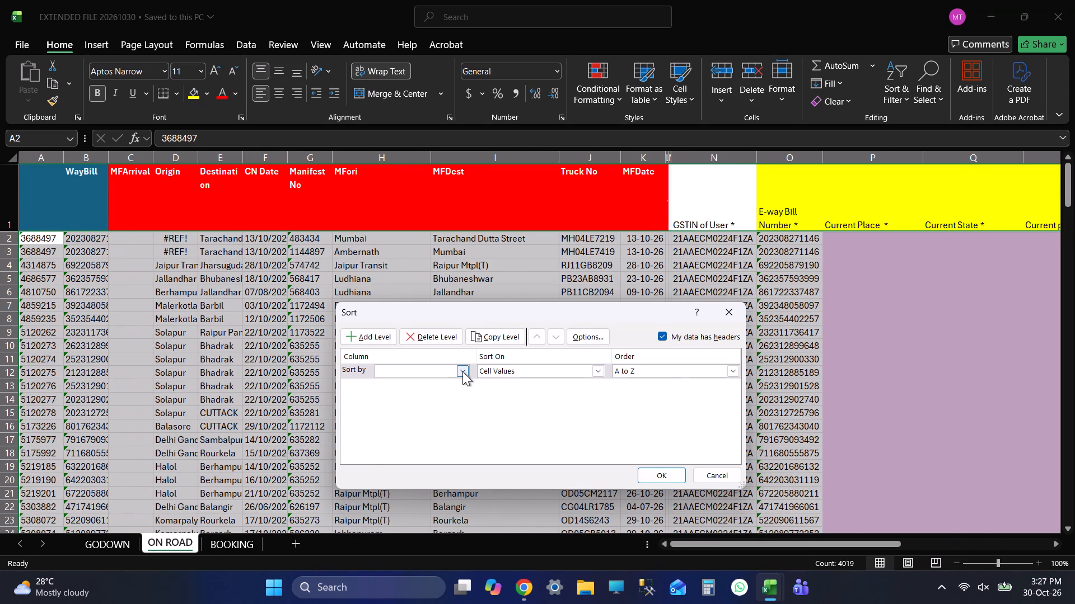
{"action": "left_click", "coordinate": [462, 371]}
{"action": "left_click", "coordinate": [454, 471]}
{"action": "left_click", "coordinate": [583, 426]}
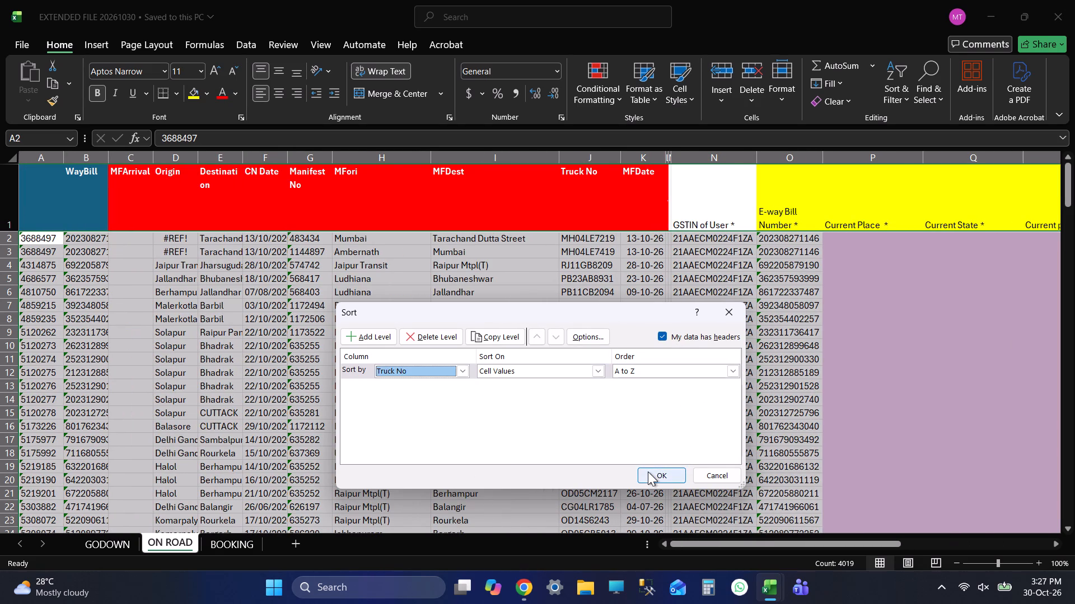
{"action": "left_click", "coordinate": [648, 471]}
{"action": "left_click", "coordinate": [847, 237]}
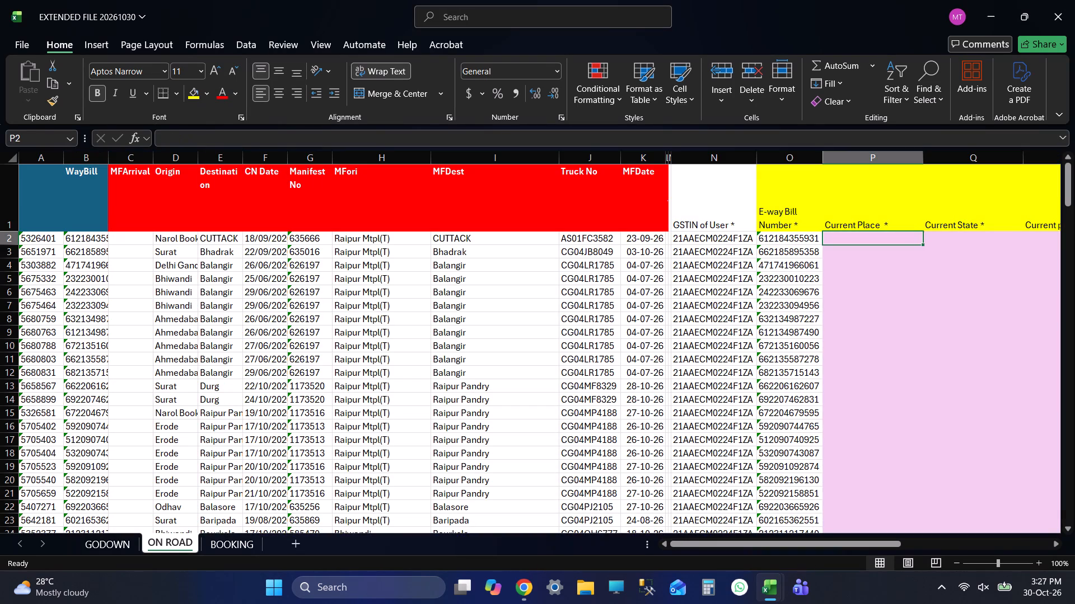
Save the workbook with the first Current Place data cell, P2, selected on ON ROAD.
{"action": "key", "text": "ctrl+s"}
{"action": "key", "text": "Tab"}
{"action": "key", "text": "Tab"}
{"action": "key", "text": "Tab"}
{"action": "key", "text": "shift+Tab"}
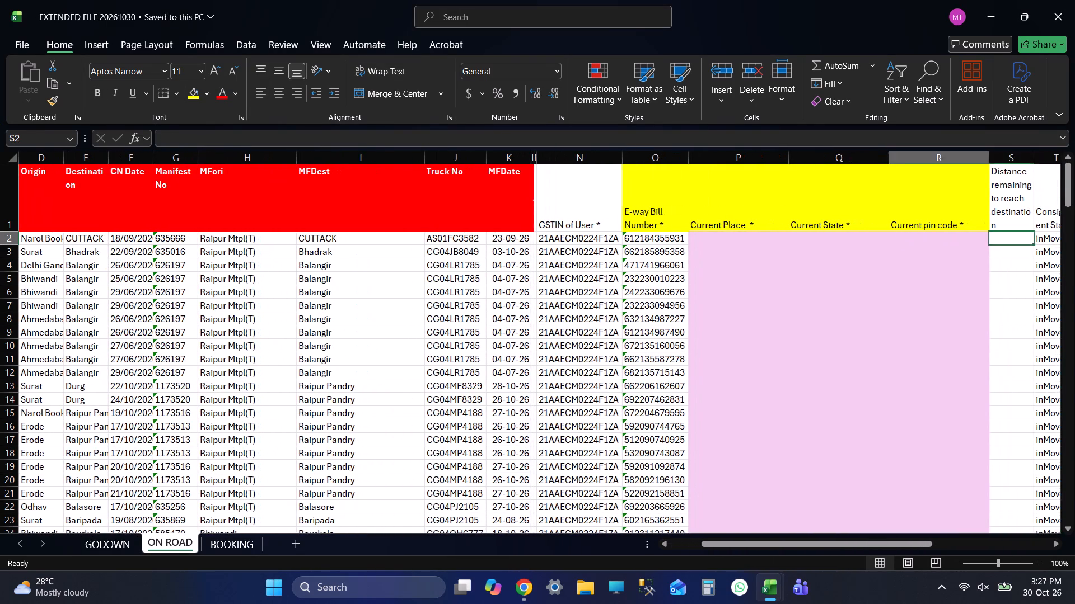
{"action": "key", "text": "shift+Tab"}
{"action": "key", "text": "shift+Tab"}
{"action": "key", "text": "ctrl+s"}
{"action": "key", "text": "ctrl+s"}
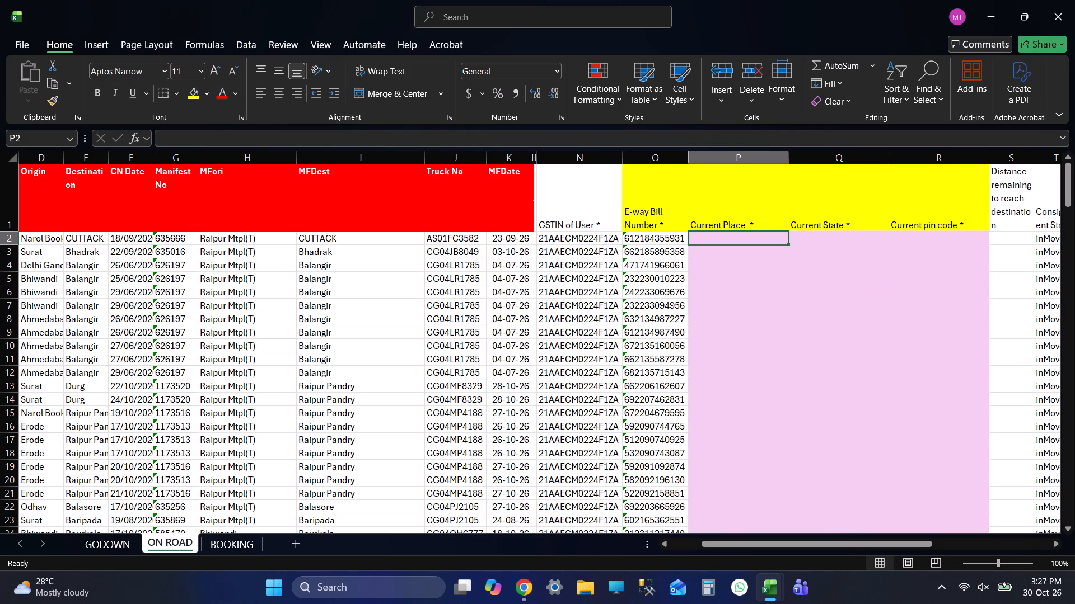
{"action": "key", "text": "ctrl+s"}
{"action": "key", "text": "ctrl+s"}
{"action": "key", "text": "ctrl+s"}
{"action": "key", "text": "ctrl+s"}
{"action": "key", "text": "ctrl+s"}
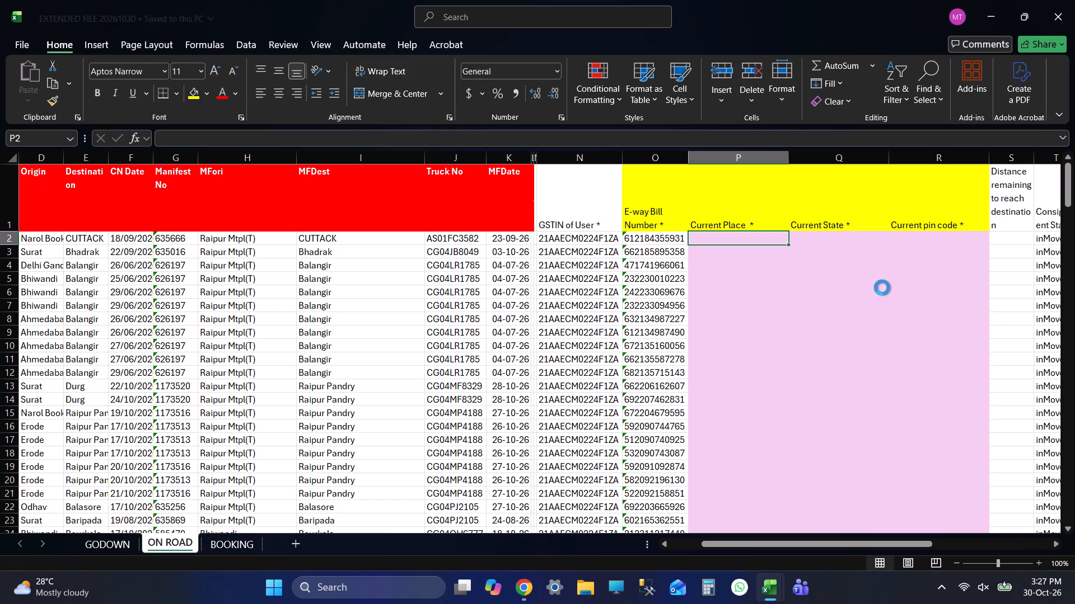
{"action": "key", "text": "ctrl+s"}
{"action": "key", "text": "ctrl+s"}
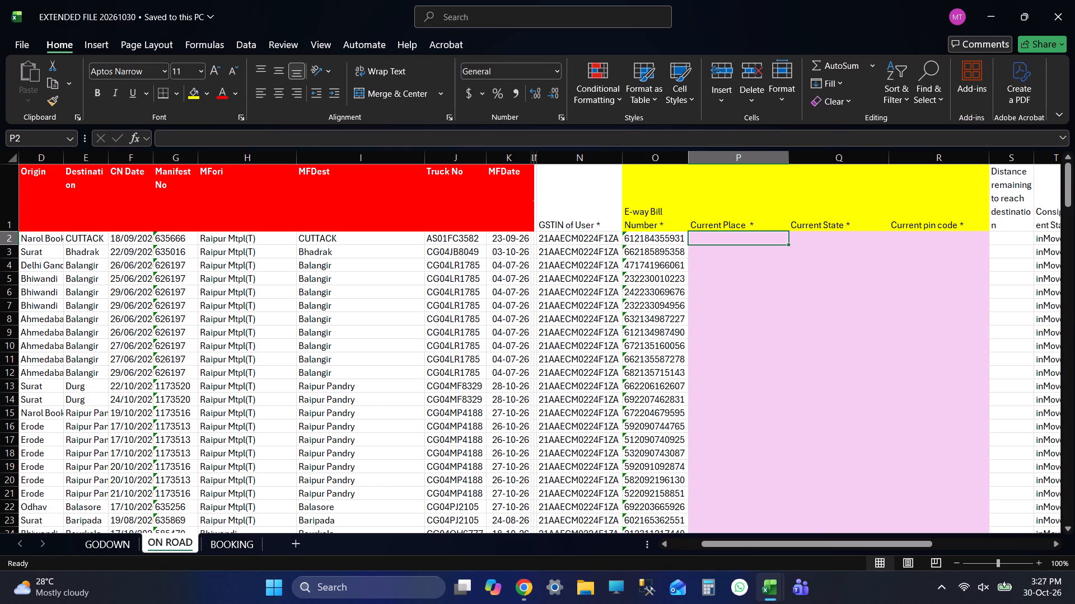
{"action": "key", "text": "ctrl+s"}
{"action": "key", "text": "alt+Tab"}
{"action": "key", "text": "alt+Tab"}
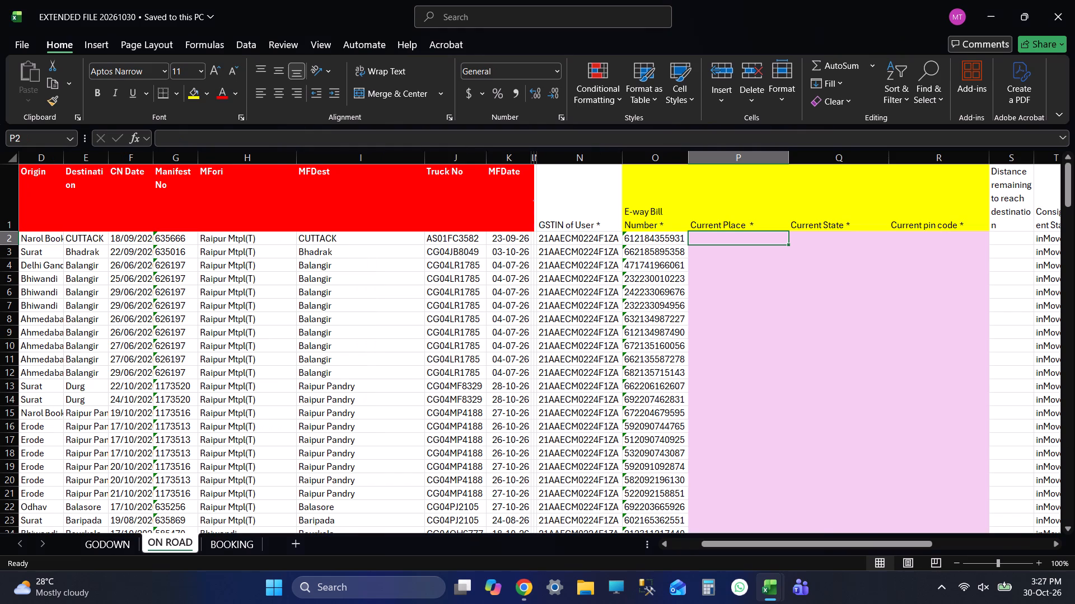
{"action": "key", "text": "ctrl+s"}
Switch to Chrome and search Google for VEDANTA in a new tab.
{"action": "key", "text": "alt+Tab"}
{"action": "key", "text": "alt+Tab"}
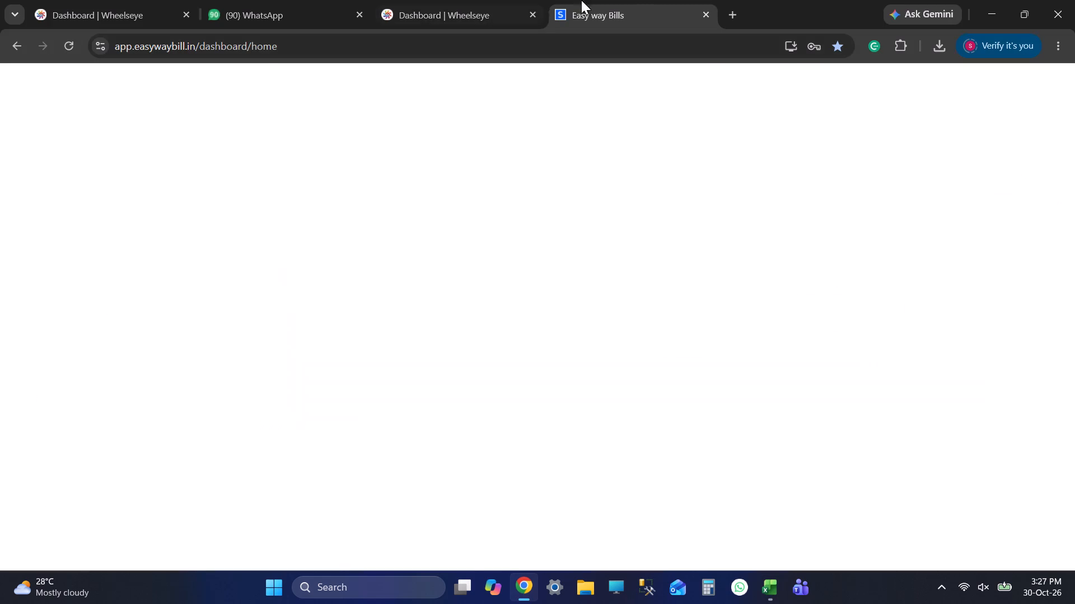
{"action": "left_click", "coordinate": [731, 4]}
{"action": "type", "text": "VEDAN"}
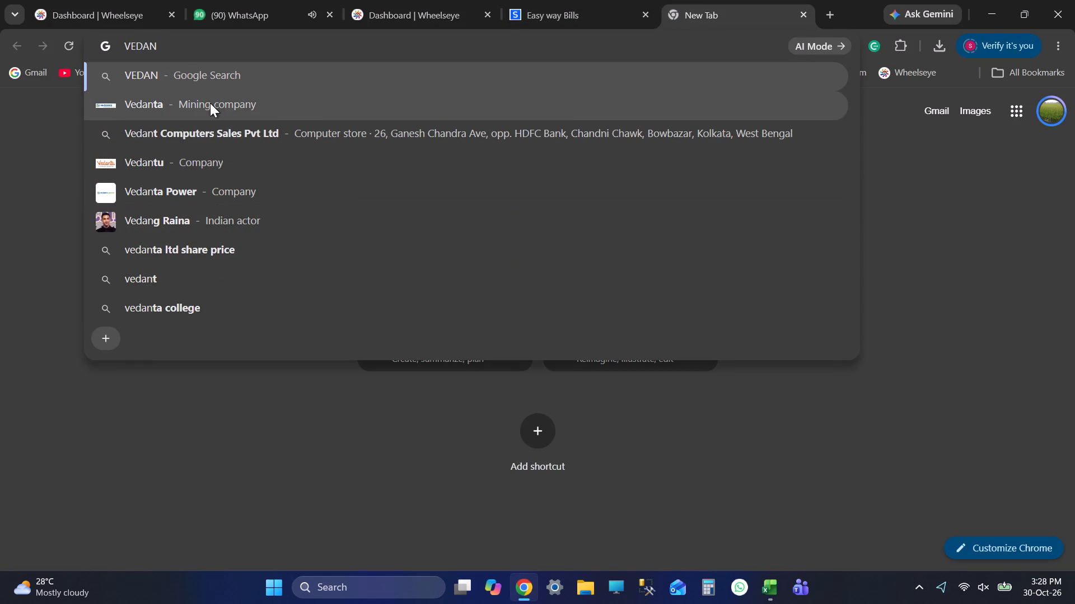
{"action": "left_click", "coordinate": [228, 161]}
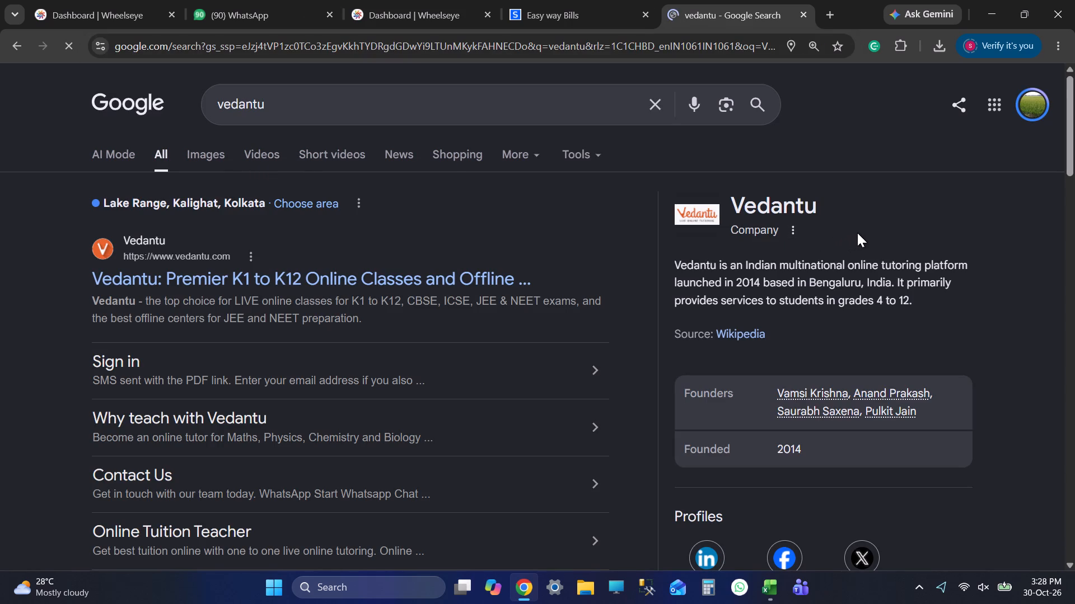
{"action": "left_click", "coordinate": [9, 42]}
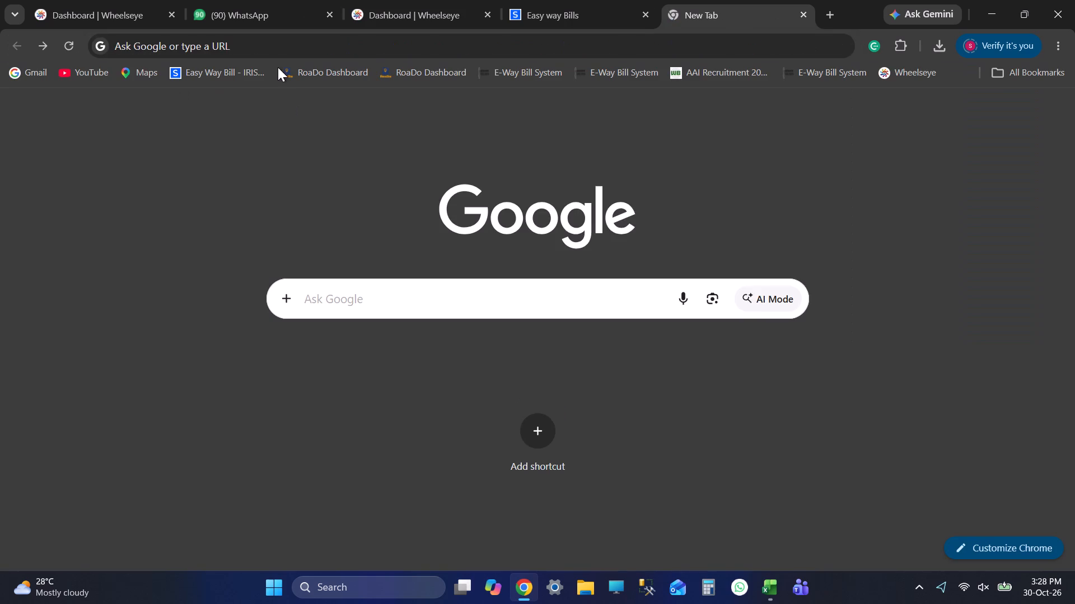
{"action": "left_click", "coordinate": [270, 46]}
{"action": "type", "text": "VEDANTA"}
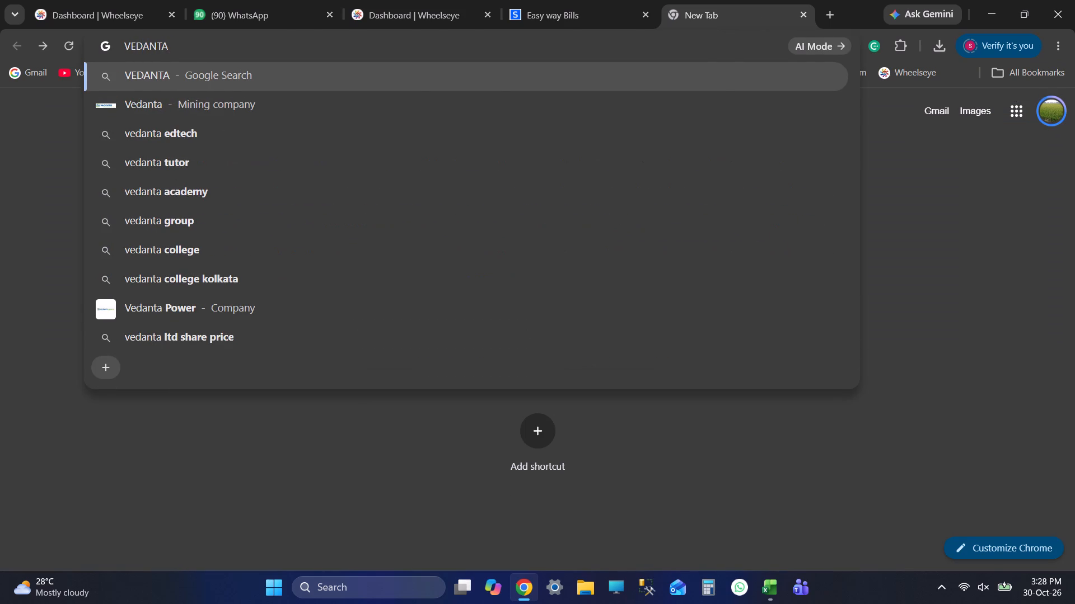
{"action": "key", "text": "Return"}
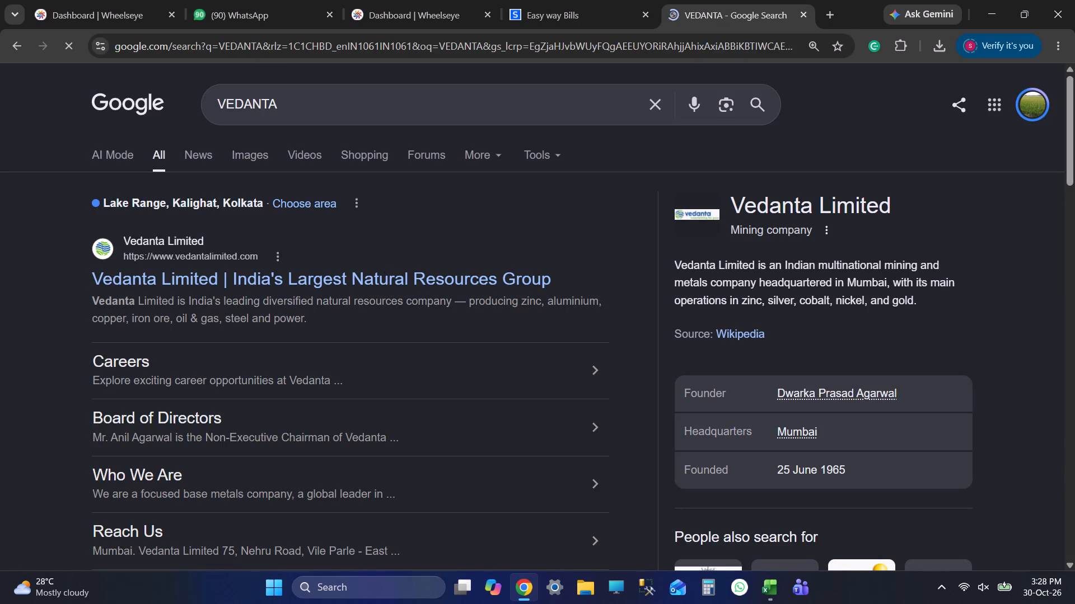
Preview the Vedanta Limited logo and look through the related images in the search results.
{"action": "left_click", "coordinate": [695, 213]}
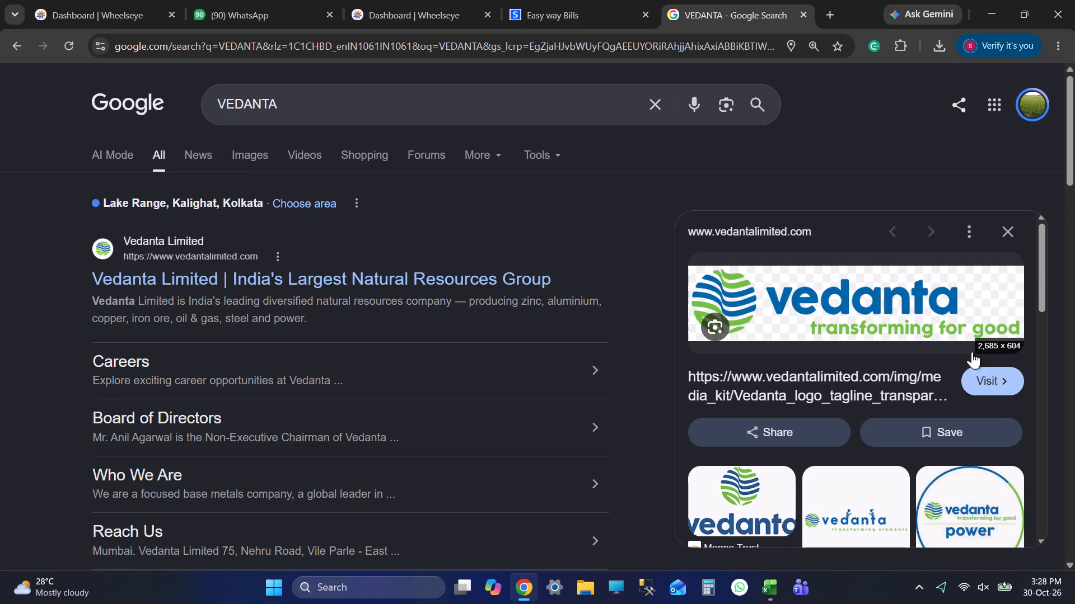
{"action": "scroll", "coordinate": [961, 376], "scroll_direction": "down", "scroll_amount": 1}
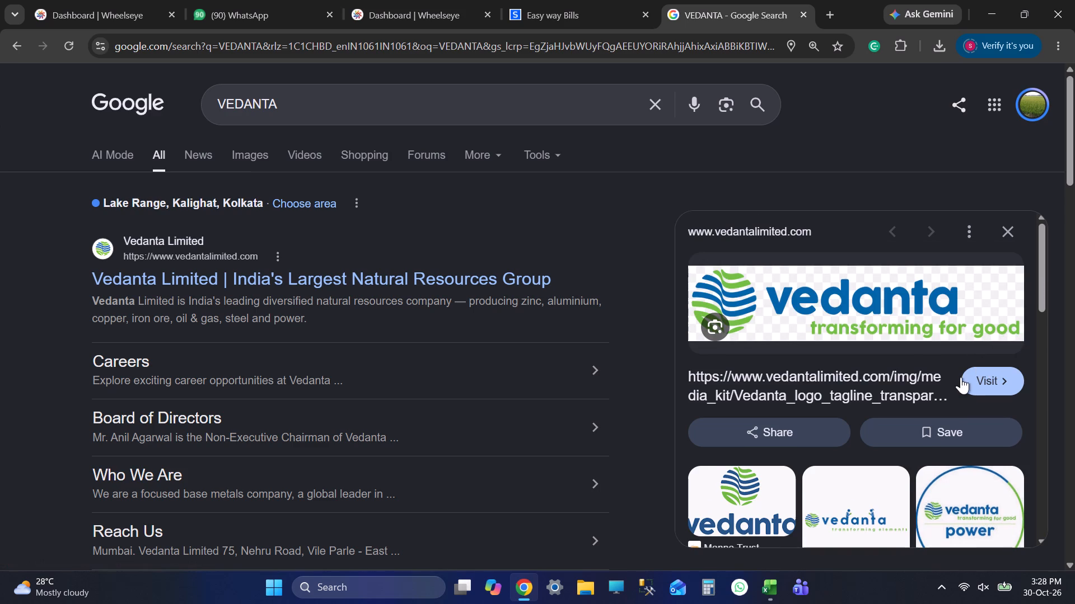
{"action": "scroll", "coordinate": [961, 377], "scroll_direction": "down", "scroll_amount": 2}
{"action": "scroll", "coordinate": [599, 369], "scroll_direction": "down", "scroll_amount": 2}
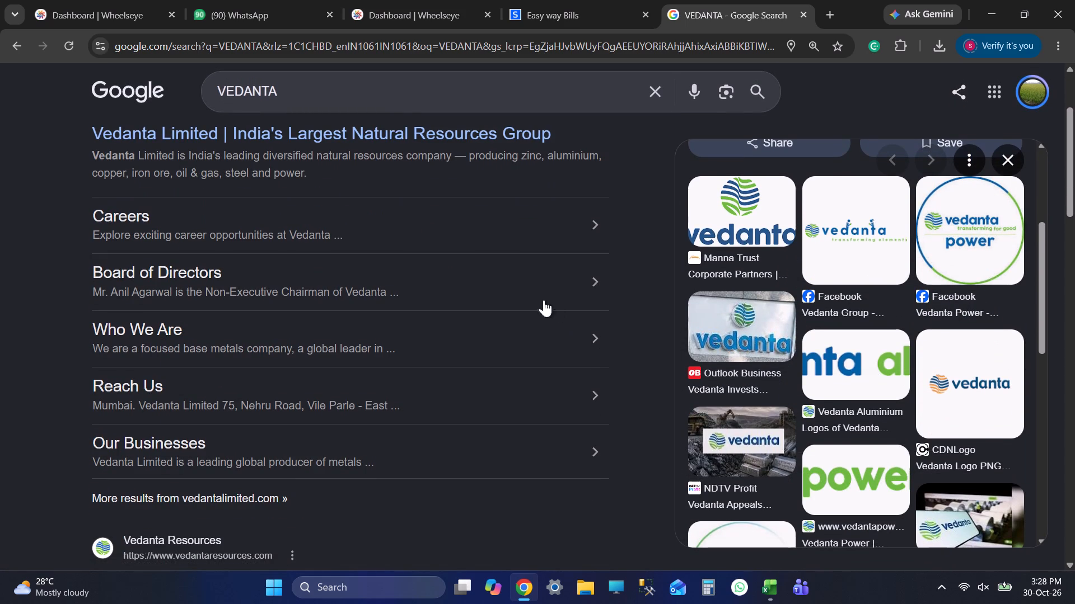
Open the Vedanta Limited website from the results, view its home page, and close the tab.
{"action": "left_click", "coordinate": [214, 151]}
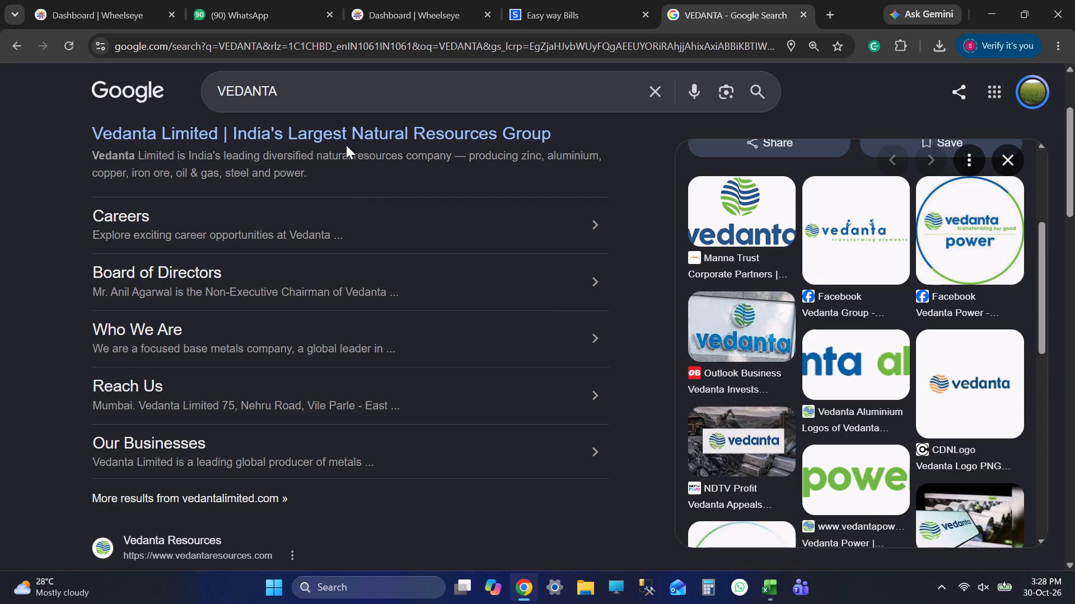
{"action": "left_click", "coordinate": [236, 143]}
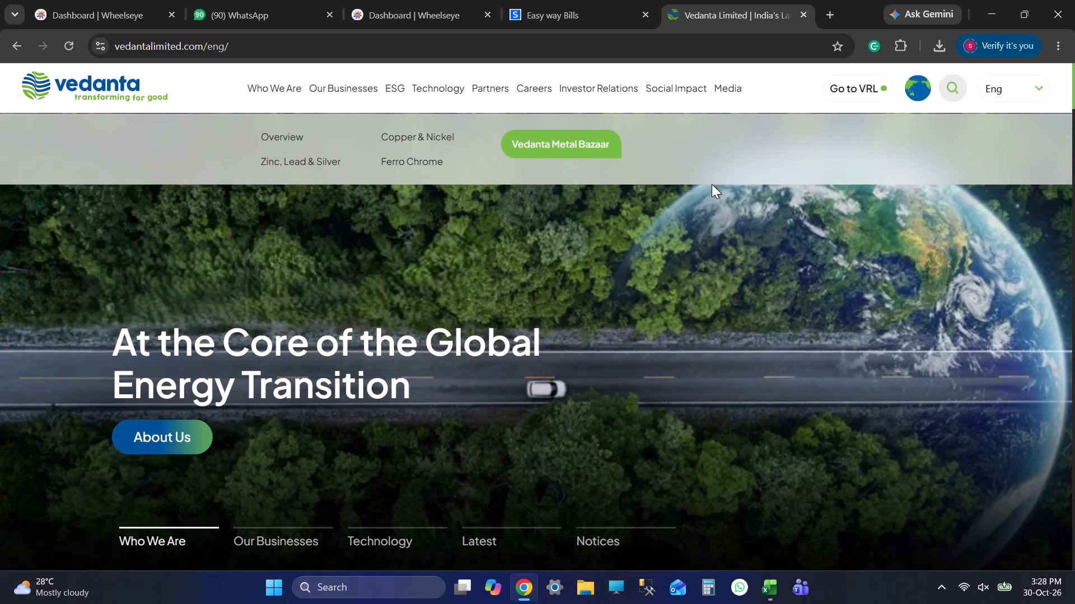
{"action": "scroll", "coordinate": [713, 196], "scroll_direction": "down", "scroll_amount": 4}
{"action": "scroll", "coordinate": [714, 196], "scroll_direction": "up", "scroll_amount": 8}
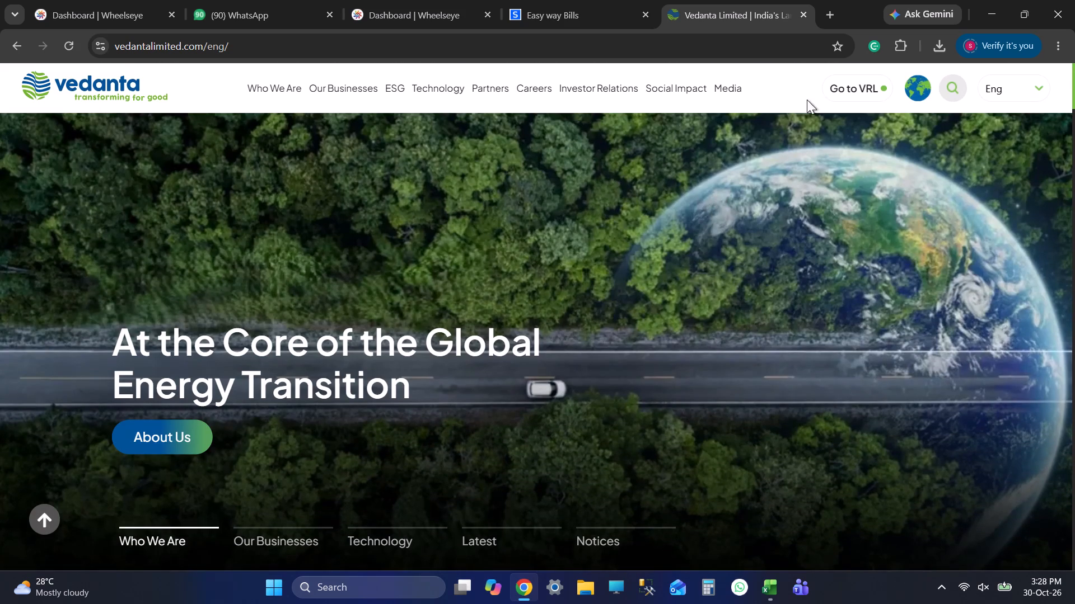
{"action": "left_click", "coordinate": [802, 17]}
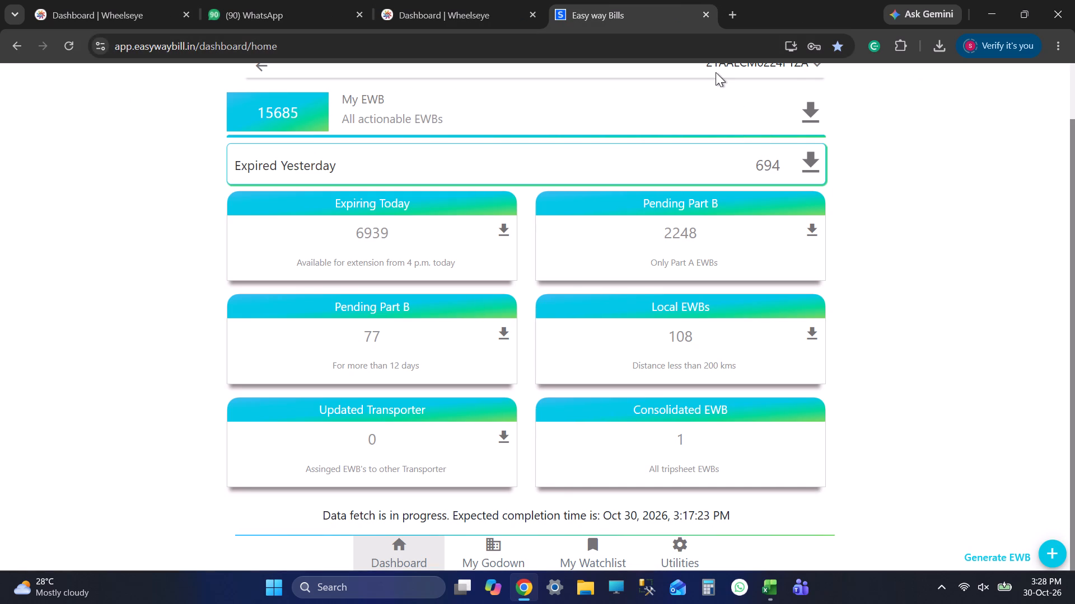
Return to EXTENDED FILE 20261030 in Excel and save it.
{"action": "scroll", "coordinate": [689, 230], "scroll_direction": "up", "scroll_amount": 4}
{"action": "key", "text": "alt+Tab"}
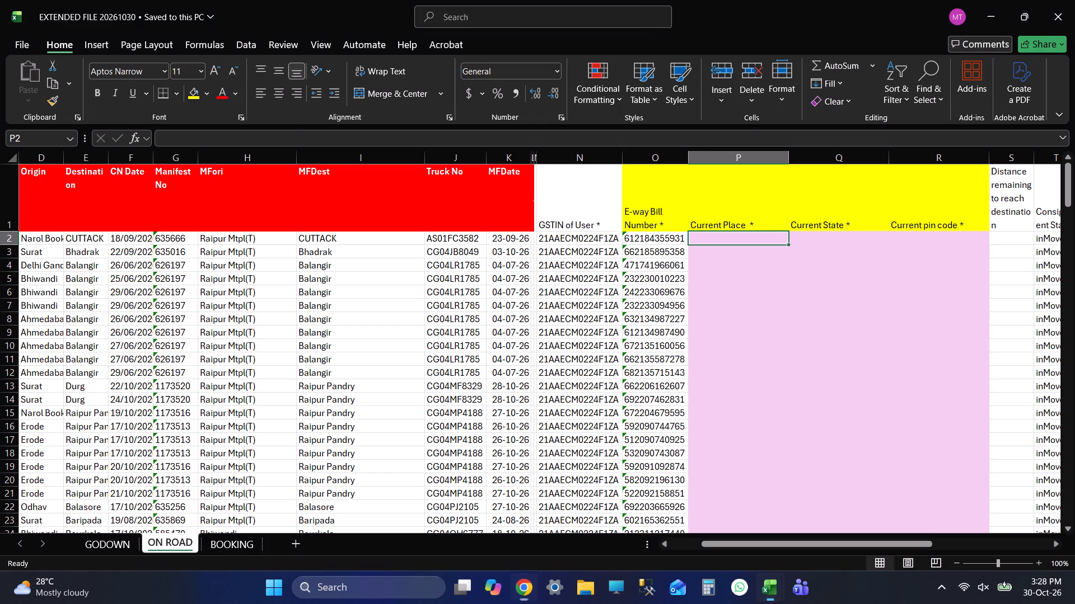
{"action": "key", "text": "ctrl+s"}
{"action": "key", "text": "ctrl+s"}
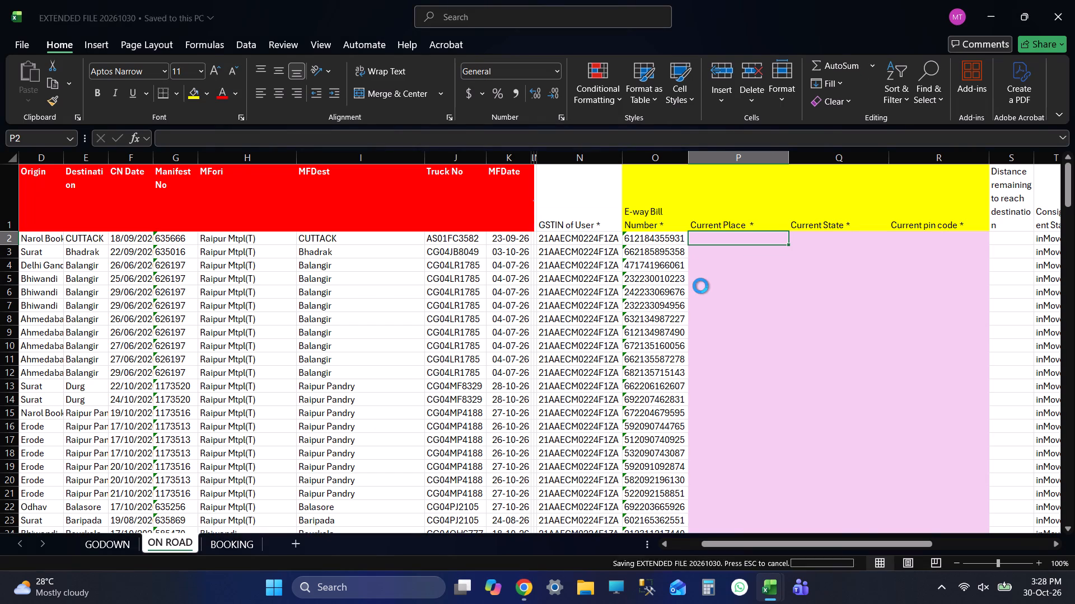
{"action": "key", "text": "ctrl+s"}
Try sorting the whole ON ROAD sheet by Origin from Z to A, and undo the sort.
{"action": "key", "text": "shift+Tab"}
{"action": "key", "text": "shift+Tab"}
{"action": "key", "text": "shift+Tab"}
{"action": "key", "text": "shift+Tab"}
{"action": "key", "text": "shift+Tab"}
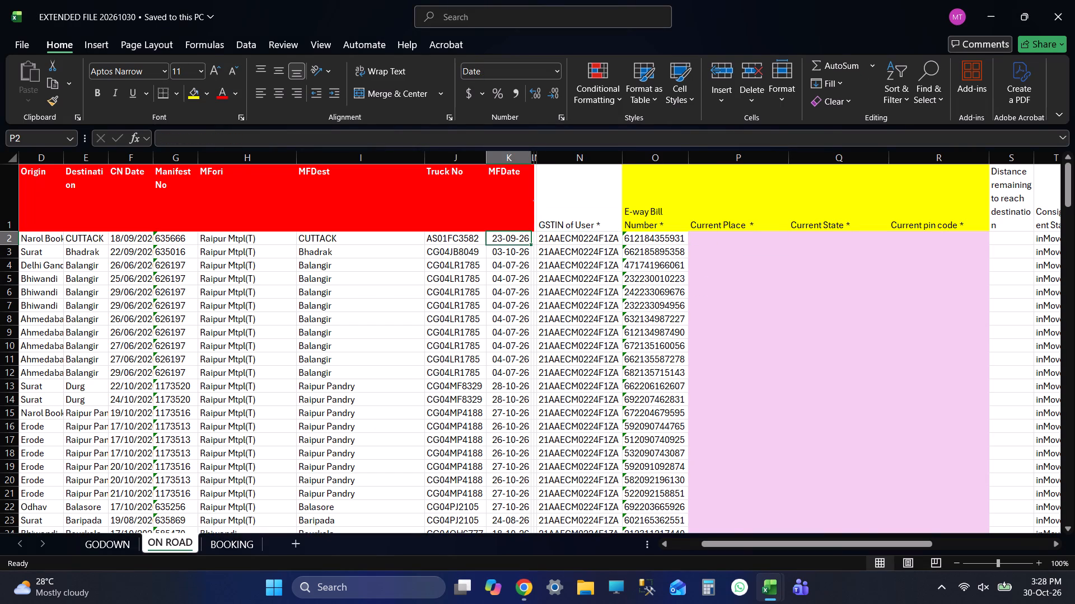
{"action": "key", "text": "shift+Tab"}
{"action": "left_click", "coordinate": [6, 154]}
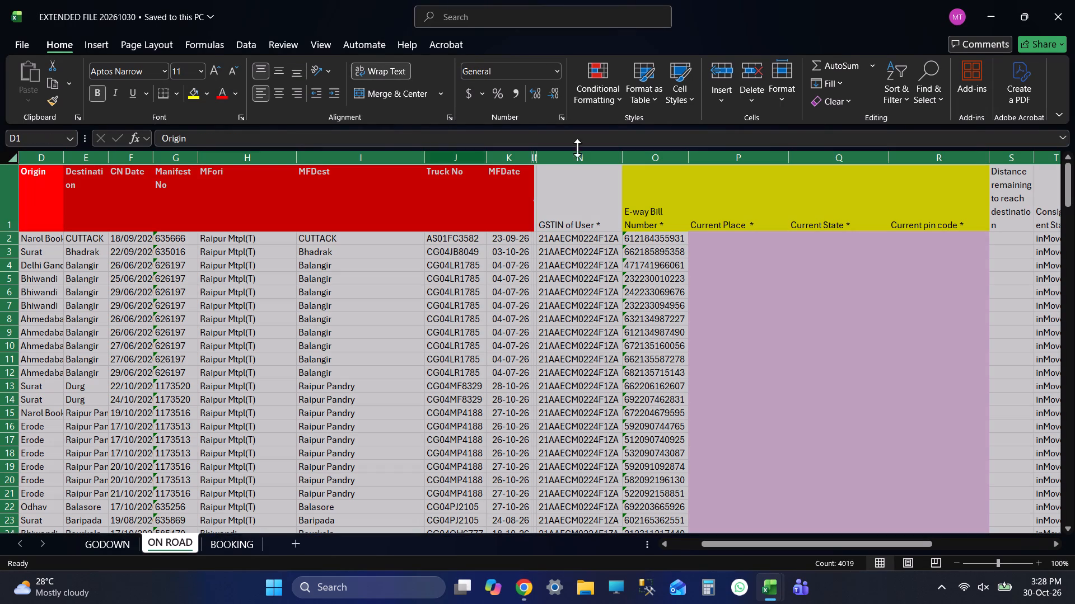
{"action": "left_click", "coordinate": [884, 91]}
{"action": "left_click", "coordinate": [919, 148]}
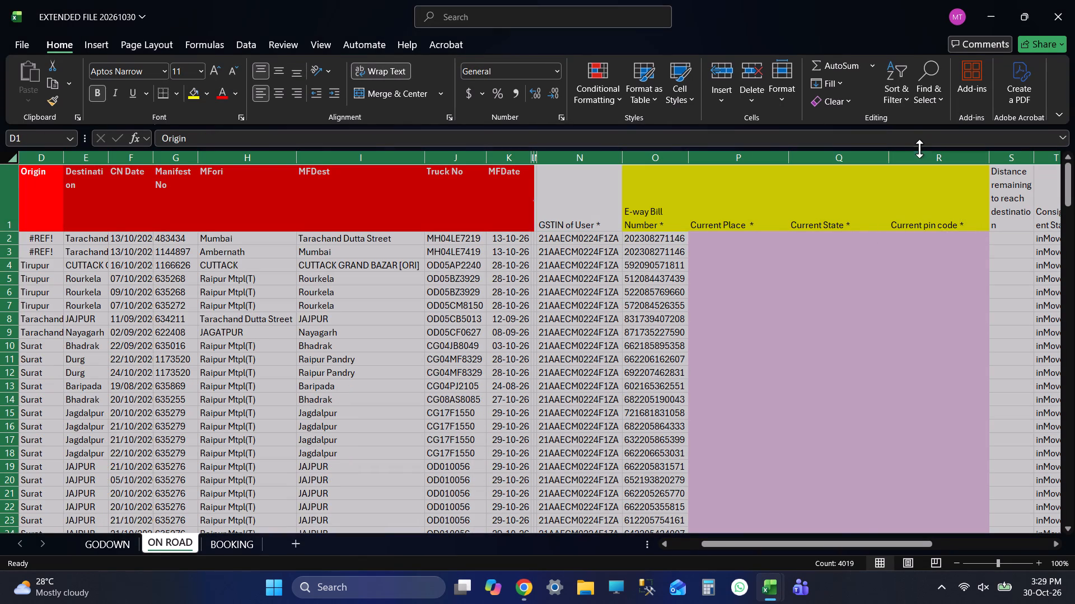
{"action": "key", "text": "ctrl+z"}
Select the first Current Place data cell, P2, on ON ROAD and save the workbook.
{"action": "left_click", "coordinate": [744, 238]}
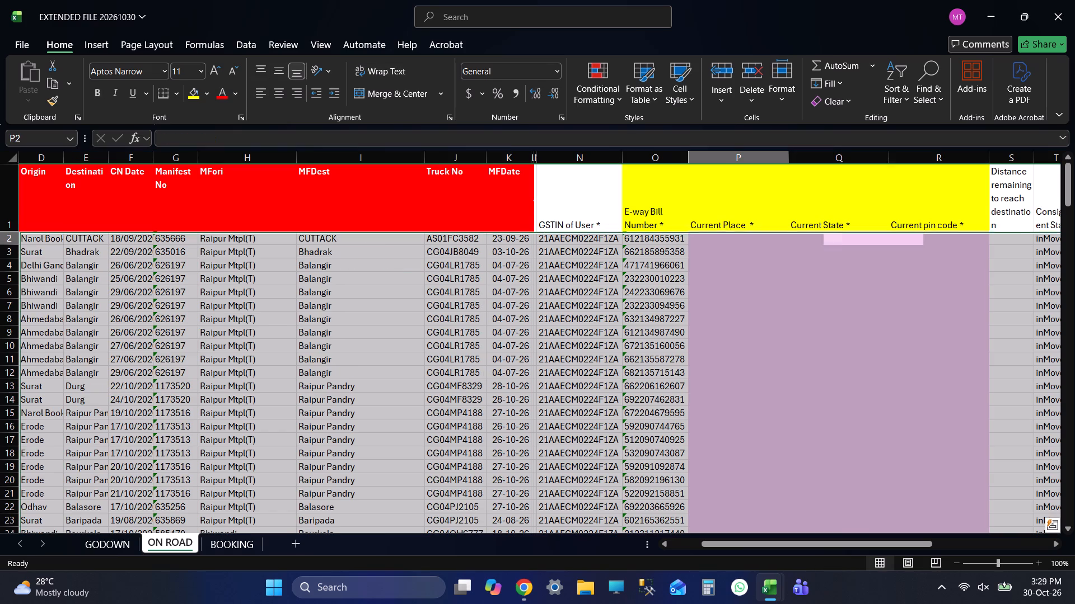
{"action": "key", "text": "ctrl+s"}
{"action": "key", "text": "ctrl+s"}
{"action": "key", "text": "ctrl+s"}
{"action": "key", "text": "ctrl+s"}
{"action": "key", "text": "ctrl+s"}
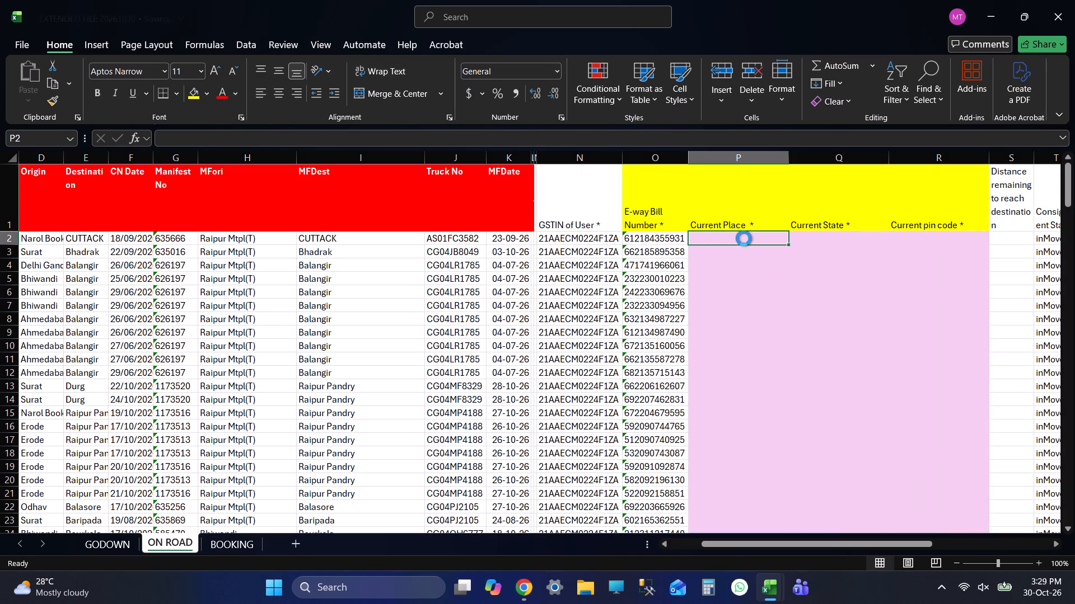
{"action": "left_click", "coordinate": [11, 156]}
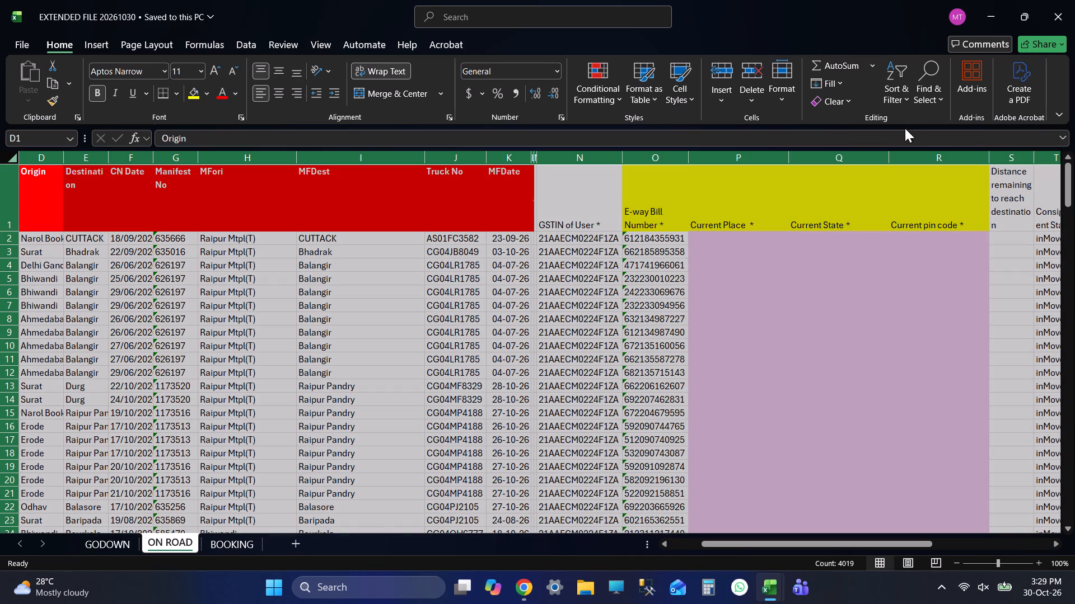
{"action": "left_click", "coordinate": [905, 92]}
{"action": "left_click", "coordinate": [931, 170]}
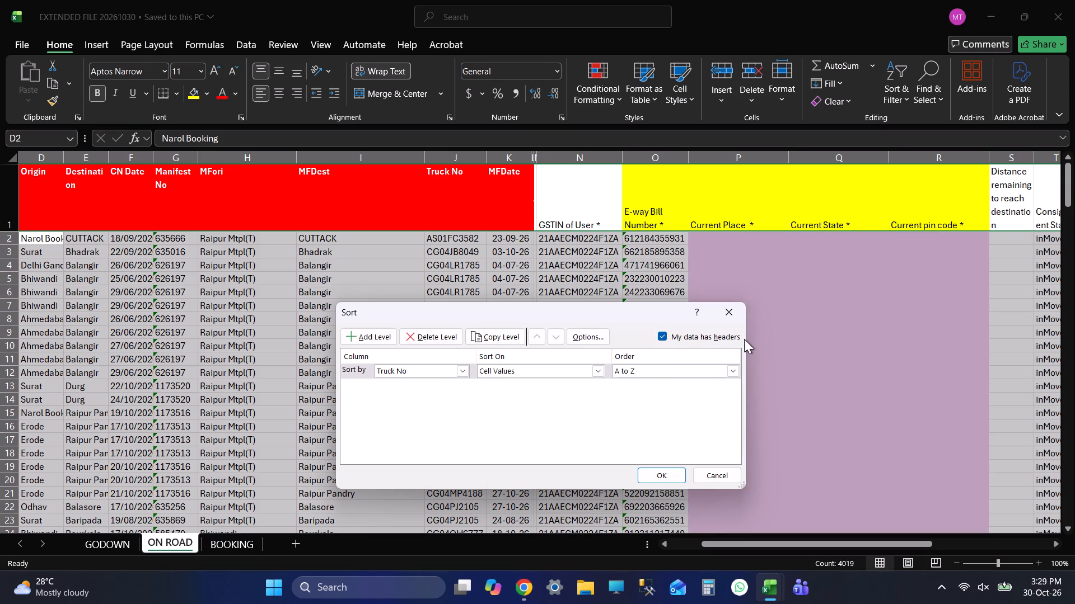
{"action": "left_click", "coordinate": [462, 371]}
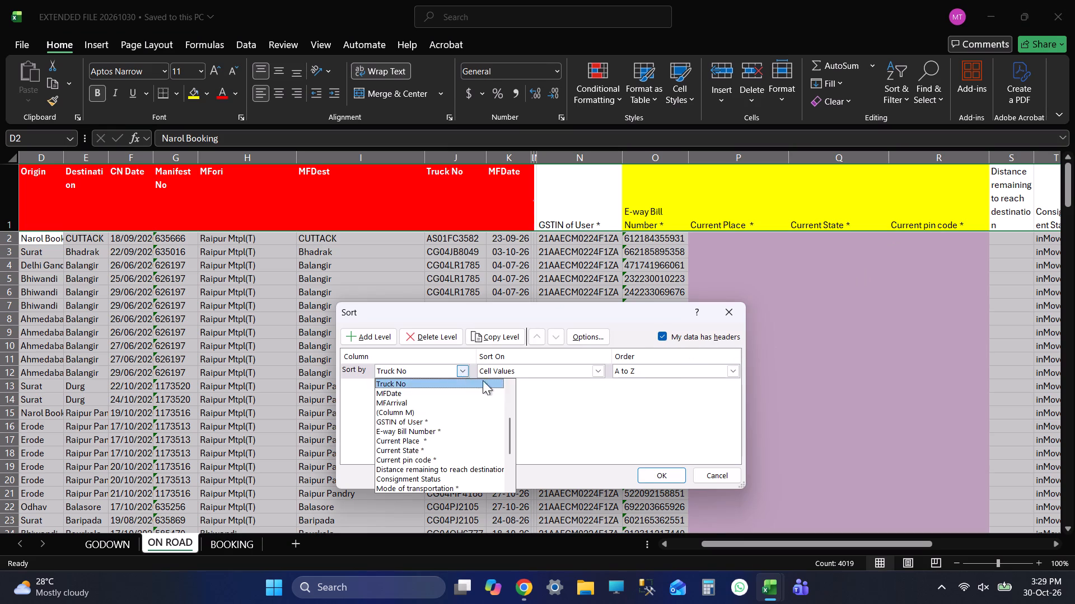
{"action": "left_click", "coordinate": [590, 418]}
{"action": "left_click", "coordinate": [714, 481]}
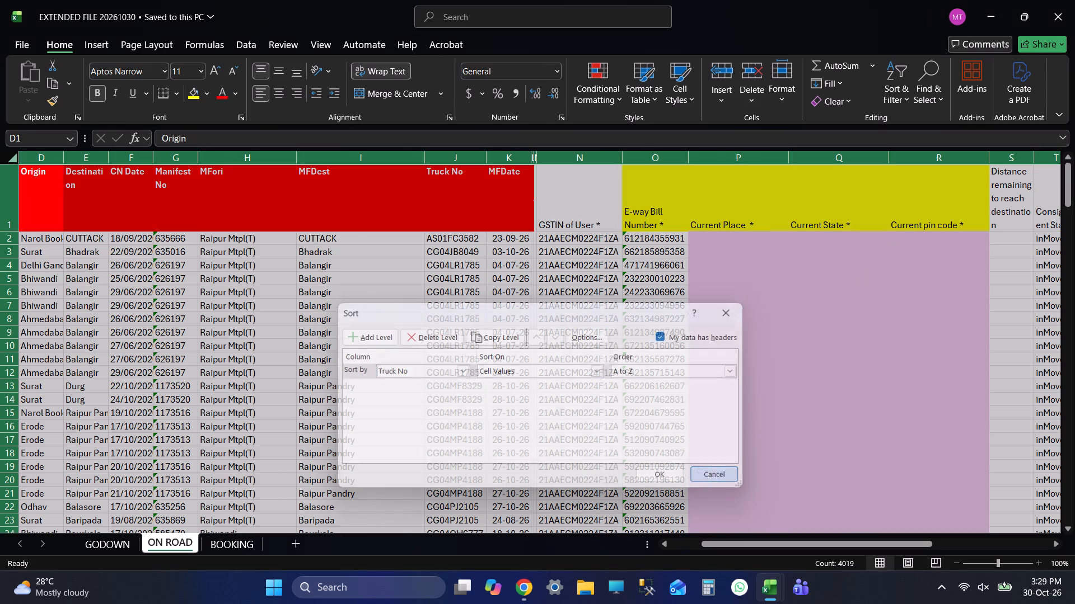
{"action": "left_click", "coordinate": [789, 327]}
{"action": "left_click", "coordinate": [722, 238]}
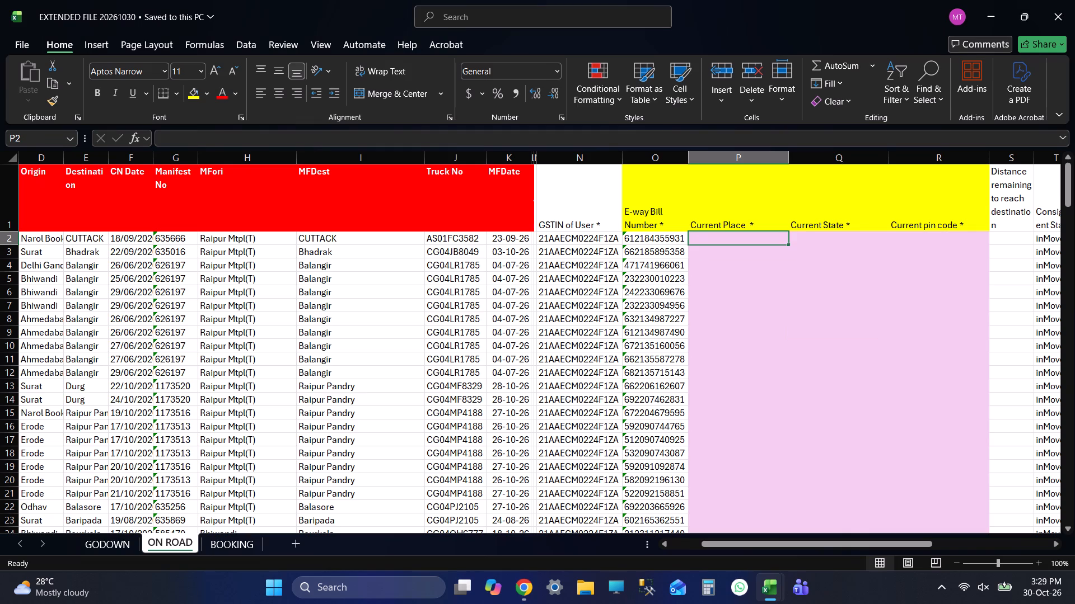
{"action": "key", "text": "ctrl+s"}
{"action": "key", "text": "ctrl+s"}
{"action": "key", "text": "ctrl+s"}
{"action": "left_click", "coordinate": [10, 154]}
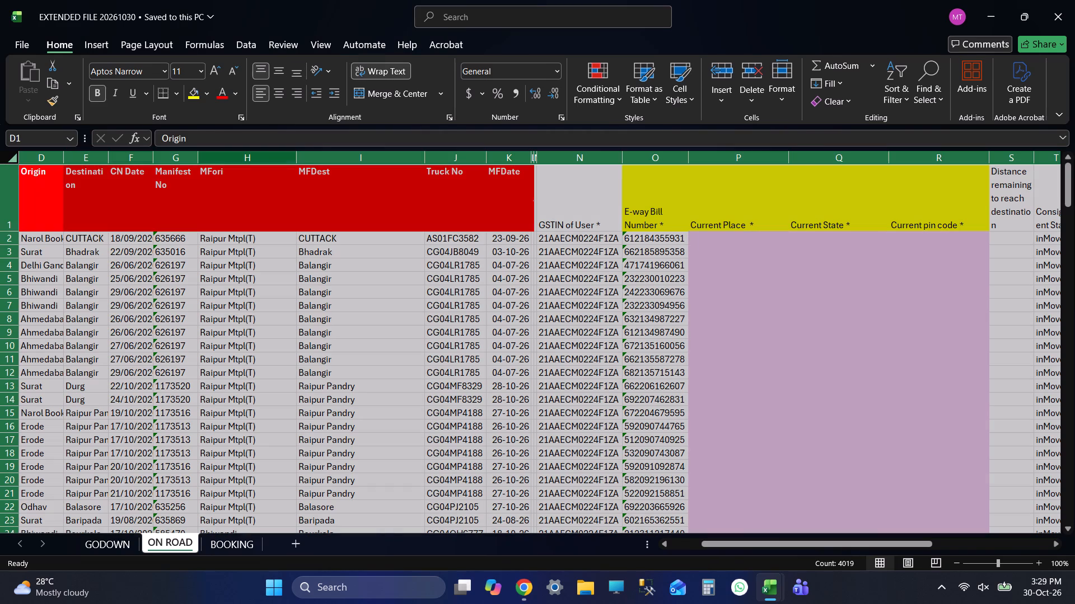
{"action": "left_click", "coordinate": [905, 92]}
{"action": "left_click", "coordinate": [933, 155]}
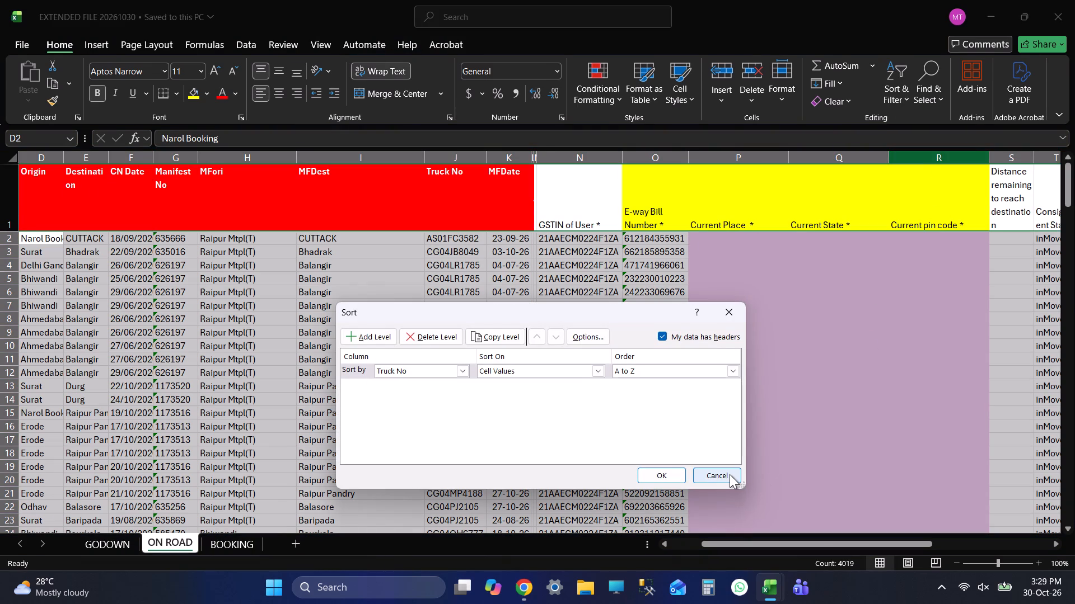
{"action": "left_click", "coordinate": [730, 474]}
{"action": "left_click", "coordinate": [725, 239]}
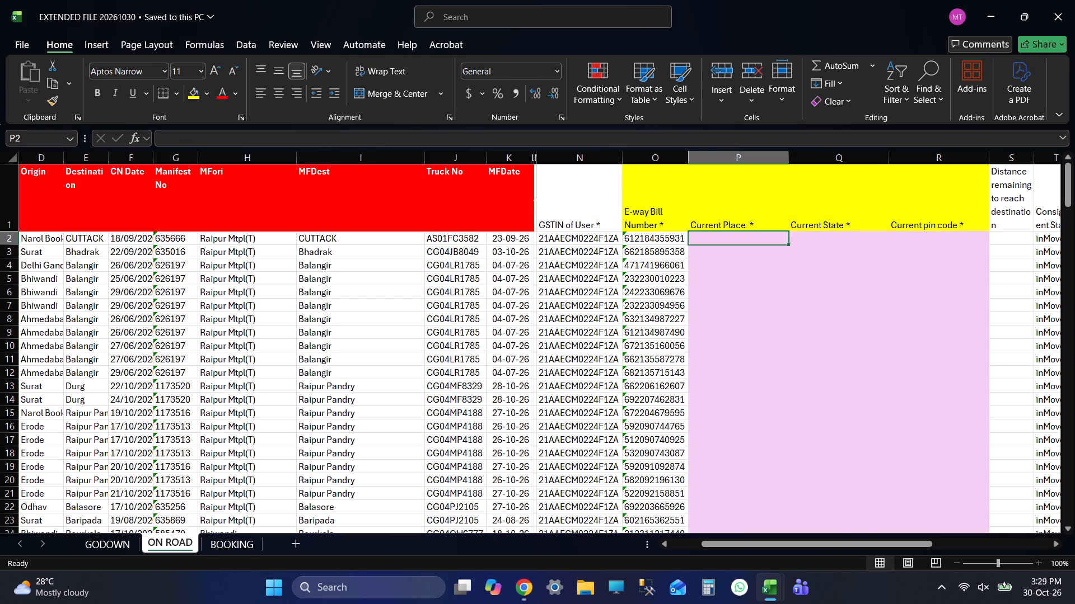
Save EXTENDED FILE 20261030 and switch to its GODOWN sheet, saving again there.
{"action": "key", "text": "ctrl+s"}
{"action": "left_click", "coordinate": [116, 537]}
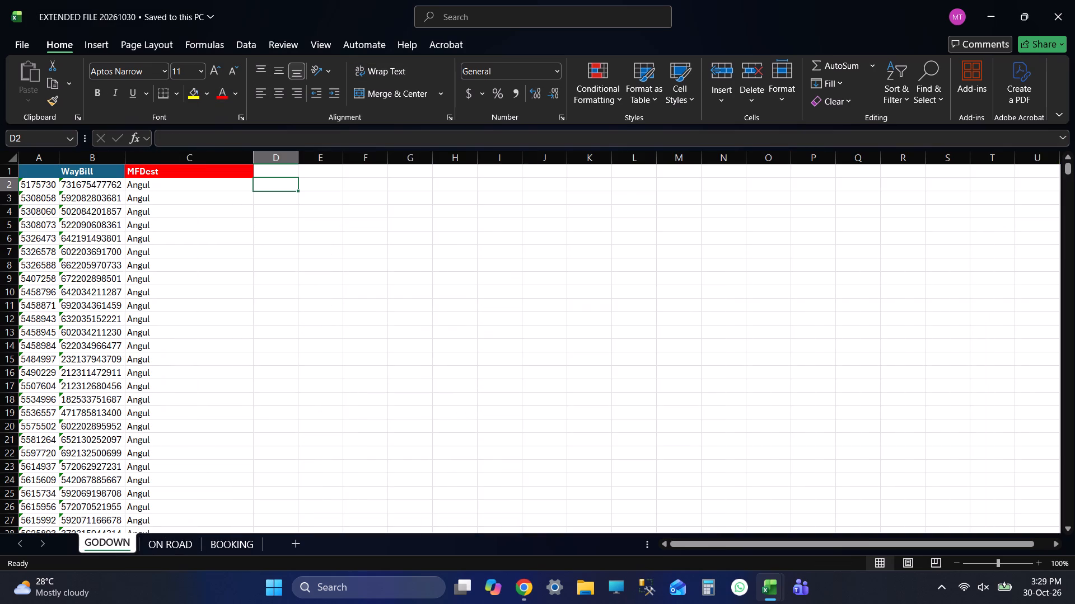
{"action": "key", "text": "ctrl+s"}
{"action": "key", "text": "alt+Tab"}
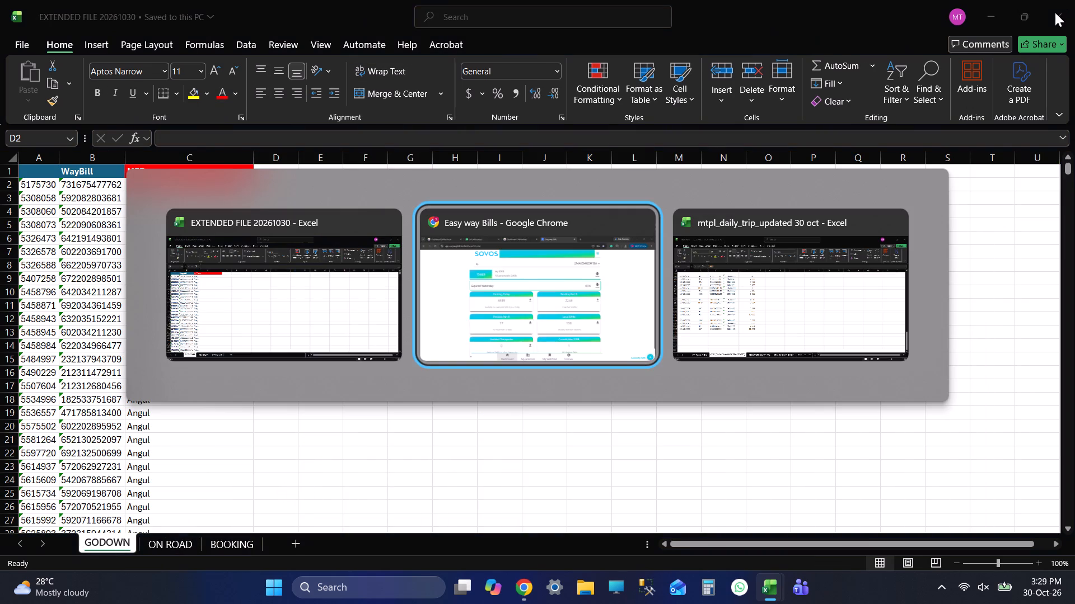
{"action": "key", "text": "alt+Tab"}
{"action": "key", "text": "alt+Tab"}
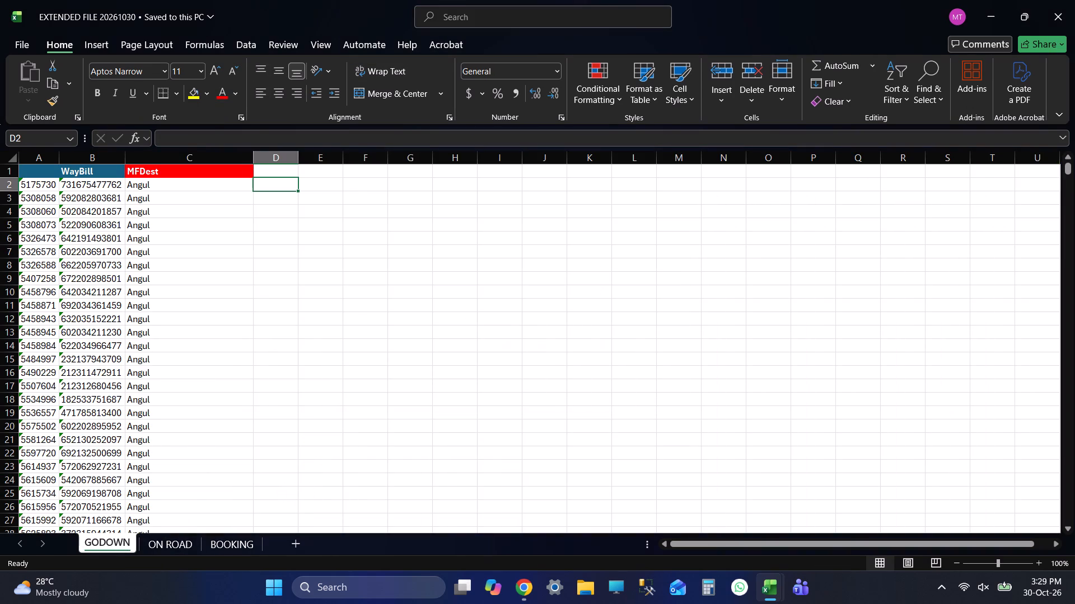
{"action": "key", "text": "ctrl+s"}
{"action": "key", "text": "ctrl+s"}
{"action": "key", "text": "ctrl+s"}
Open FINAL FORMULA (UPDATED) from the test formula folder on the desktop and copy its entire text.
{"action": "triple_click", "coordinate": [994, 12]}
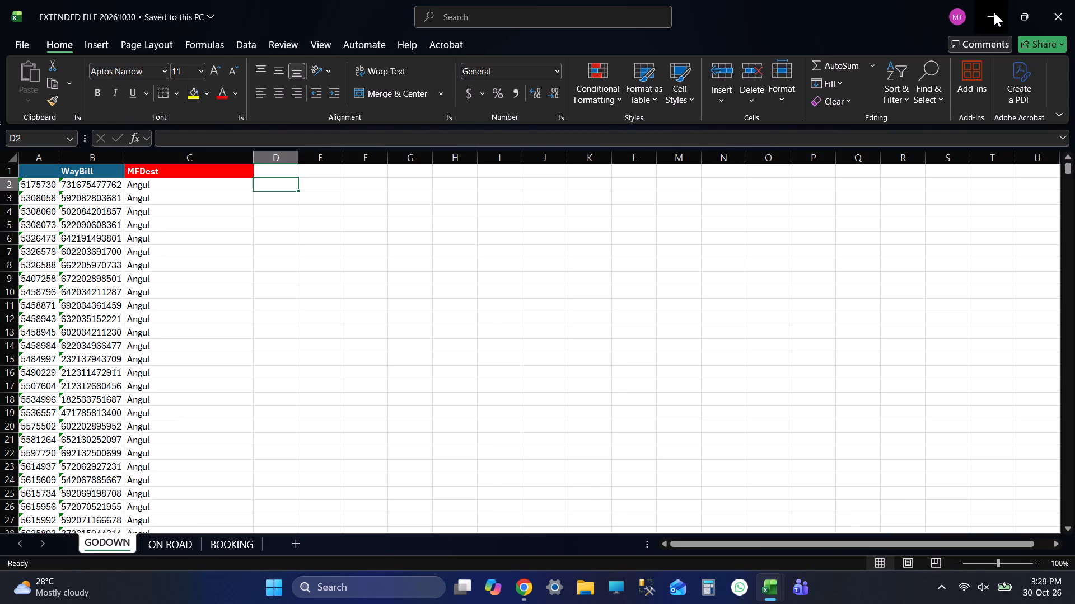
{"action": "left_click", "coordinate": [994, 12]}
{"action": "left_click", "coordinate": [340, 310]}
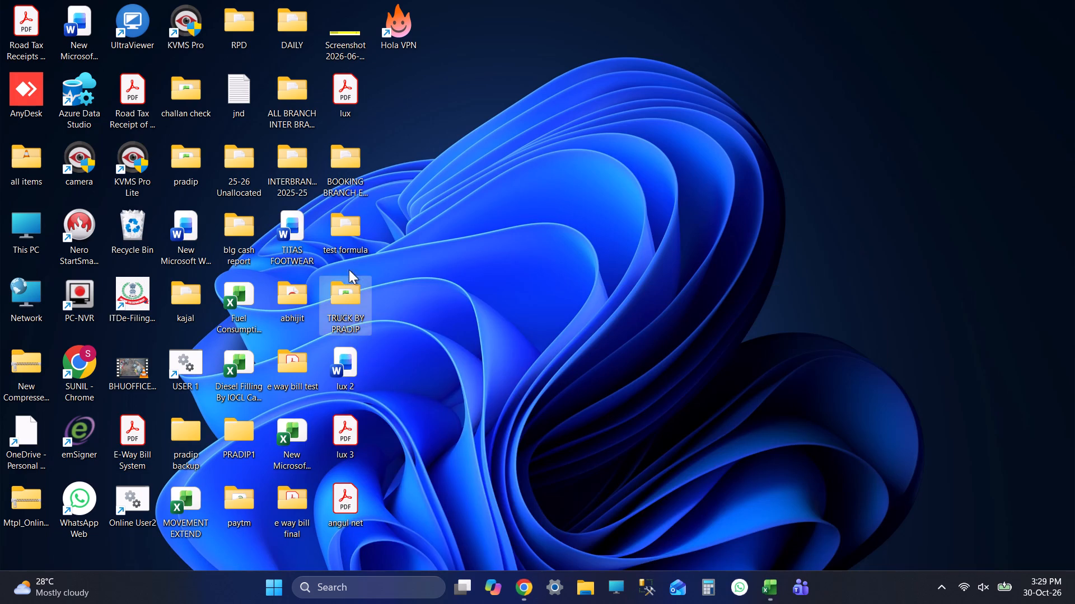
{"action": "double_click", "coordinate": [349, 240]}
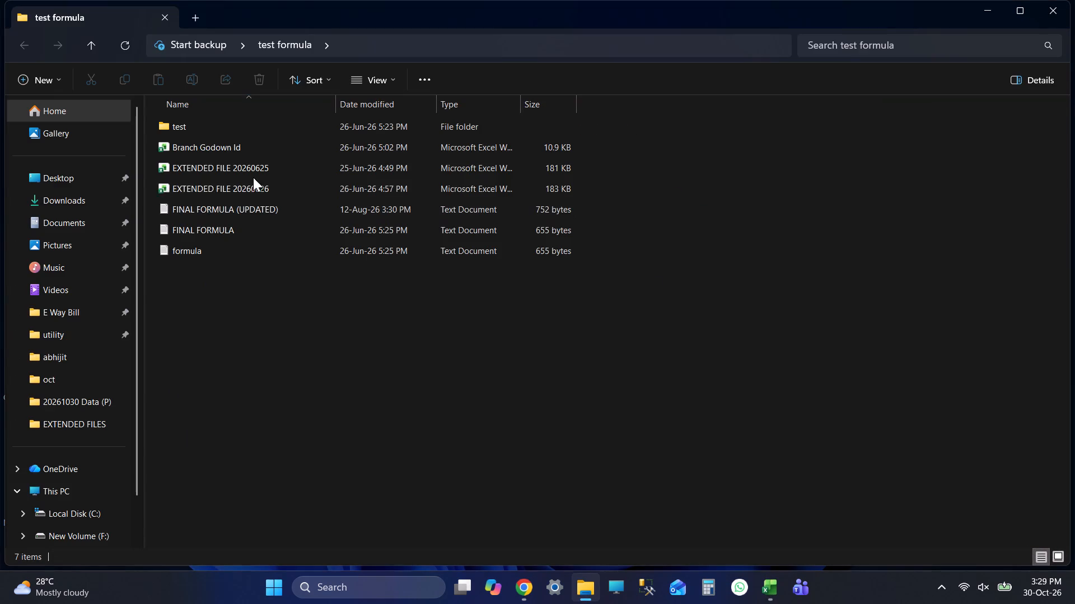
{"action": "double_click", "coordinate": [247, 208]}
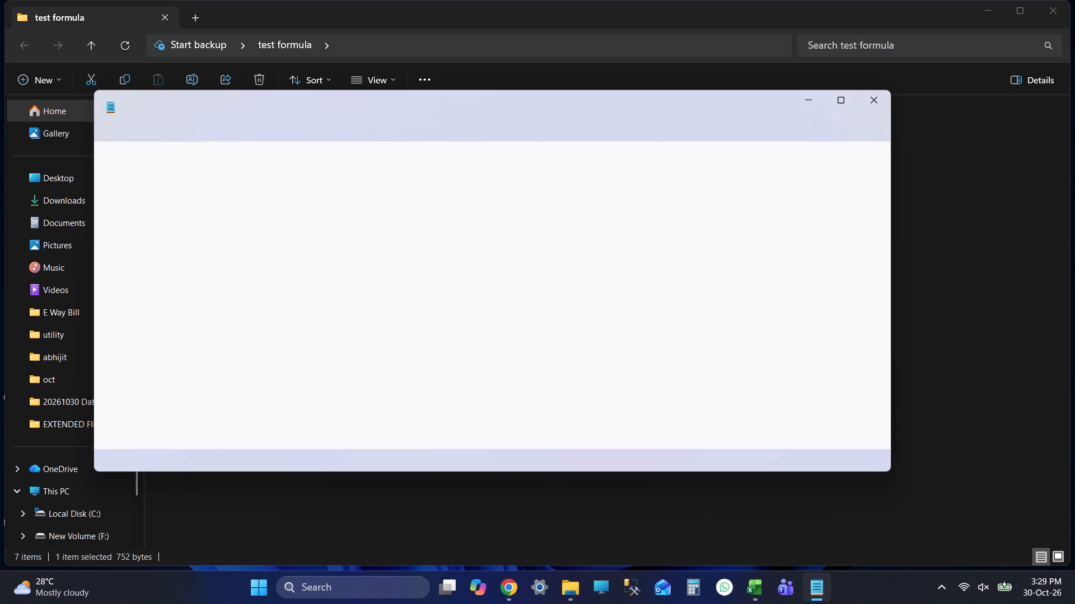
{"action": "left_click", "coordinate": [844, 101]}
{"action": "scroll", "coordinate": [787, 268], "scroll_direction": "up", "scroll_amount": 3}
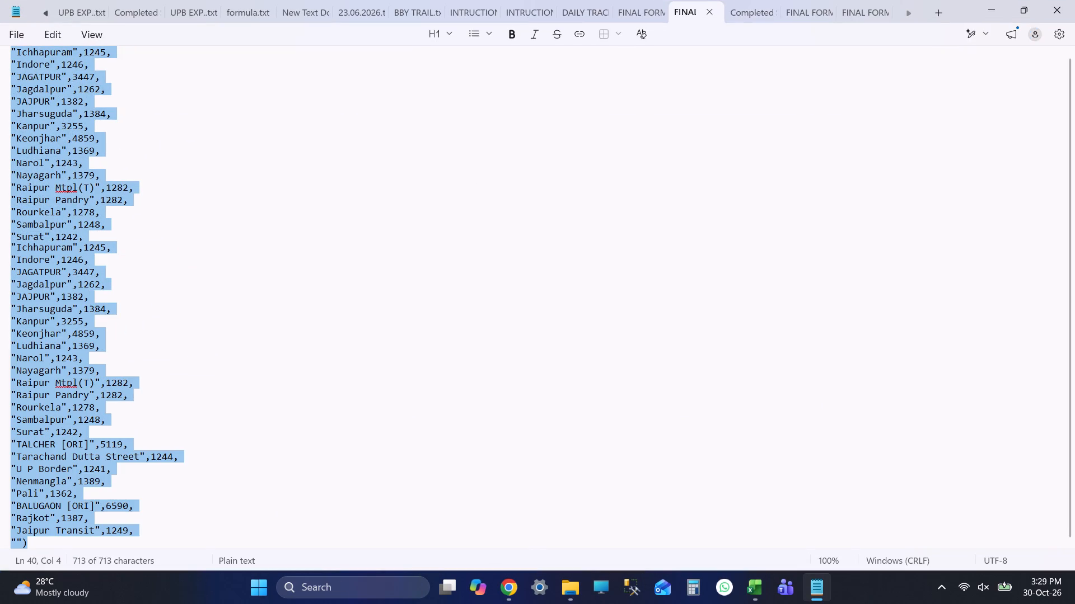
{"action": "scroll", "coordinate": [787, 268], "scroll_direction": "up", "scroll_amount": 6}
{"action": "key", "text": "ctrl+a"}
{"action": "key", "text": "ctrl+c"}
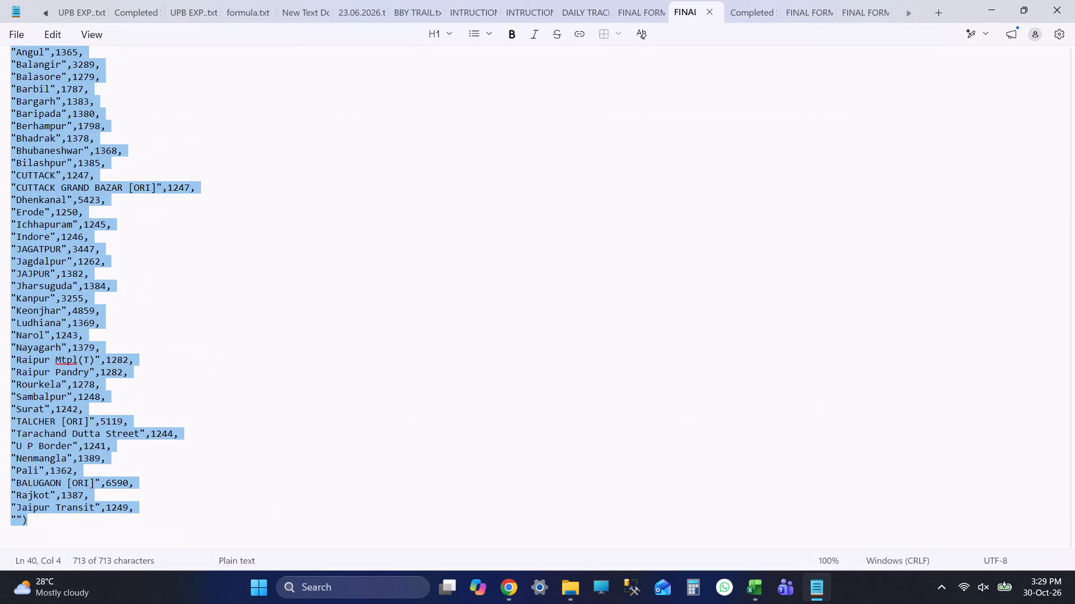
{"action": "key", "text": "ctrl+c"}
Return to EXTENDED FILE 20261030 and enter the copied SWITCH formula in cell D2 of GODOWN.
{"action": "key", "text": "alt+Tab"}
{"action": "key", "text": "alt+Tab"}
{"action": "key", "text": "alt+Tab"}
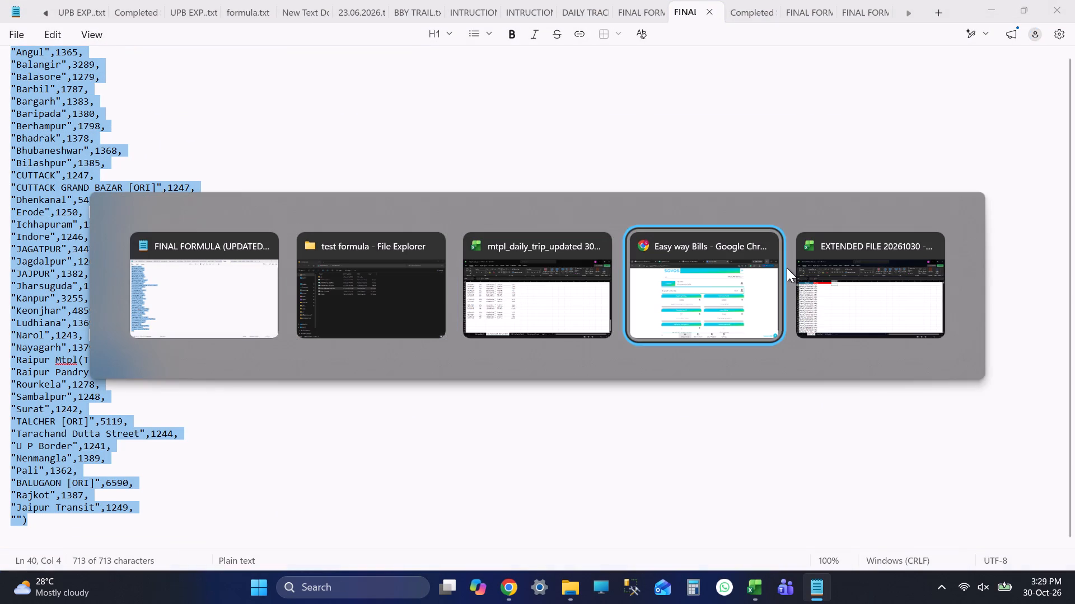
{"action": "key", "text": "alt+Tab"}
{"action": "key", "text": "F2"}
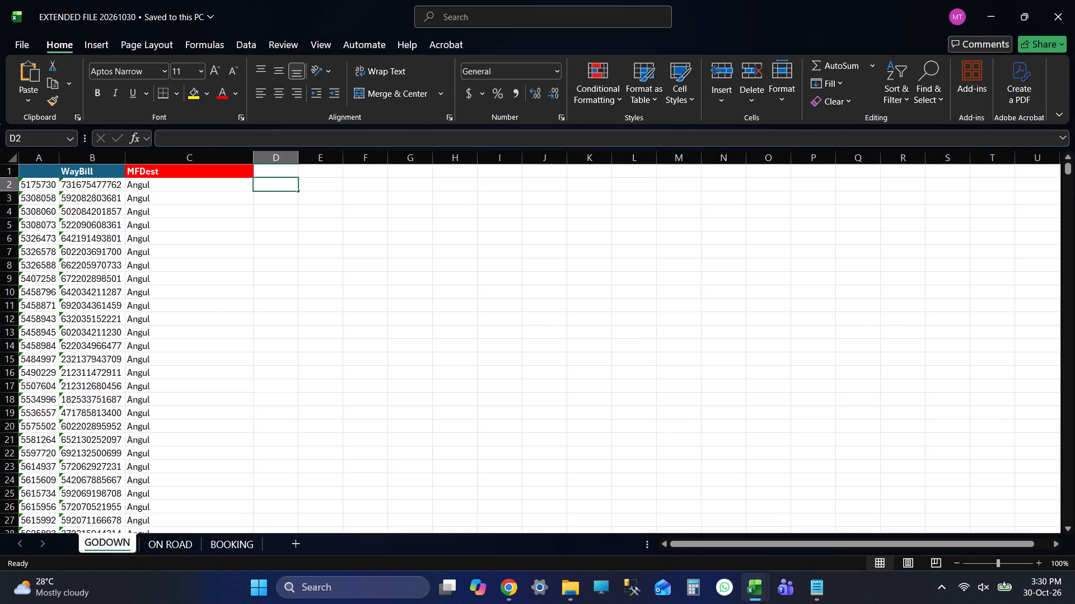
{"action": "key", "text": "ctrl+v"}
{"action": "key", "text": "Return"}
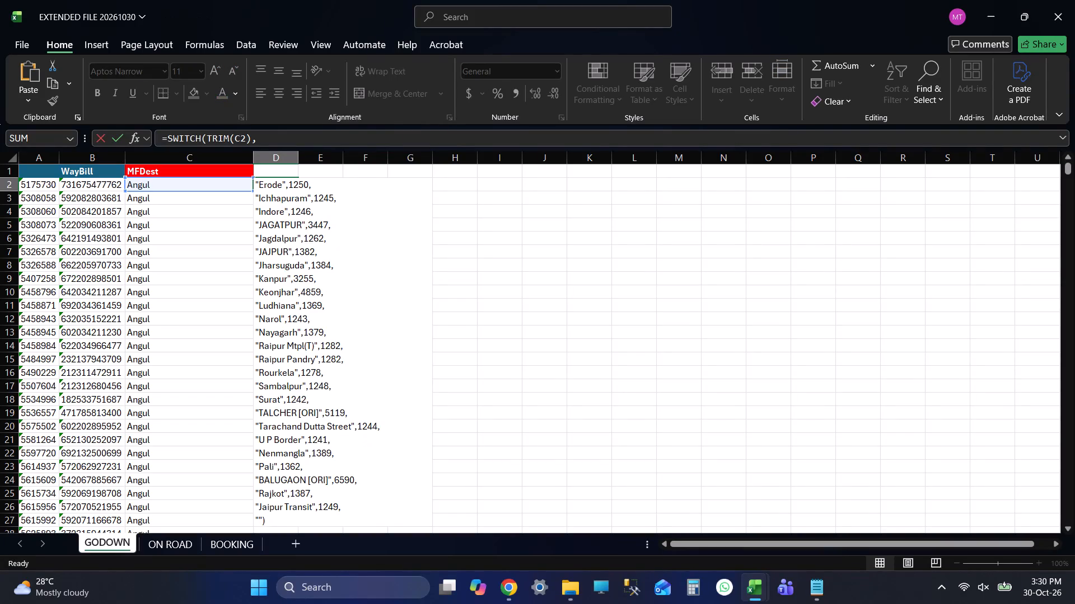
Fill the D2 formula down column D for all GODOWN data rows and save the workbook.
{"action": "left_click", "coordinate": [284, 180]}
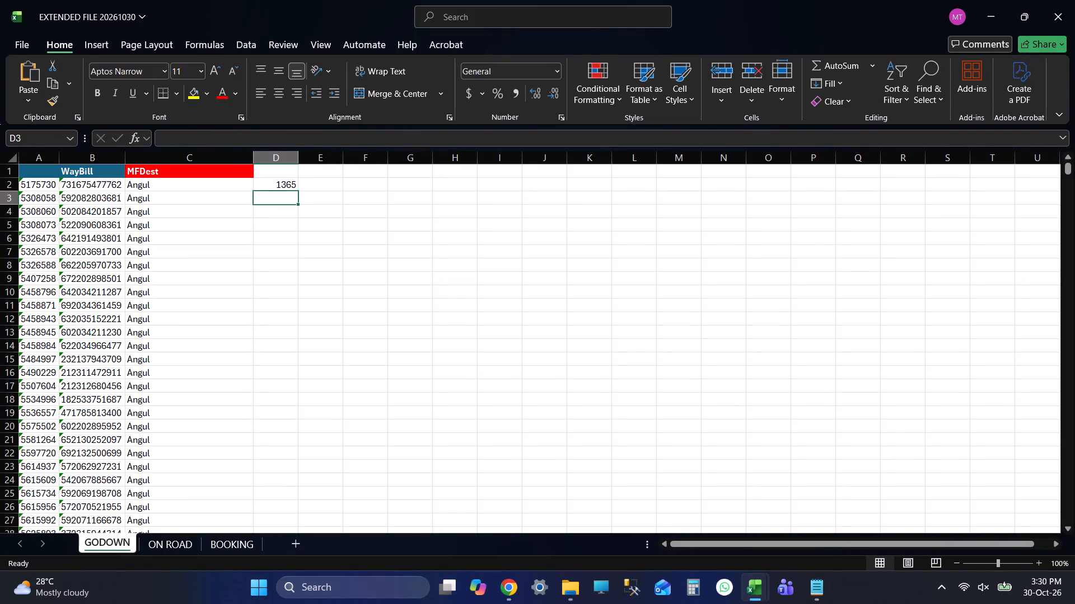
{"action": "double_click", "coordinate": [295, 193]}
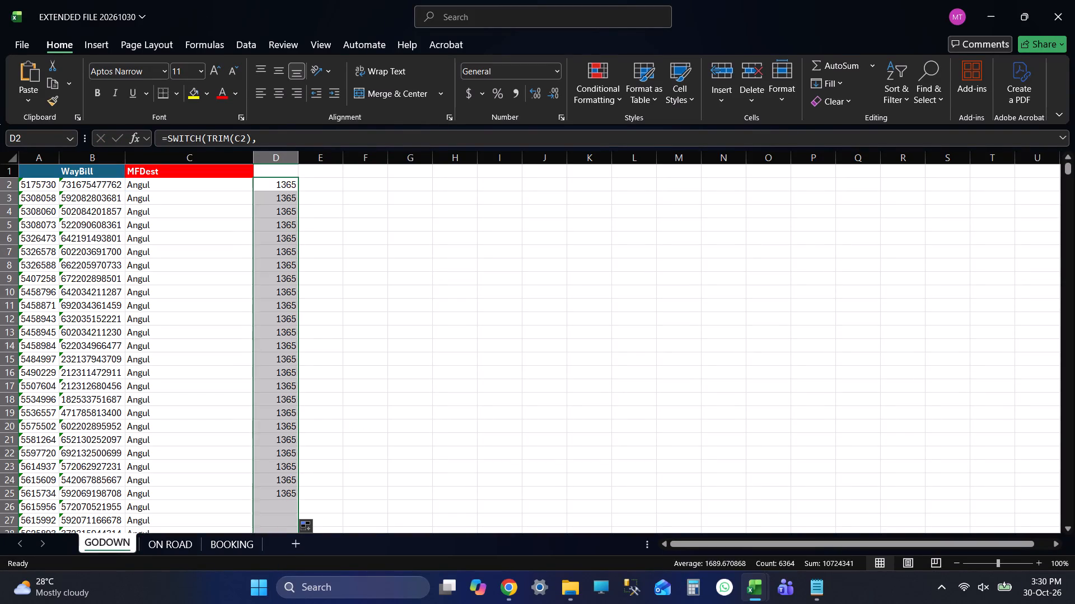
{"action": "left_click", "coordinate": [398, 218]}
{"action": "key", "text": "ctrl+s"}
{"action": "left_click", "coordinate": [516, 219]}
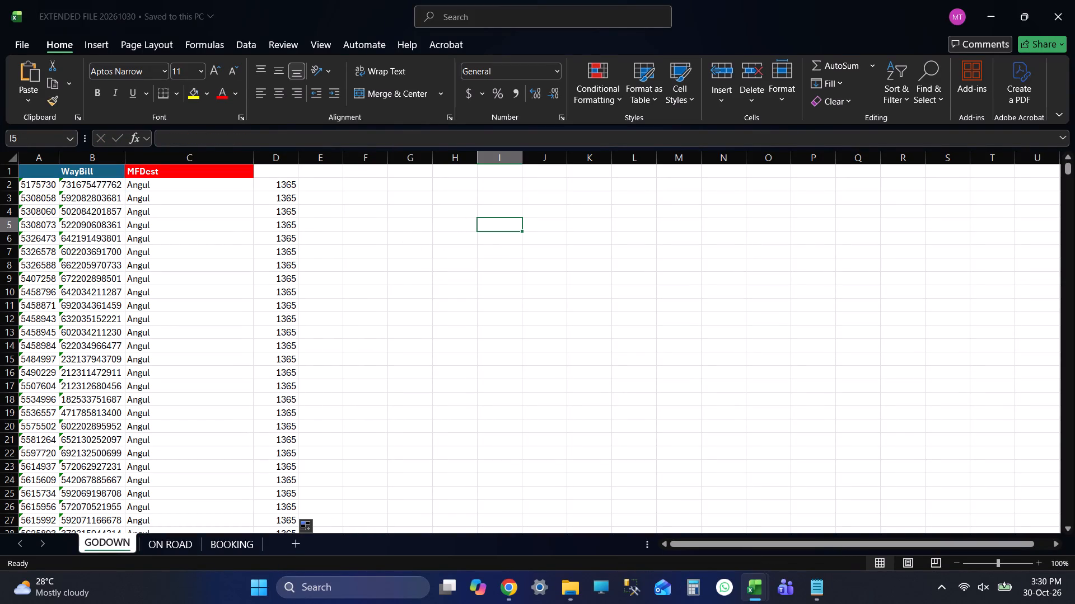
{"action": "key", "text": "ctrl+s"}
{"action": "left_click", "coordinate": [621, 271]}
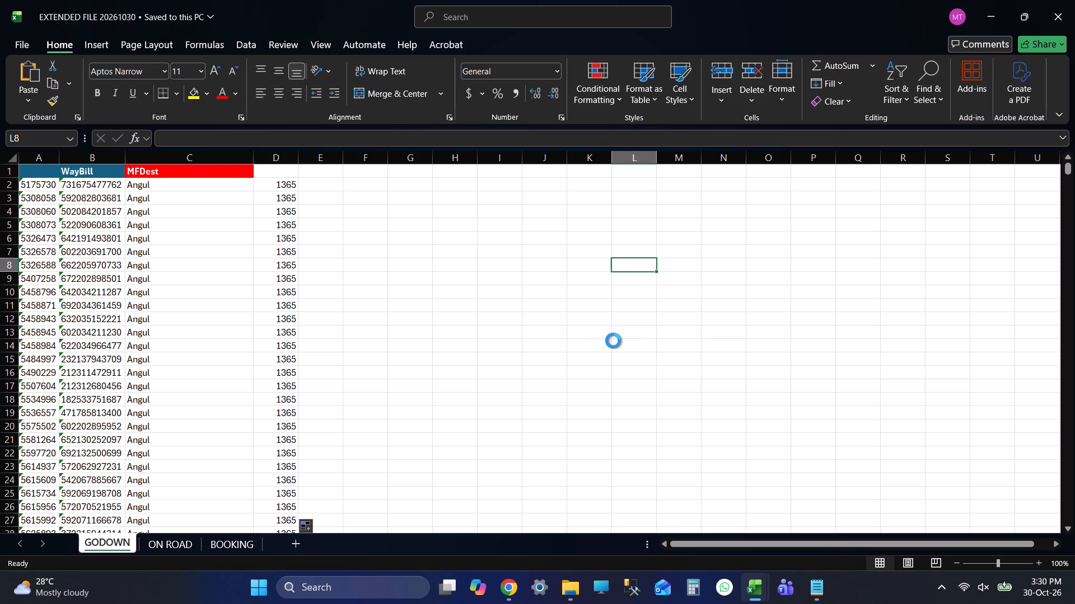
{"action": "key", "text": "ctrl+s"}
{"action": "left_click", "coordinate": [777, 247]}
{"action": "key", "text": "ctrl+s"}
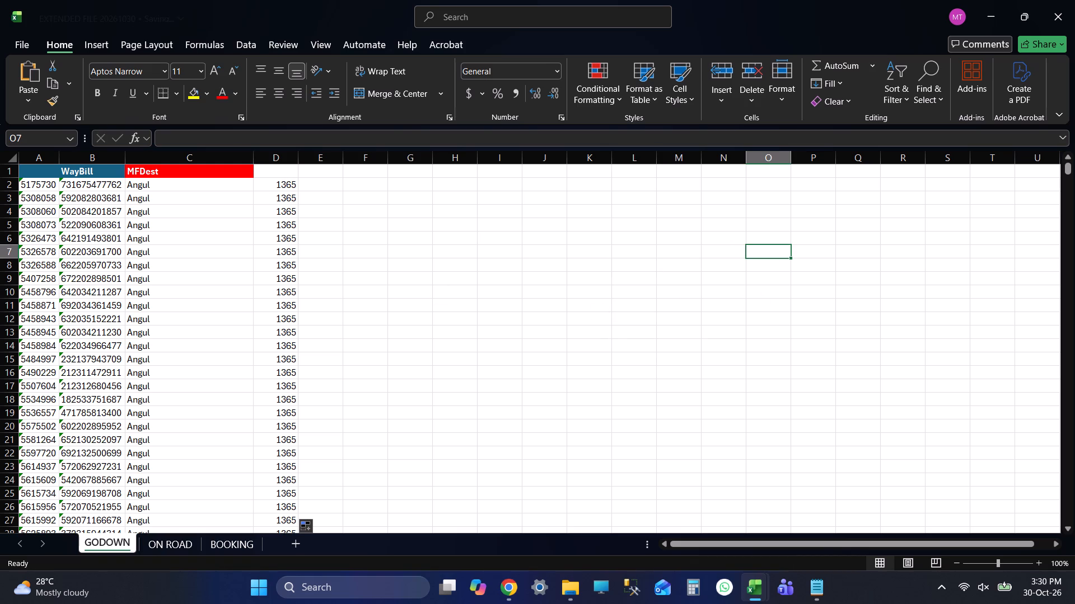
Check the branch codes at the end of GODOWN column D, return to the top, and save the workbook.
{"action": "left_click", "coordinate": [265, 246]}
{"action": "key", "text": "ctrl+Down"}
{"action": "key", "text": "Down"}
{"action": "key", "text": "Down"}
{"action": "key", "text": "Down"}
{"action": "key", "text": "Down"}
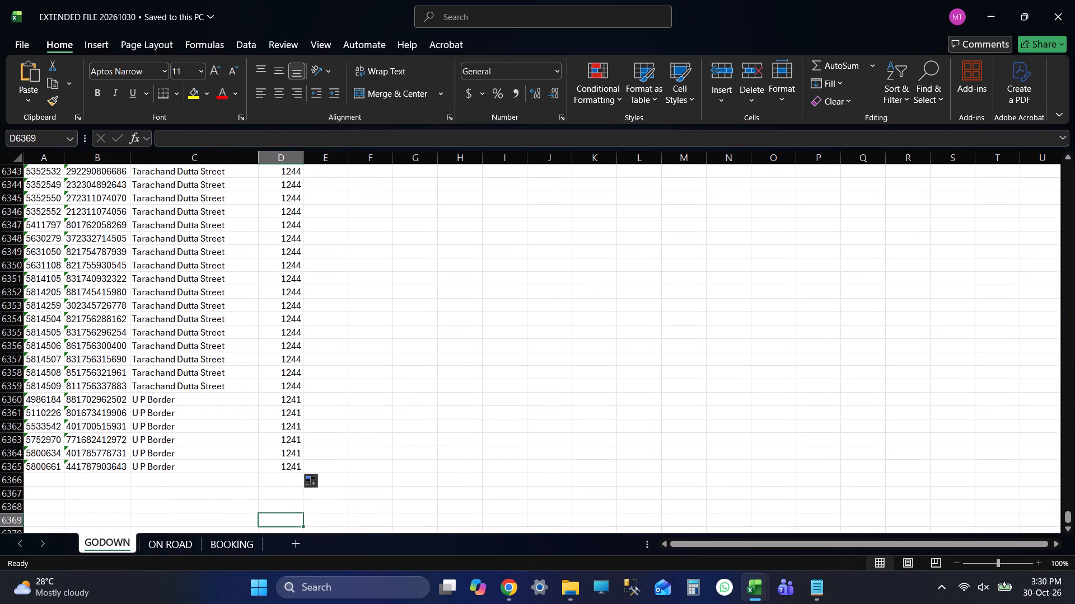
{"action": "key", "text": "ctrl+Up"}
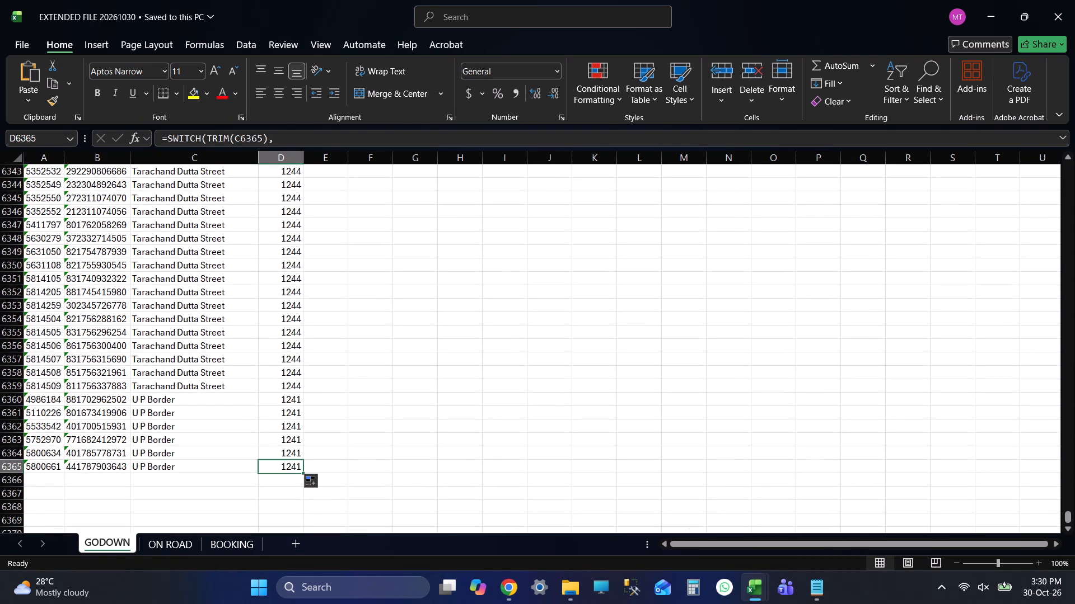
{"action": "key", "text": "ctrl+Up"}
{"action": "key", "text": "Up"}
{"action": "key", "text": "Up"}
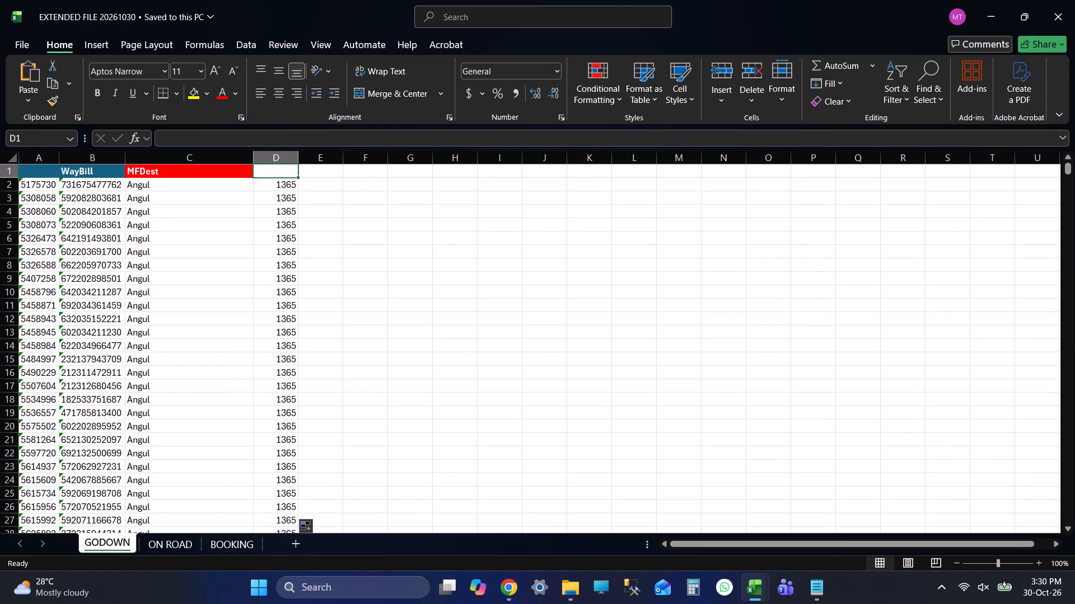
{"action": "key", "text": "Up"}
{"action": "key", "text": "ctrl+s"}
{"action": "left_click", "coordinate": [568, 210]}
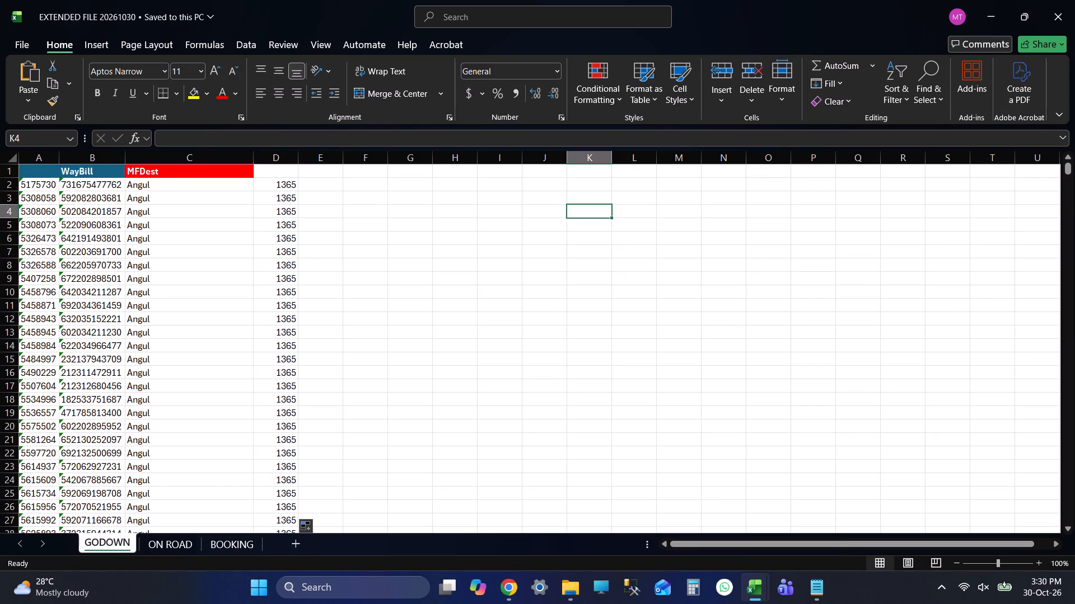
{"action": "key", "text": "ctrl+s"}
{"action": "key", "text": "ctrl+s"}
Search GODOWN for PAR, delete all the Party Godown rows, 5001 to 5012, and save the workbook.
{"action": "key", "text": "ctrl+f"}
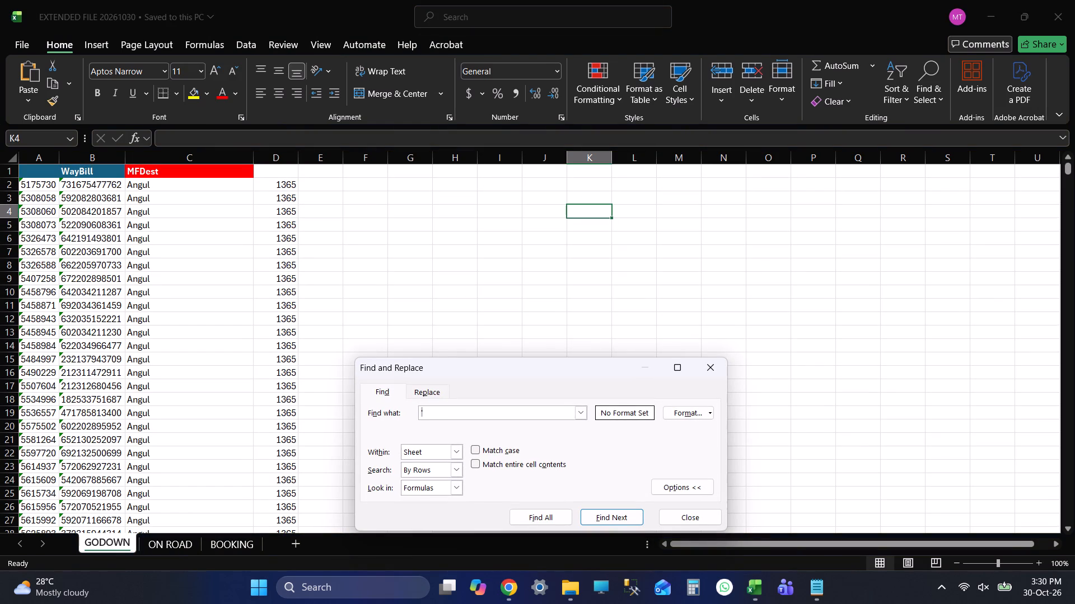
{"action": "type", "text": "PAR"}
{"action": "key", "text": "Return"}
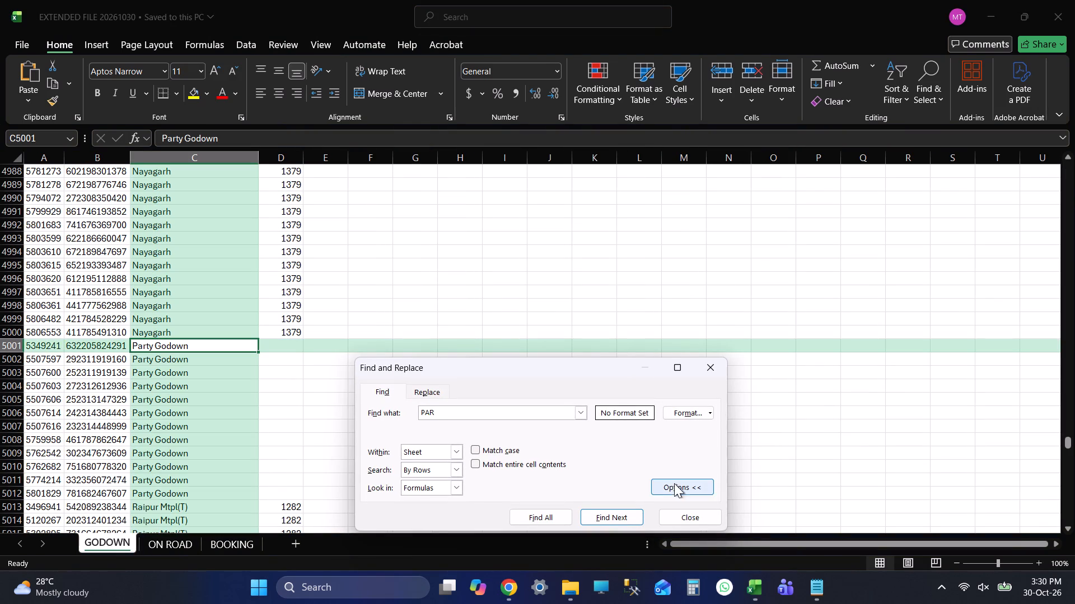
{"action": "left_click", "coordinate": [695, 507]}
{"action": "left_click", "coordinate": [694, 523]}
{"action": "scroll", "coordinate": [381, 335], "scroll_direction": "down", "scroll_amount": 4}
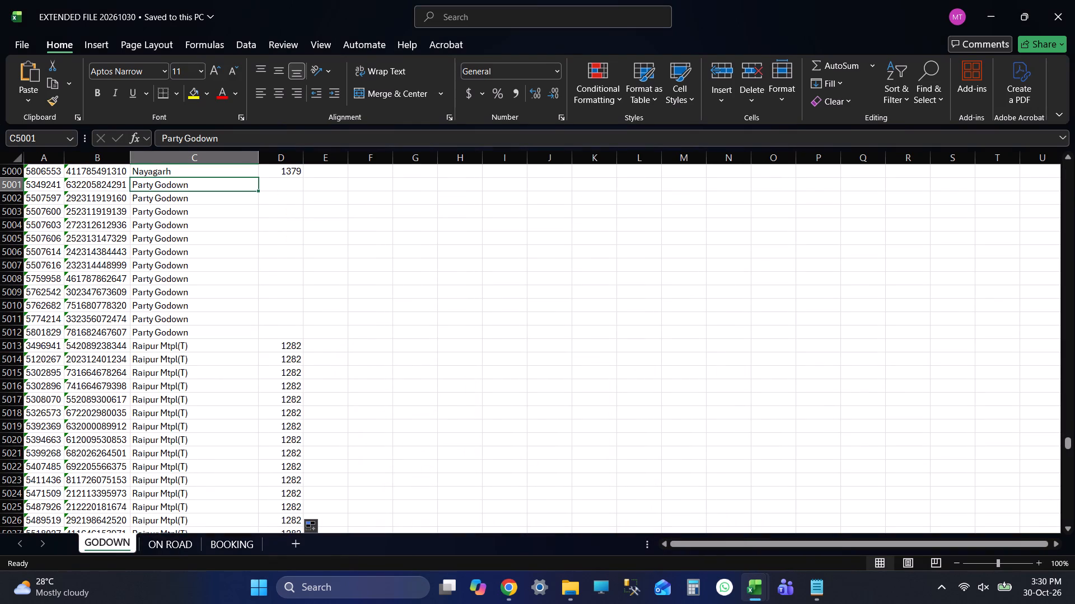
{"action": "scroll", "coordinate": [111, 208], "scroll_direction": "up", "scroll_amount": 1}
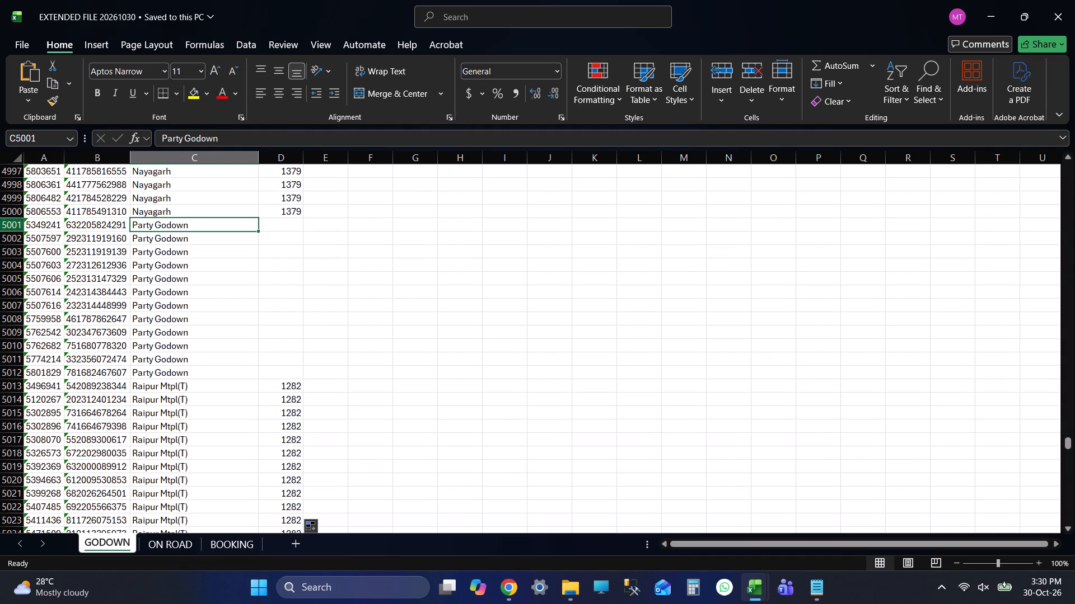
{"action": "left_click", "coordinate": [10, 226]}
{"action": "key", "text": "shift+Down"}
{"action": "key", "text": "shift+Down"}
{"action": "key", "text": "shift+Down"}
{"action": "key", "text": "shift+Down"}
{"action": "key", "text": "shift+Down"}
{"action": "key", "text": "shift+Down"}
{"action": "key", "text": "shift+Down"}
{"action": "key", "text": "shift+Down"}
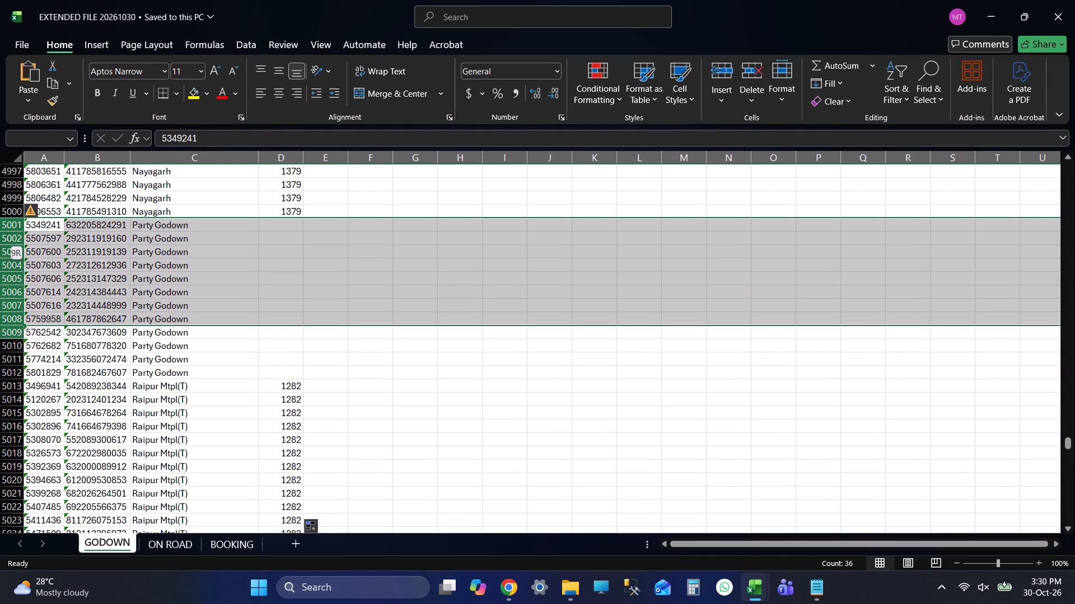
{"action": "key", "text": "shift+Down"}
{"action": "key", "text": "shift+Down"}
{"action": "key", "text": "shift+Down"}
{"action": "key", "text": "ctrl+minus"}
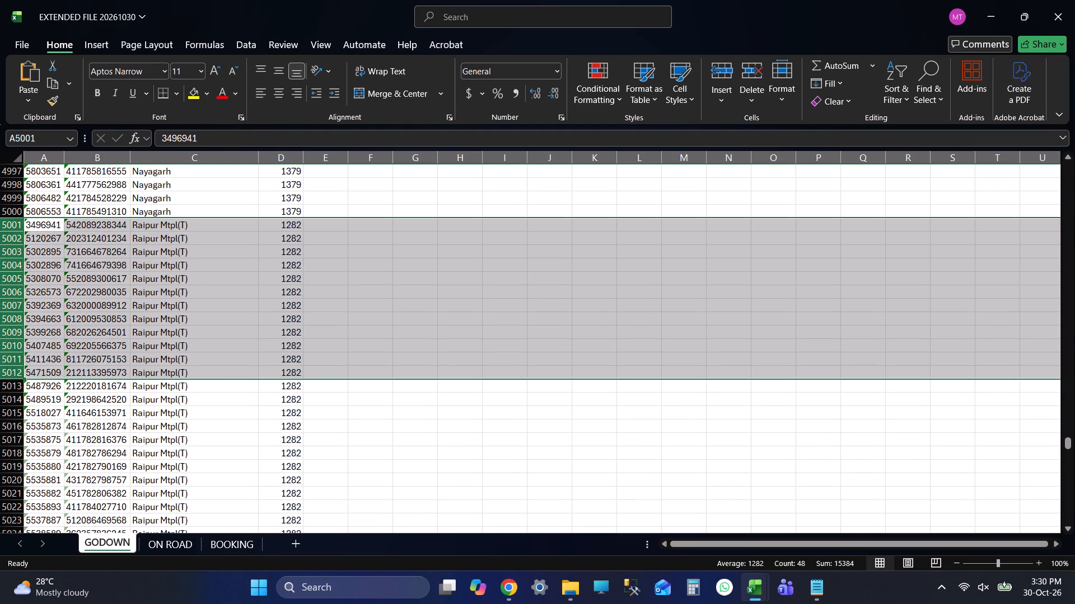
{"action": "left_click", "coordinate": [471, 320]}
{"action": "key", "text": "ctrl+s"}
{"action": "key", "text": "ctrl+s"}
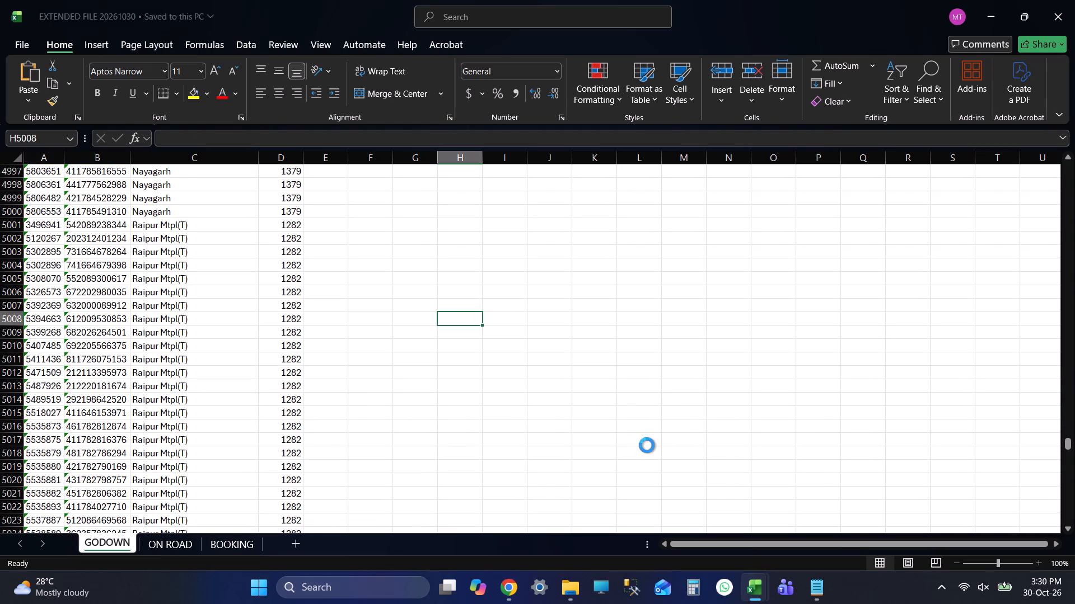
Search GODOWN for BHI, copy the whole Bhiwandi row 1818 into row 8 of BOOKING, and save the workbook.
{"action": "key", "text": "ctrl+f"}
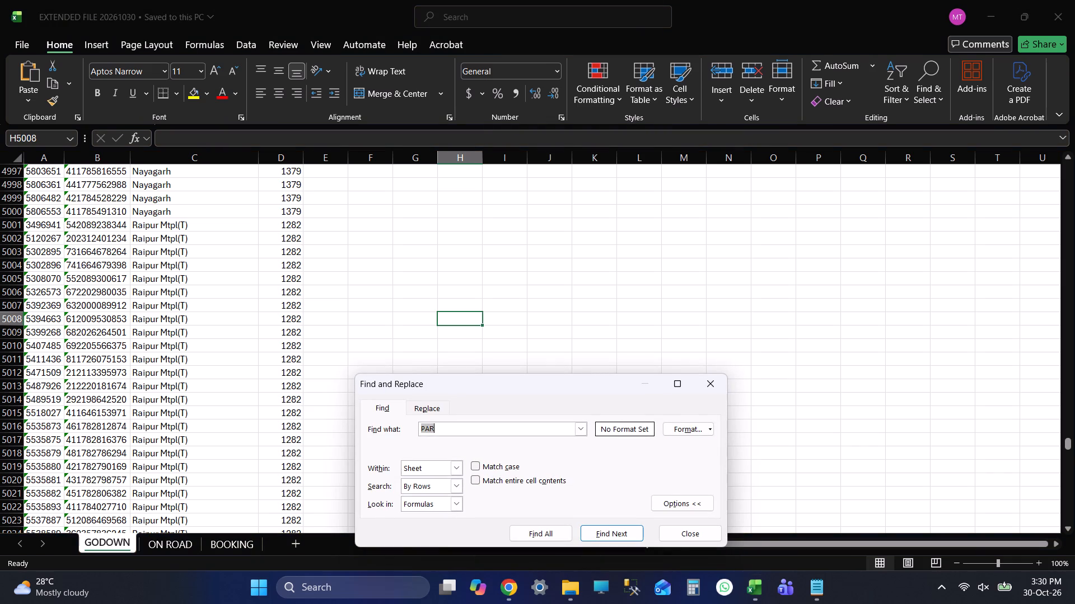
{"action": "type", "text": "BHI"}
{"action": "key", "text": "Return"}
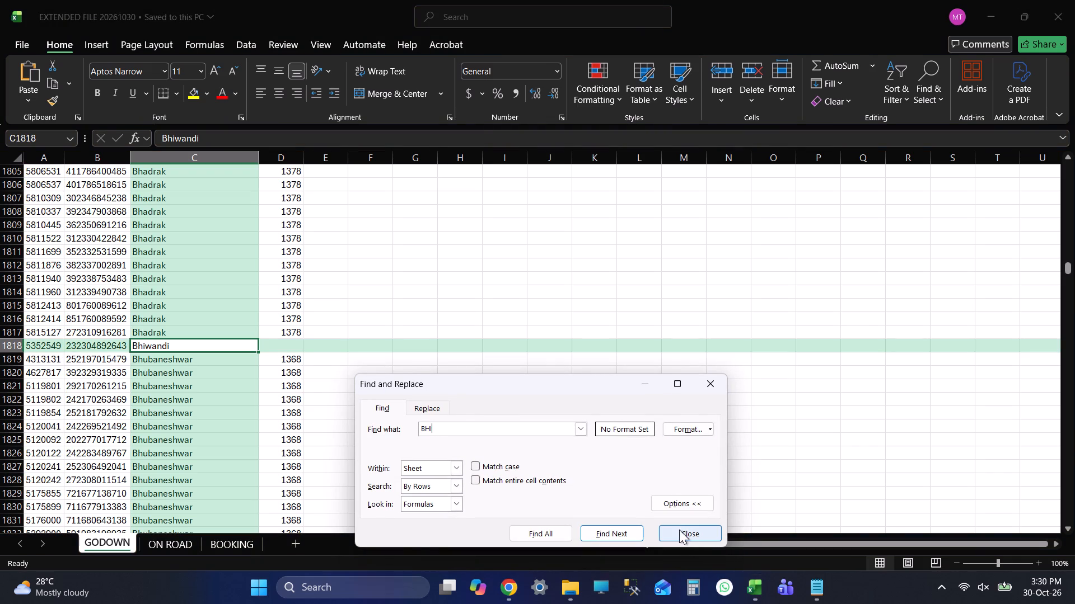
{"action": "left_click", "coordinate": [679, 530]}
{"action": "left_click", "coordinate": [17, 347]}
{"action": "key", "text": "ctrl+c"}
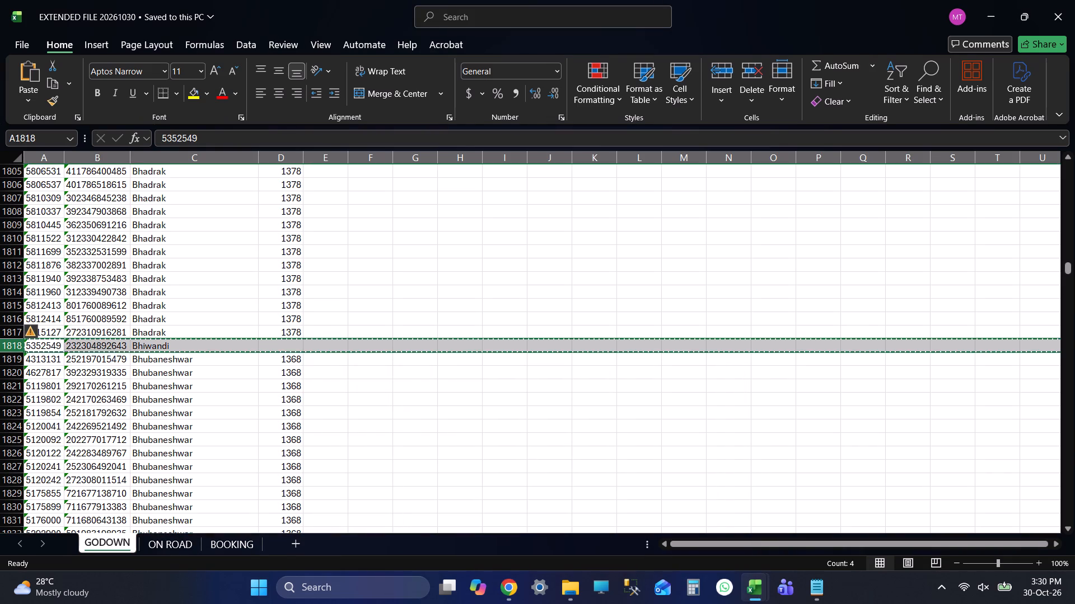
{"action": "left_click", "coordinate": [240, 543]}
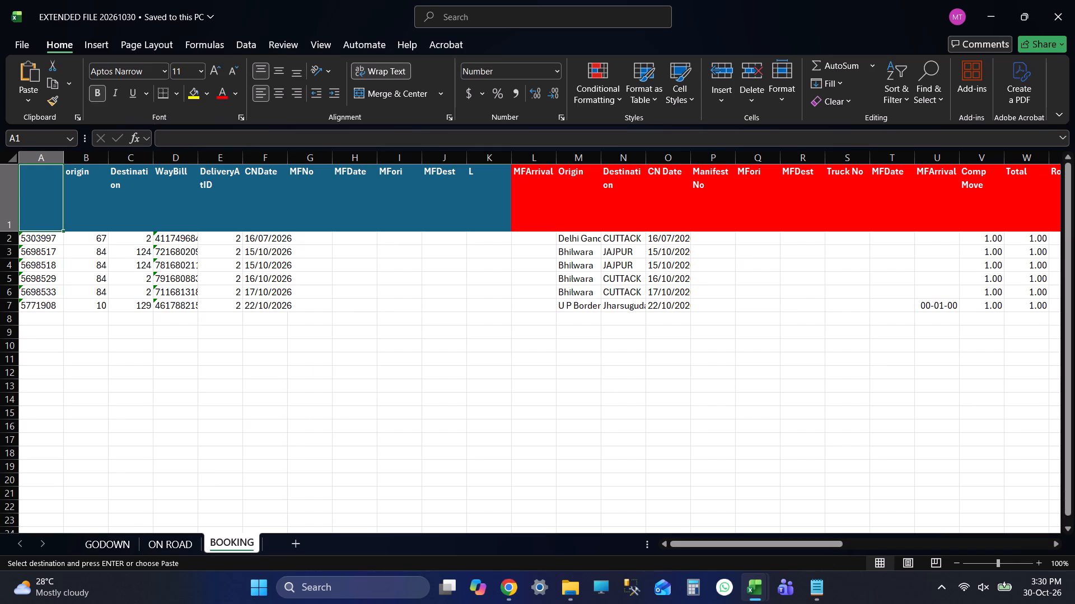
{"action": "left_click", "coordinate": [27, 318]}
{"action": "key", "text": "ctrl+v"}
{"action": "left_click", "coordinate": [181, 379]}
{"action": "key", "text": "ctrl+s"}
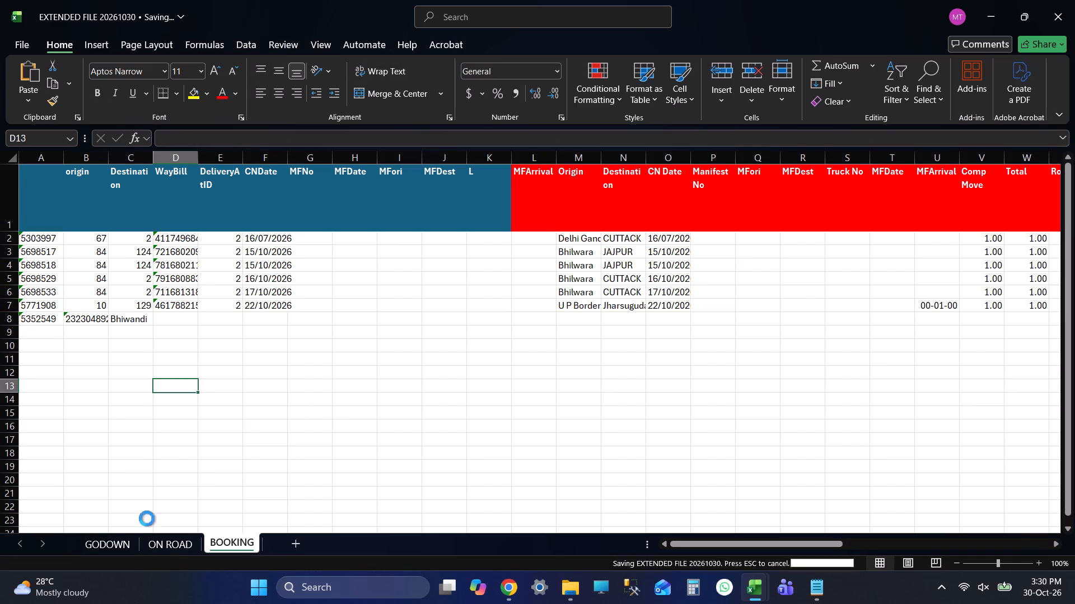
Delete the Bhiwandi row 1818 from GODOWN and save the workbook.
{"action": "left_click", "coordinate": [128, 543]}
{"action": "key", "text": "ctrl+minus"}
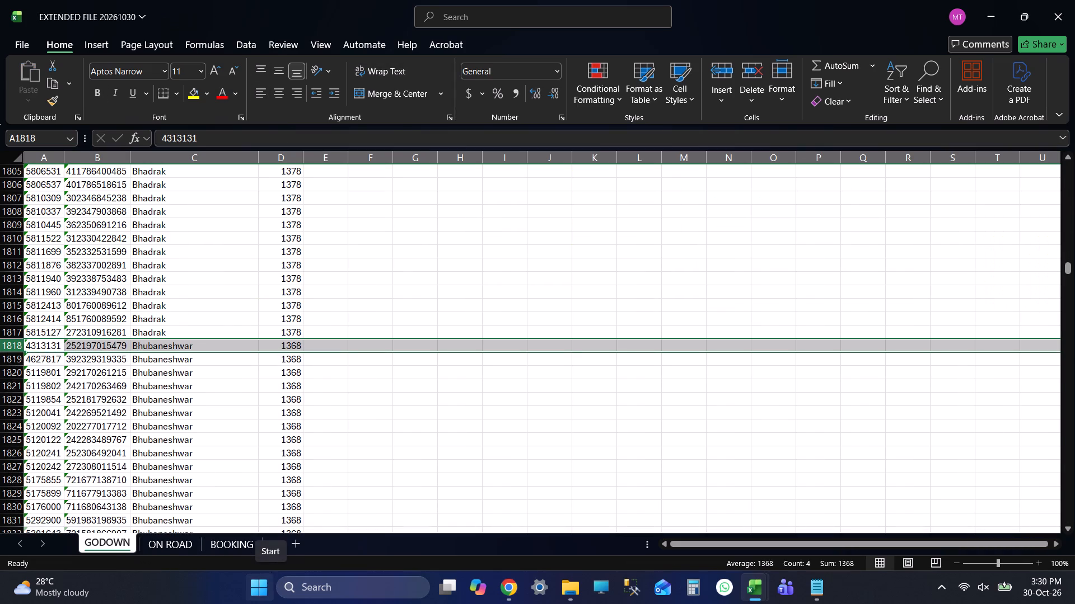
{"action": "left_click", "coordinate": [468, 296]}
{"action": "key", "text": "ctrl+s"}
{"action": "key", "text": "ctrl+s"}
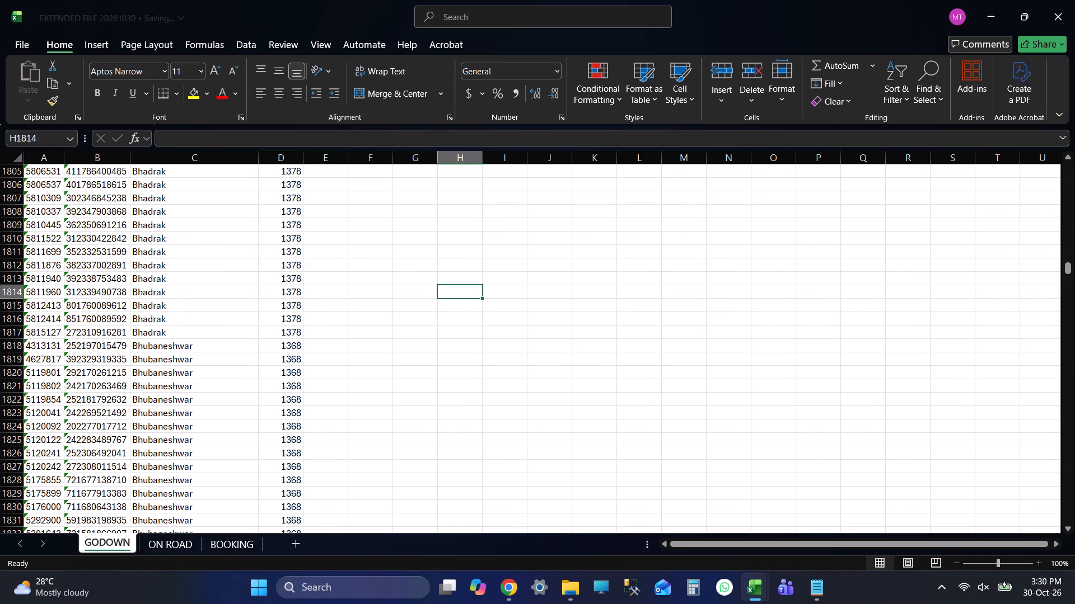
{"action": "key", "text": "ctrl+s"}
{"action": "key", "text": "ctrl+s"}
Search GODOWN for MUM, close the search, and save the workbook.
{"action": "key", "text": "ctrl+f"}
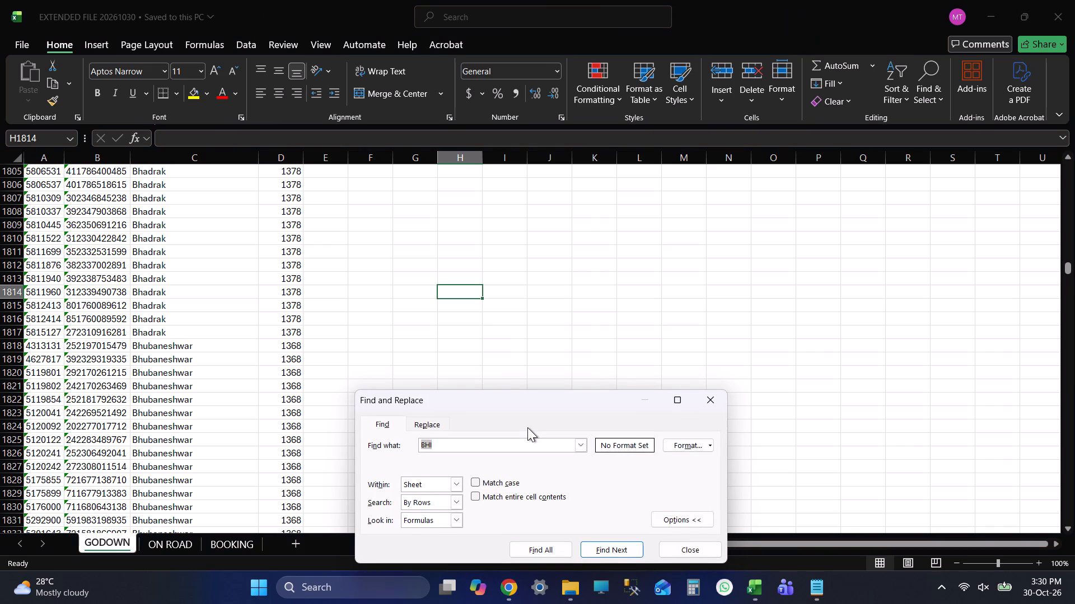
{"action": "key", "text": "BackSpace"}
{"action": "type", "text": "MU"}
{"action": "key", "text": "m"}
{"action": "key", "text": "Return"}
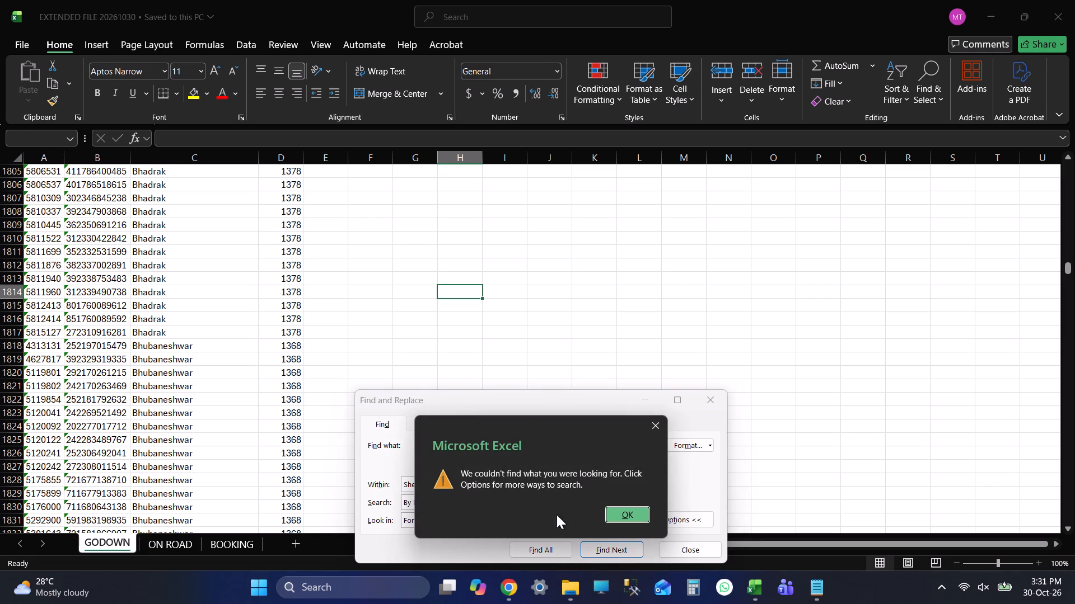
{"action": "left_click", "coordinate": [622, 513]}
{"action": "left_click", "coordinate": [673, 544]}
{"action": "left_click", "coordinate": [573, 259]}
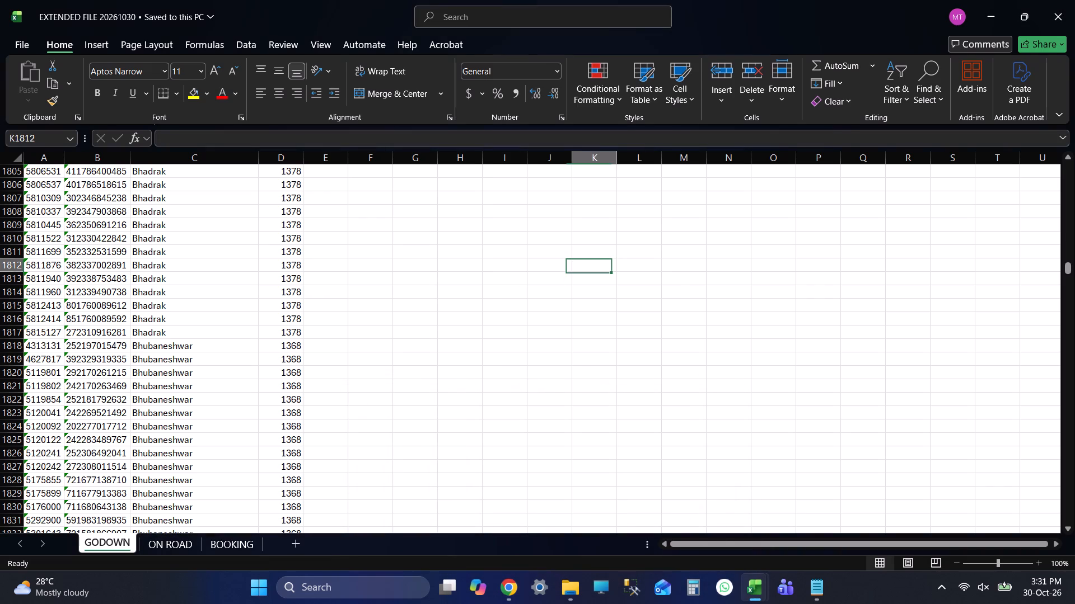
{"action": "key", "text": "ctrl+f"}
{"action": "type", "text": "MUM"}
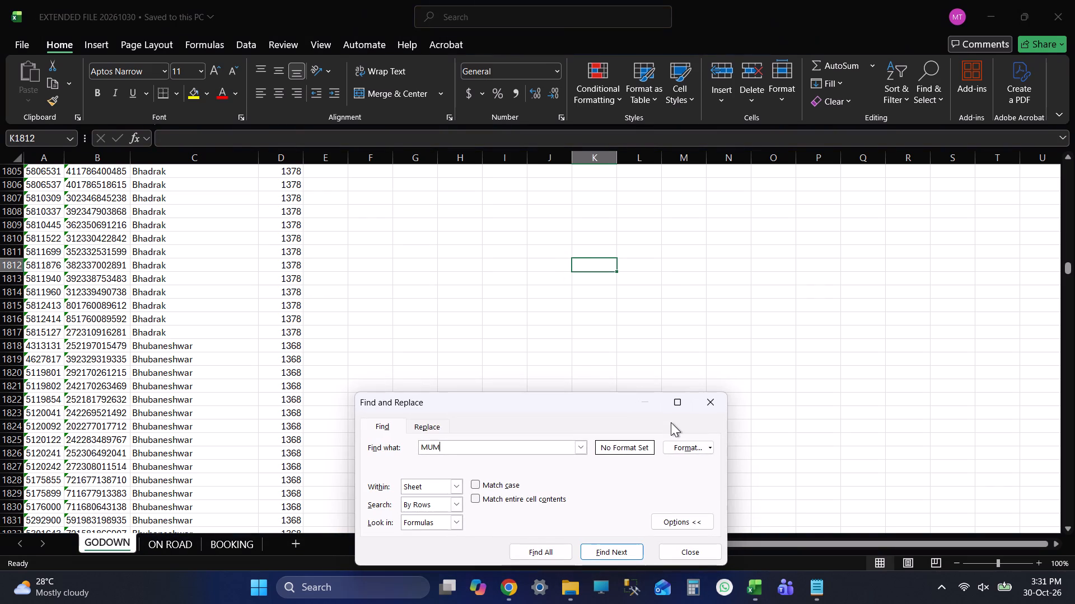
{"action": "key", "text": "Return"}
{"action": "key", "text": "Return"}
{"action": "key", "text": "Return"}
{"action": "key", "text": "Return"}
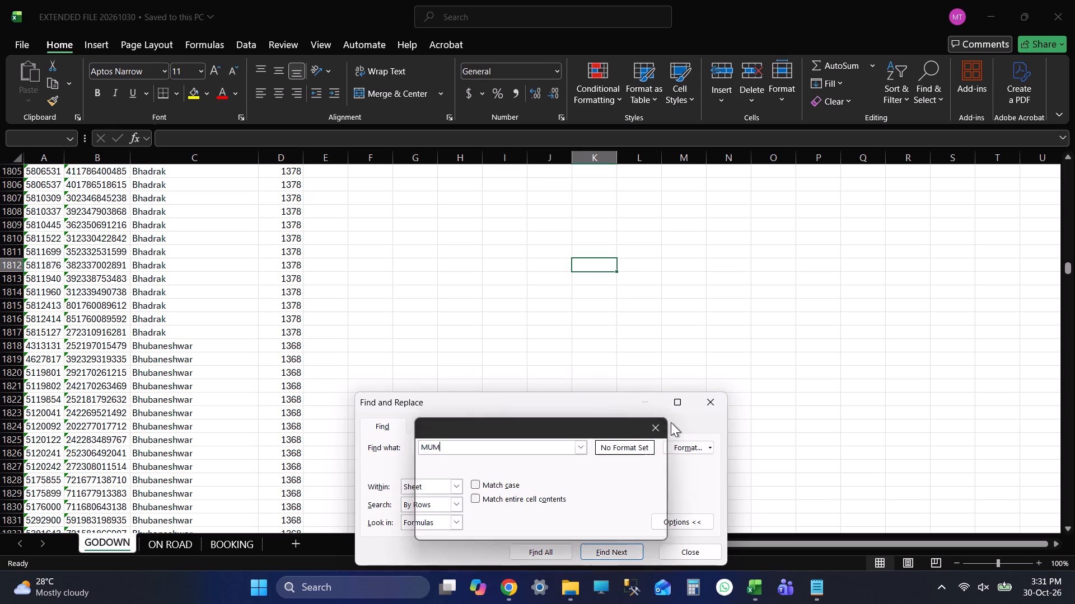
{"action": "key", "text": "BackSpace"}
{"action": "key", "text": "BackSpace"}
{"action": "key", "text": "BackSpace"}
{"action": "key", "text": "BackSpace"}
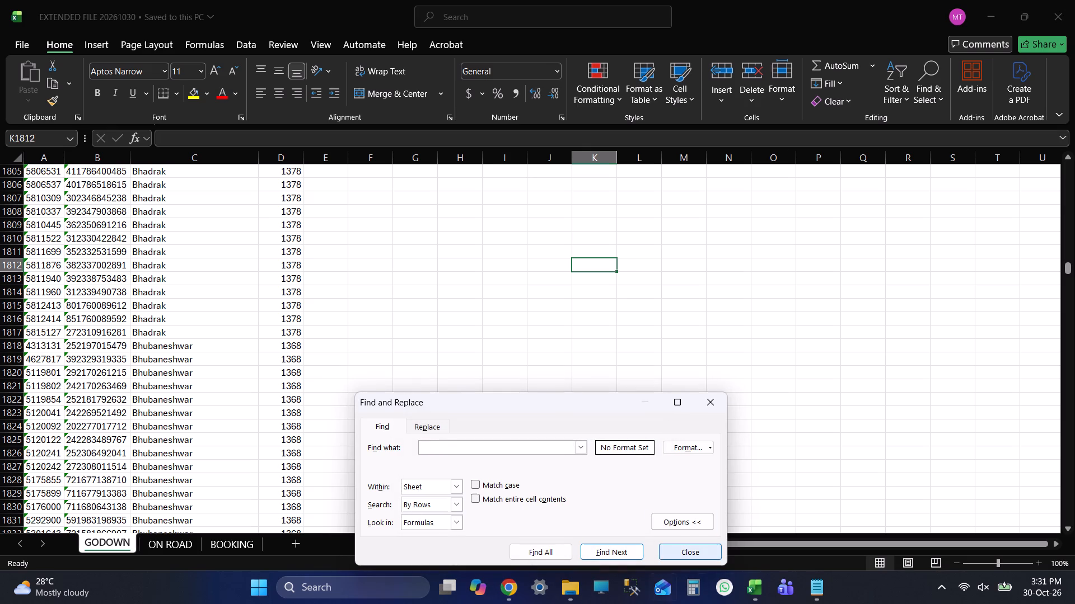
{"action": "left_click", "coordinate": [683, 553]}
{"action": "key", "text": "ctrl+s"}
{"action": "key", "text": "ctrl+s"}
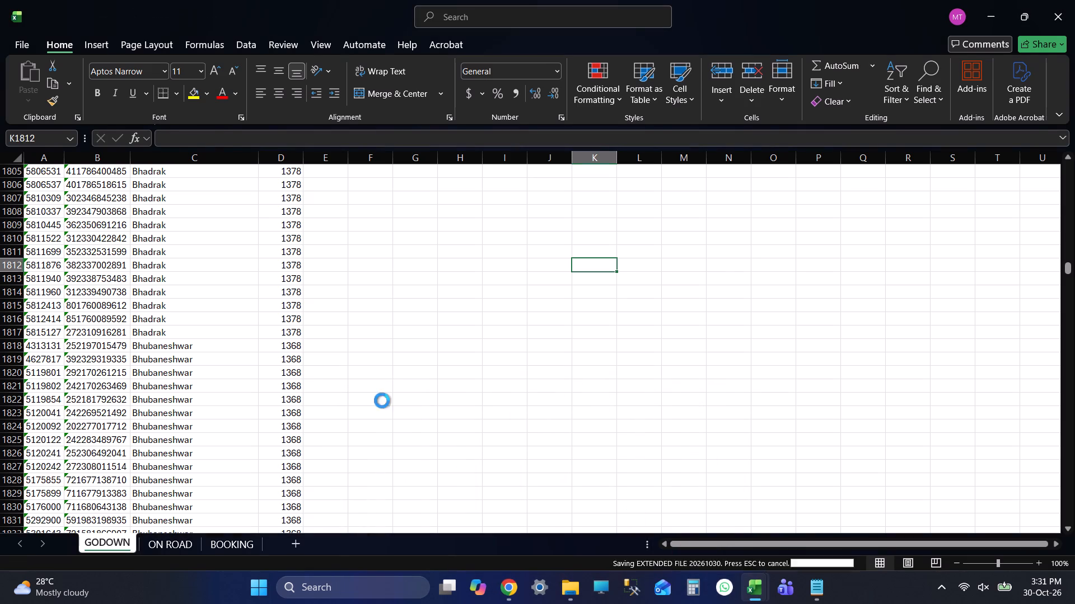
Check GODOWN column D for gaps in the branch codes from first to last row, return to D1, and save the workbook.
{"action": "left_click", "coordinate": [286, 318]}
{"action": "key", "text": "ctrl+Up"}
{"action": "key", "text": "Up"}
{"action": "key", "text": "Up"}
{"action": "key", "text": "Up"}
{"action": "key", "text": "Up"}
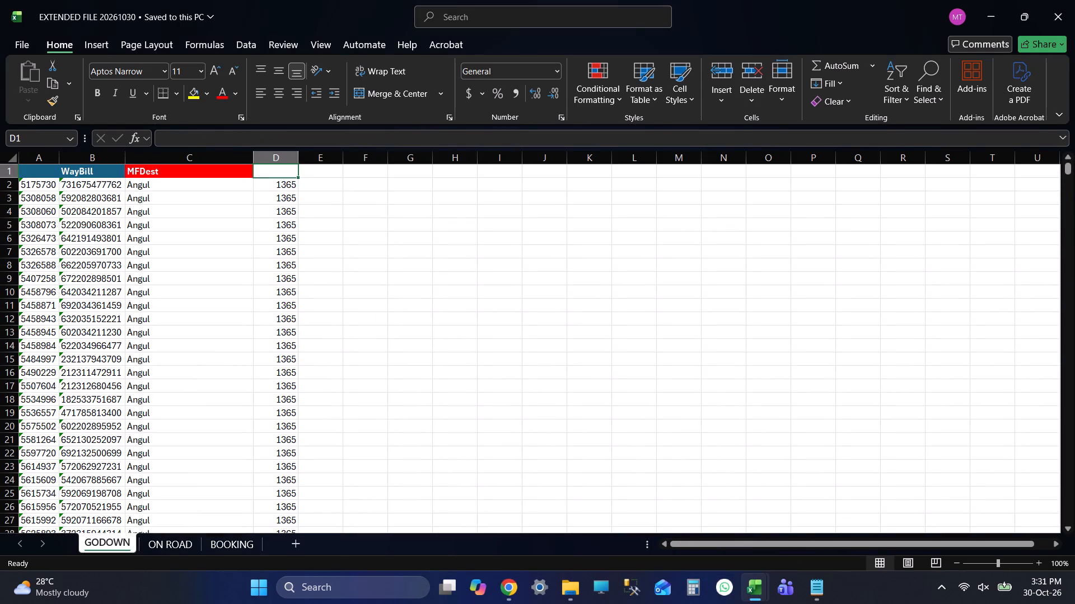
{"action": "key", "text": "ctrl+s"}
{"action": "key", "text": "ctrl+s"}
{"action": "key", "text": "ctrl+s"}
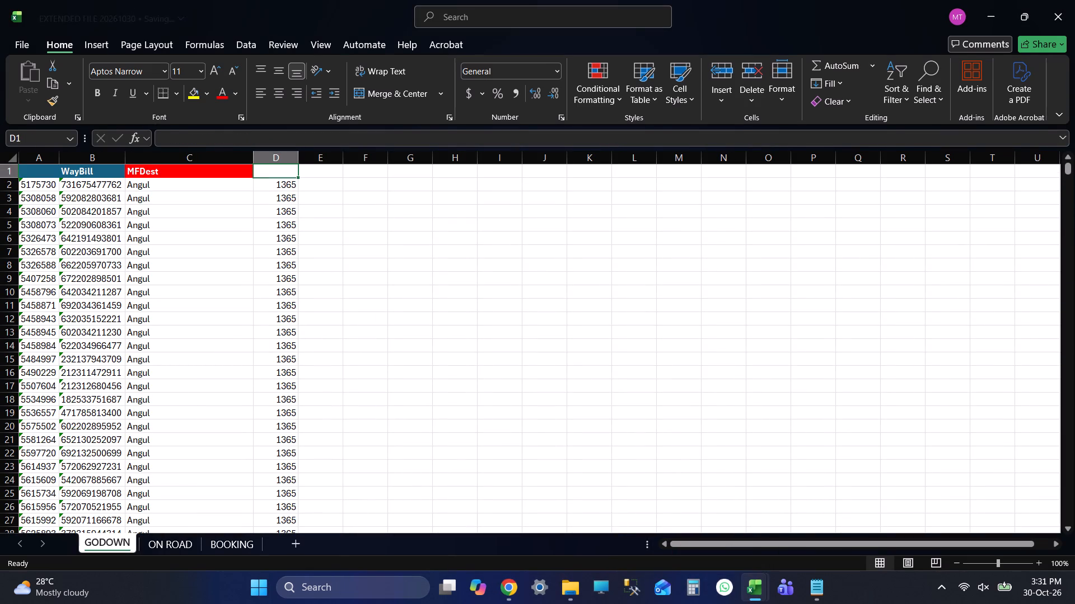
{"action": "key", "text": "ctrl+s"}
{"action": "key", "text": "ctrl+Down"}
{"action": "key", "text": "Down"}
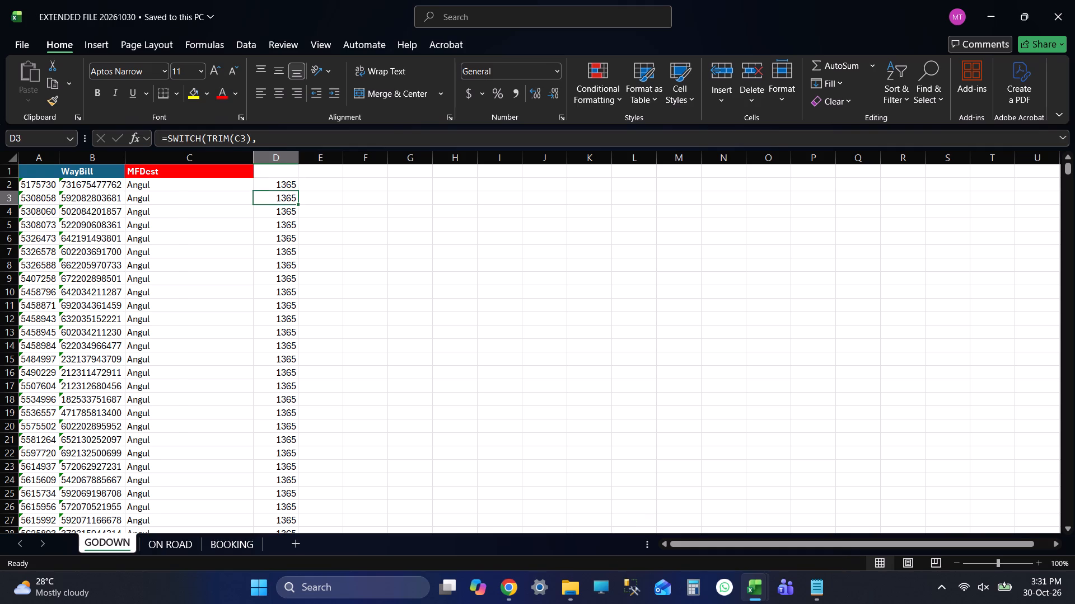
{"action": "key", "text": "ctrl+Down"}
{"action": "key", "text": "ctrl+Down"}
{"action": "key", "text": "Down"}
{"action": "key", "text": "Down"}
{"action": "key", "text": "Down"}
{"action": "key", "text": "ctrl+Up"}
{"action": "key", "text": "ctrl+Up"}
{"action": "key", "text": "ctrl+Up"}
{"action": "key", "text": "Up"}
{"action": "key", "text": "Down"}
{"action": "key", "text": "Down"}
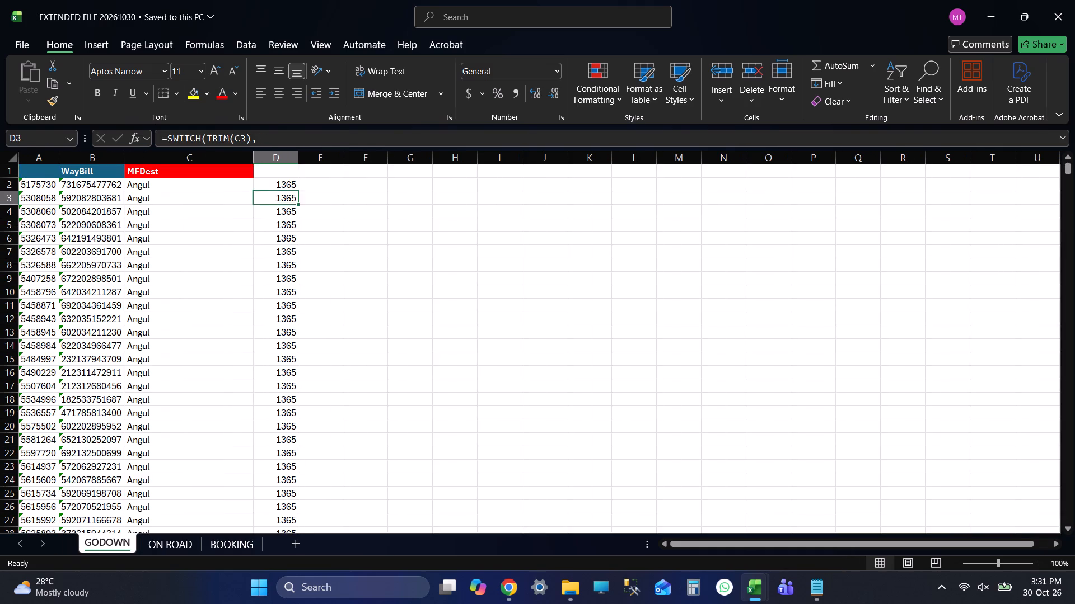
{"action": "key", "text": "Down"}
{"action": "key", "text": "ctrl+Down"}
{"action": "key", "text": "Down"}
{"action": "key", "text": "Down"}
{"action": "key", "text": "Down"}
{"action": "key", "text": "Down"}
{"action": "key", "text": "Down"}
{"action": "key", "text": "Down"}
{"action": "key", "text": "ctrl+Up"}
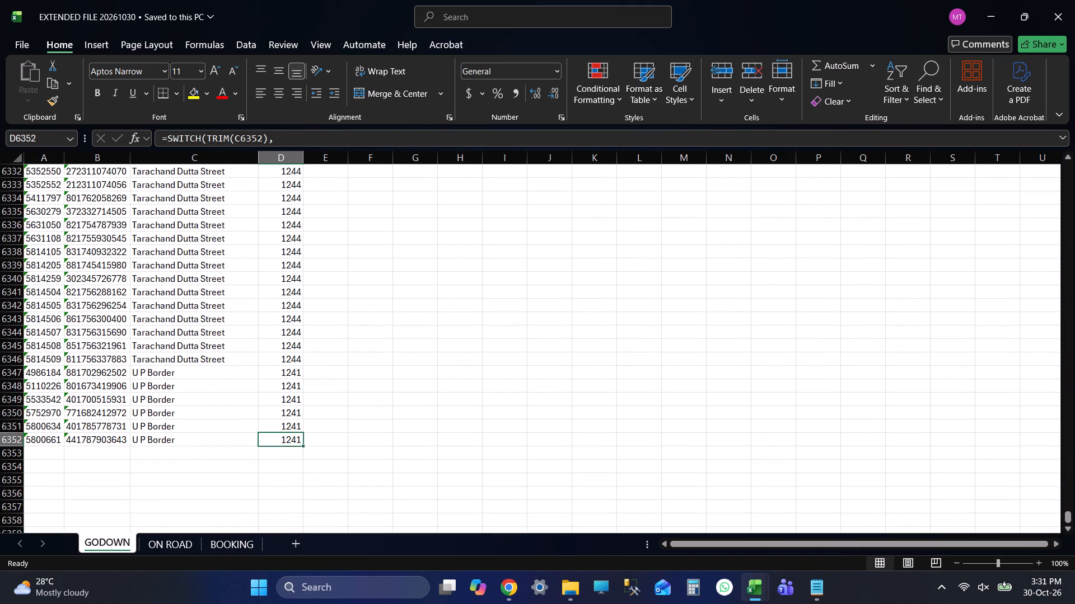
{"action": "key", "text": "ctrl+Up"}
{"action": "key", "text": "Up"}
{"action": "key", "text": "Up"}
{"action": "key", "text": "Up"}
{"action": "key", "text": "Up"}
{"action": "key", "text": "ctrl+s"}
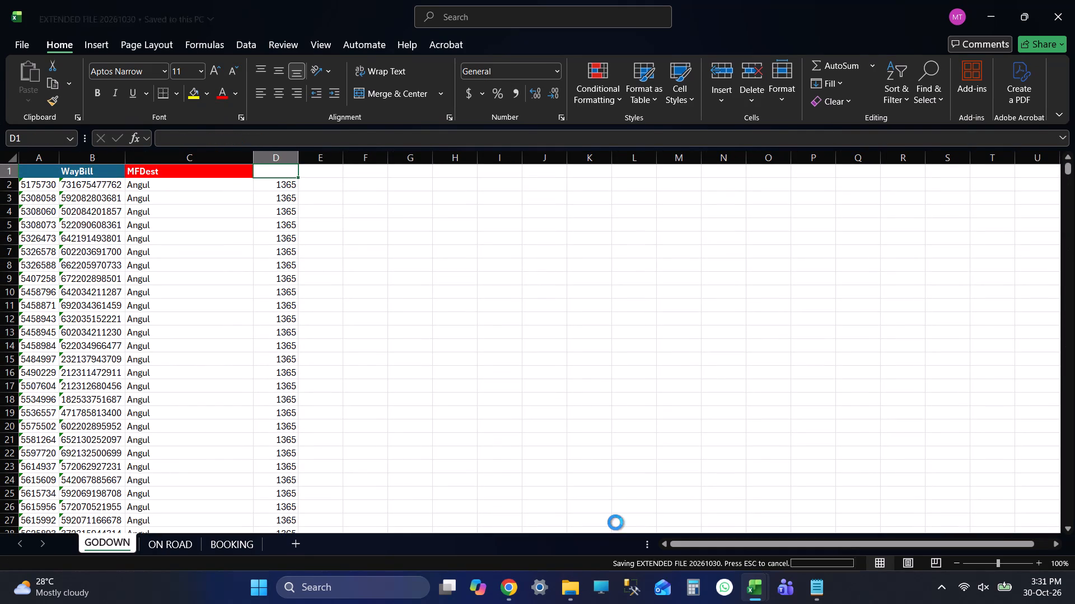
{"action": "key", "text": "ctrl+s"}
{"action": "key", "text": "ctrl+s"}
{"action": "key", "text": "ctrl+s"}
{"action": "key", "text": "ctrl+s"}
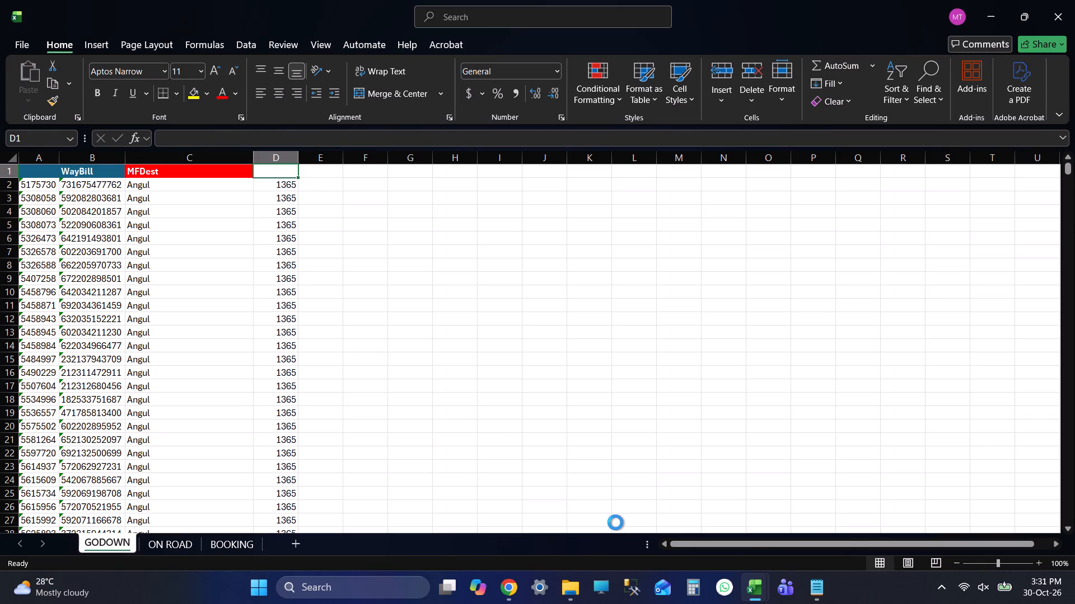
{"action": "key", "text": "ctrl+s"}
{"action": "key", "text": "ctrl+s"}
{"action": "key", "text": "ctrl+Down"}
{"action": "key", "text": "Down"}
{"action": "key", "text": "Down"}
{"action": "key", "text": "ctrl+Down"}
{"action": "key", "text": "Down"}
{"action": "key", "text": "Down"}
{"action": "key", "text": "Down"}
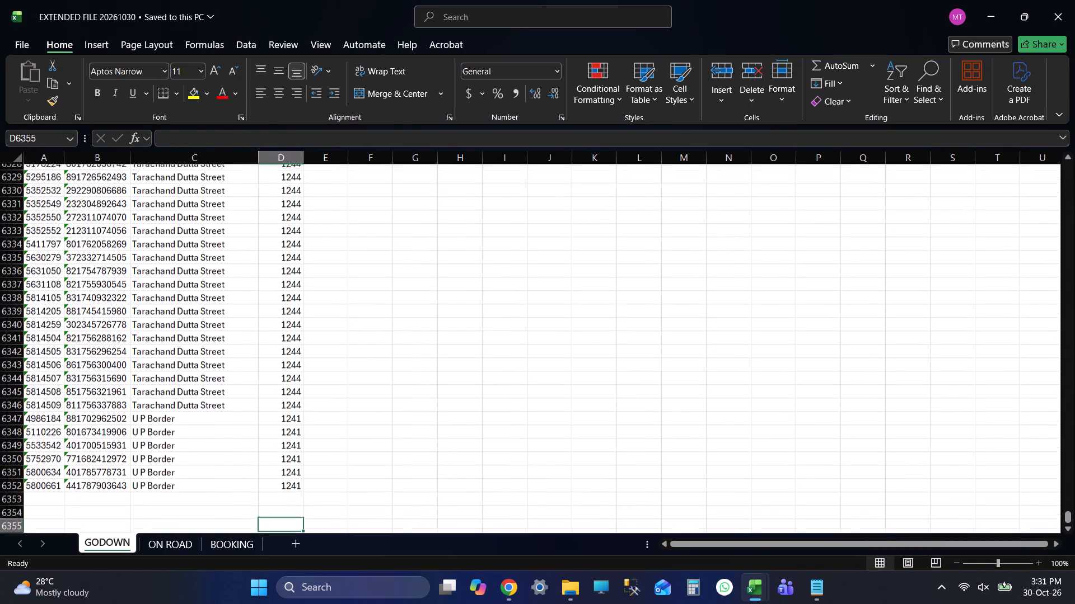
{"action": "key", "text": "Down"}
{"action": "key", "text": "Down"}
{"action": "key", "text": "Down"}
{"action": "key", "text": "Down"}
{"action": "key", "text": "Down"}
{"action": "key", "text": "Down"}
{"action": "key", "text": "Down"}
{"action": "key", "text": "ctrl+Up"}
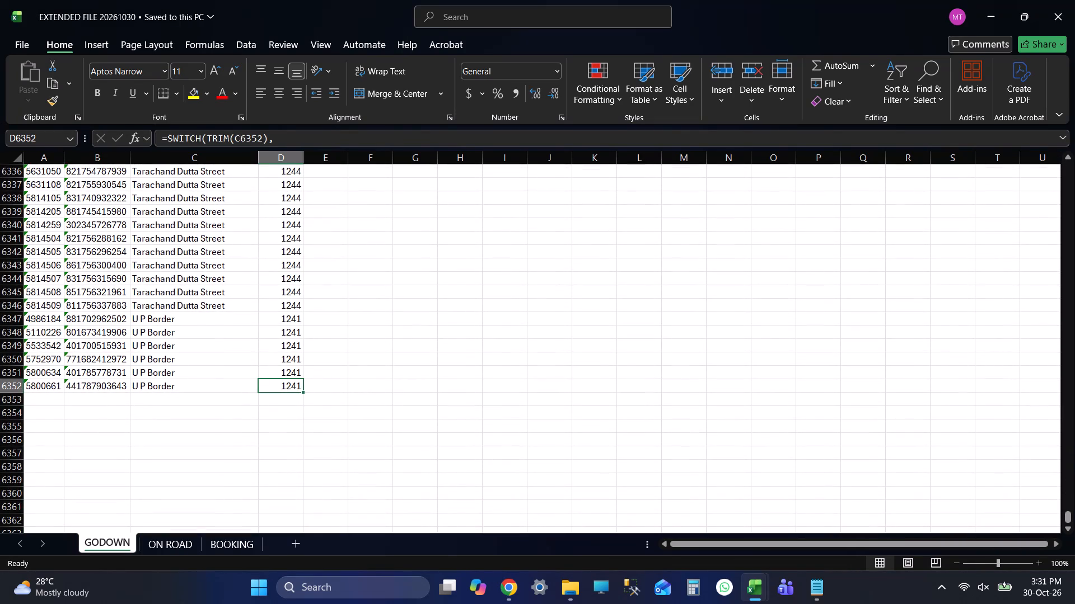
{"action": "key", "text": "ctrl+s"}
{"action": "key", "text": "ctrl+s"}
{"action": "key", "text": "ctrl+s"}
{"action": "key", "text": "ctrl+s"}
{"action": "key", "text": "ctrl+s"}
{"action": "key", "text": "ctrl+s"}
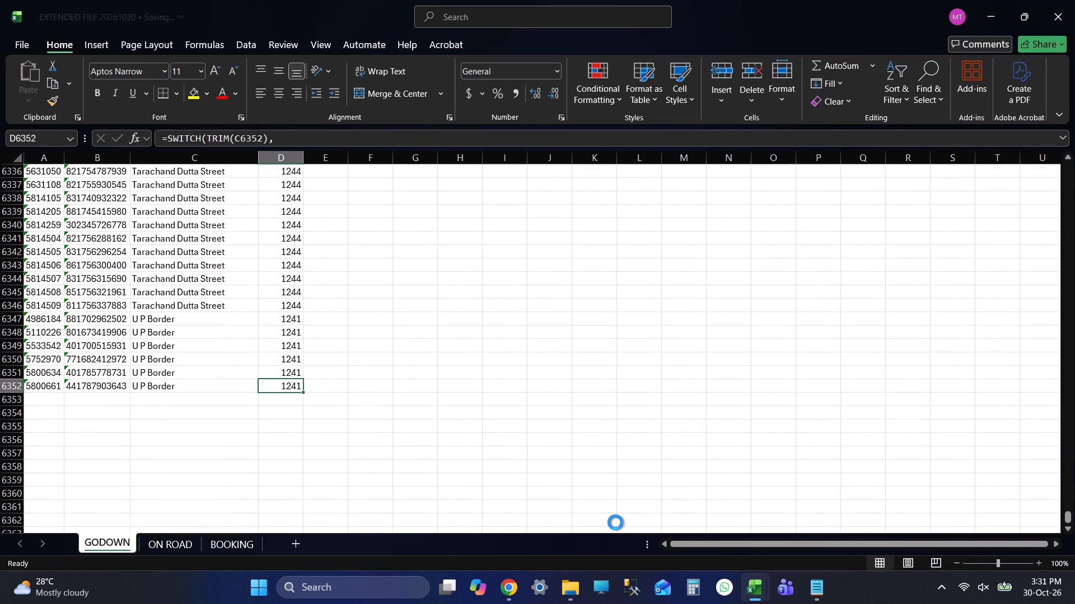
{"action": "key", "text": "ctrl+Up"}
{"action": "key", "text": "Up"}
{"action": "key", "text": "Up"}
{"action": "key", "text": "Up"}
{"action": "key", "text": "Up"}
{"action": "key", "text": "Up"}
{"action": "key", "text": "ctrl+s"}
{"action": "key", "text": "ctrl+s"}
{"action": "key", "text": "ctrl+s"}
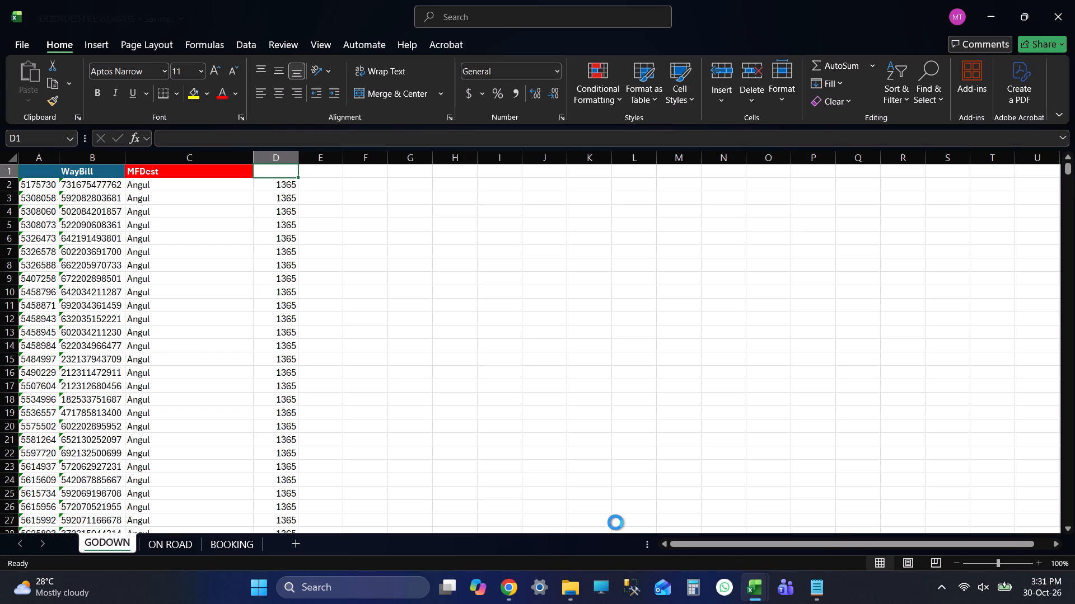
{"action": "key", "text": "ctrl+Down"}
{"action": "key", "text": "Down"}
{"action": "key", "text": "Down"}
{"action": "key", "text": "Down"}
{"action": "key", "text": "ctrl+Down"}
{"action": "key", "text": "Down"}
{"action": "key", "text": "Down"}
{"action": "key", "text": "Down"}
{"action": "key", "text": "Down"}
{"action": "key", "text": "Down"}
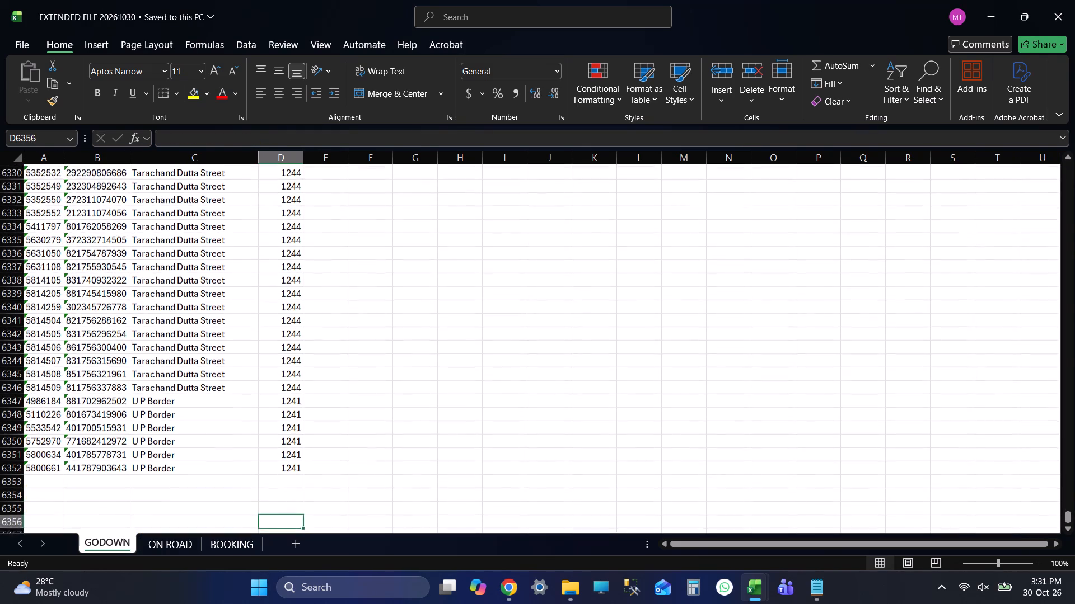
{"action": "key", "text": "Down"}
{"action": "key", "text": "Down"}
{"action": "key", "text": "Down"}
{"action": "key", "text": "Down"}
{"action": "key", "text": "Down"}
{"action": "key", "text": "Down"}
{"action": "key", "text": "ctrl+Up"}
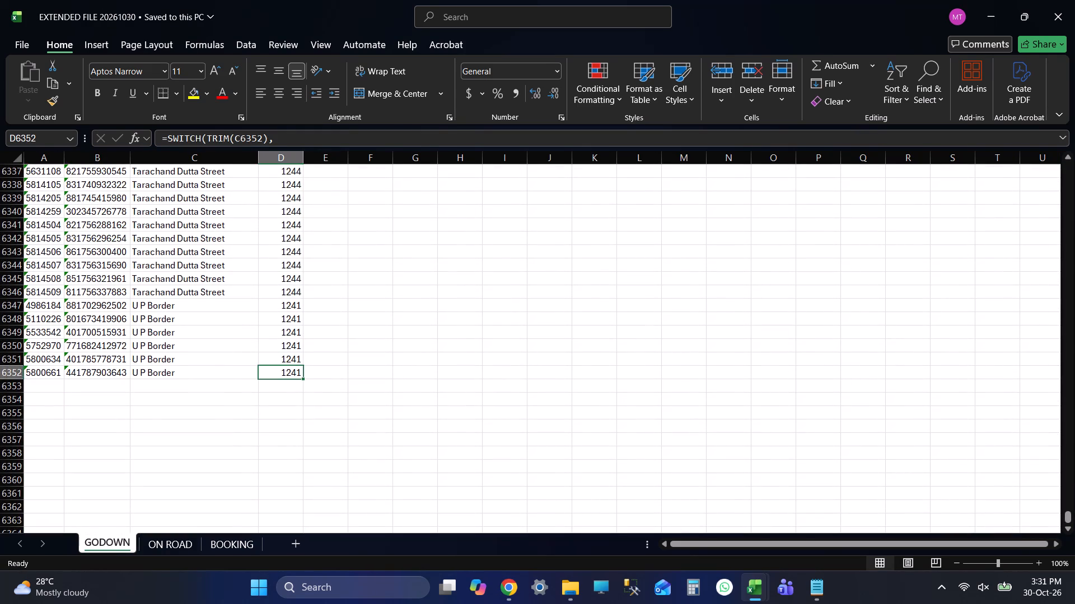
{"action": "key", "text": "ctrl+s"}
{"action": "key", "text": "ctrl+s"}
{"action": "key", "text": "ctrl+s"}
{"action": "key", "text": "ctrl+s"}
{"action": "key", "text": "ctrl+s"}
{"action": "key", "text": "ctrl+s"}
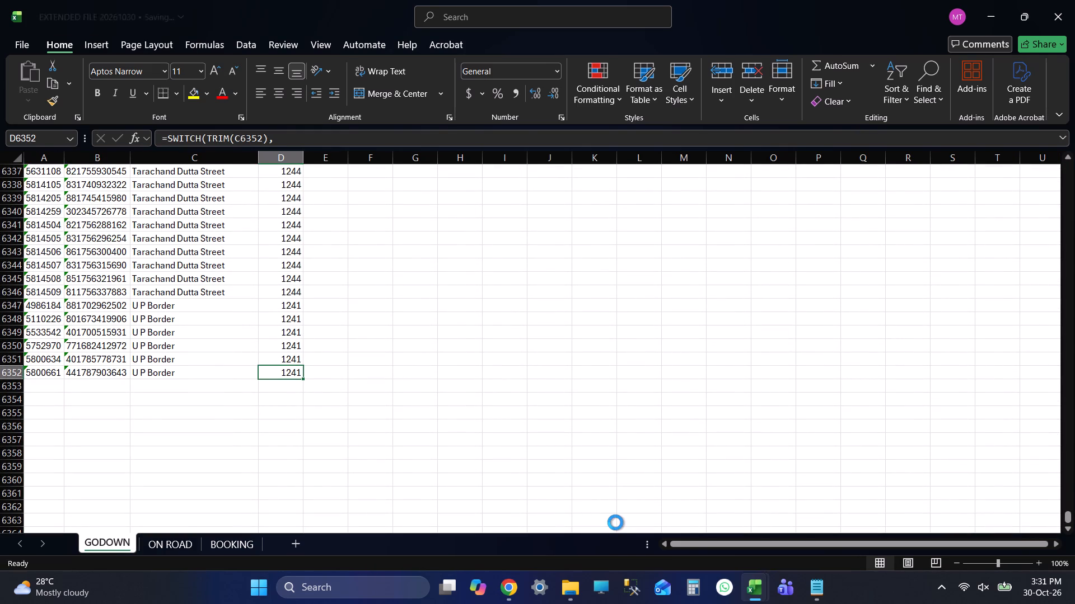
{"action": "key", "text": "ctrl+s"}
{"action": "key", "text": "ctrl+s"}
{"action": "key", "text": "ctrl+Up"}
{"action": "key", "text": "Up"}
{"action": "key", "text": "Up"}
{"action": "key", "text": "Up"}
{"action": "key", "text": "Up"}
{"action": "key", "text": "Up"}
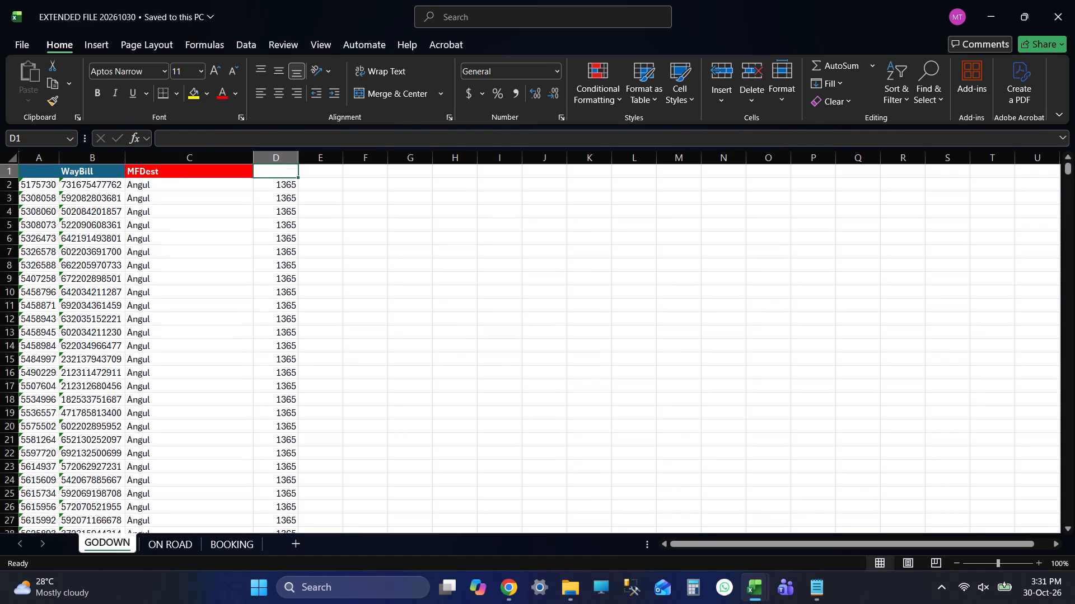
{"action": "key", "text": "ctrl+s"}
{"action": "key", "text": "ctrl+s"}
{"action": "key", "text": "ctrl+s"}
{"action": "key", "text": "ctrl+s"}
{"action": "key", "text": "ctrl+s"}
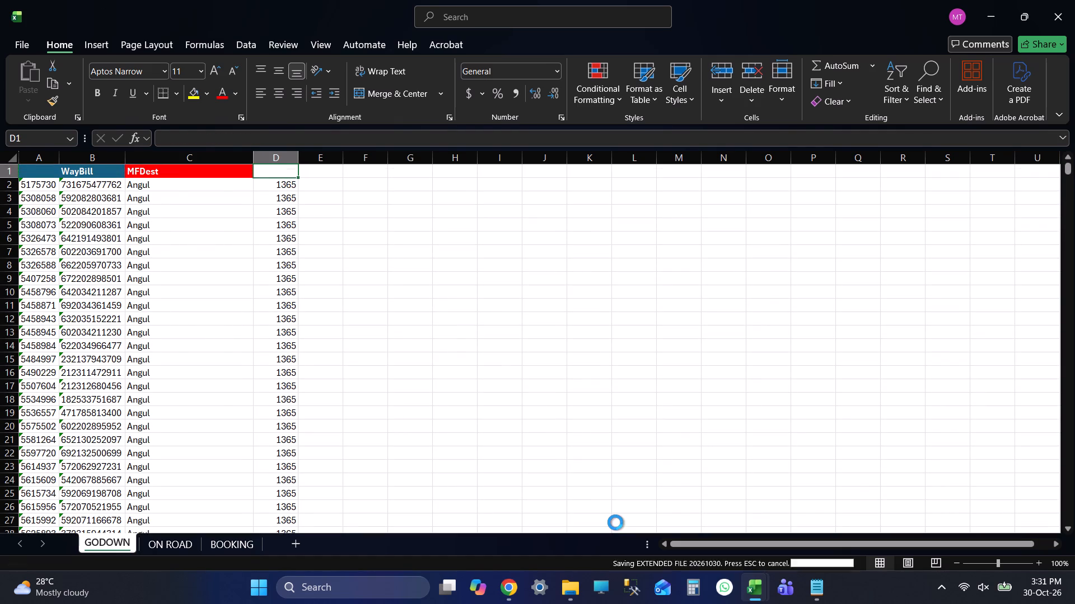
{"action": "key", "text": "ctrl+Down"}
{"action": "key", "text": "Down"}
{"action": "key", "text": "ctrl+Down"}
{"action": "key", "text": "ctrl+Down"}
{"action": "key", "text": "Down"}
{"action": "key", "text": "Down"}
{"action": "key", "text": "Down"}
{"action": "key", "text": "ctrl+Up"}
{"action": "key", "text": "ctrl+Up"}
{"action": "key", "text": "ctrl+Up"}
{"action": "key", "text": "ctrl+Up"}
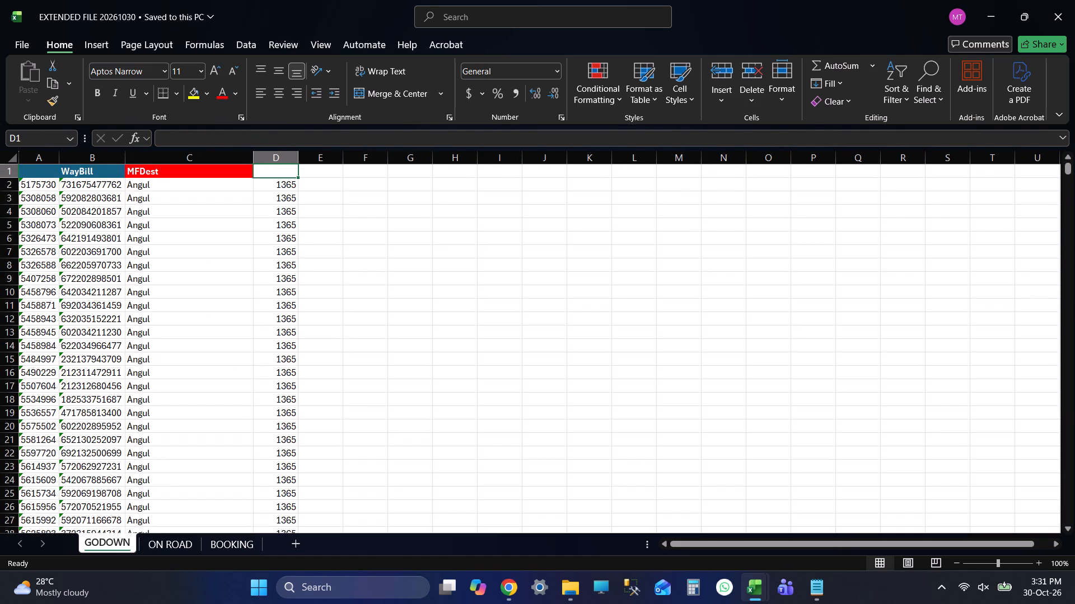
Check GODOWN column D for missing branch codes from the first to the last row, return to D1, and save the workbook.
{"action": "key", "text": "ctrl+s"}
{"action": "key", "text": "ctrl+s"}
{"action": "key", "text": "Down"}
{"action": "key", "text": "Down"}
{"action": "key", "text": "ctrl+Down"}
{"action": "key", "text": "ctrl+Down"}
{"action": "key", "text": "ctrl+Down"}
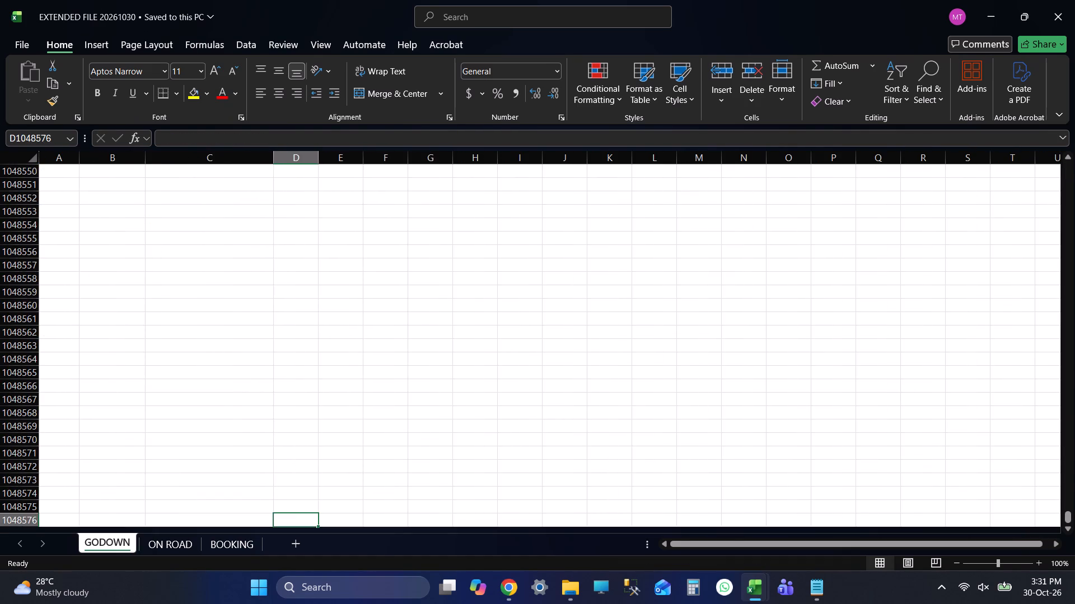
{"action": "key", "text": "Down"}
{"action": "key", "text": "ctrl+Up"}
{"action": "key", "text": "ctrl+Up"}
{"action": "key", "text": "ctrl+Up"}
{"action": "key", "text": "ctrl+Up"}
{"action": "key", "text": "Down"}
{"action": "key", "text": "Down"}
{"action": "key", "text": "Down"}
{"action": "key", "text": "ctrl+Down"}
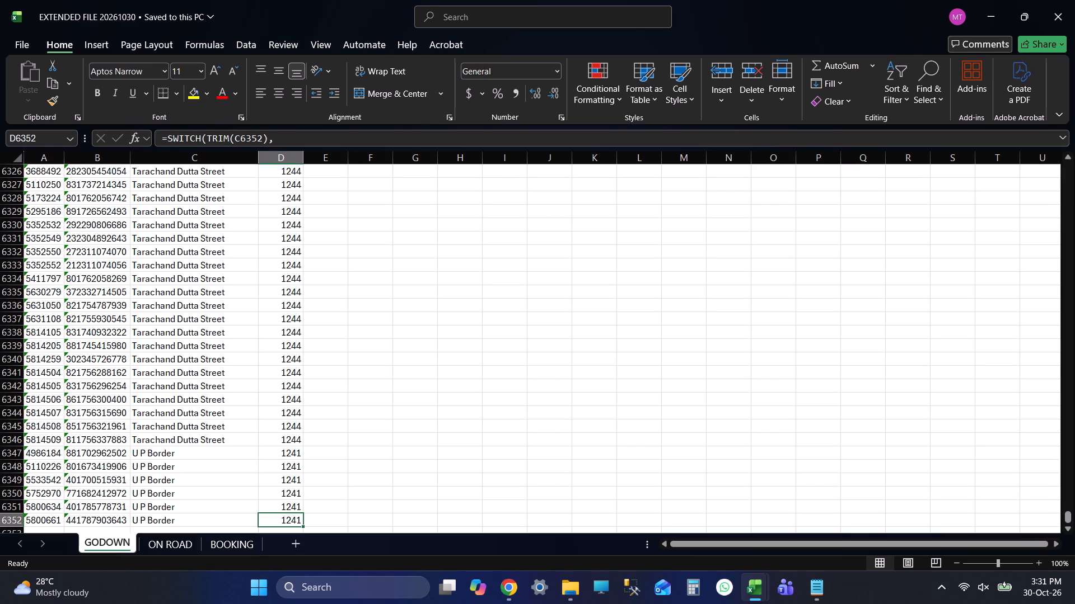
{"action": "key", "text": "ctrl+Up"}
{"action": "key", "text": "Up"}
{"action": "key", "text": "Up"}
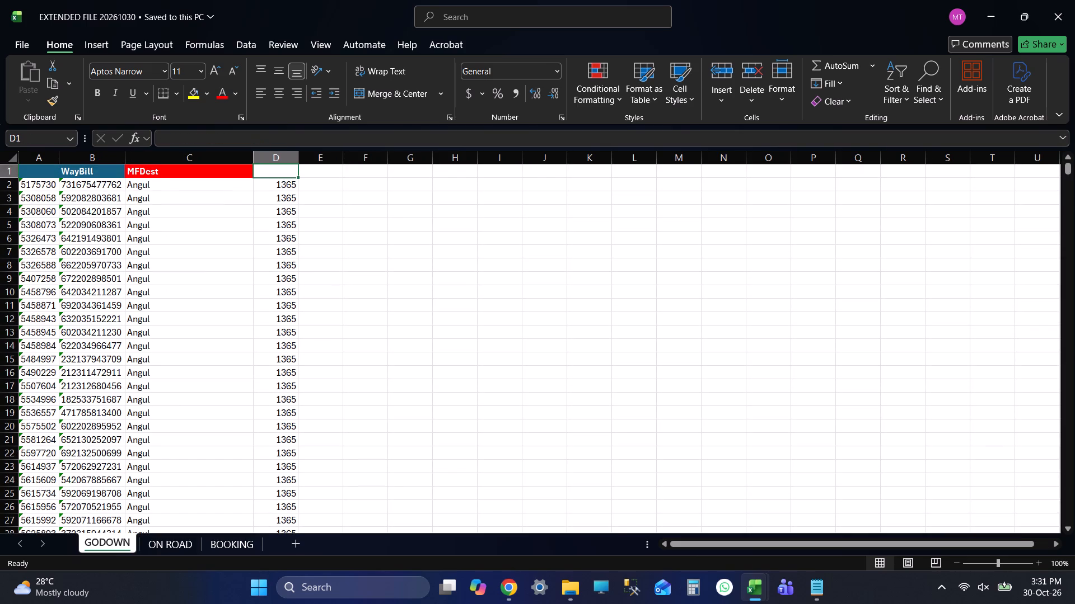
{"action": "key", "text": "ctrl+s"}
{"action": "key", "text": "ctrl+s"}
Search GODOWN for NAG, close the search, and select the empty code cell D4775 of the first Nagpur row.
{"action": "left_click", "coordinate": [423, 386]}
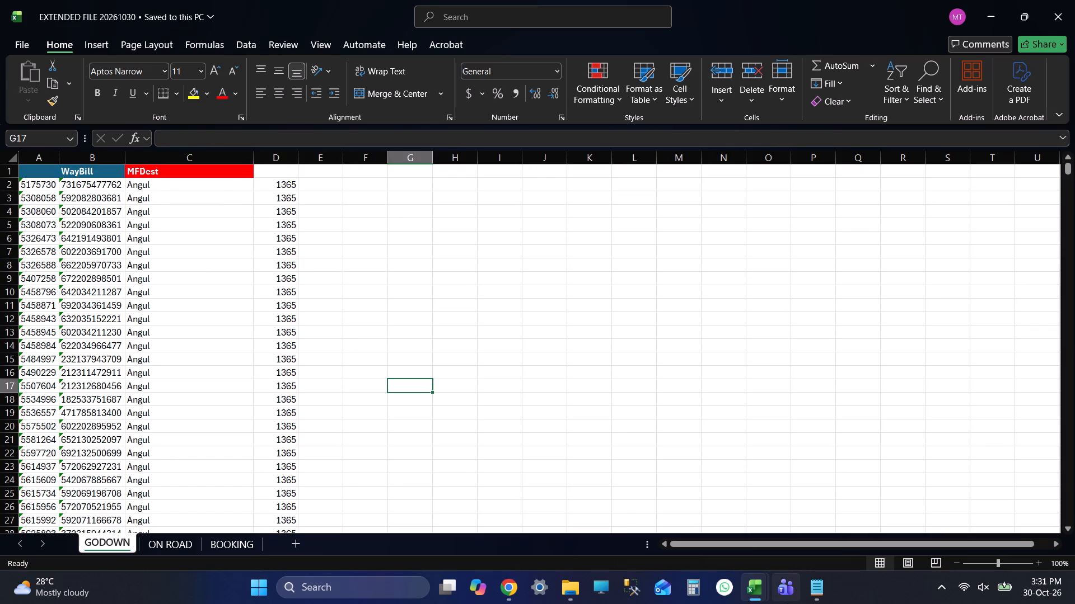
{"action": "key", "text": "ctrl+f"}
{"action": "type", "text": "NAG"}
{"action": "key", "text": "Return"}
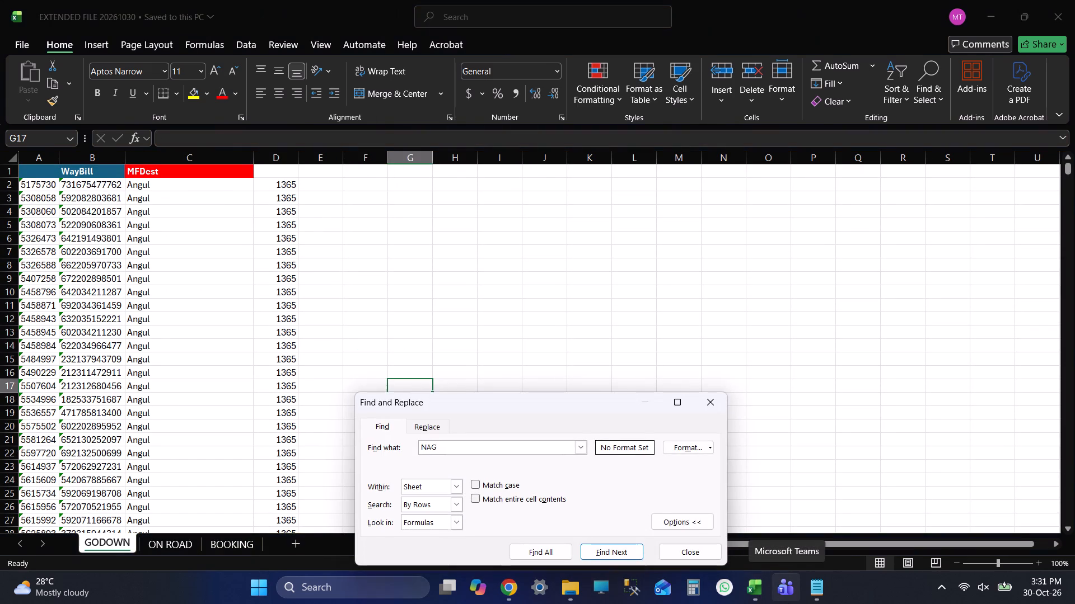
{"action": "key", "text": "Return"}
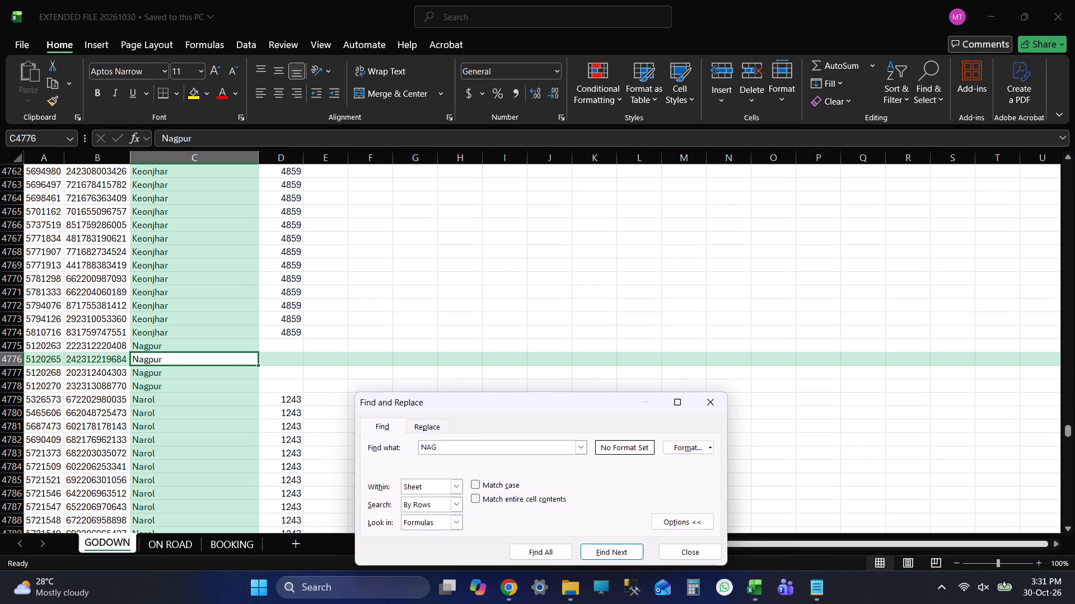
{"action": "left_click", "coordinate": [706, 542]}
{"action": "left_click", "coordinate": [697, 555]}
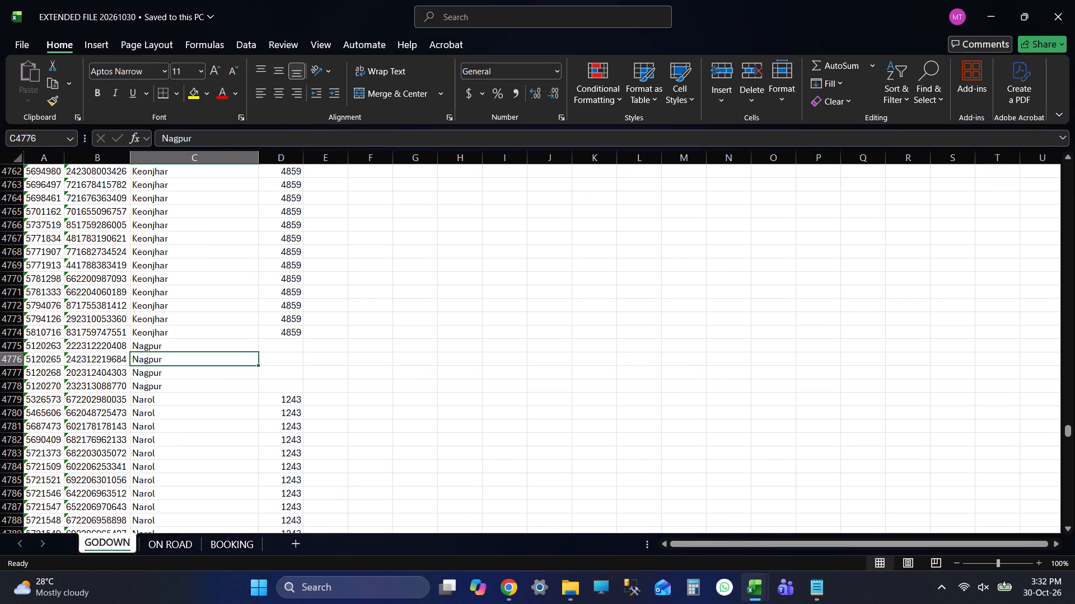
{"action": "left_click", "coordinate": [264, 351]}
Switch to Notepad and close the window holding the branch code formula.
{"action": "triple_click", "coordinate": [988, 8]}
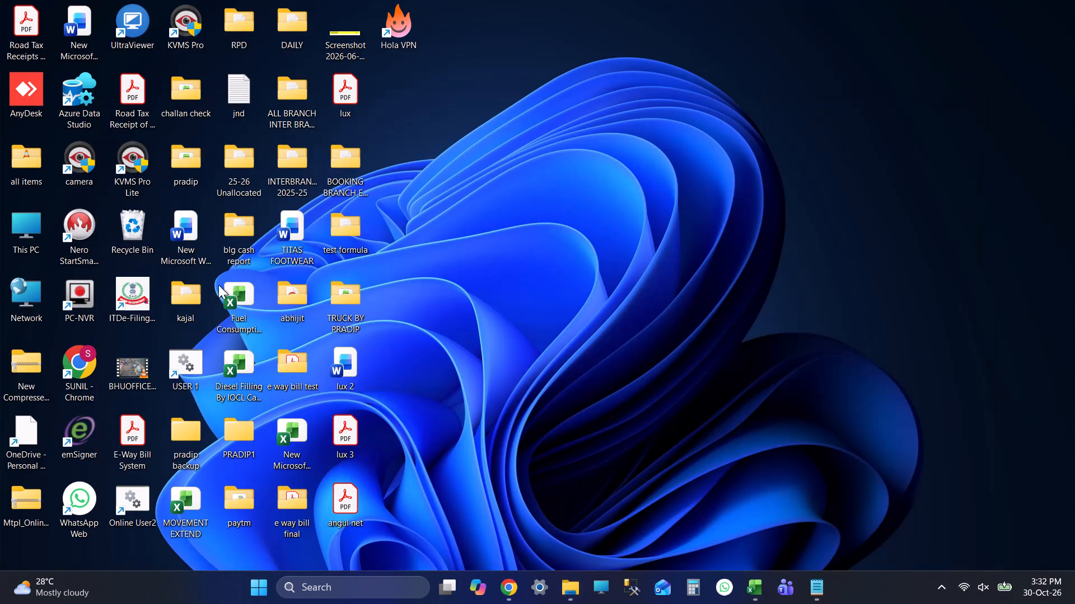
{"action": "key", "text": "alt+Tab"}
{"action": "key", "text": "alt+Tab"}
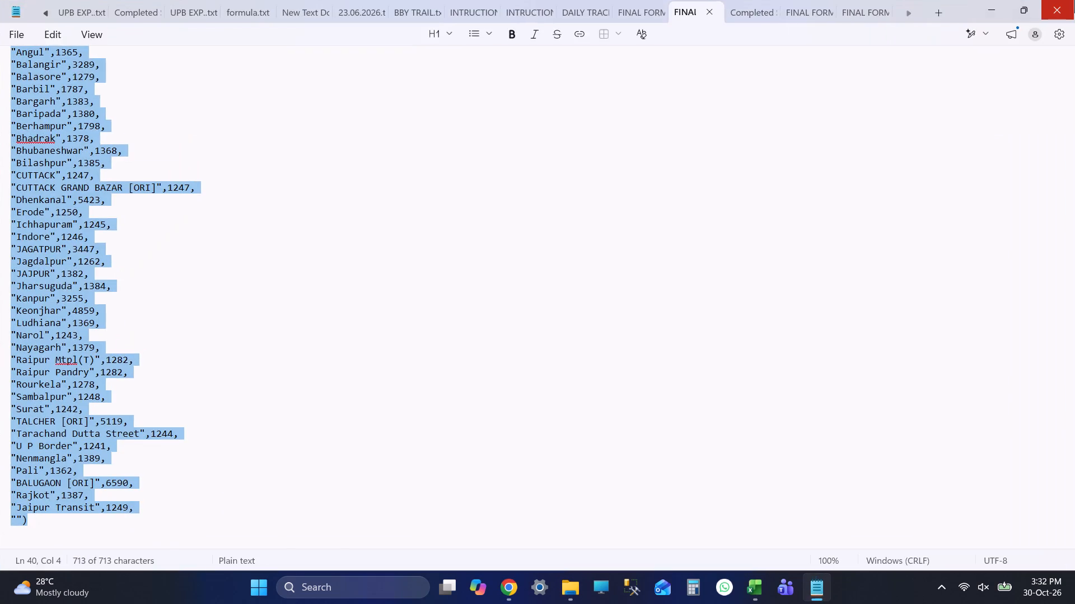
{"action": "left_click", "coordinate": [1074, 0]}
Open the Branch Godown Id workbook from the E Way Bill folder, copy Nagpur's code 2216, and return to EXTENDED FILE 20261030.
{"action": "key", "text": "alt+Tab"}
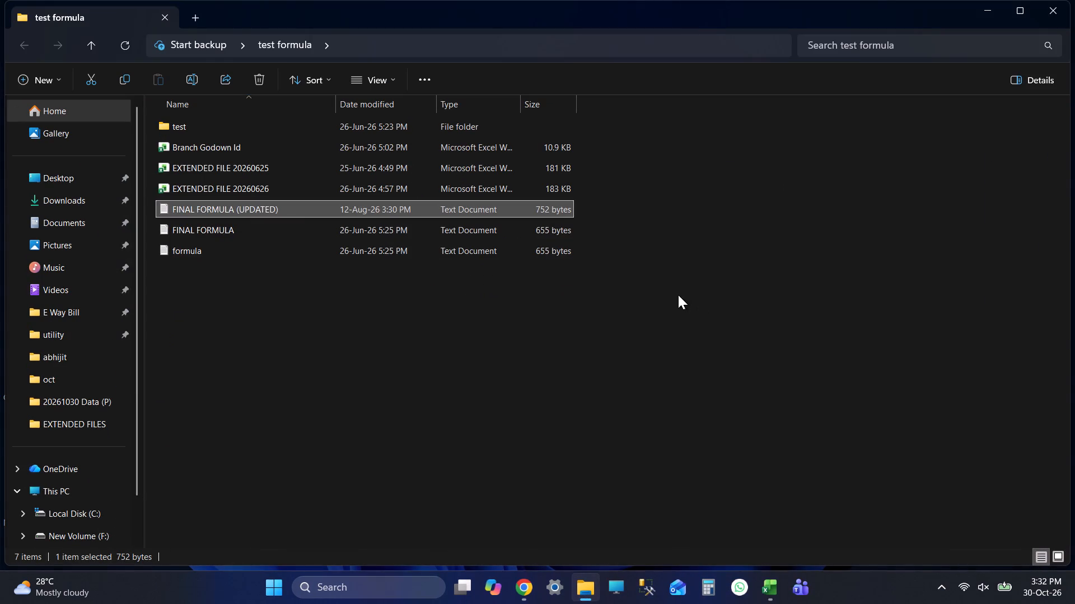
{"action": "key", "text": "alt+Tab"}
{"action": "key", "text": "alt+Tab"}
{"action": "key", "text": "alt+Tab"}
{"action": "key", "text": "alt+Tab"}
{"action": "key", "text": "alt+Tab"}
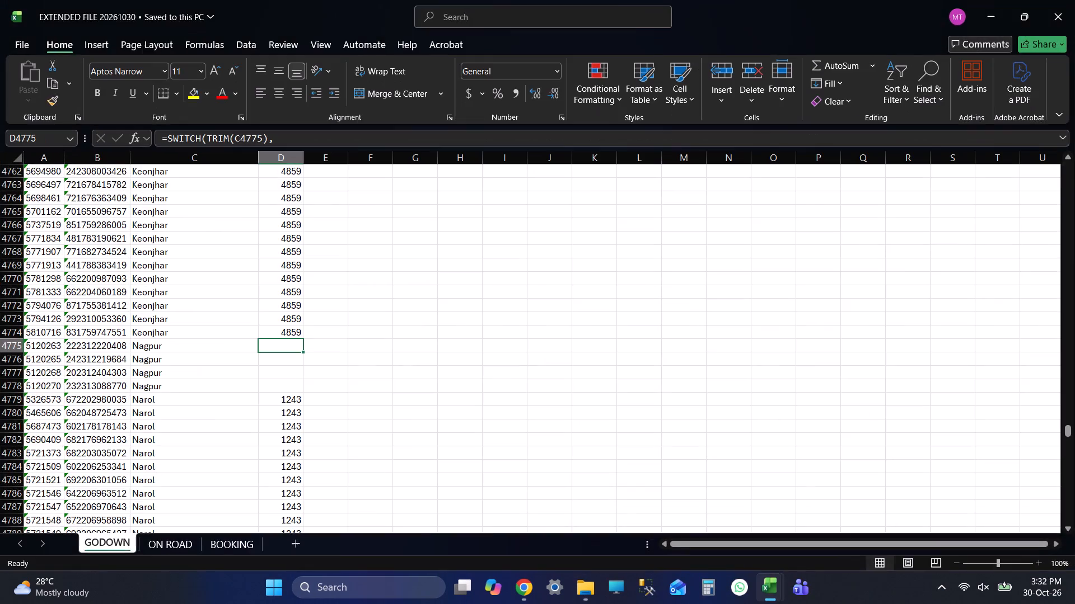
{"action": "key", "text": "alt+Tab"}
{"action": "left_click", "coordinate": [62, 320]}
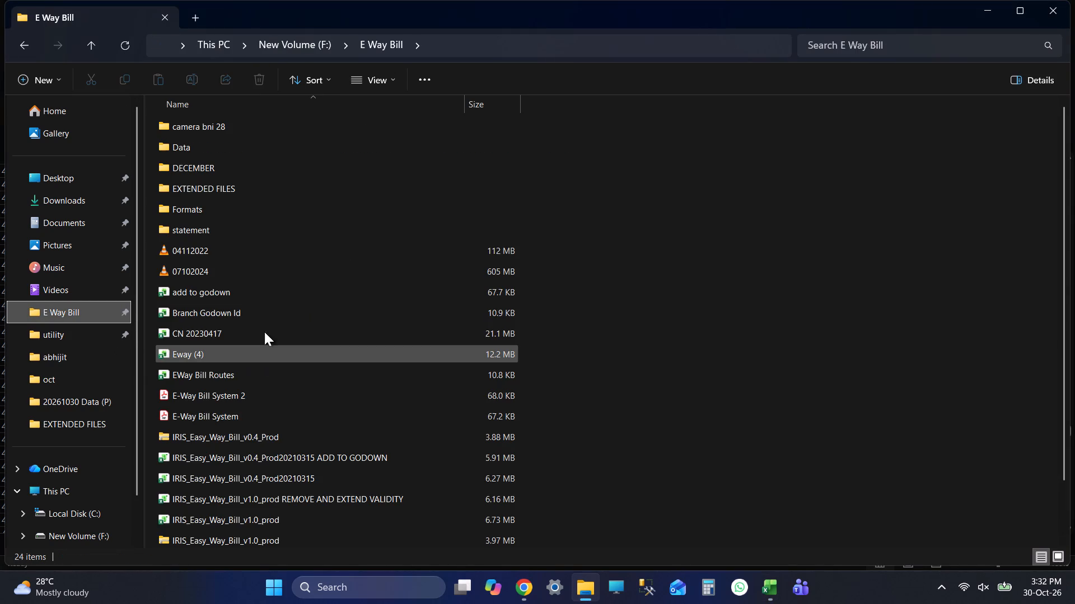
{"action": "double_click", "coordinate": [253, 319]}
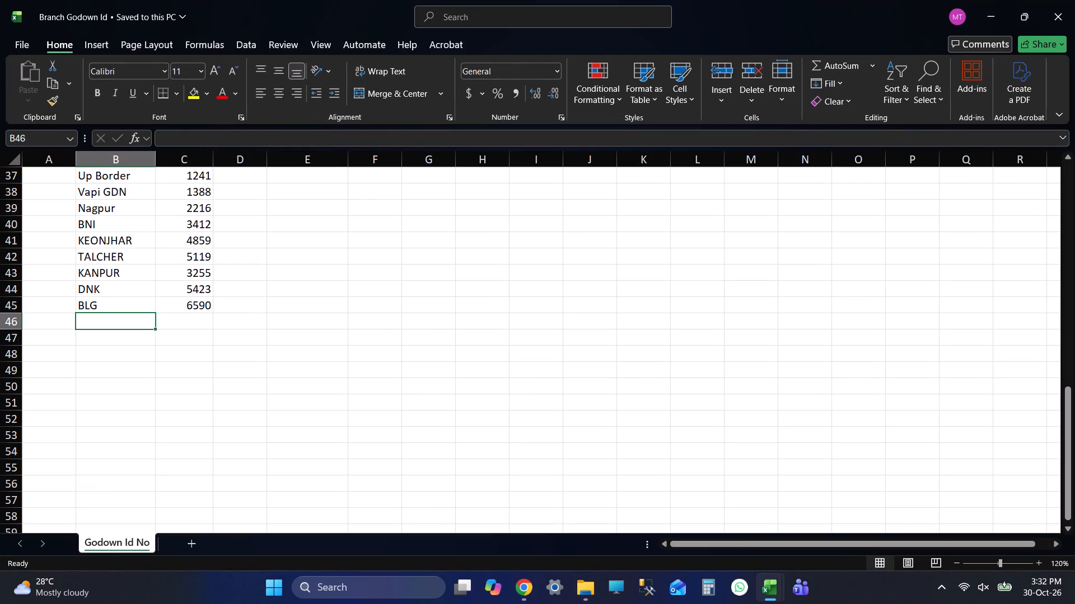
{"action": "scroll", "coordinate": [179, 309], "scroll_direction": "up", "scroll_amount": 3}
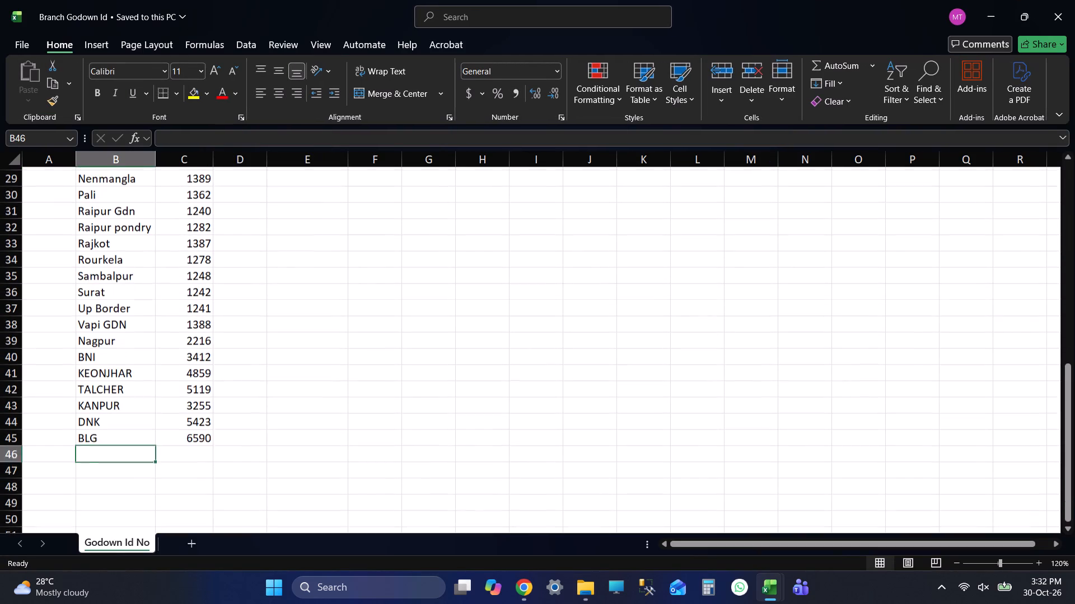
{"action": "left_click", "coordinate": [121, 348]}
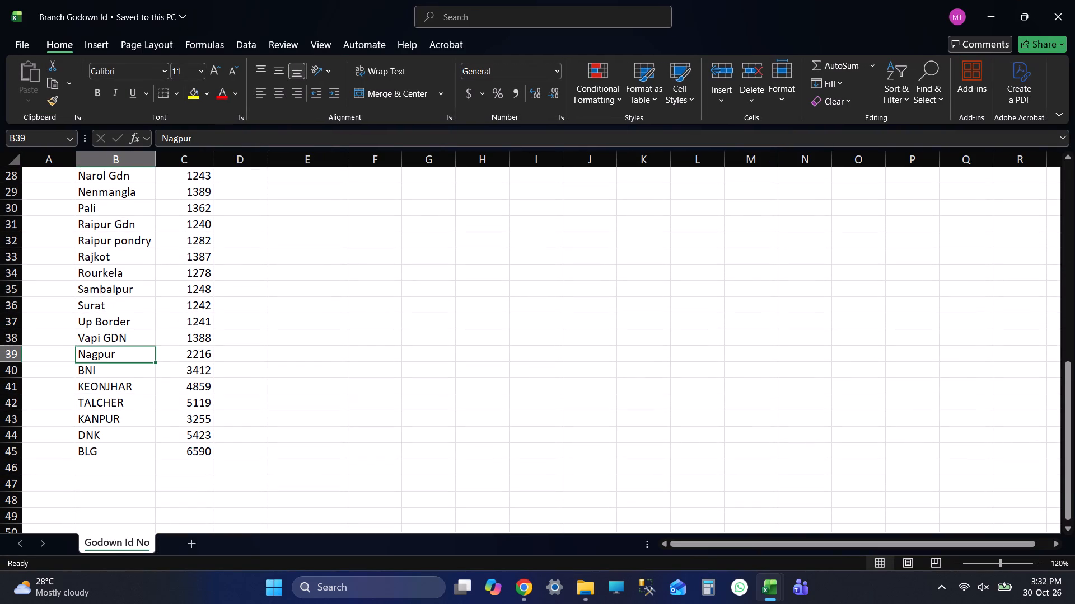
{"action": "key", "text": "Tab"}
{"action": "key", "text": "ctrl+c"}
{"action": "key", "text": "alt+Tab"}
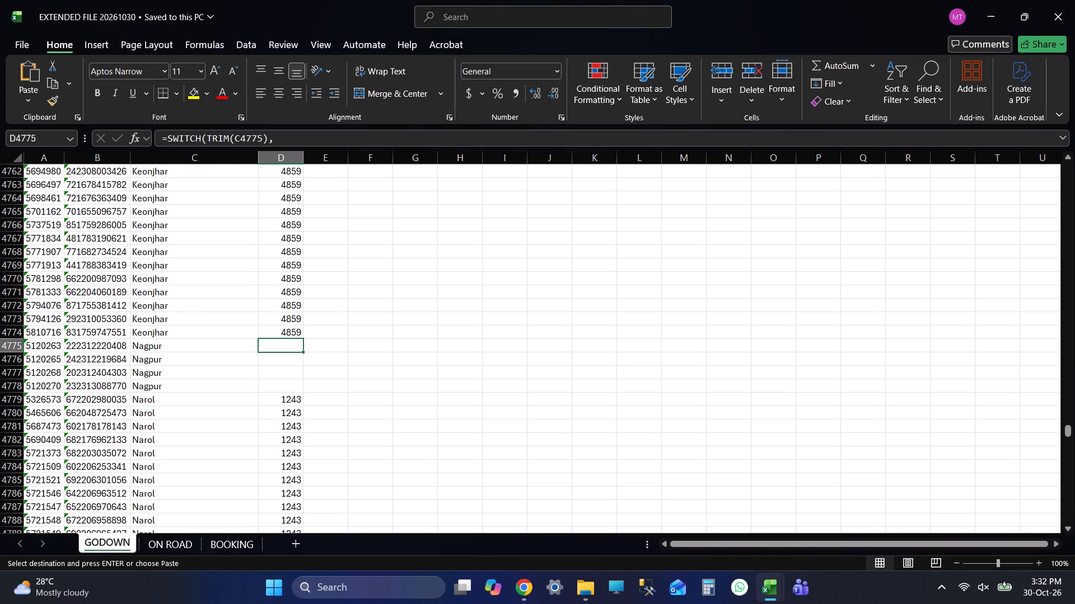
Paste the Nagpur code 2216 into GODOWN cells D4775 to D4778.
{"action": "key", "text": "shift+Down"}
{"action": "key", "text": "shift+Down"}
{"action": "key", "text": "shift+Down"}
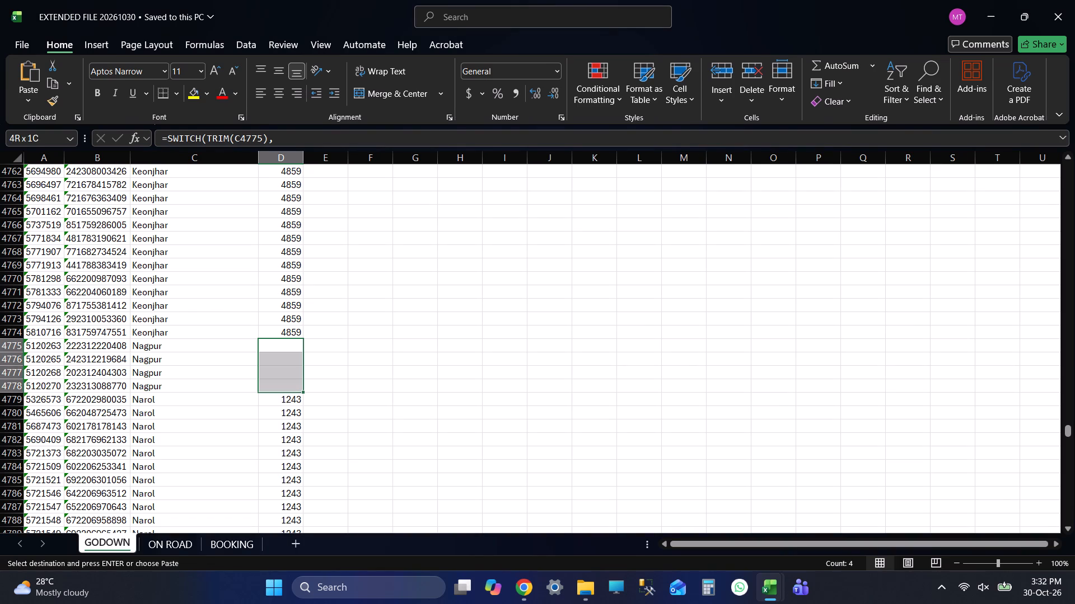
{"action": "key", "text": "ctrl+v"}
Check the remaining GODOWN column D codes down to the last row, return to D1, and save the workbook.
{"action": "key", "text": "Down"}
{"action": "key", "text": "Down"}
{"action": "key", "text": "ctrl+Down"}
{"action": "key", "text": "Down"}
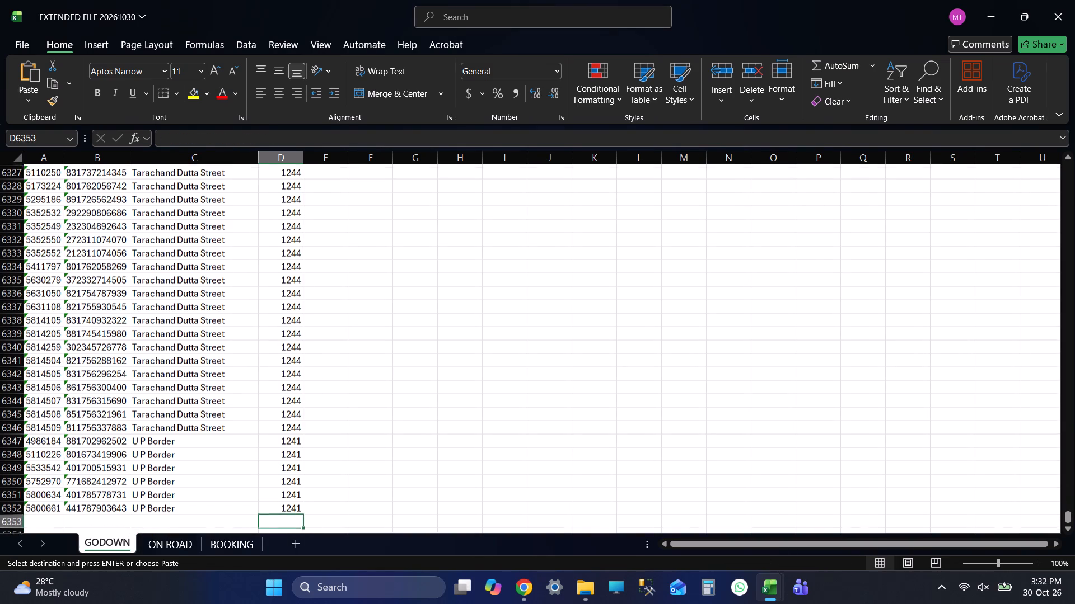
{"action": "key", "text": "Down"}
{"action": "key", "text": "ctrl+Up"}
{"action": "key", "text": "ctrl+Up"}
{"action": "key", "text": "Up"}
{"action": "key", "text": "Up"}
{"action": "key", "text": "Up"}
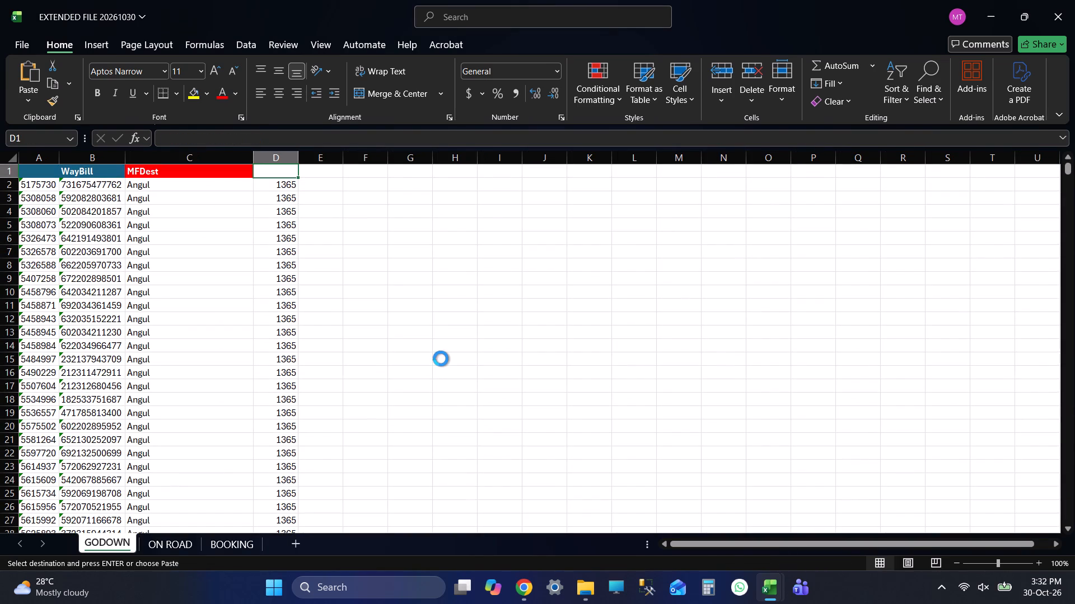
{"action": "key", "text": "ctrl+s"}
{"action": "key", "text": "ctrl+s"}
{"action": "key", "text": "ctrl+s"}
{"action": "key", "text": "ctrl+s"}
{"action": "key", "text": "ctrl+s"}
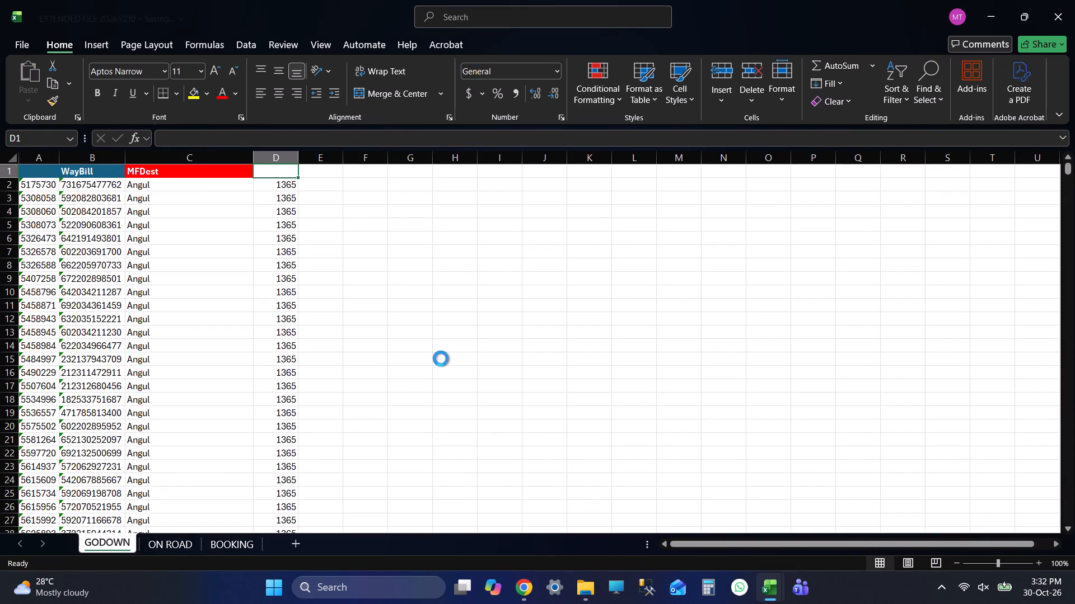
{"action": "key", "text": "ctrl+s"}
{"action": "key", "text": "ctrl+s"}
{"action": "key", "text": "ctrl+s"}
{"action": "key", "text": "ctrl+s"}
{"action": "key", "text": "ctrl+s"}
{"action": "key", "text": "ctrl+Up"}
{"action": "key", "text": "Up"}
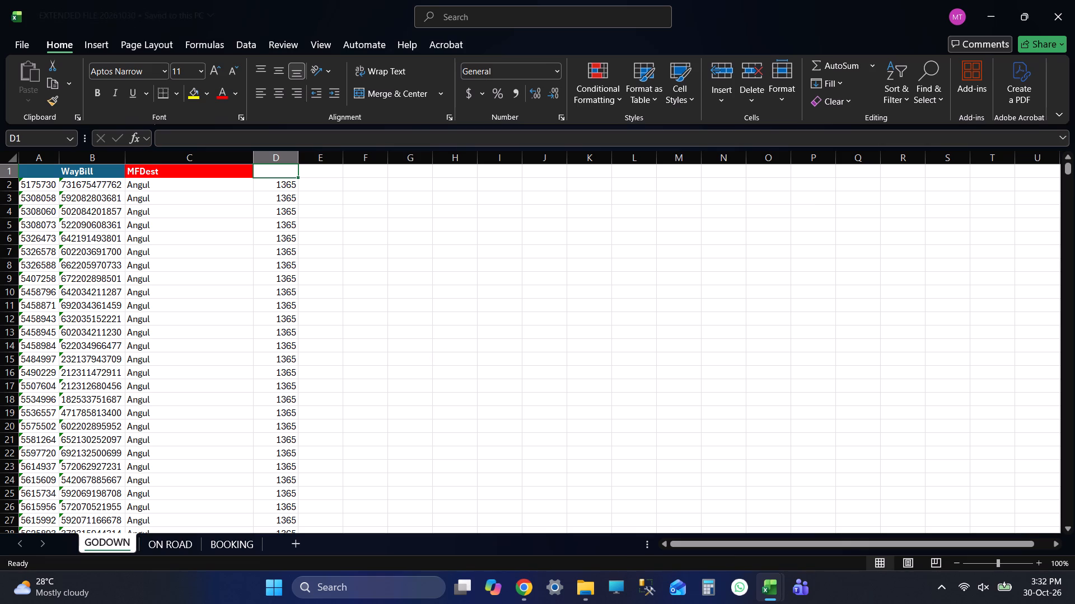
{"action": "key", "text": "ctrl+d"}
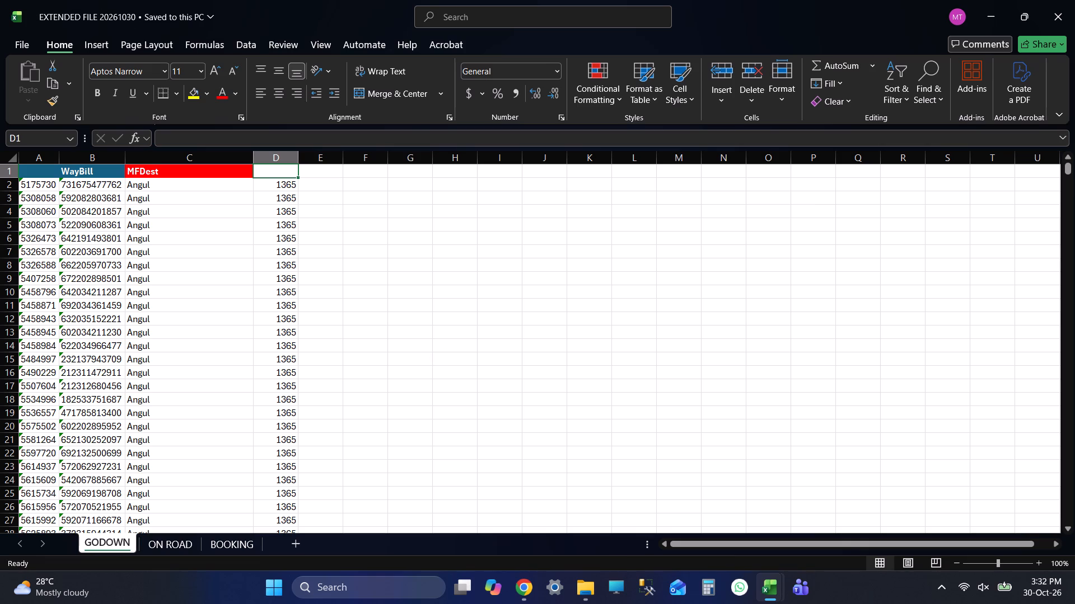
{"action": "key", "text": "ctrl+s"}
{"action": "key", "text": "ctrl+s"}
Search GODOWN for JAL, DEL and GAN in turn, then close the search.
{"action": "key", "text": "ctrl+f"}
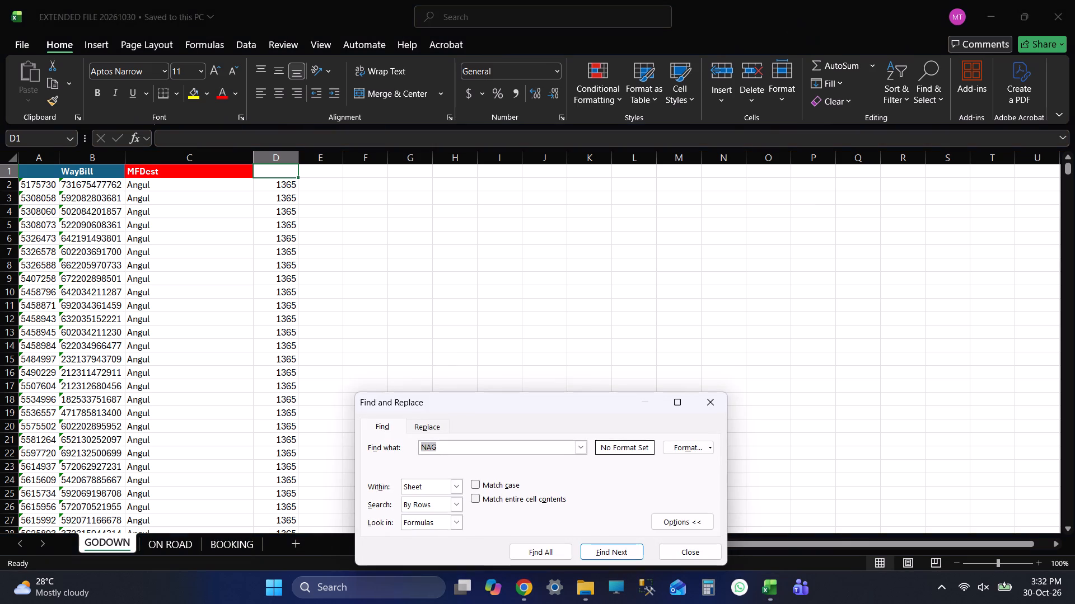
{"action": "type", "text": "RA"}
{"action": "key", "text": "BackSpace"}
{"action": "key", "text": "BackSpace"}
{"action": "key", "text": "BackSpace"}
{"action": "type", "text": "JAL"}
{"action": "key", "text": "Return"}
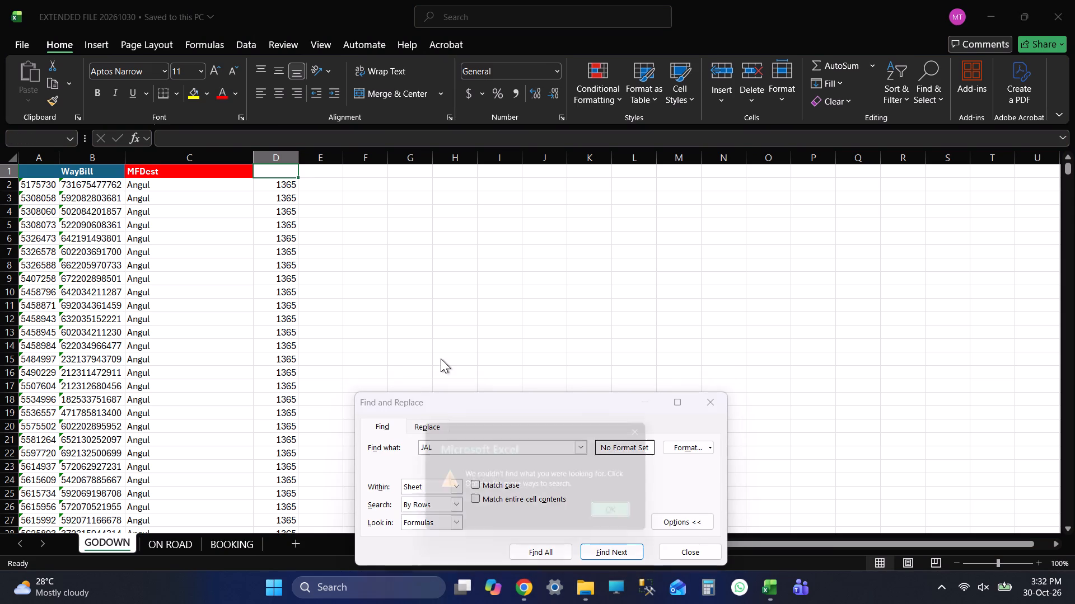
{"action": "key", "text": "Return"}
{"action": "key", "text": "BackSpace"}
{"action": "key", "text": "BackSpace"}
{"action": "key", "text": "BackSpace"}
{"action": "key", "text": "BackSpace"}
{"action": "type", "text": "DEL"}
{"action": "key", "text": "Return"}
{"action": "key", "text": "Return"}
{"action": "key", "text": "BackSpace"}
{"action": "key", "text": "BackSpace"}
{"action": "key", "text": "BackSpace"}
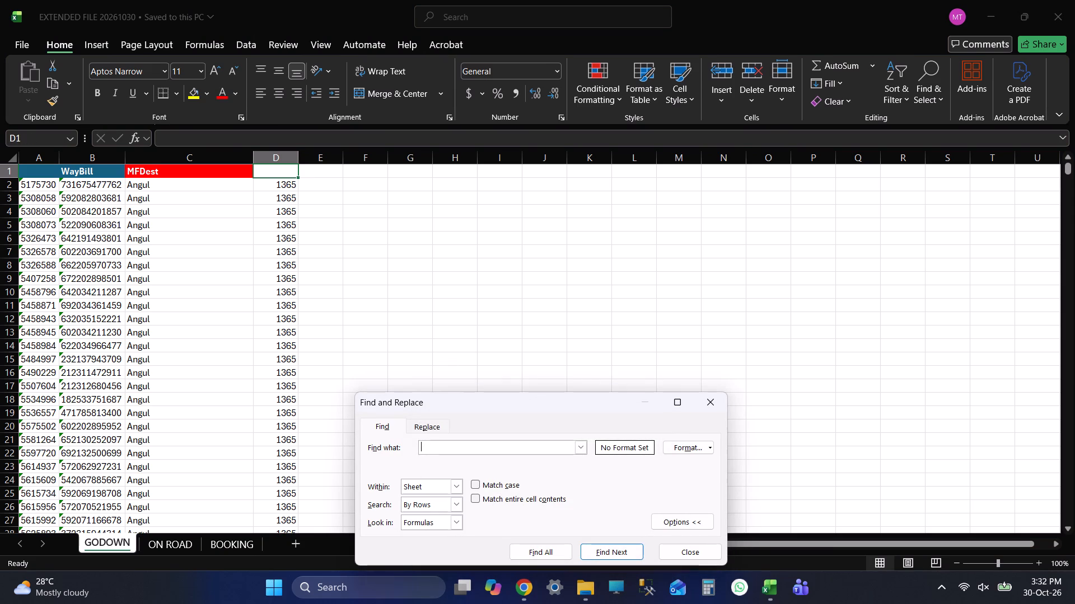
{"action": "type", "text": "GAN"}
{"action": "key", "text": "Return"}
{"action": "key", "text": "Return"}
{"action": "key", "text": "BackSpace"}
{"action": "key", "text": "BackSpace"}
{"action": "key", "text": "BackSpace"}
{"action": "left_click", "coordinate": [685, 542]}
{"action": "left_click", "coordinate": [691, 545]}
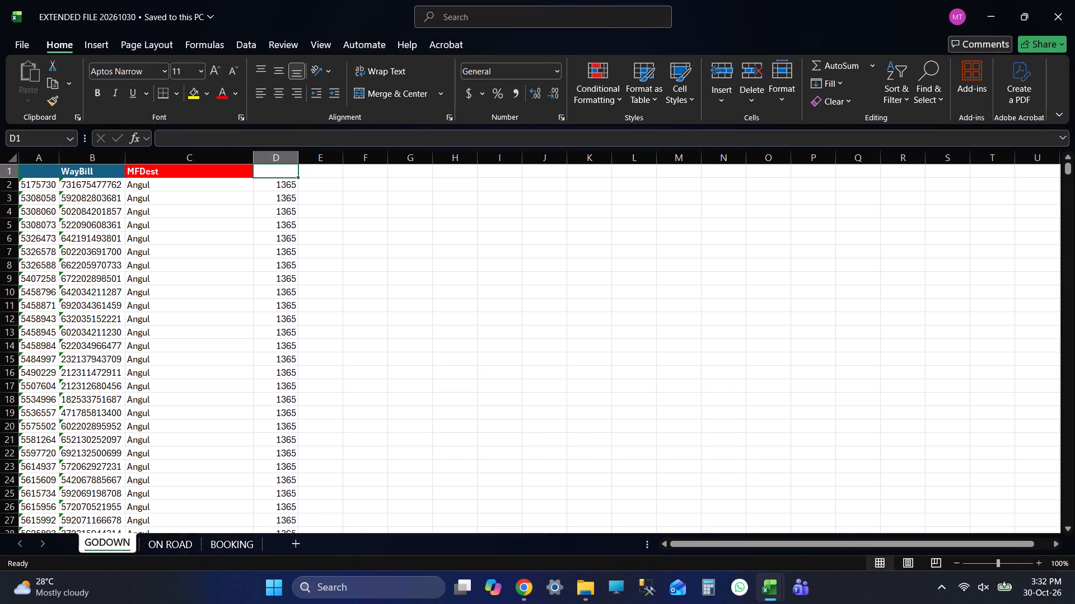
Check that GODOWN column D is filled down to the last row, return to D1, and save the workbook.
{"action": "left_click", "coordinate": [268, 227]}
{"action": "key", "text": "ctrl+Down"}
{"action": "key", "text": "Down"}
{"action": "key", "text": "Down"}
{"action": "key", "text": "Down"}
{"action": "key", "text": "Down"}
{"action": "key", "text": "Down"}
{"action": "key", "text": "Down"}
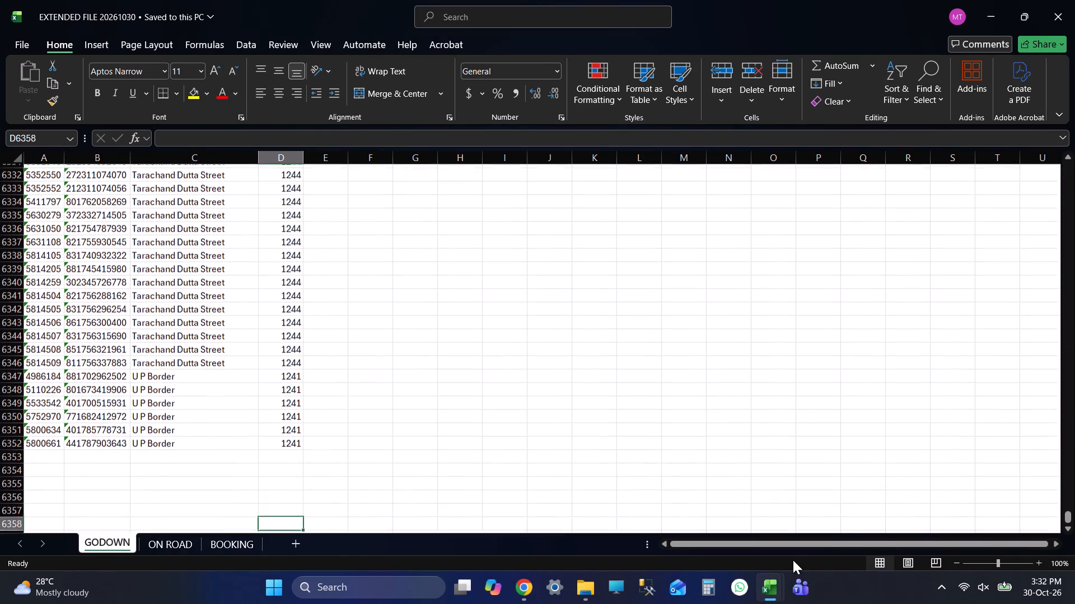
{"action": "key", "text": "Down"}
{"action": "key", "text": "ctrl+Up"}
{"action": "key", "text": "ctrl+Up"}
{"action": "key", "text": "Up"}
{"action": "key", "text": "Up"}
{"action": "key", "text": "Up"}
{"action": "key", "text": "ctrl+s"}
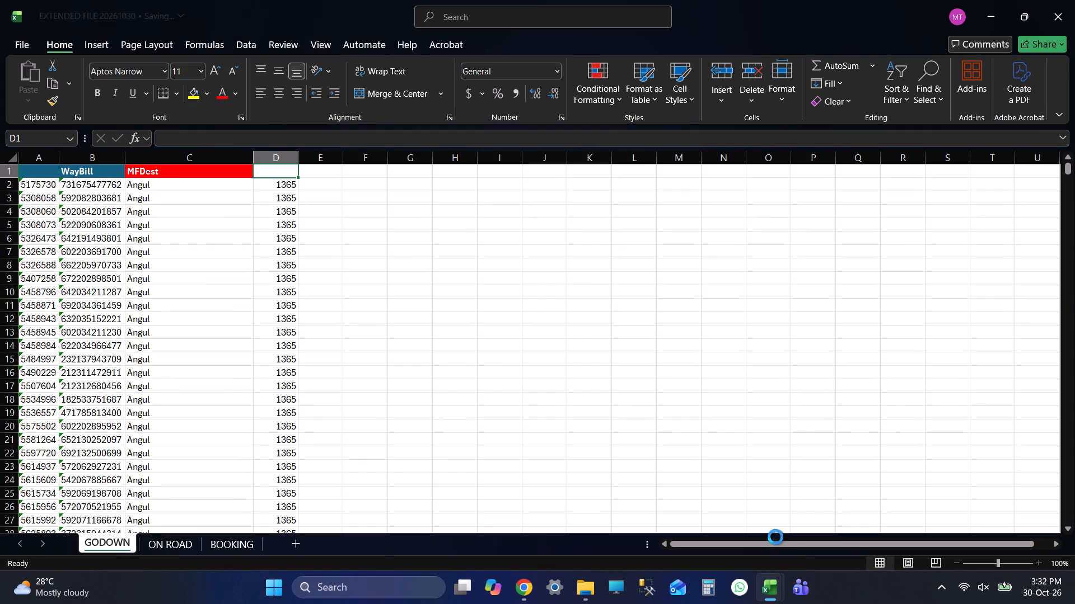
Display the ON ROAD sheet, then switch to the Branch Godown Id workbook and close it.
{"action": "left_click", "coordinate": [191, 546]}
{"action": "key", "text": "alt+Tab"}
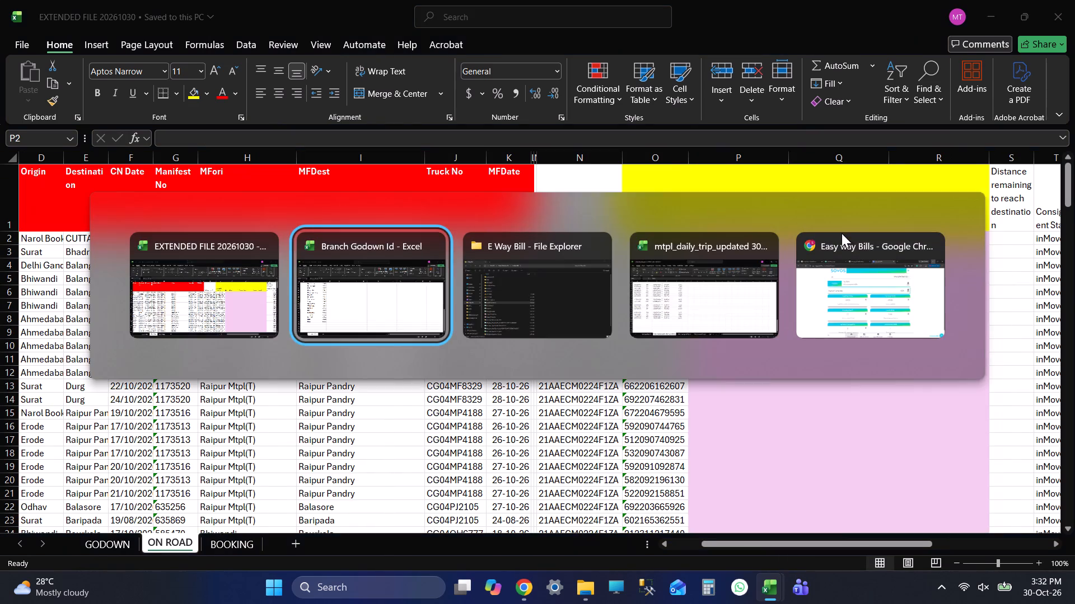
{"action": "left_click", "coordinate": [1074, 0]}
Switch to File Explorer and open EXTENDED FILE 20261029 from the EXTENDED FILES folder.
{"action": "key", "text": "alt+Tab"}
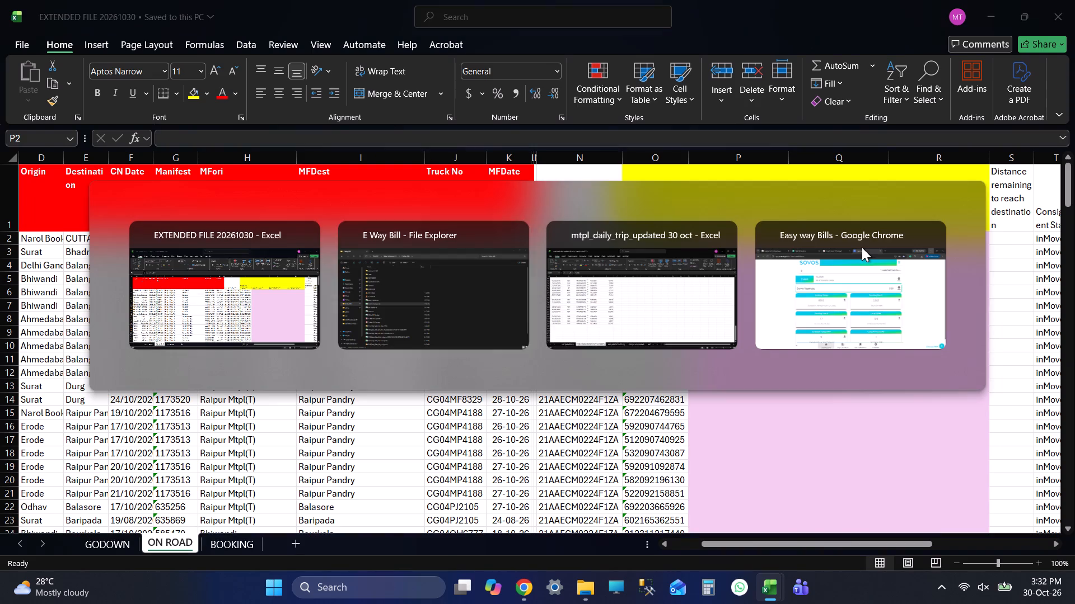
{"action": "double_click", "coordinate": [252, 182]}
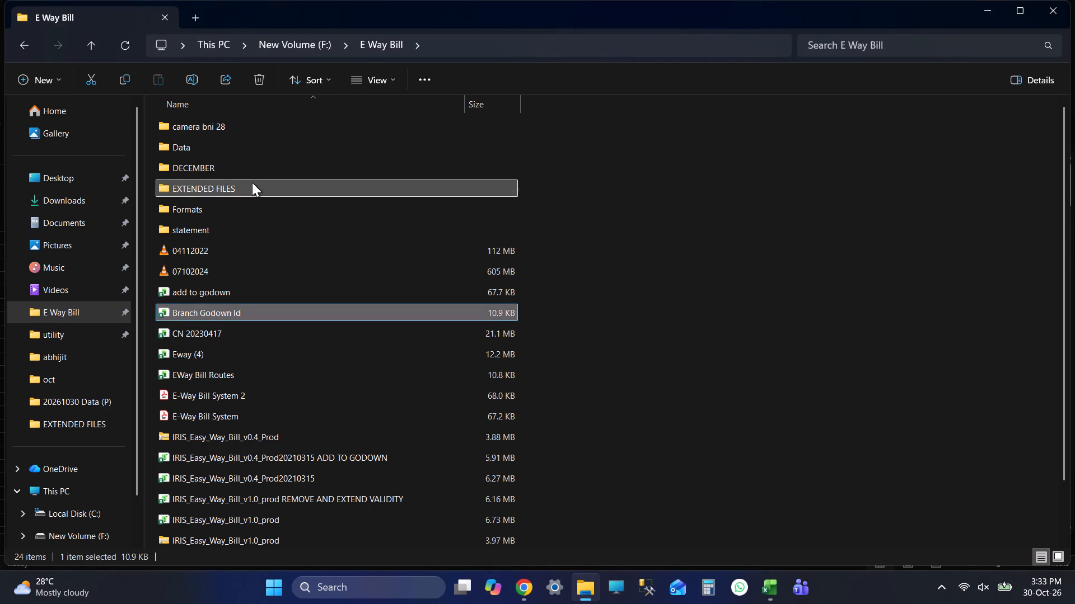
{"action": "double_click", "coordinate": [291, 145]}
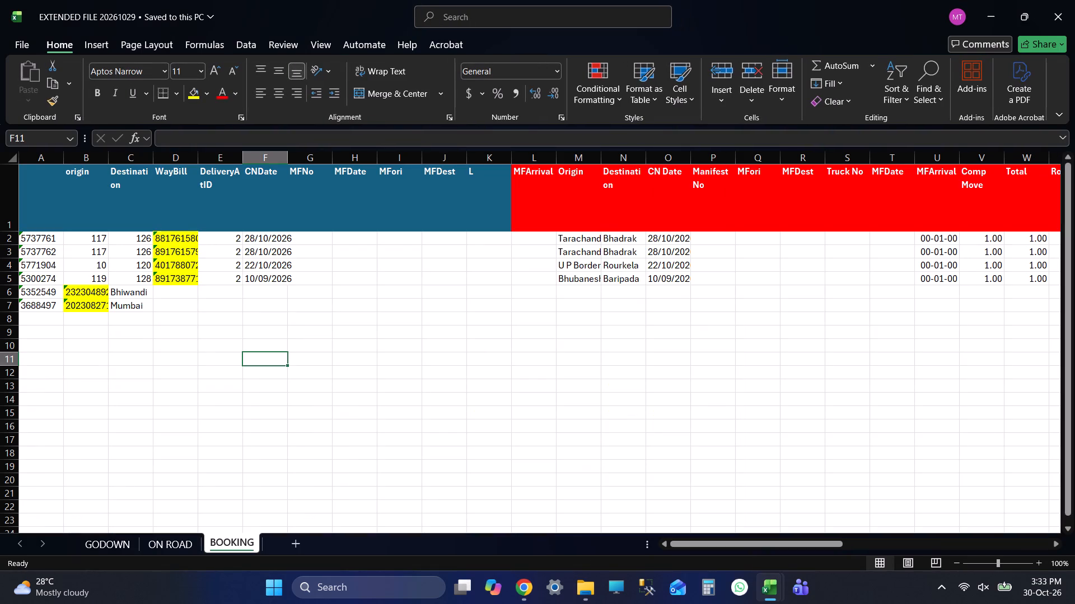
Display the ON ROAD sheet of EXTENDED FILE 20261029 and compare its columns with ON ROAD in EXTENDED FILE 20261030.
{"action": "left_click", "coordinate": [166, 544]}
{"action": "left_click", "coordinate": [219, 292]}
{"action": "key", "text": "ctrl+Up"}
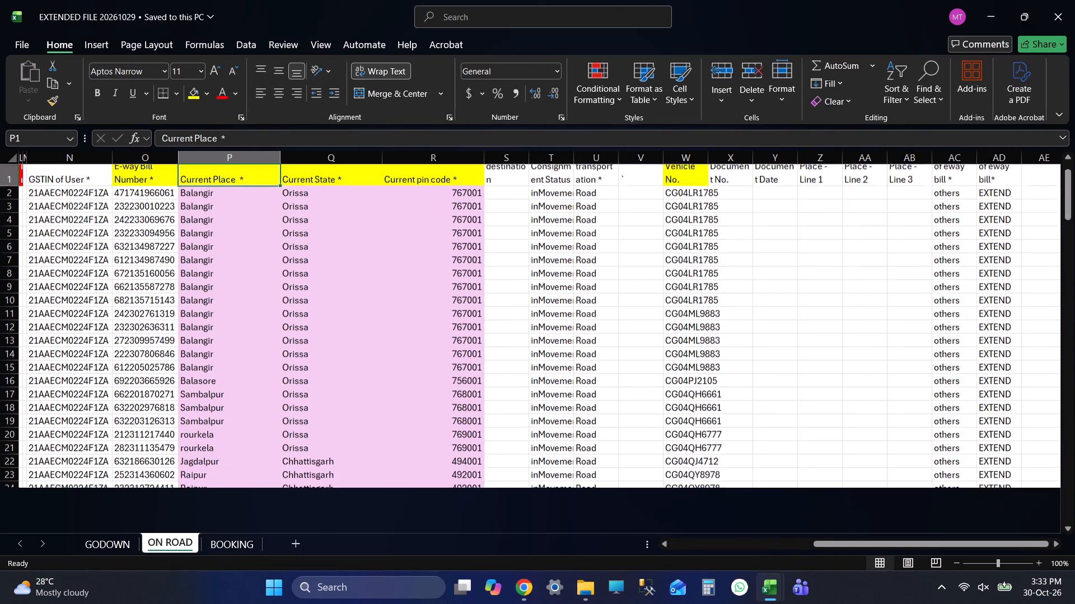
{"action": "key", "text": "Left"}
{"action": "key", "text": "Left"}
{"action": "key", "text": "Left"}
{"action": "key", "text": "Left"}
{"action": "key", "text": "Left"}
{"action": "key", "text": "Left"}
{"action": "key", "text": "Left"}
{"action": "key", "text": "Left"}
{"action": "key", "text": "Left"}
{"action": "key", "text": "Left"}
{"action": "key", "text": "Left"}
{"action": "key", "text": "alt+Tab"}
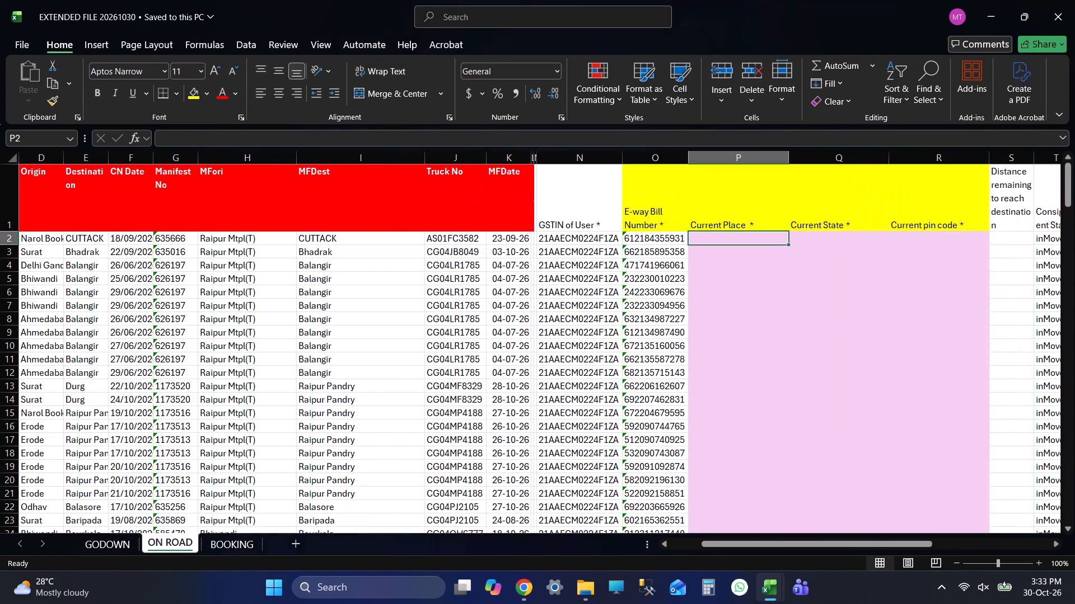
{"action": "key", "text": "alt+Tab"}
Copy the Cuttack, Orissa, 753001 location from the 20261029 file into P2:R2 of ON ROAD in EXTENDED FILE 20261030 and save.
{"action": "key", "text": "Right"}
{"action": "key", "text": "Right"}
{"action": "key", "text": "Right"}
{"action": "key", "text": "Right"}
{"action": "key", "text": "Right"}
{"action": "key", "text": "Right"}
{"action": "key", "text": "Right"}
{"action": "key", "text": "Right"}
{"action": "key", "text": "Right"}
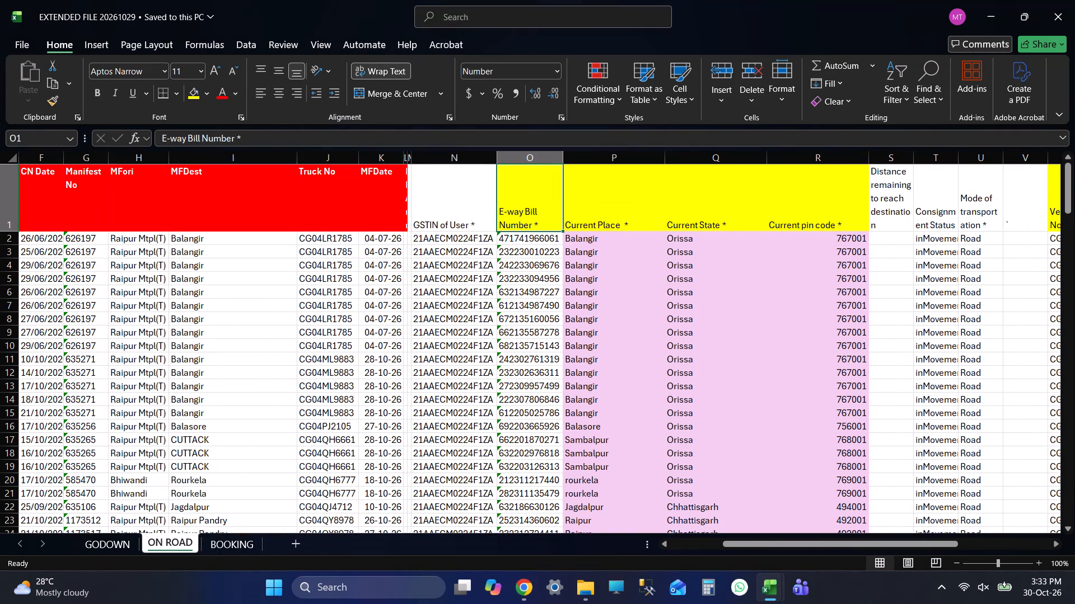
{"action": "key", "text": "Right"}
{"action": "key", "text": "Down"}
{"action": "key", "text": "Page_Down"}
{"action": "key", "text": "Page_Down"}
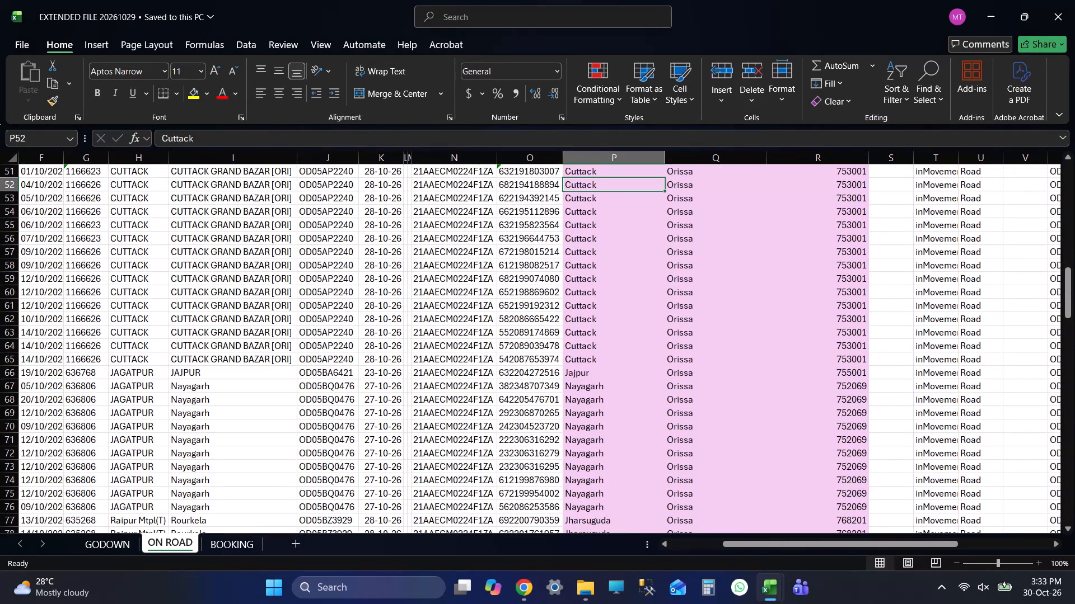
{"action": "key", "text": "shift+Right"}
{"action": "key", "text": "shift+Right"}
{"action": "key", "text": "ctrl+c"}
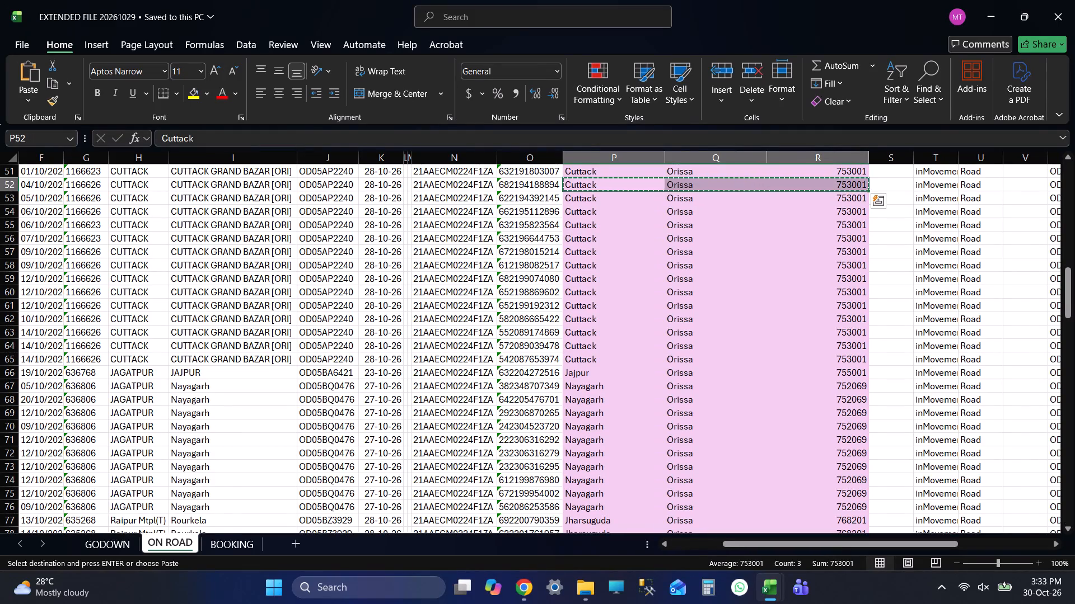
{"action": "key", "text": "alt+Tab"}
{"action": "key", "text": "ctrl+v"}
{"action": "key", "text": "Down"}
{"action": "key", "text": "ctrl+s"}
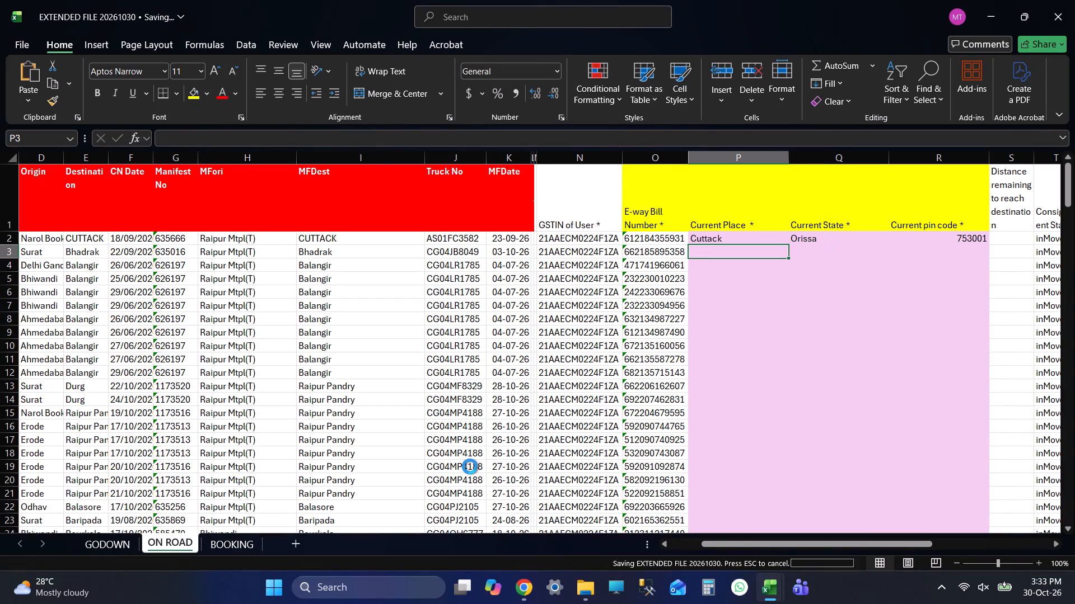
Find BHAD in the 20261029 Current Place column, copy Bhadrak, Orissa, 756100 into P3:R3 of the 20261030 ON ROAD sheet, and save.
{"action": "key", "text": "Left"}
{"action": "key", "text": "Left"}
{"action": "key", "text": "Left"}
{"action": "key", "text": "Left"}
{"action": "key", "text": "Left"}
{"action": "key", "text": "Left"}
{"action": "key", "text": "Right"}
{"action": "key", "text": "Right"}
{"action": "key", "text": "Right"}
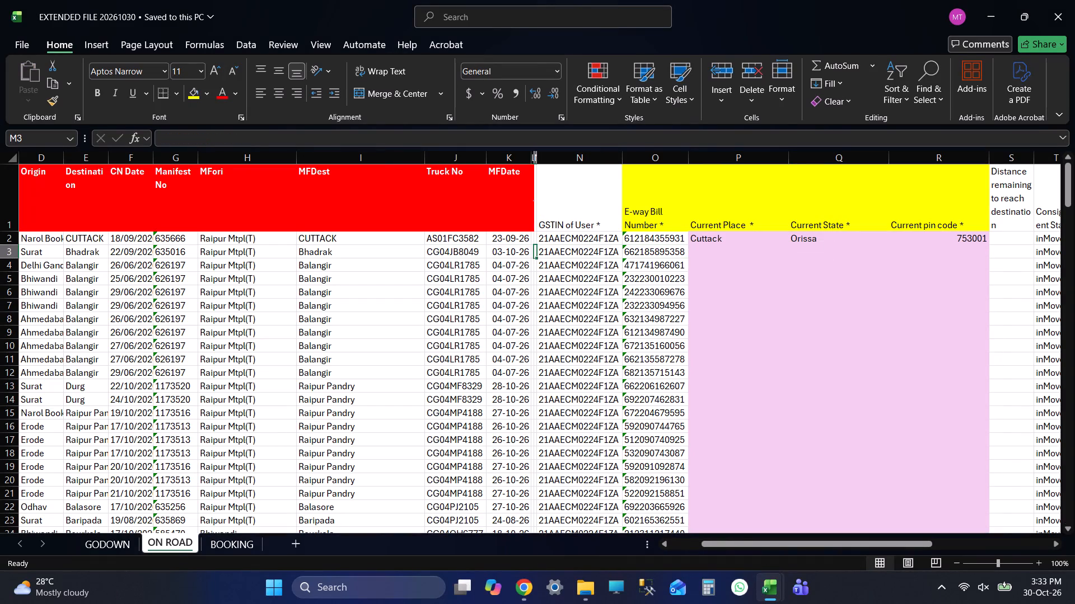
{"action": "key", "text": "Right"}
{"action": "key", "text": "Right"}
{"action": "key", "text": "Right"}
{"action": "key", "text": "alt+Tab"}
{"action": "key", "text": "Down"}
{"action": "key", "text": "Down"}
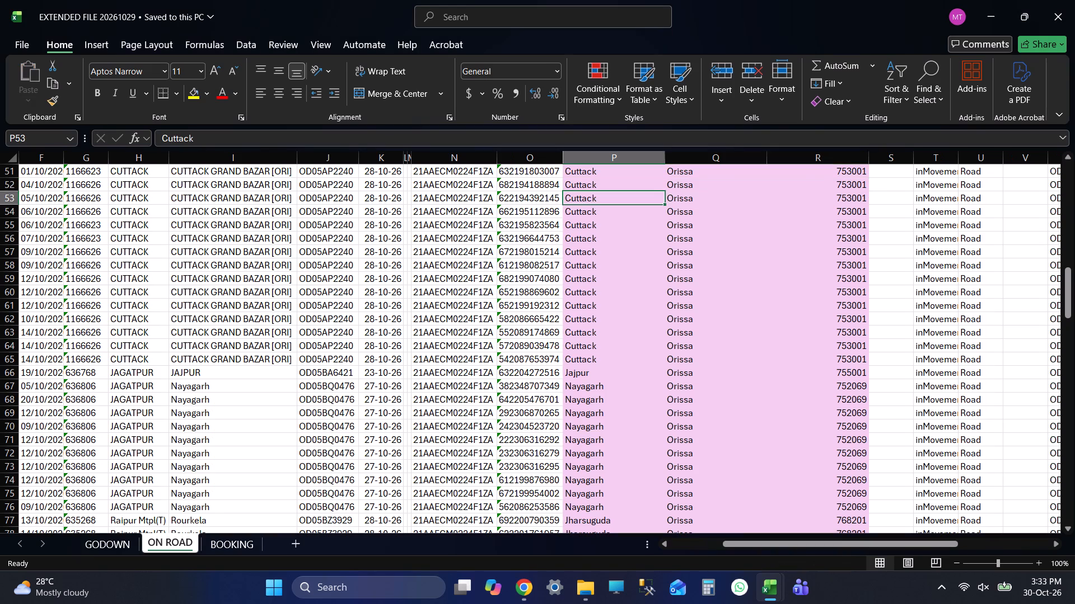
{"action": "left_click", "coordinate": [611, 156]}
{"action": "key", "text": "ctrl+f"}
{"action": "type", "text": "BHAD"}
{"action": "key", "text": "Return"}
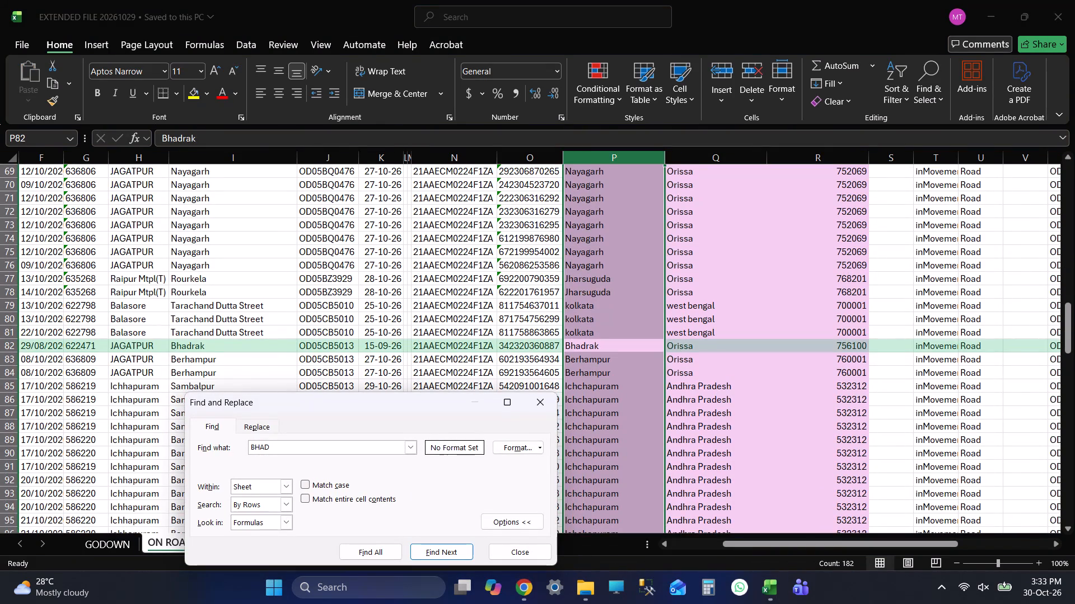
{"action": "left_click", "coordinate": [596, 347]}
{"action": "key", "text": "shift+Right"}
{"action": "key", "text": "shift+Right"}
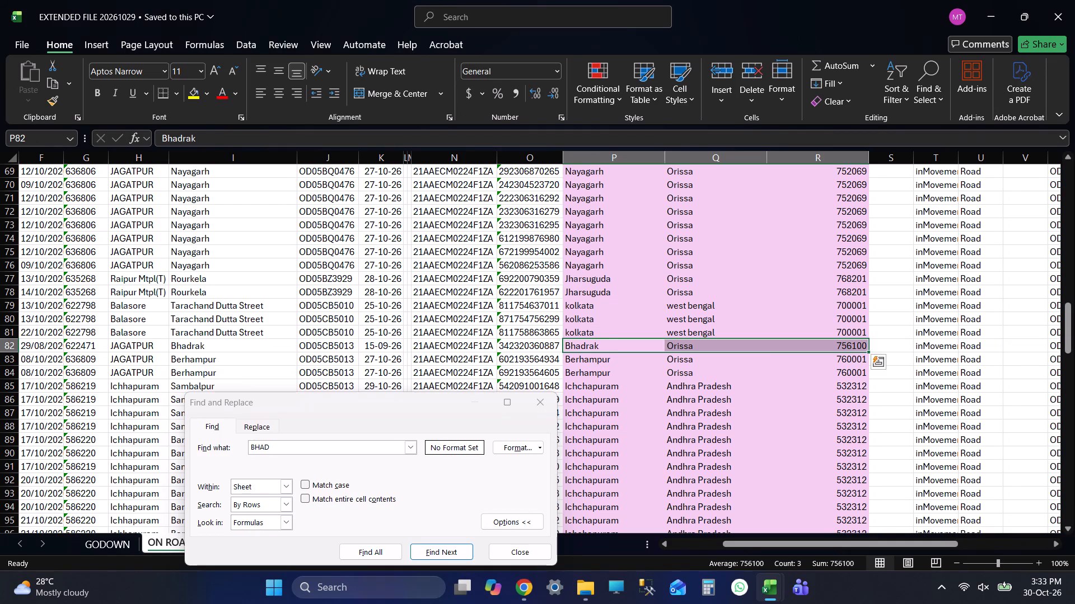
{"action": "key", "text": "ctrl+c"}
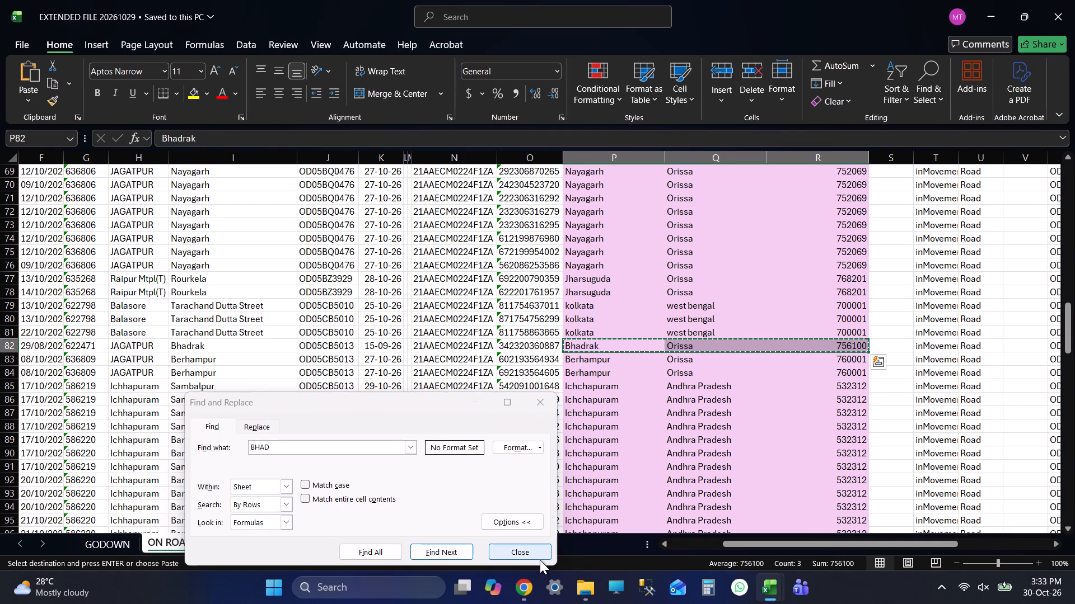
{"action": "left_click", "coordinate": [540, 560]}
{"action": "key", "text": "alt+Tab"}
{"action": "key", "text": "ctrl+v"}
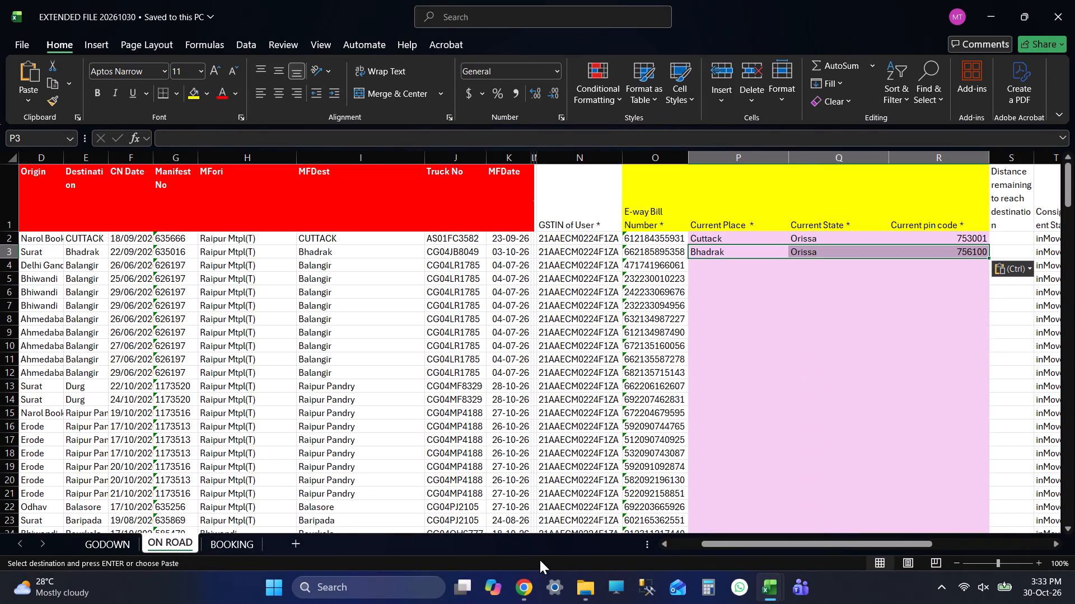
{"action": "key", "text": "Down"}
{"action": "key", "text": "ctrl+s"}
Copy Balangir, Orissa, 767001 from the 20261029 file into the Balangir rows 4 to 12 of the 20261030 ON ROAD sheet and save.
{"action": "key", "text": "Left"}
{"action": "key", "text": "Left"}
{"action": "key", "text": "Left"}
{"action": "key", "text": "Left"}
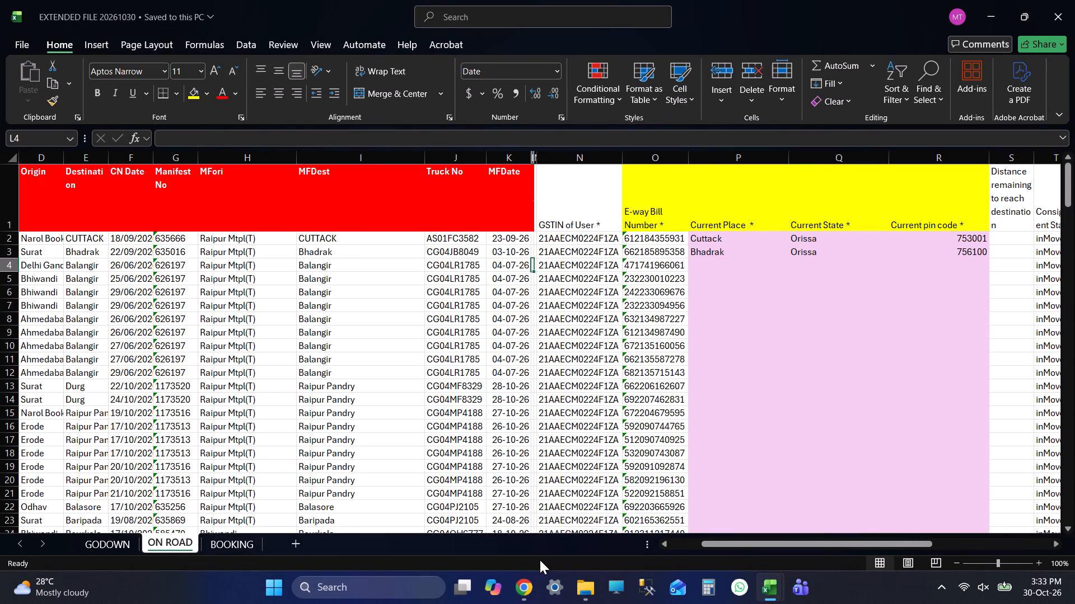
{"action": "key", "text": "Left"}
{"action": "key", "text": "Left"}
{"action": "key", "text": "Right"}
{"action": "key", "text": "Right"}
{"action": "key", "text": "Right"}
{"action": "key", "text": "Right"}
{"action": "key", "text": "Right"}
{"action": "key", "text": "Right"}
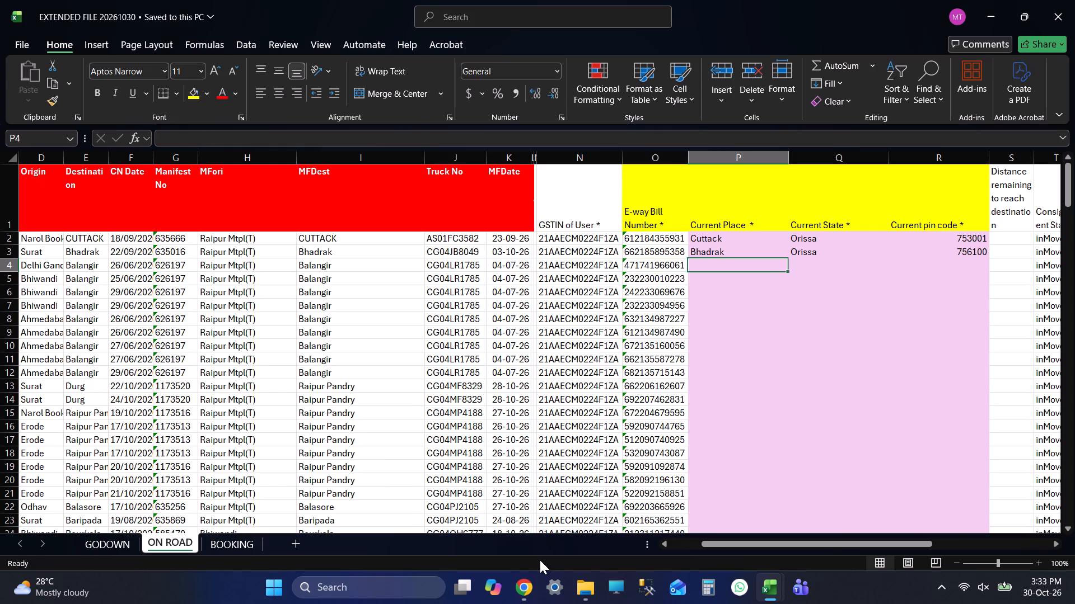
{"action": "key", "text": "alt+Tab"}
{"action": "key", "text": "ctrl+Up"}
{"action": "key", "text": "Down"}
{"action": "key", "text": "shift+Right"}
{"action": "key", "text": "shift+Right"}
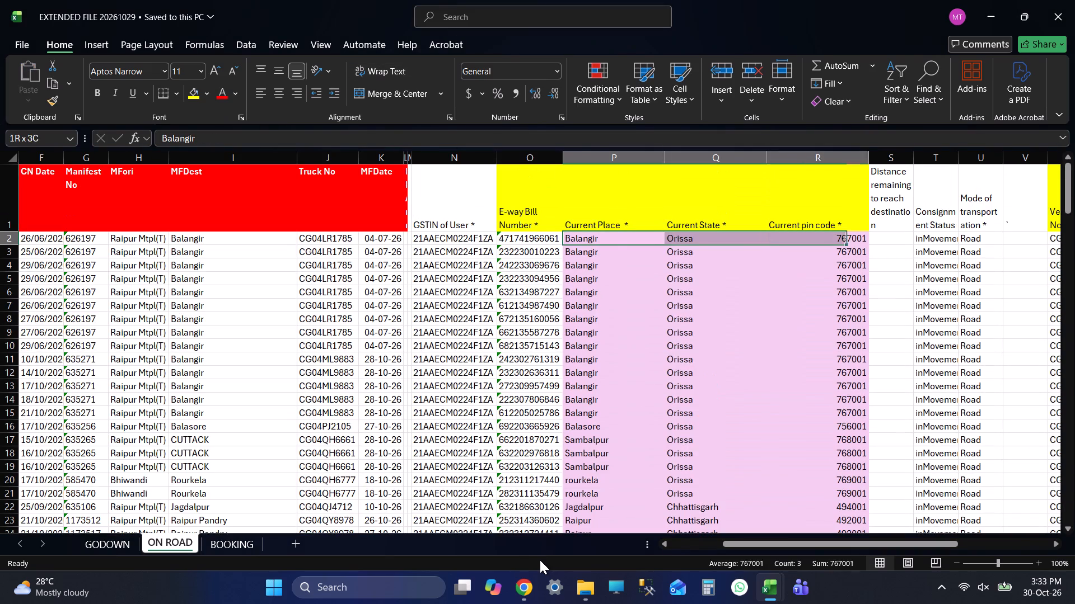
{"action": "key", "text": "ctrl+c"}
{"action": "key", "text": "alt+Tab"}
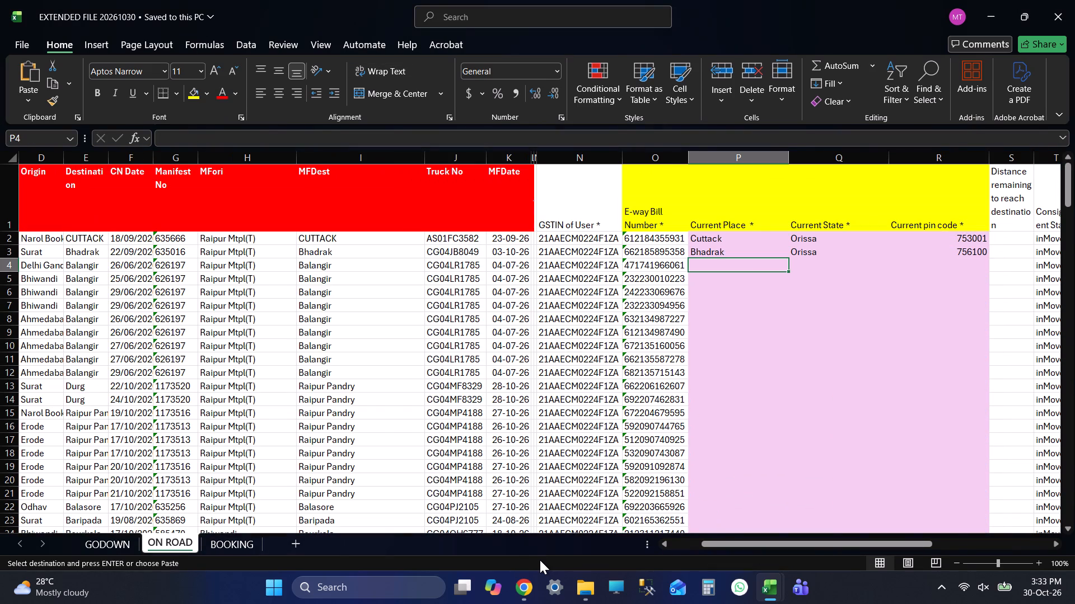
{"action": "key", "text": "alt+Tab"}
{"action": "key", "text": "ctrl+c"}
{"action": "key", "text": "ctrl+c"}
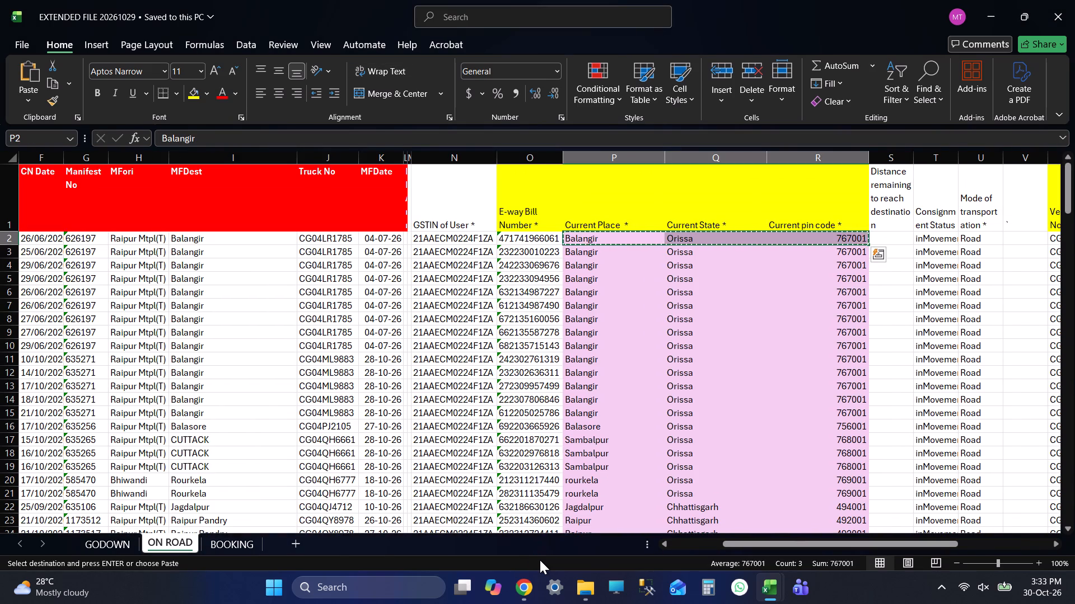
{"action": "key", "text": "ctrl+c"}
{"action": "key", "text": "alt+Tab"}
{"action": "key", "text": "shift+Down"}
{"action": "key", "text": "shift+Down"}
{"action": "key", "text": "shift+Down"}
{"action": "key", "text": "shift+Down"}
{"action": "key", "text": "shift+Down"}
{"action": "key", "text": "shift+Down"}
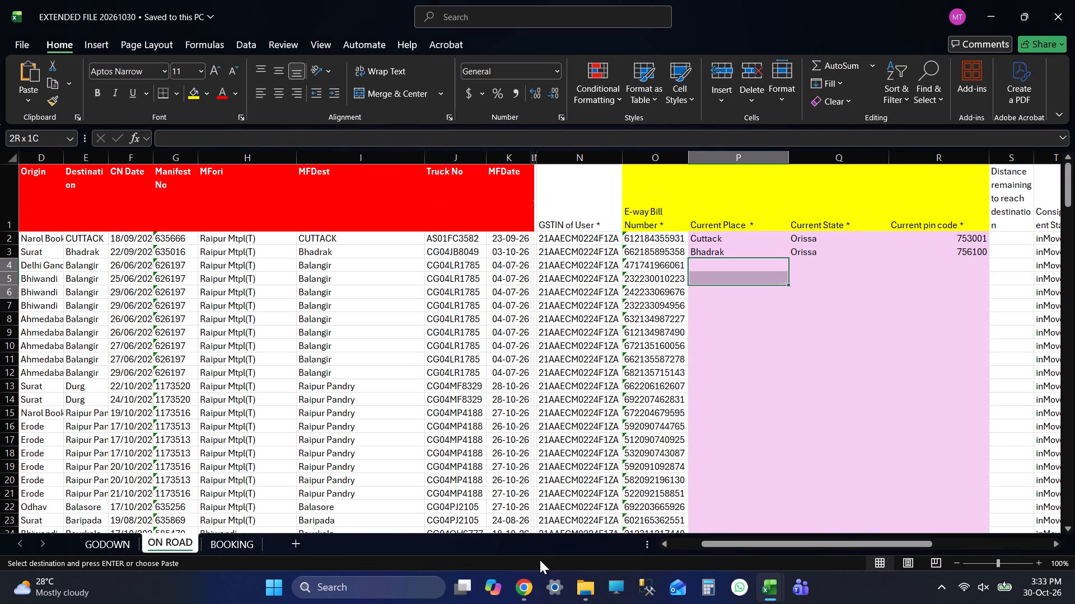
{"action": "key", "text": "shift+Down"}
{"action": "key", "text": "shift+Down"}
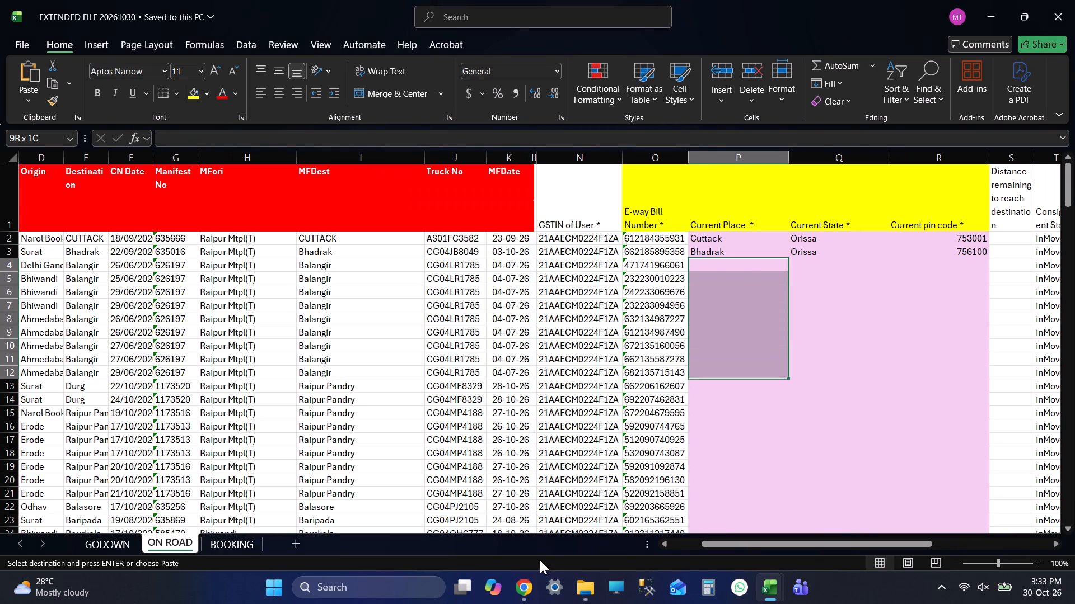
{"action": "key", "text": "ctrl+v"}
{"action": "key", "text": "ctrl+Down"}
{"action": "key", "text": "Down"}
{"action": "key", "text": "ctrl+s"}
{"action": "key", "text": "ctrl+s"}
{"action": "key", "text": "ctrl+s"}
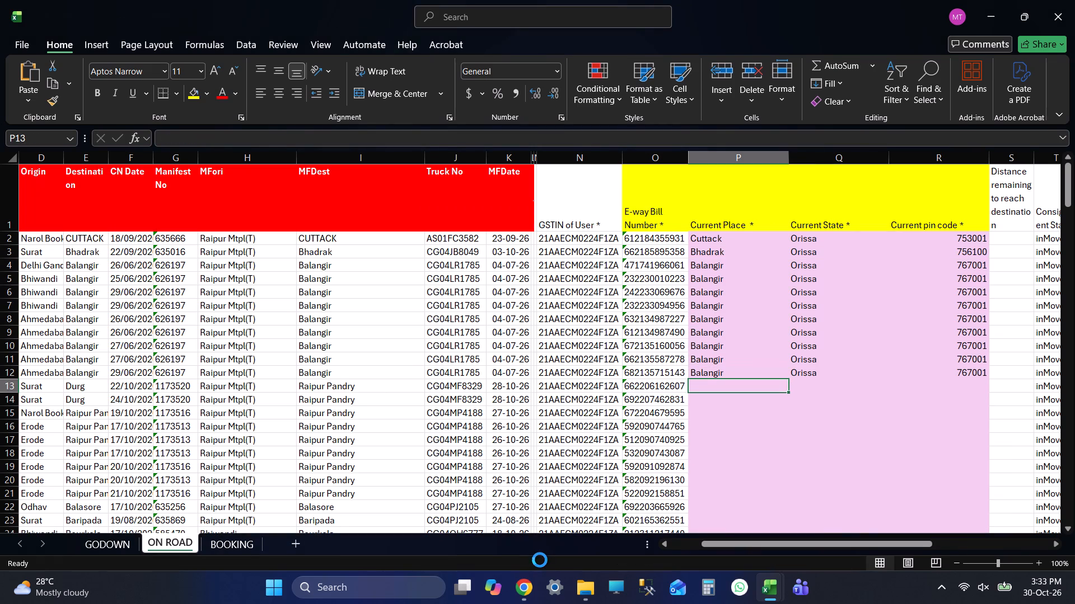
{"action": "key", "text": "ctrl+s"}
Copy Raipur, Chhattisgarh, 492001 from the 20261029 file into the Raipur Pandry rows 13 to 21 of the 20261030 ON ROAD sheet.
{"action": "key", "text": "alt+Tab"}
{"action": "key", "text": "Down"}
{"action": "key", "text": "Down"}
{"action": "key", "text": "Down"}
{"action": "key", "text": "Down"}
{"action": "key", "text": "Down"}
{"action": "key", "text": "Down"}
{"action": "key", "text": "Down"}
{"action": "key", "text": "Down"}
{"action": "key", "text": "Down"}
{"action": "key", "text": "Down"}
{"action": "key", "text": "Down"}
{"action": "key", "text": "Down"}
{"action": "key", "text": "Down"}
{"action": "key", "text": "Down"}
{"action": "key", "text": "Down"}
{"action": "key", "text": "Down"}
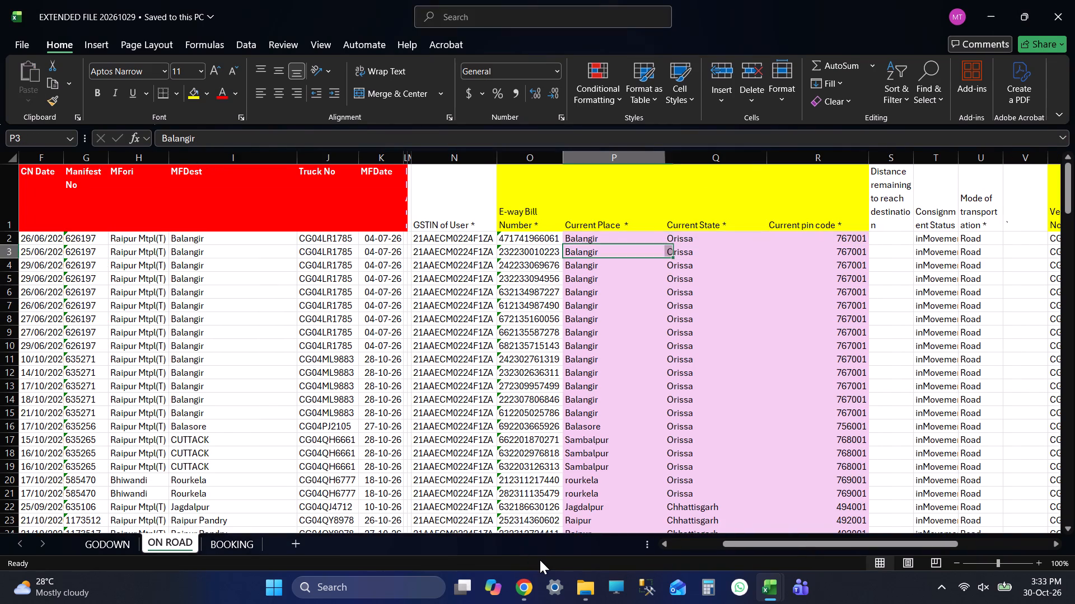
{"action": "key", "text": "Down"}
{"action": "key", "text": "Down"}
{"action": "key", "text": "Down"}
{"action": "key", "text": "Down"}
{"action": "key", "text": "Down"}
{"action": "key", "text": "Down"}
{"action": "key", "text": "Down"}
{"action": "key", "text": "Down"}
{"action": "key", "text": "Down"}
{"action": "key", "text": "Down"}
{"action": "key", "text": "Down"}
{"action": "key", "text": "Down"}
{"action": "key", "text": "Down"}
{"action": "key", "text": "Down"}
{"action": "key", "text": "Down"}
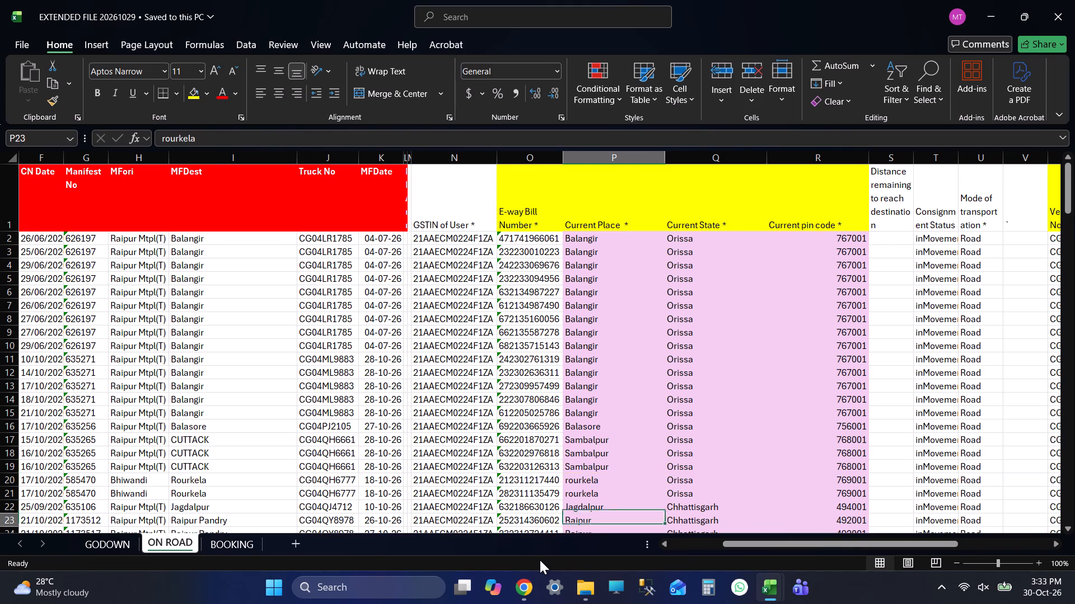
{"action": "key", "text": "Up"}
{"action": "key", "text": "Up"}
{"action": "key", "text": "Up"}
{"action": "key", "text": "Up"}
{"action": "key", "text": "Up"}
{"action": "key", "text": "Up"}
{"action": "key", "text": "Up"}
{"action": "key", "text": "Up"}
{"action": "key", "text": "shift+Right"}
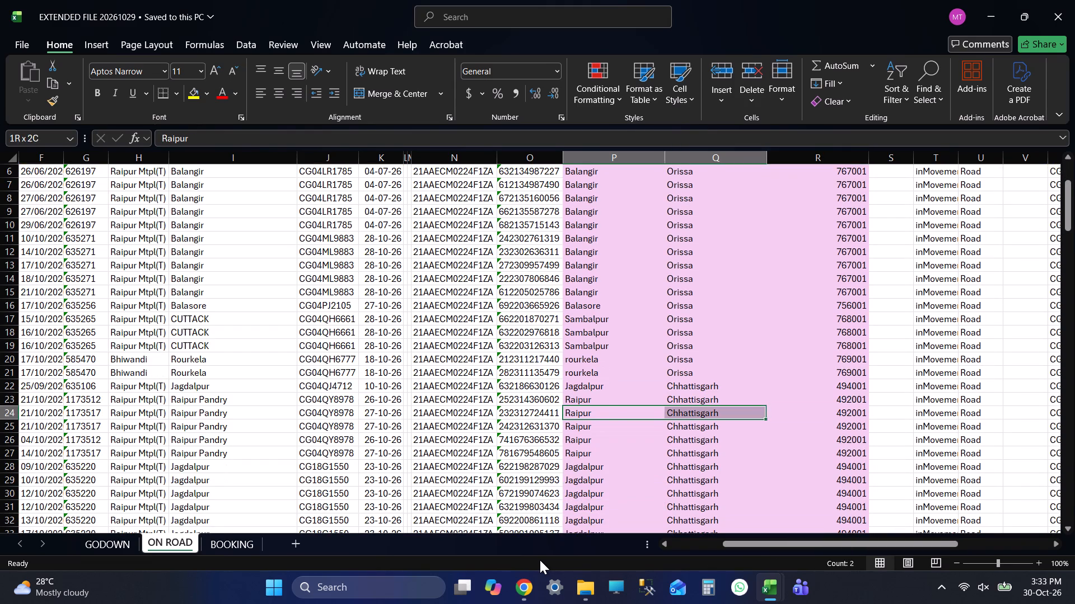
{"action": "key", "text": "shift+Right"}
{"action": "key", "text": "ctrl+c"}
{"action": "key", "text": "ctrl+c"}
{"action": "key", "text": "ctrl+c"}
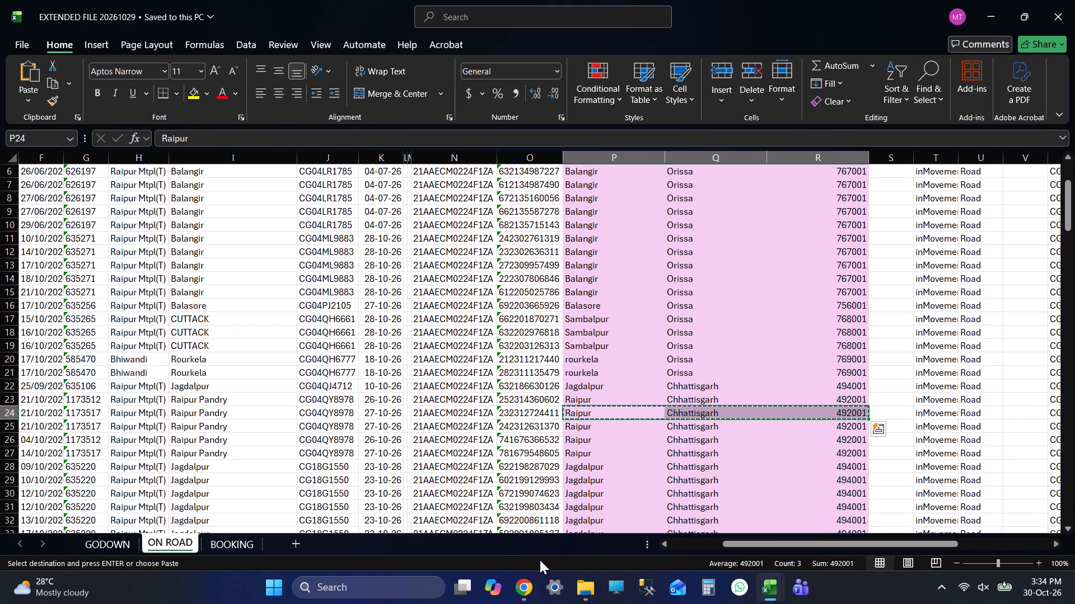
{"action": "key", "text": "alt+Tab"}
{"action": "key", "text": "shift+Down"}
{"action": "key", "text": "shift+Down"}
{"action": "key", "text": "shift+Down"}
{"action": "key", "text": "shift+Down"}
{"action": "key", "text": "shift+Down"}
{"action": "key", "text": "shift+Down"}
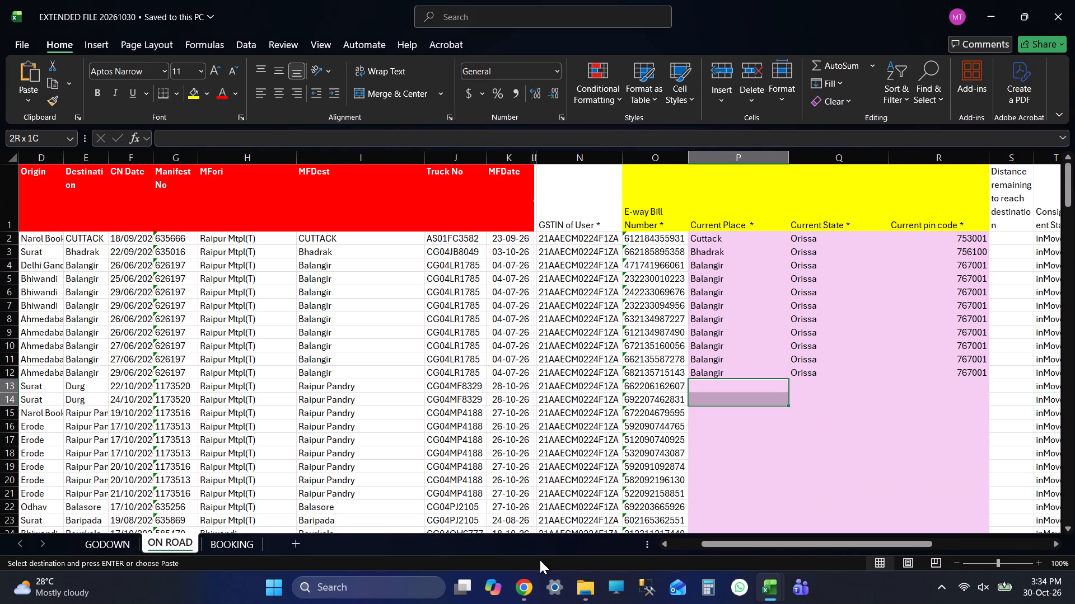
{"action": "key", "text": "shift+Down"}
{"action": "key", "text": "shift+Down"}
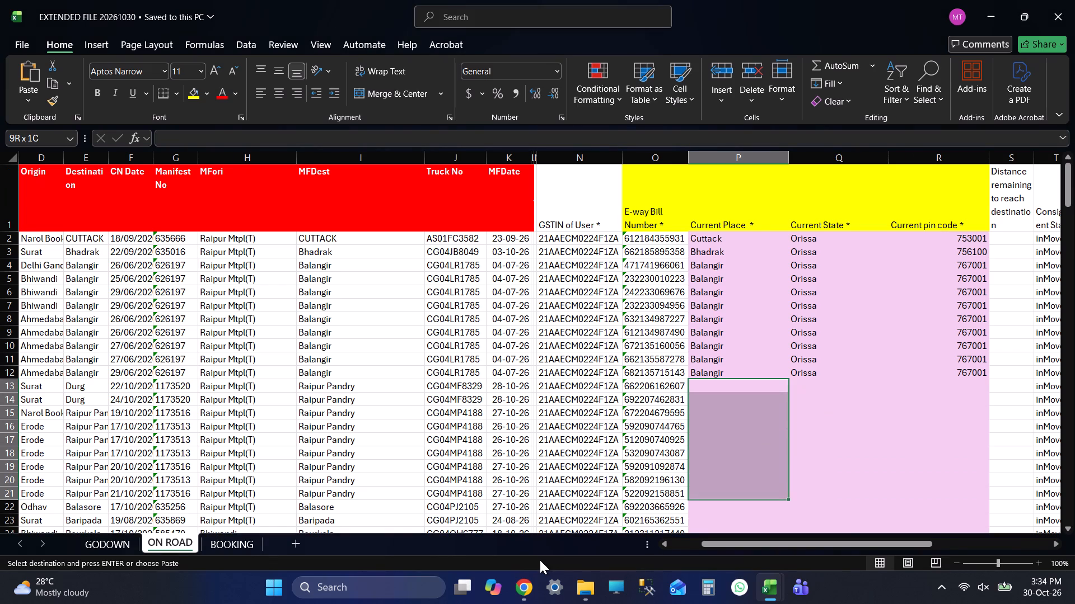
{"action": "key", "text": "ctrl+v"}
{"action": "key", "text": "ctrl+Down"}
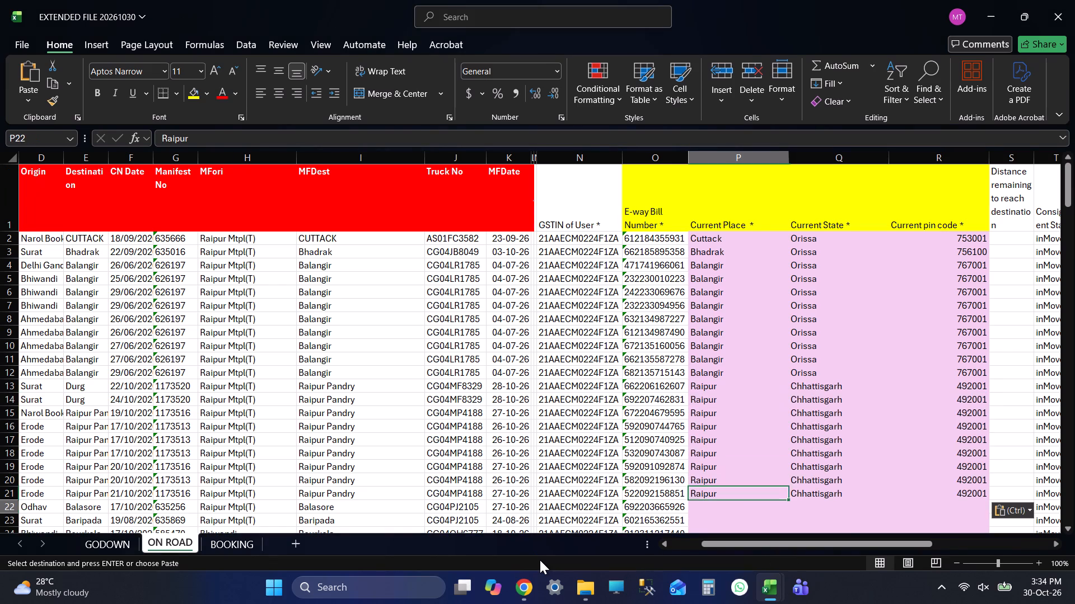
Save the EXTENDED FILE 20261030 workbook.
{"action": "key", "text": "Down"}
{"action": "key", "text": "ctrl+s"}
{"action": "key", "text": "ctrl+s"}
{"action": "key", "text": "ctrl+s"}
{"action": "key", "text": "ctrl+s"}
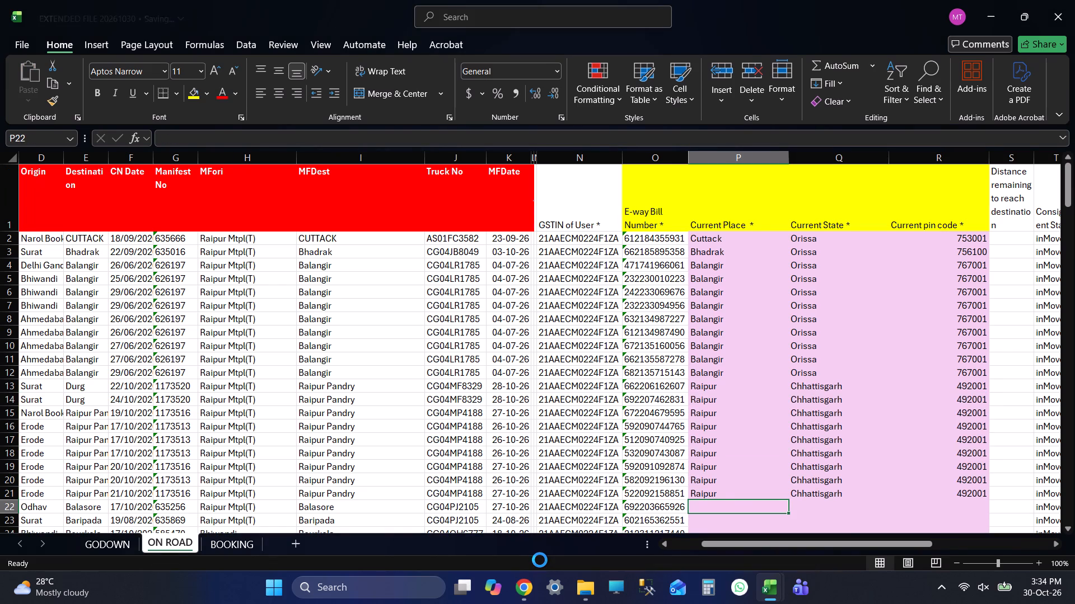
{"action": "scroll", "coordinate": [518, 385], "scroll_direction": "down", "scroll_amount": 6}
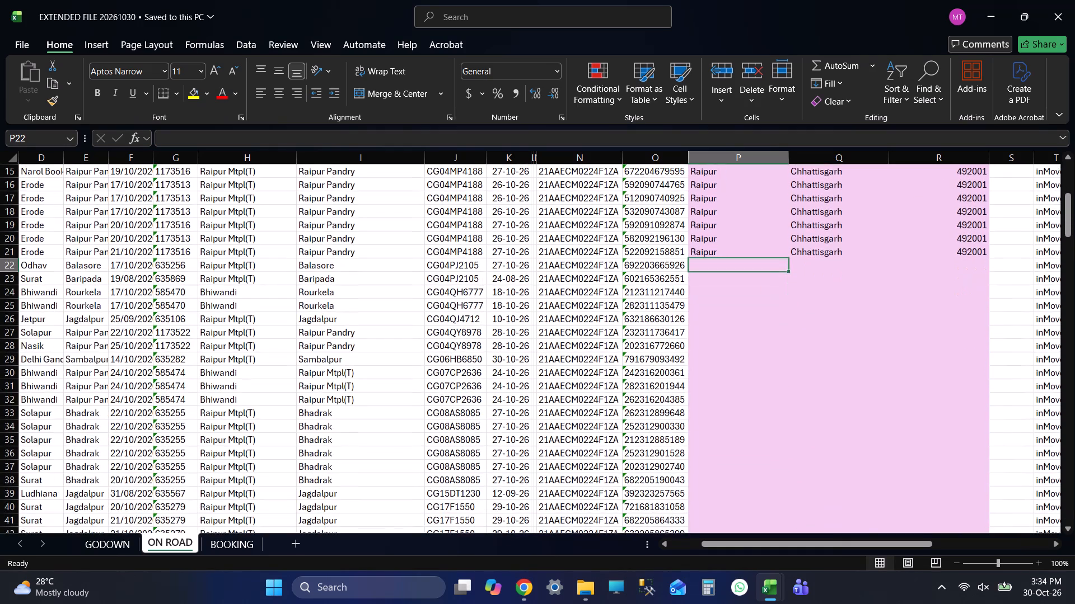
{"action": "key", "text": "ctrl+s"}
{"action": "key", "text": "ctrl+s"}
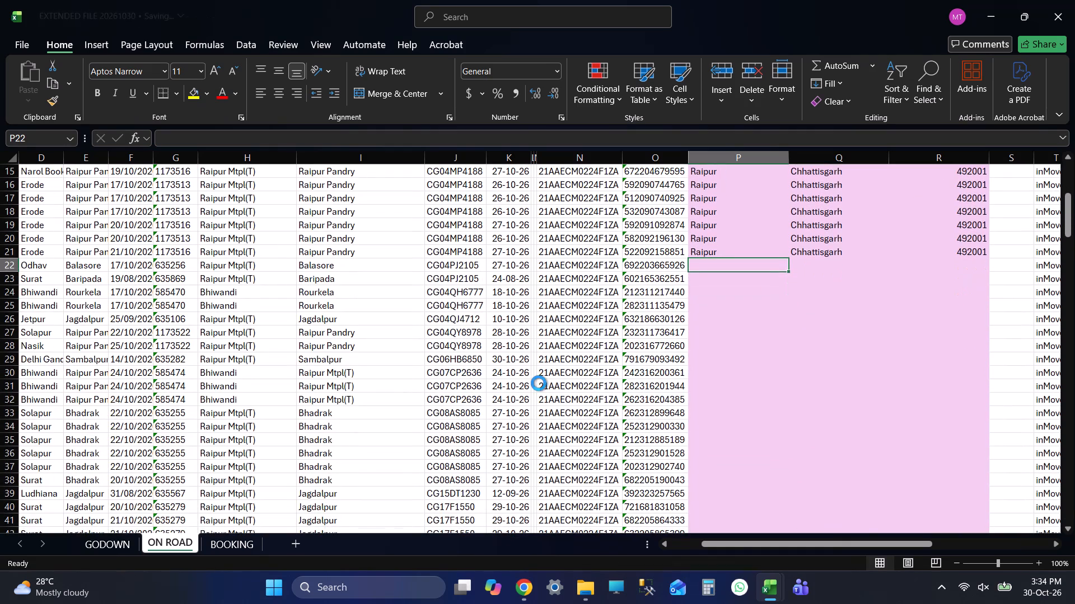
{"action": "key", "text": "ctrl+s"}
{"action": "key", "text": "ctrl+s"}
{"action": "key", "text": "ctrl+s"}
{"action": "key", "text": "ctrl+s"}
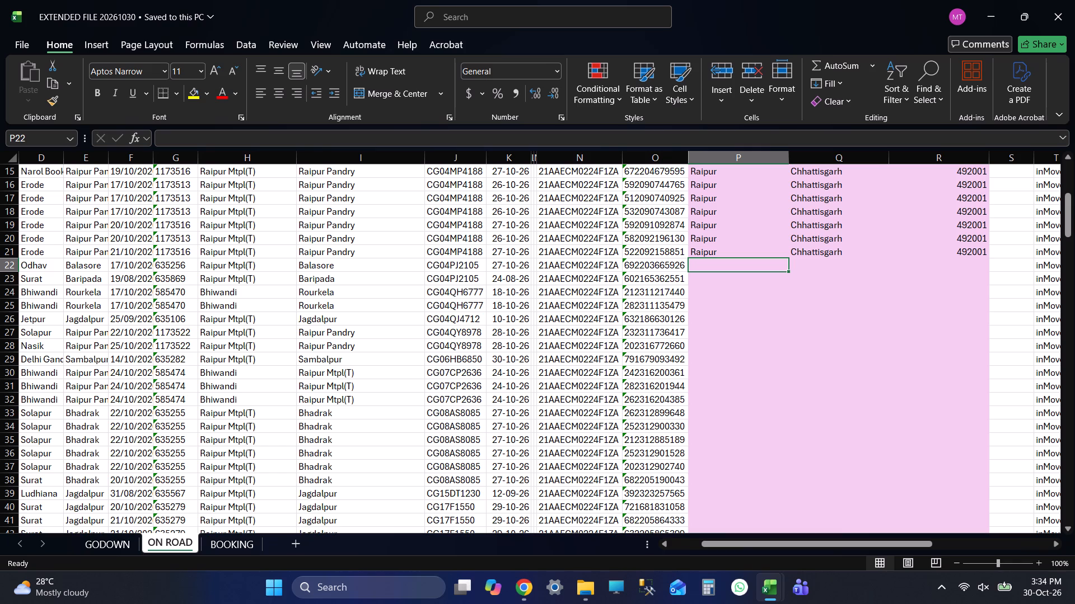
Close the EXTENDED FILES folder window and return to the EXTENDED FILE 20261030 workbook.
{"action": "key", "text": "alt+Tab"}
{"action": "key", "text": "alt+Tab"}
{"action": "left_click", "coordinate": [1074, 0]}
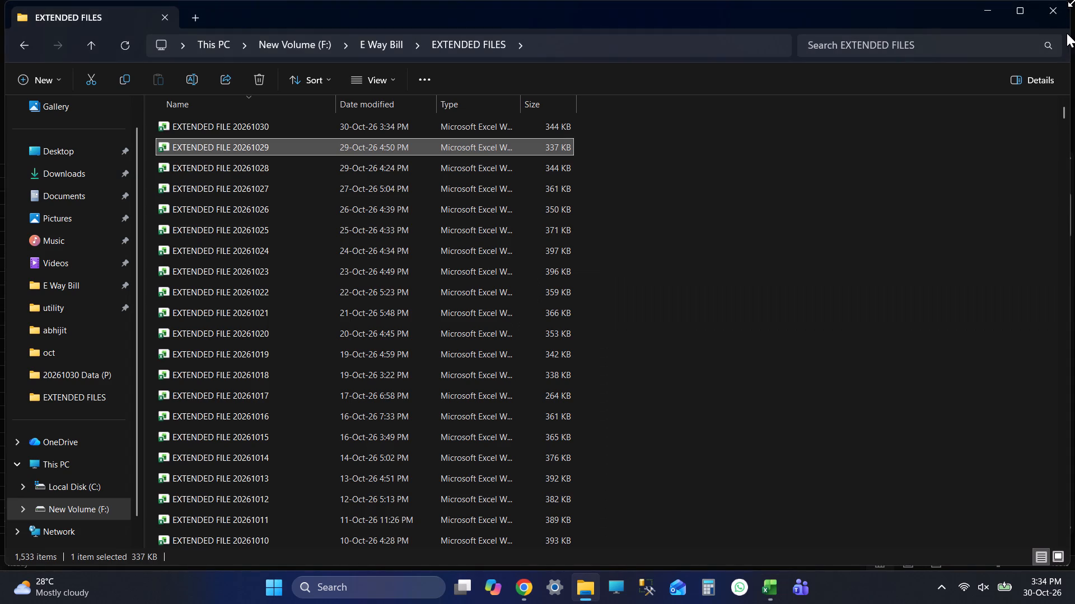
{"action": "left_click", "coordinate": [1060, 13]}
{"action": "key", "text": "alt+Tab"}
{"action": "key", "text": "alt+Tab"}
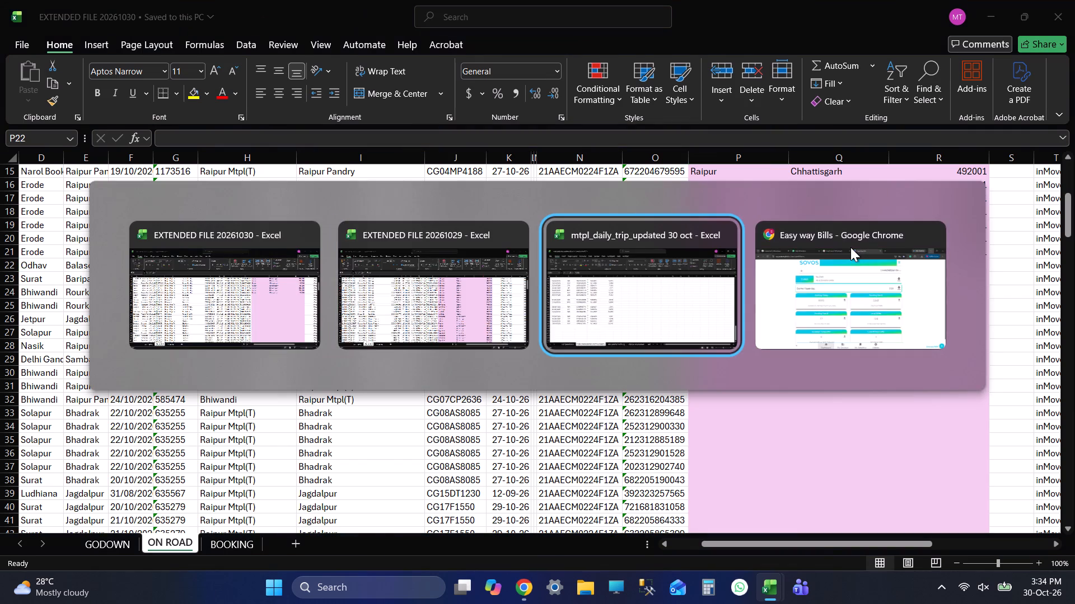
{"action": "left_click", "coordinate": [1074, 8]}
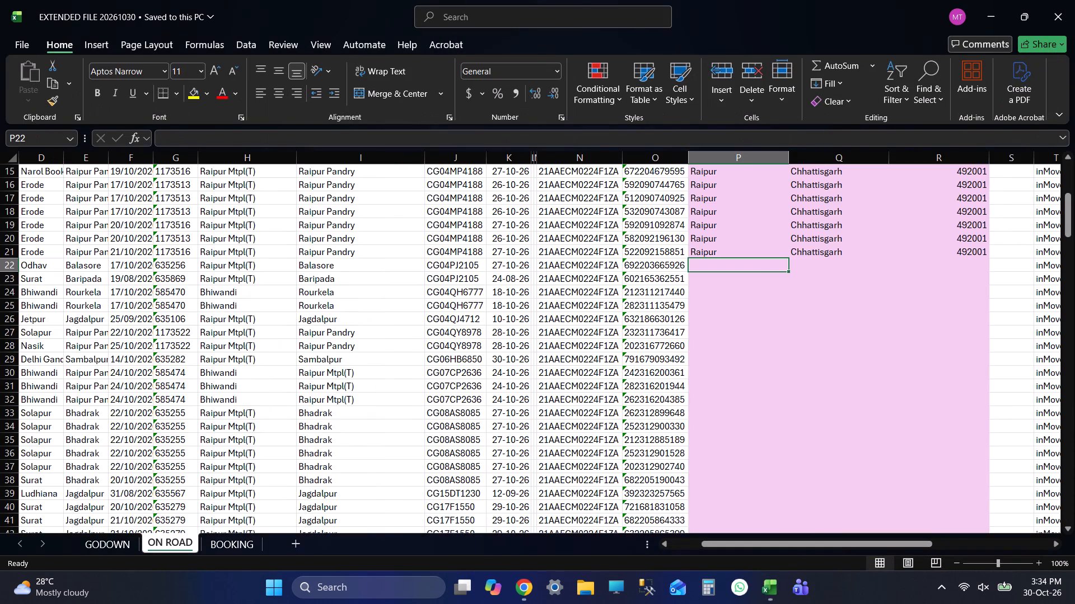
Copy Balasore, Orissa, 756001 from the 20261029 file into P22:R22 of the 20261030 ON ROAD sheet and save.
{"action": "key", "text": "alt+Tab"}
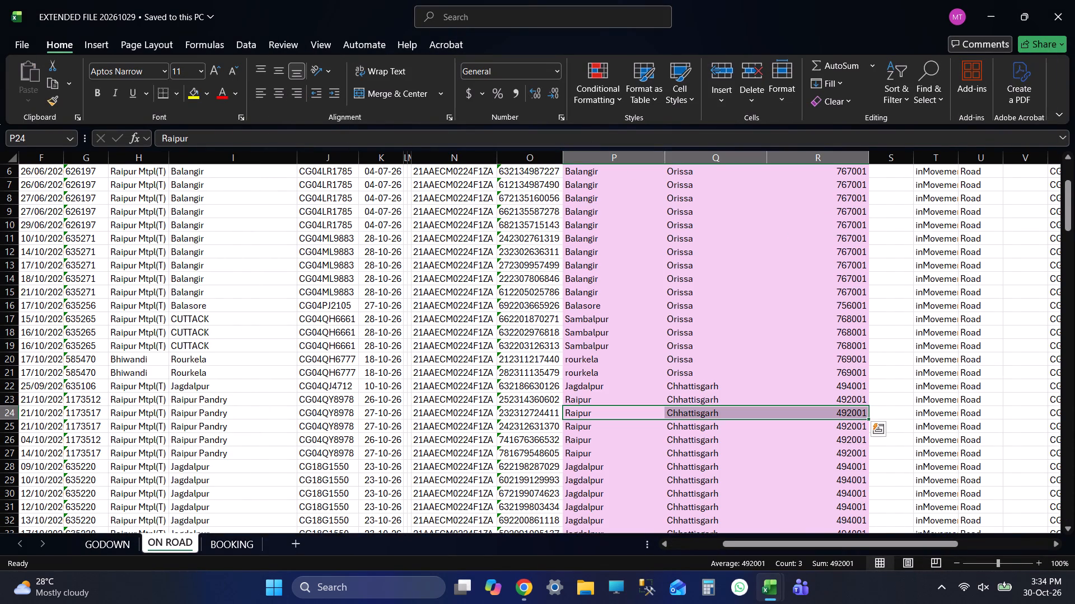
{"action": "left_click", "coordinate": [608, 305]}
{"action": "key", "text": "shift+Right"}
{"action": "key", "text": "shift+Right"}
{"action": "key", "text": "ctrl+c"}
{"action": "key", "text": "alt+Tab"}
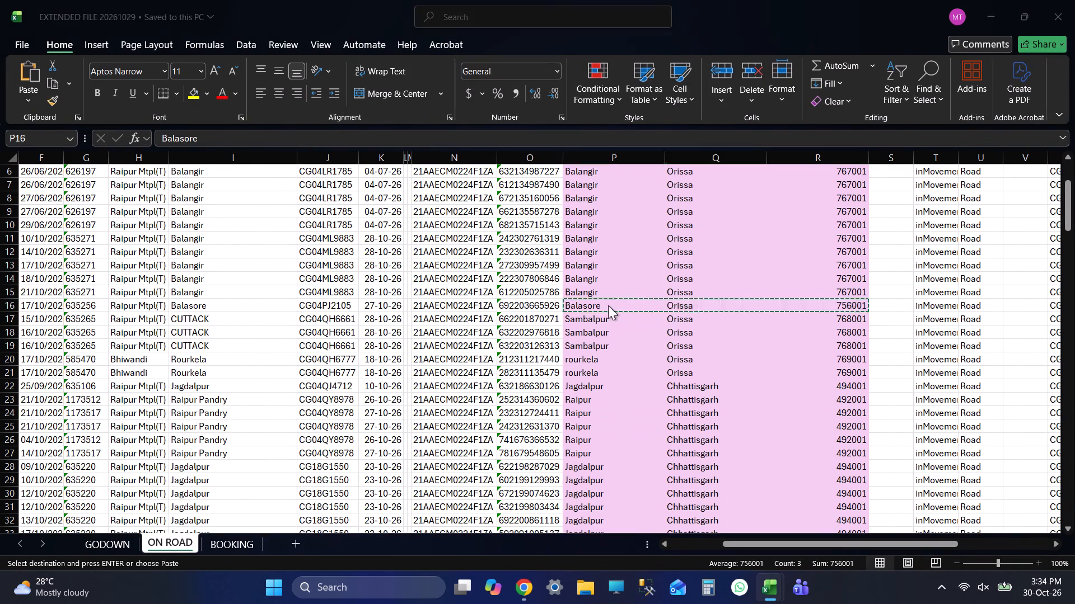
{"action": "key", "text": "ctrl+v"}
{"action": "key", "text": "Down"}
{"action": "key", "text": "ctrl+s"}
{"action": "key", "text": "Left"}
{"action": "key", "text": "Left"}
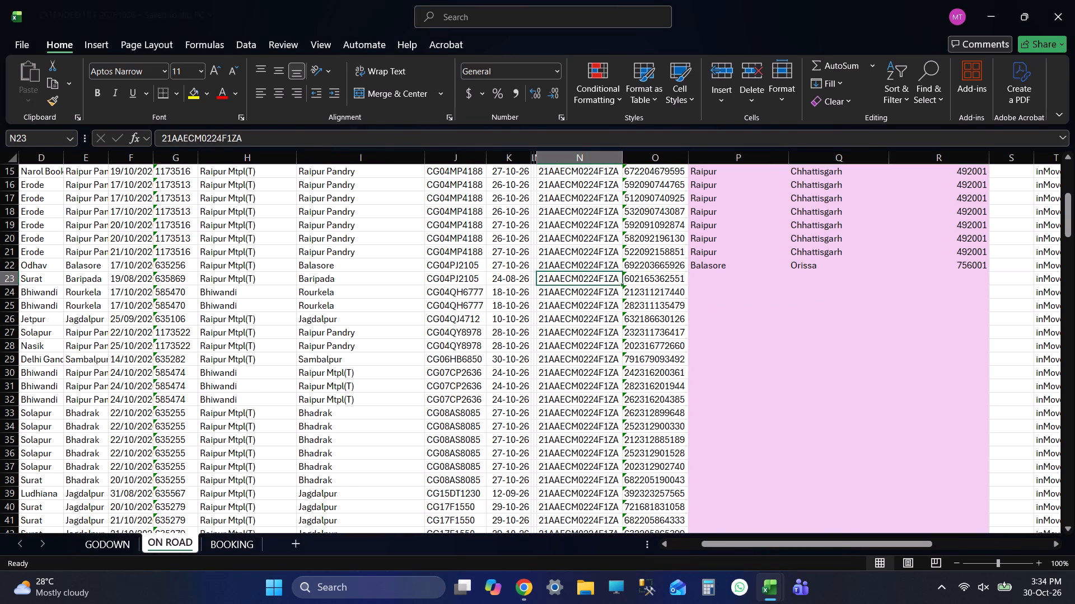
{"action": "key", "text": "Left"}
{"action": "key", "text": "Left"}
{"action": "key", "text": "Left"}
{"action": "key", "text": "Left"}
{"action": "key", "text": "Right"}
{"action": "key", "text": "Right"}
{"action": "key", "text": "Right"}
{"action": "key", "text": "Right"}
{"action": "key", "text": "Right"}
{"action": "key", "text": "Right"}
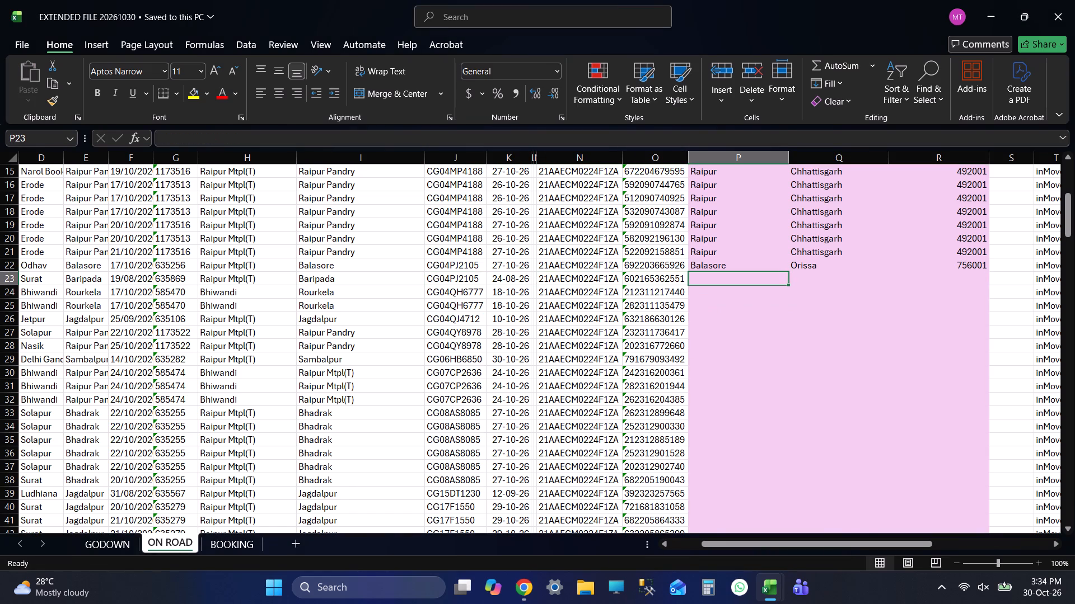
{"action": "key", "text": "alt+Tab"}
{"action": "left_click", "coordinate": [627, 162]}
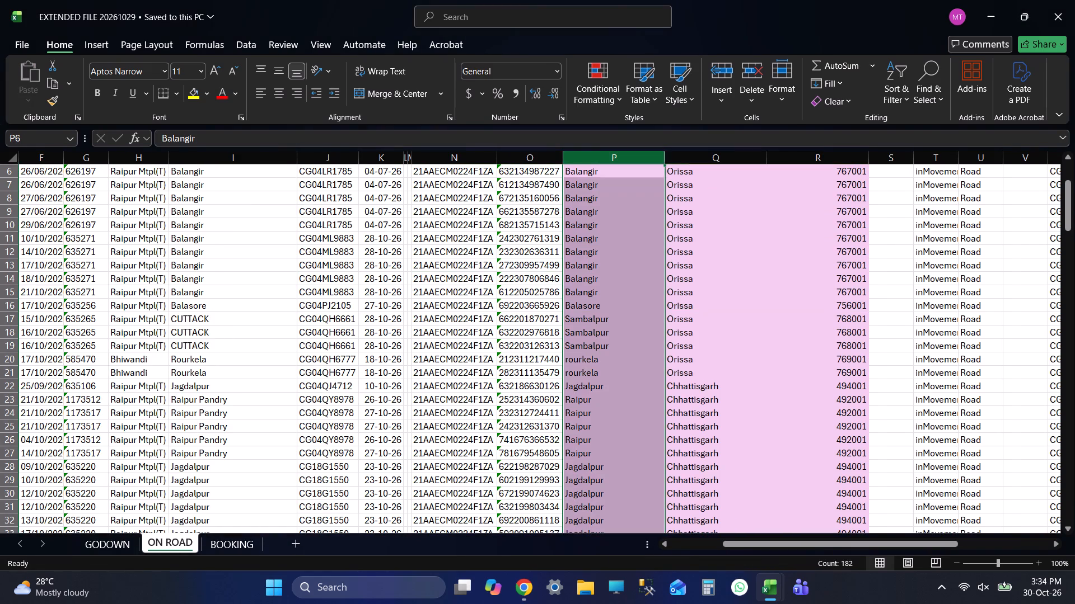
{"action": "key", "text": "ctrl+f"}
{"action": "type", "text": "BARI"}
{"action": "key", "text": "Return"}
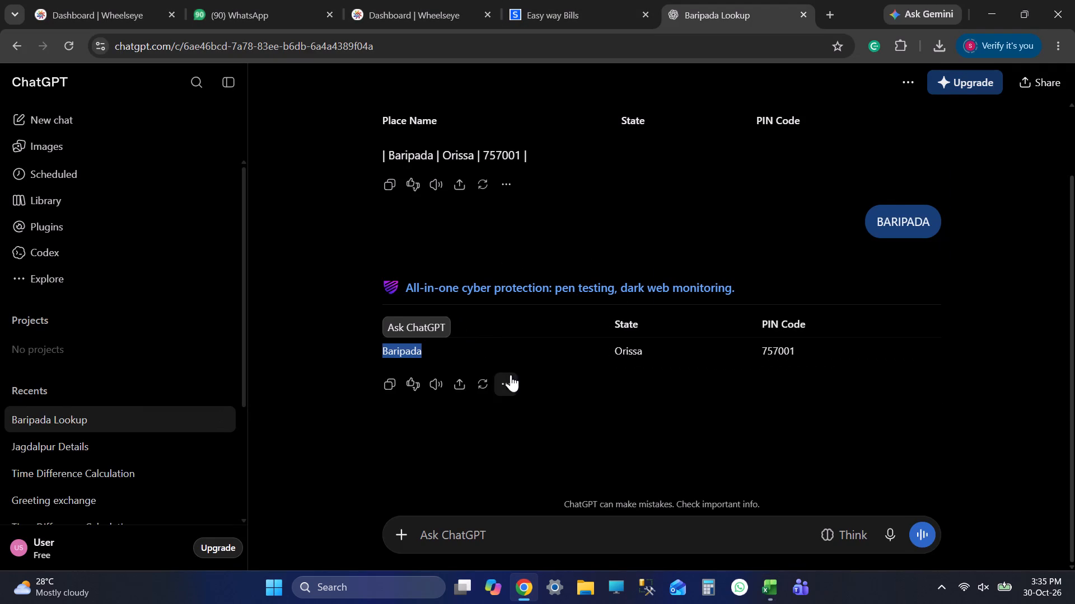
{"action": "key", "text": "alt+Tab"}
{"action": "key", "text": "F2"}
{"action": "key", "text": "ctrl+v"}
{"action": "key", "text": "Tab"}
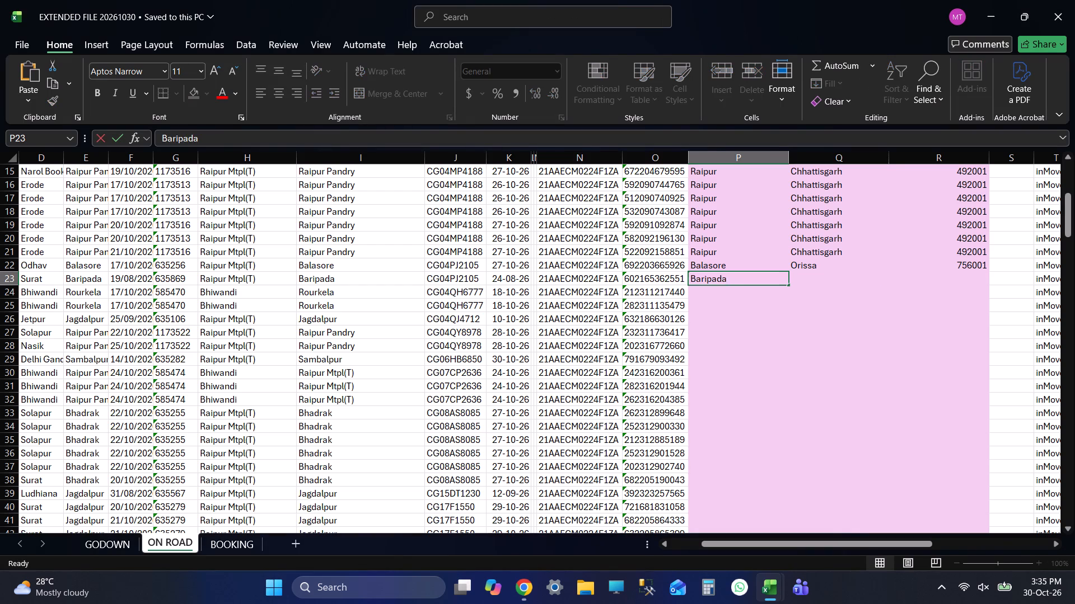
Copy the state Orissa from the ChatGPT reply into Q23 of the 20261030 ON ROAD sheet.
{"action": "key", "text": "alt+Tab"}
{"action": "double_click", "coordinate": [633, 348]}
{"action": "key", "text": "ctrl+c"}
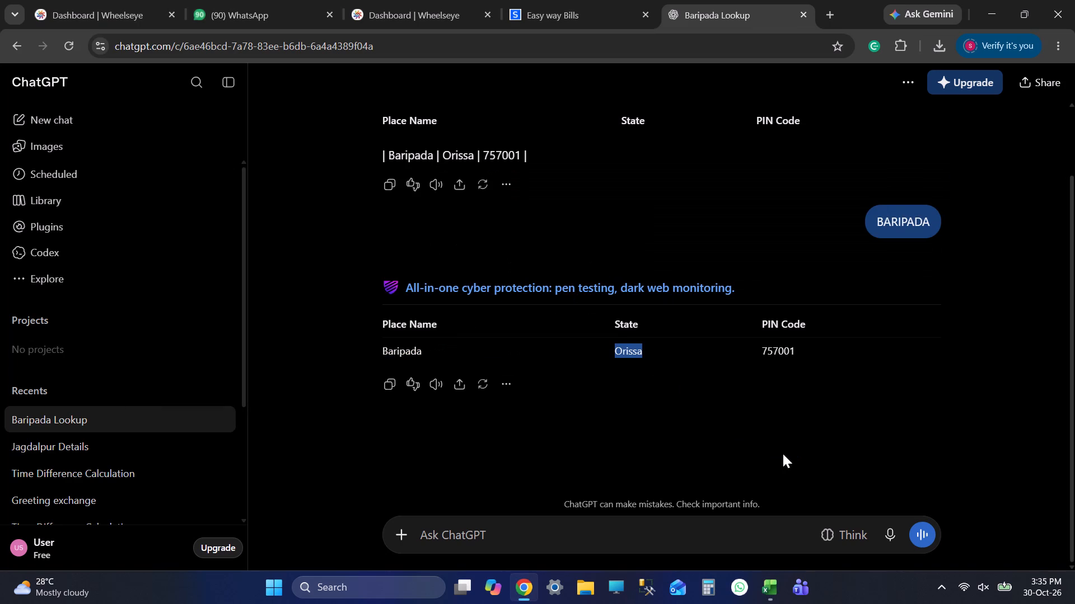
{"action": "key", "text": "Tab"}
{"action": "key", "text": "F2"}
{"action": "key", "text": "alt+Tab"}
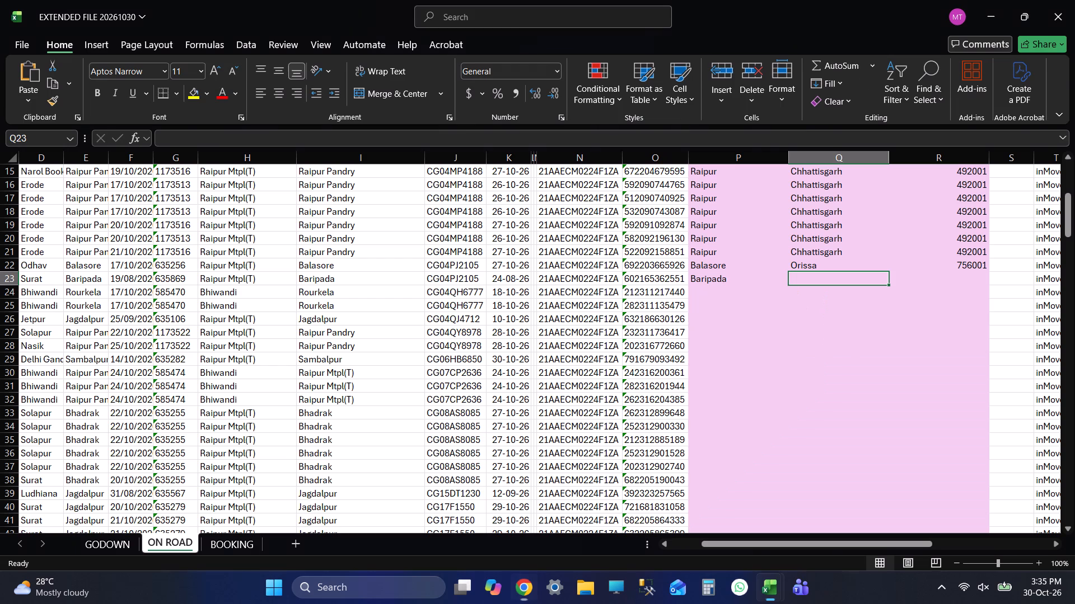
{"action": "key", "text": "F2"}
{"action": "key", "text": "ctrl+v"}
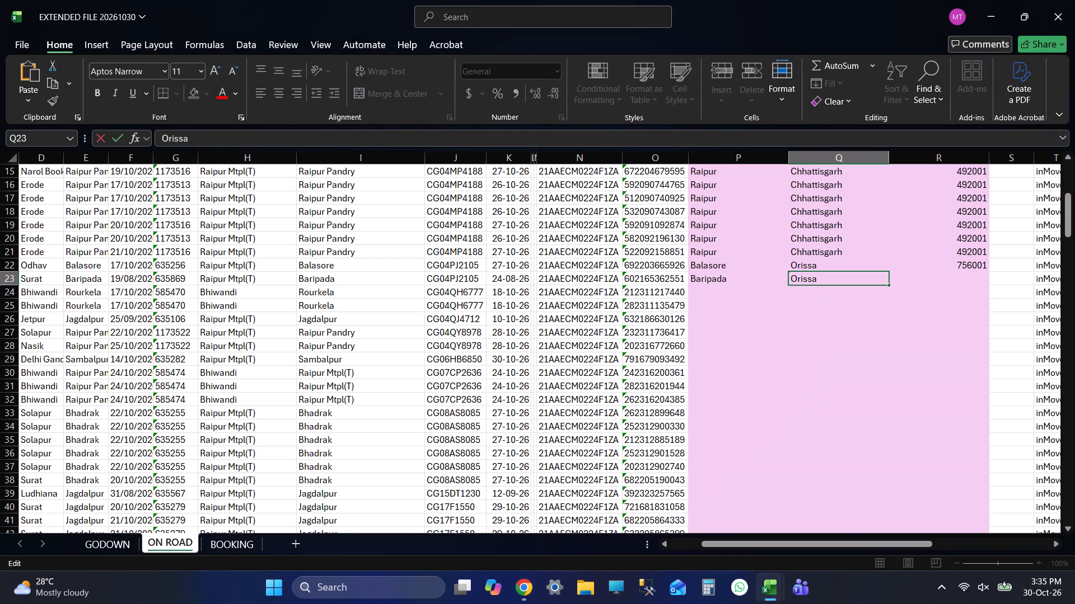
{"action": "key", "text": "Tab"}
Copy the PIN code 757001 from the ChatGPT reply into R23 of the 20261030 ON ROAD sheet.
{"action": "key", "text": "alt+Tab"}
{"action": "double_click", "coordinate": [780, 372]}
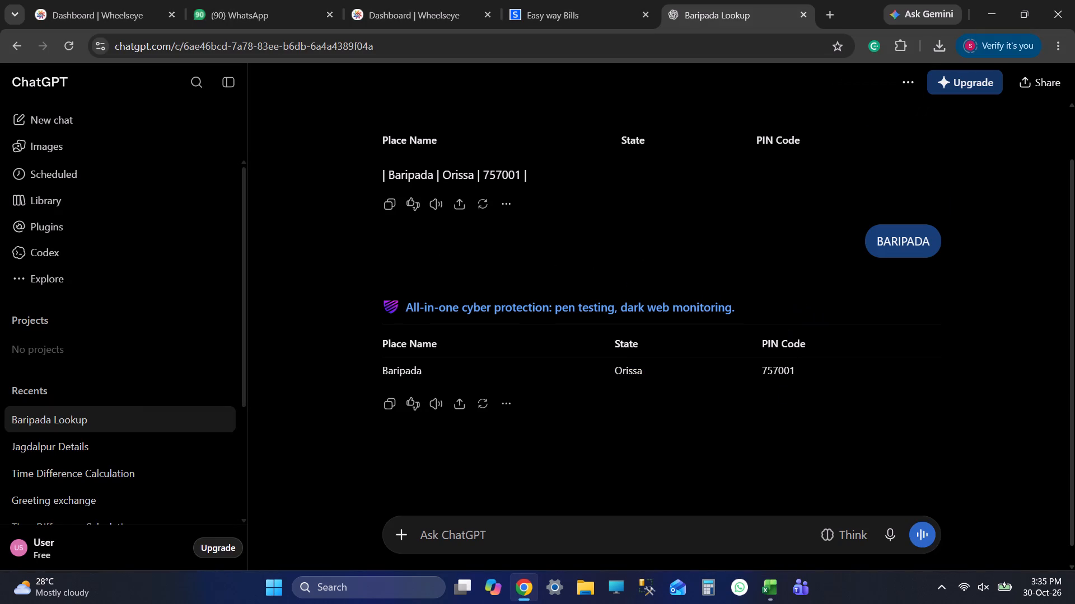
{"action": "key", "text": "ctrl+c"}
{"action": "key", "text": "alt+Tab"}
{"action": "key", "text": "F2"}
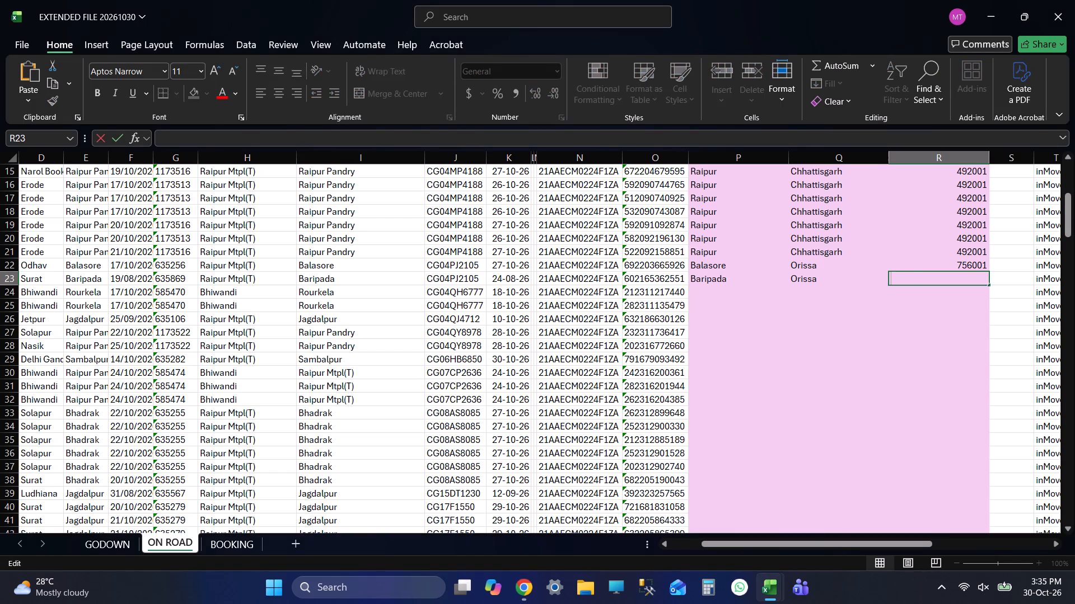
{"action": "key", "text": "ctrl+v"}
{"action": "key", "text": "Return"}
{"action": "key", "text": "Left"}
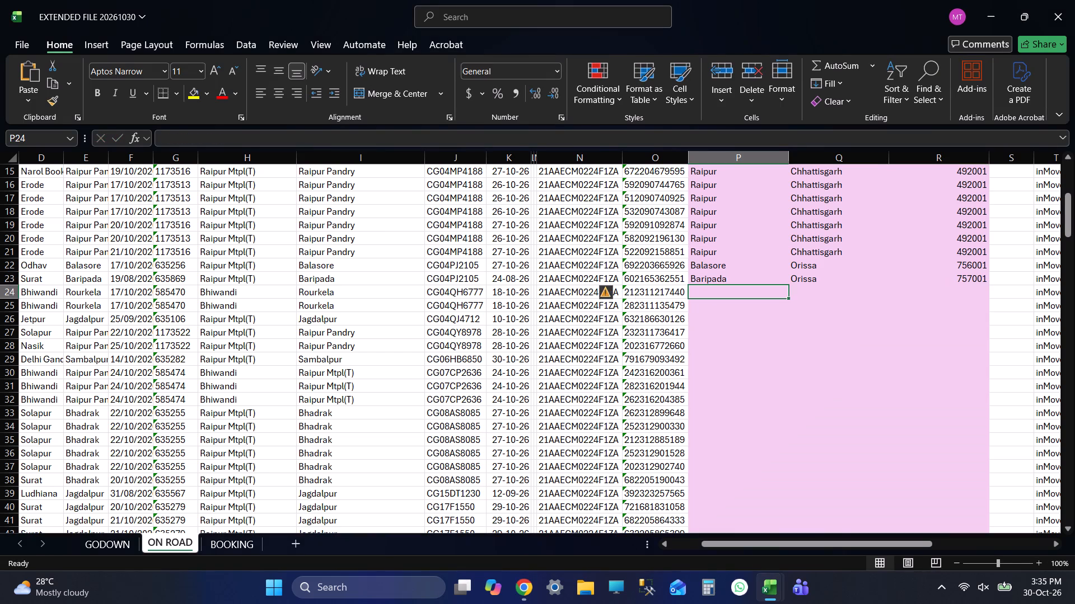
{"action": "key", "text": "Left"}
{"action": "key", "text": "Left"}
{"action": "key", "text": "Right"}
{"action": "key", "text": "Right"}
{"action": "key", "text": "Right"}
{"action": "key", "text": "Right"}
{"action": "key", "text": "Left"}
Find ROUR in the 20261029 ON ROAD sheet, copy its rourkela, Orissa, 769001 entry into P24:R25 of the 20261030 sheet, and save.
{"action": "key", "text": "alt+Tab"}
{"action": "key", "text": "alt+Tab"}
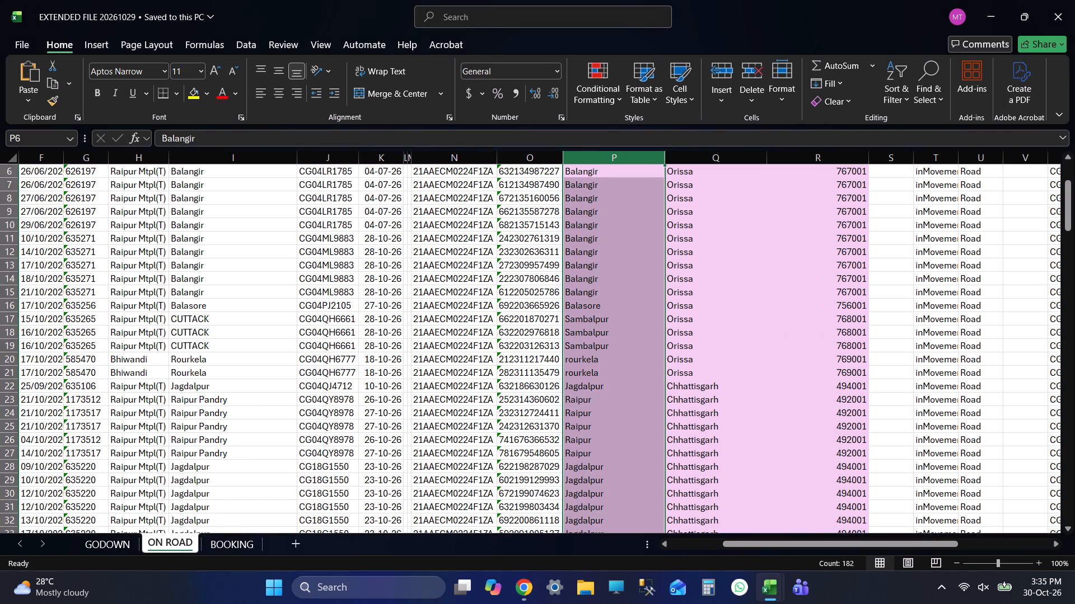
{"action": "key", "text": "ctrl+f"}
{"action": "type", "text": "ROUR"}
{"action": "key", "text": "Return"}
{"action": "left_click", "coordinate": [598, 363]}
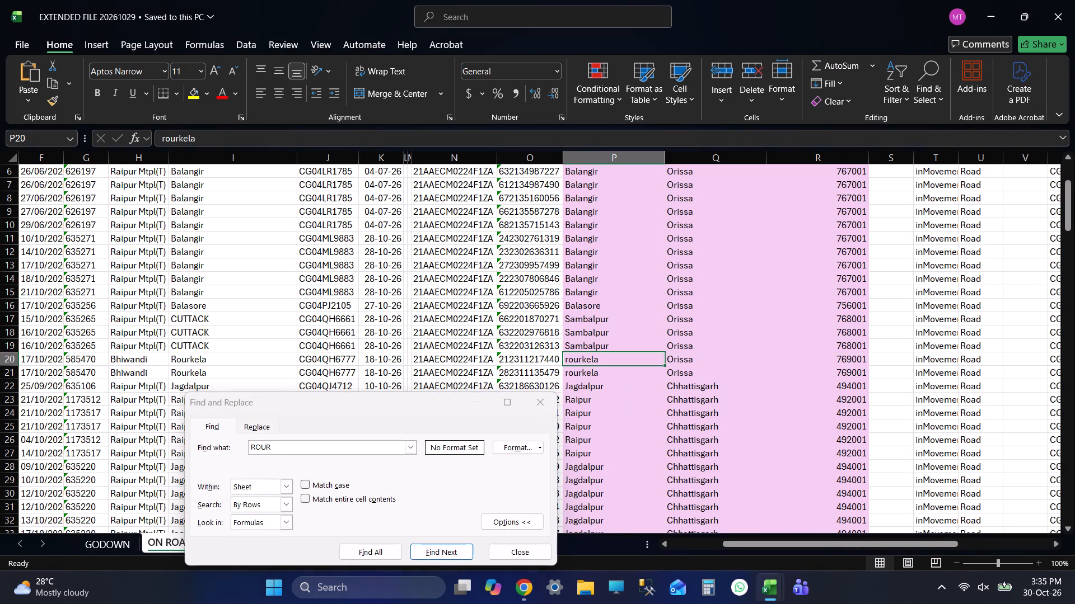
{"action": "key", "text": "shift+Right"}
{"action": "key", "text": "shift+Right"}
{"action": "key", "text": "ctrl+c"}
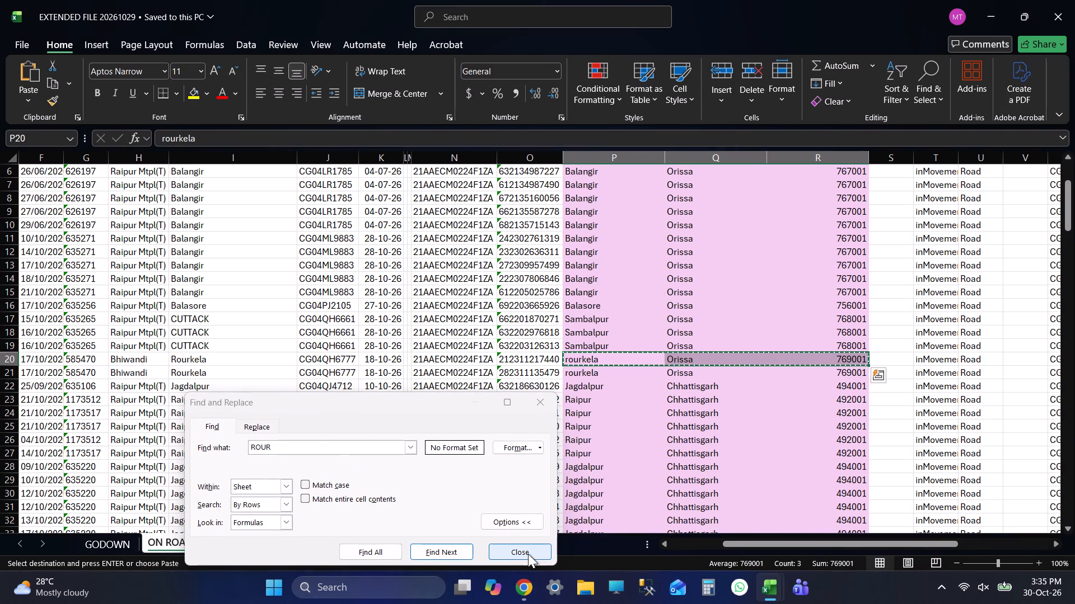
{"action": "left_click", "coordinate": [527, 553]}
{"action": "key", "text": "alt+Tab"}
{"action": "key", "text": "shift+Down"}
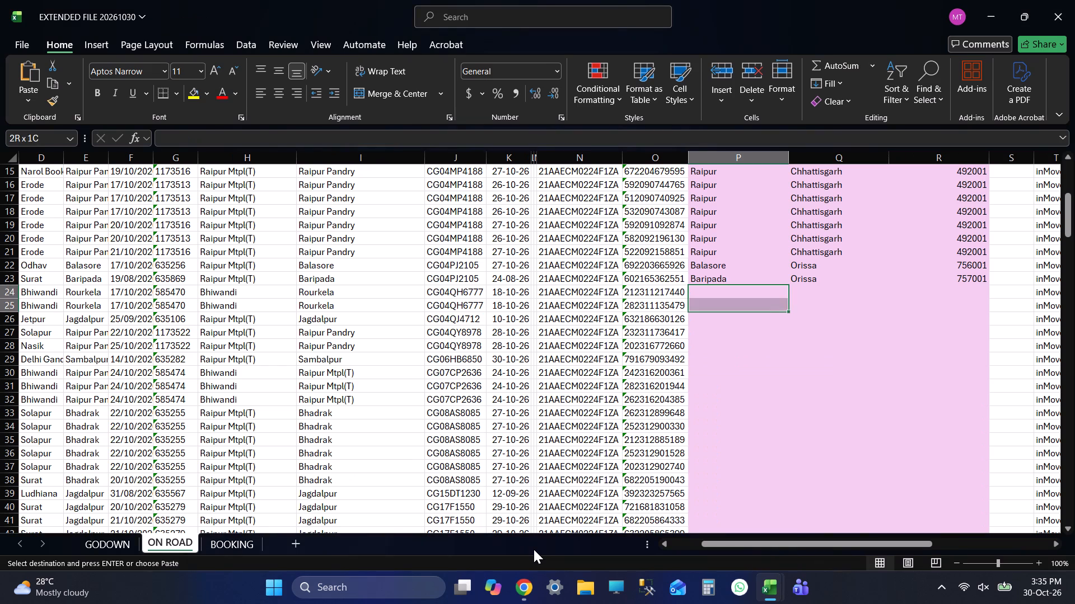
{"action": "key", "text": "ctrl+v"}
{"action": "key", "text": "Down"}
{"action": "key", "text": "Down"}
{"action": "key", "text": "ctrl+s"}
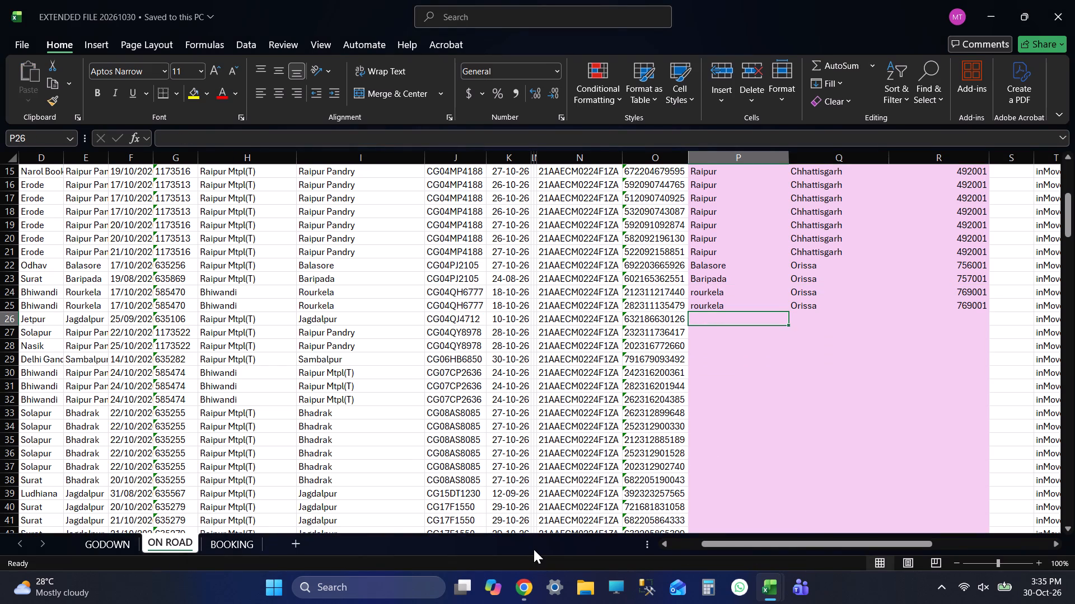
Copy Jagdalpur, Chhattisgarh, 494001 from row 22 of the 20261029 ON ROAD sheet into P26:R26 of the 20261030 sheet and save.
{"action": "key", "text": "alt+Tab"}
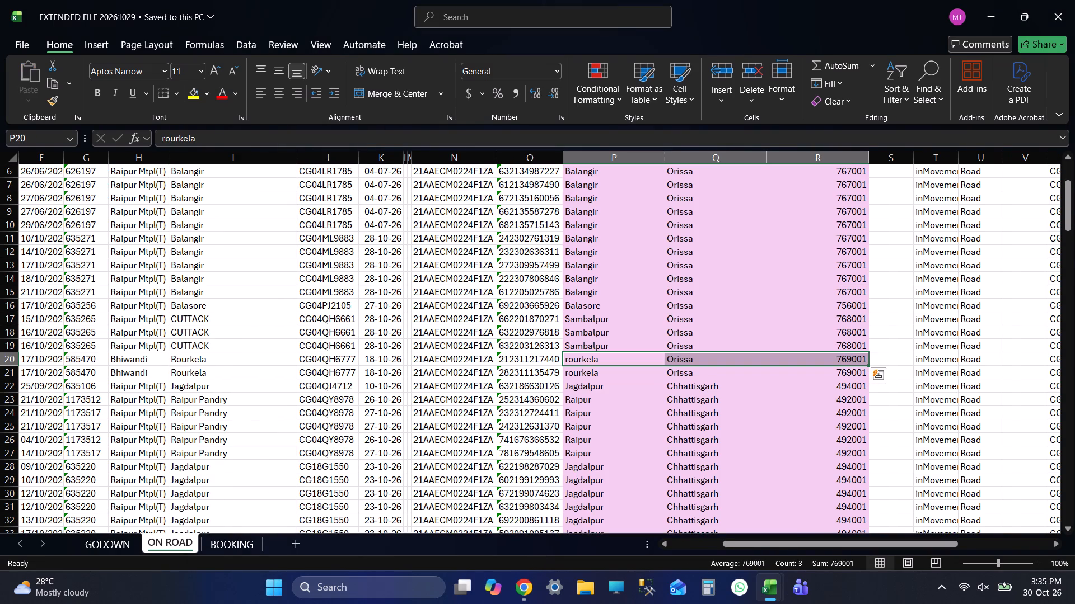
{"action": "left_click", "coordinate": [601, 390]}
{"action": "key", "text": "shift+Right"}
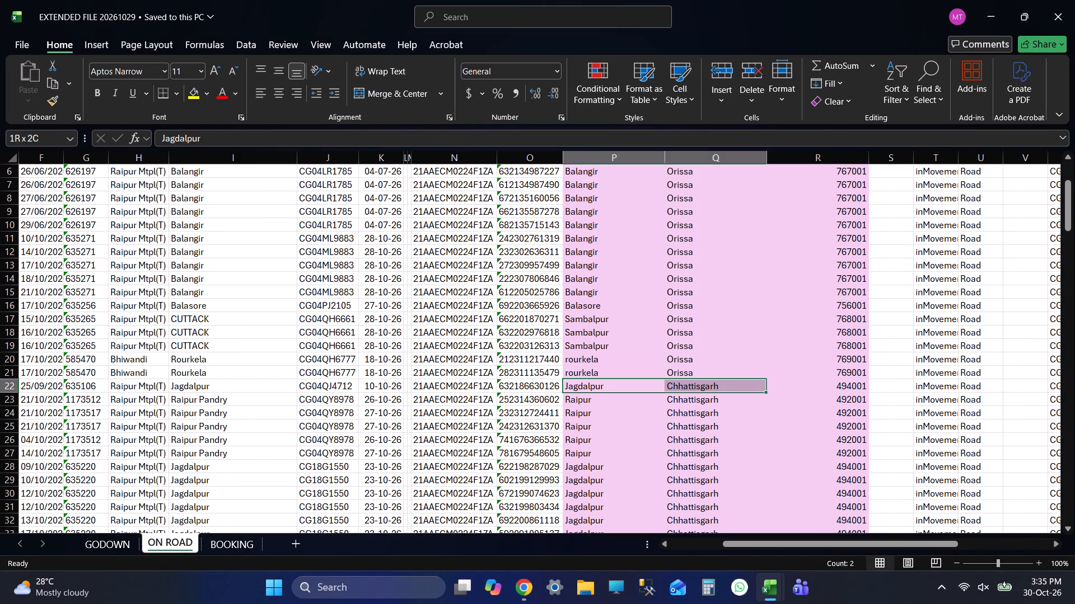
{"action": "key", "text": "shift+Right"}
{"action": "key", "text": "ctrl+c"}
{"action": "key", "text": "alt+Tab"}
{"action": "key", "text": "ctrl+v"}
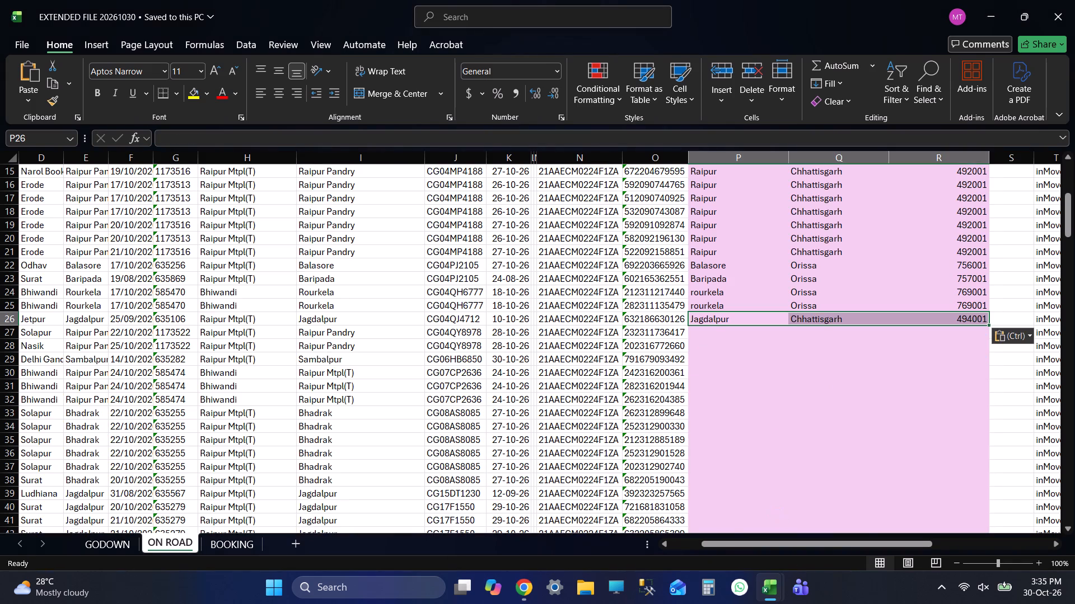
{"action": "key", "text": "Down"}
{"action": "key", "text": "ctrl+s"}
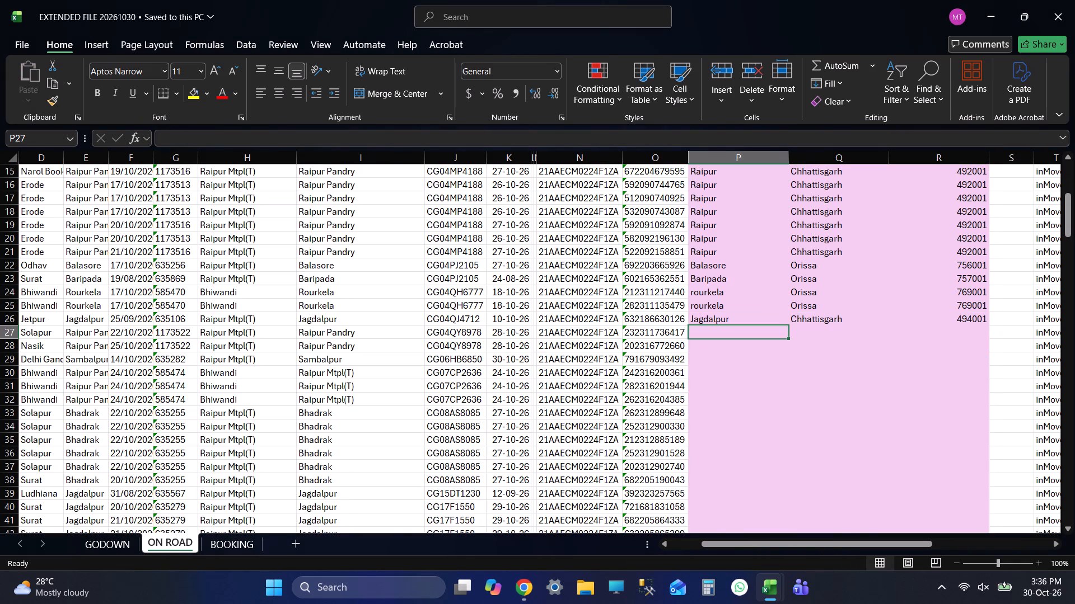
Copy Raipur, Chhattisgarh, 492001 from P21:R21 of the 20261030 ON ROAD sheet into P27:R28 and save.
{"action": "key", "text": "Up"}
{"action": "key", "text": "Up"}
{"action": "key", "text": "Up"}
{"action": "key", "text": "Up"}
{"action": "key", "text": "Up"}
{"action": "key", "text": "Up"}
{"action": "key", "text": "shift+Right"}
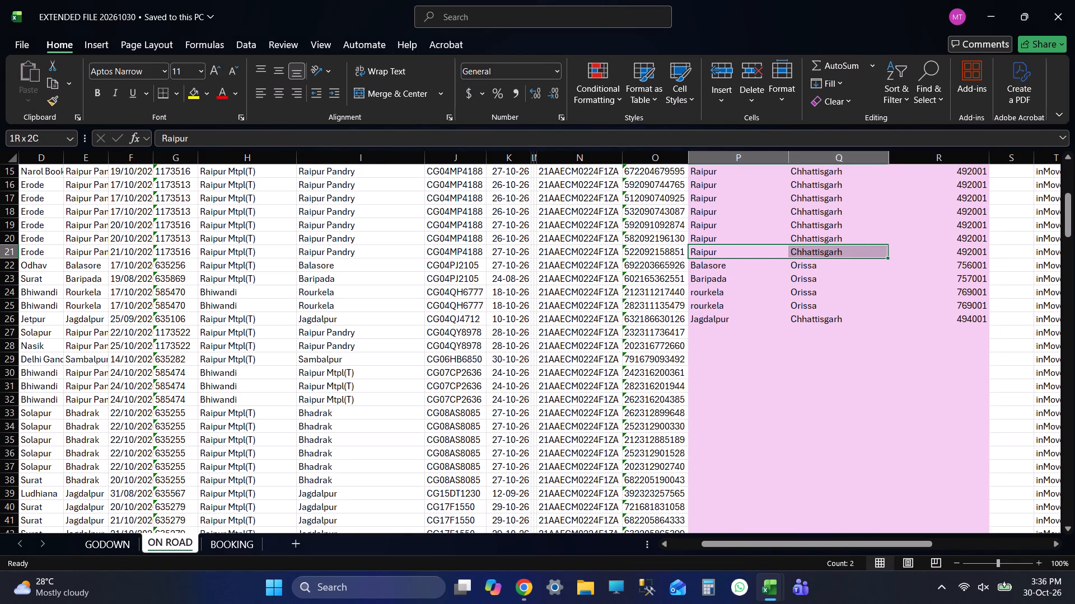
{"action": "key", "text": "shift+Right"}
{"action": "key", "text": "ctrl+c"}
{"action": "key", "text": "ctrl+Down"}
{"action": "key", "text": "Down"}
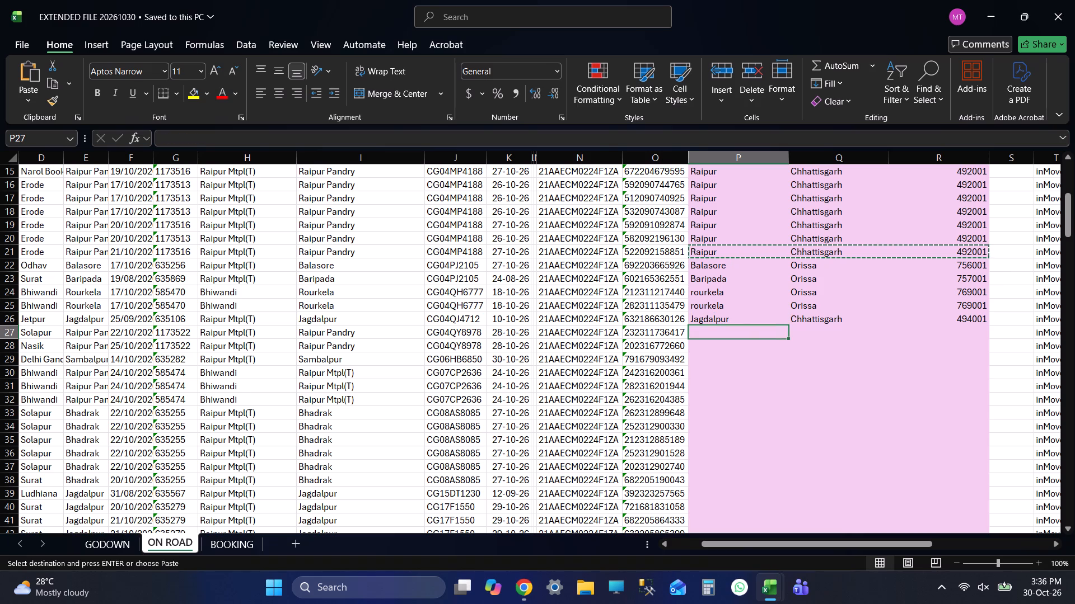
{"action": "key", "text": "shift+Down"}
{"action": "key", "text": "ctrl+v"}
{"action": "key", "text": "Down"}
{"action": "key", "text": "Down"}
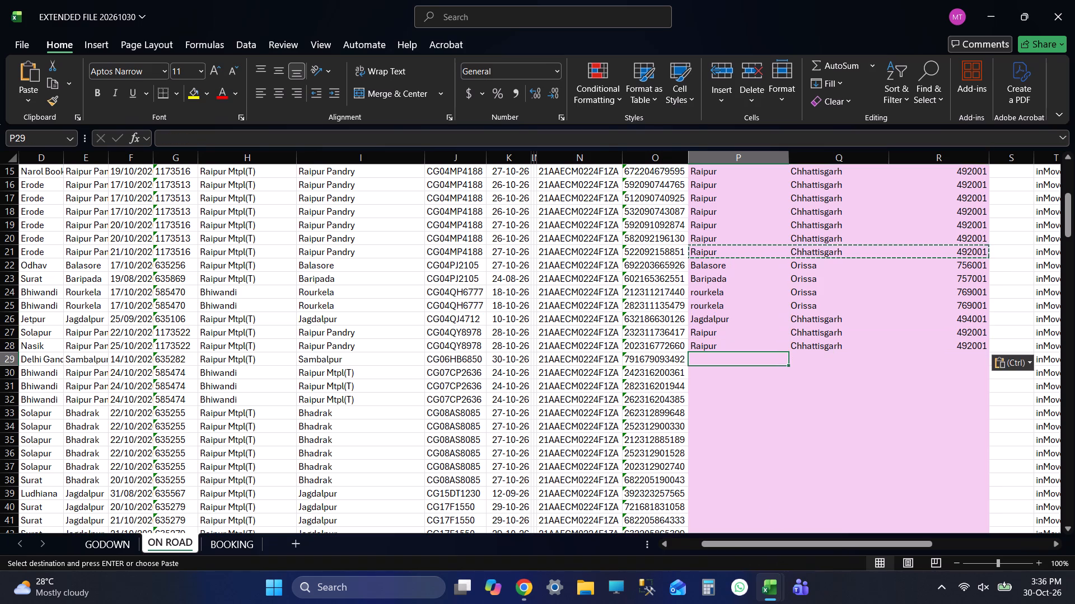
{"action": "key", "text": "ctrl+s"}
{"action": "key", "text": "Left"}
{"action": "key", "text": "Left"}
{"action": "key", "text": "Left"}
{"action": "key", "text": "Left"}
{"action": "key", "text": "Left"}
{"action": "key", "text": "Left"}
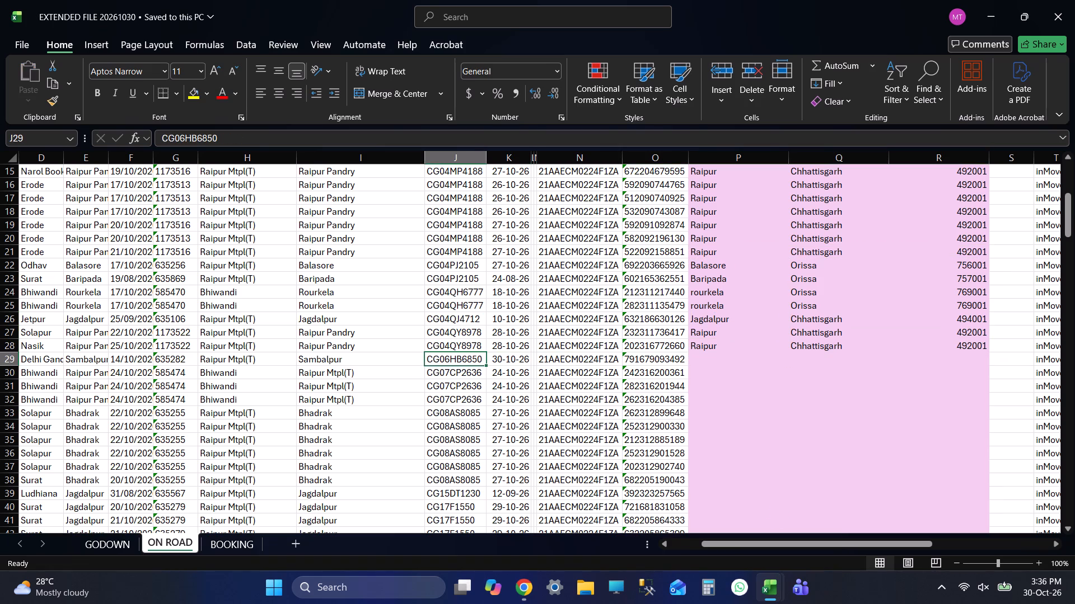
{"action": "key", "text": "Right"}
{"action": "key", "text": "Left"}
{"action": "key", "text": "ctrl+c"}
{"action": "key", "text": "Right"}
{"action": "key", "text": "Right"}
{"action": "key", "text": "Right"}
{"action": "key", "text": "Right"}
{"action": "key", "text": "Right"}
{"action": "key", "text": "Right"}
{"action": "key", "text": "alt+Tab"}
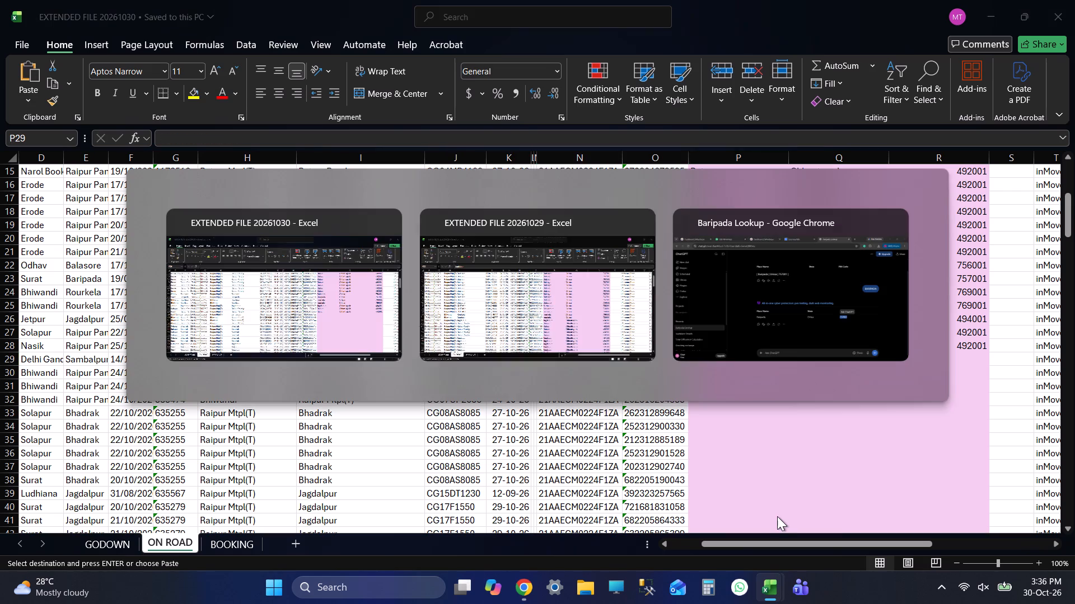
{"action": "key", "text": "alt+Tab"}
{"action": "left_click", "coordinate": [597, 2]}
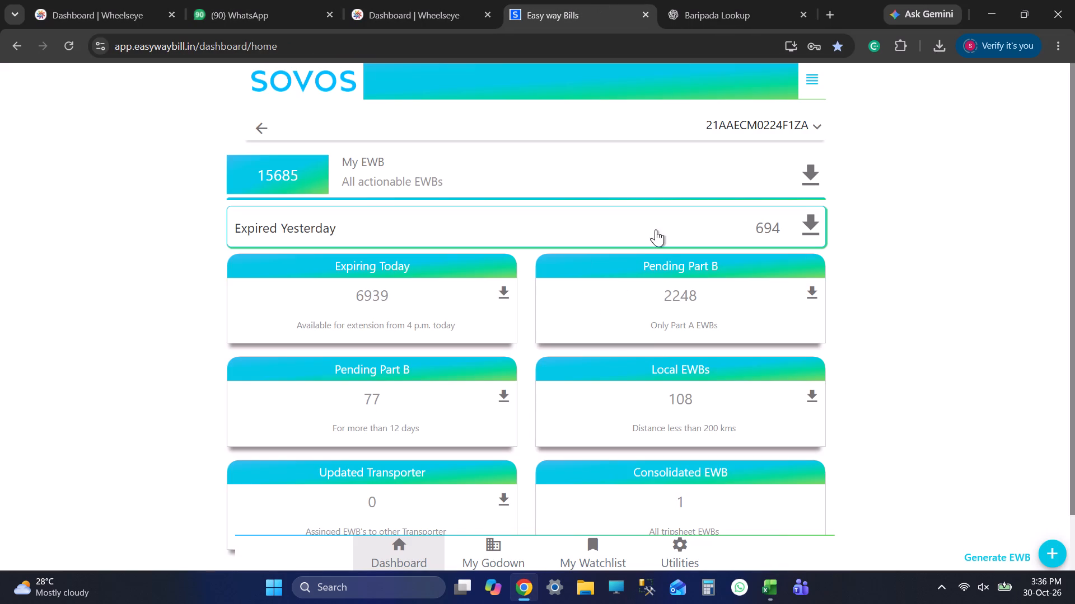
{"action": "left_click", "coordinate": [549, 175]}
{"action": "left_click", "coordinate": [464, 200]}
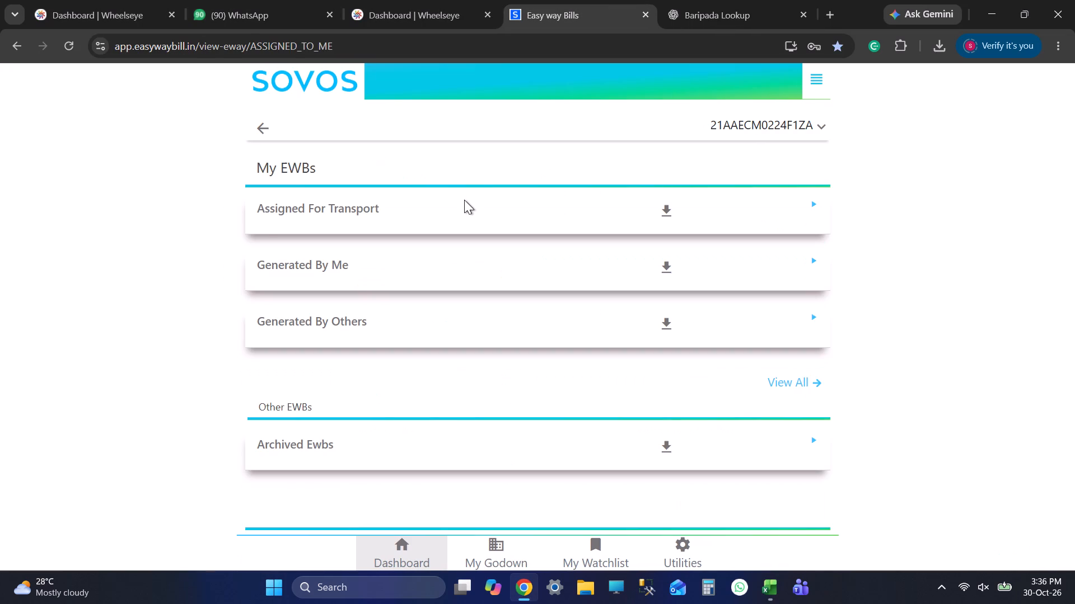
{"action": "left_click", "coordinate": [490, 167]}
{"action": "key", "text": "ctrl+v"}
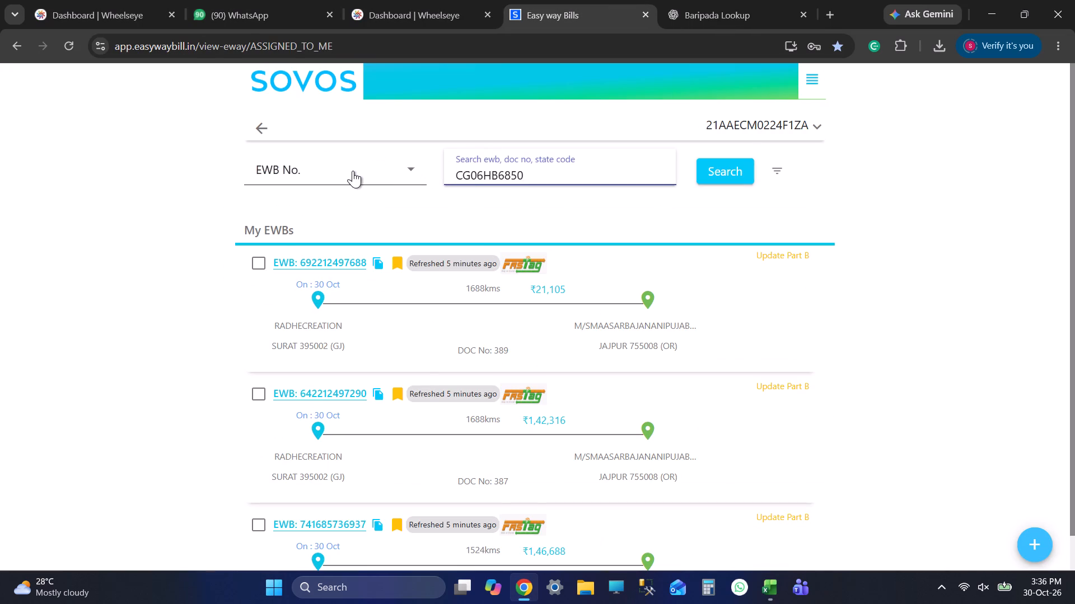
{"action": "left_click", "coordinate": [353, 171]}
{"action": "scroll", "coordinate": [343, 270], "scroll_direction": "down", "scroll_amount": 4}
{"action": "left_click", "coordinate": [342, 282]}
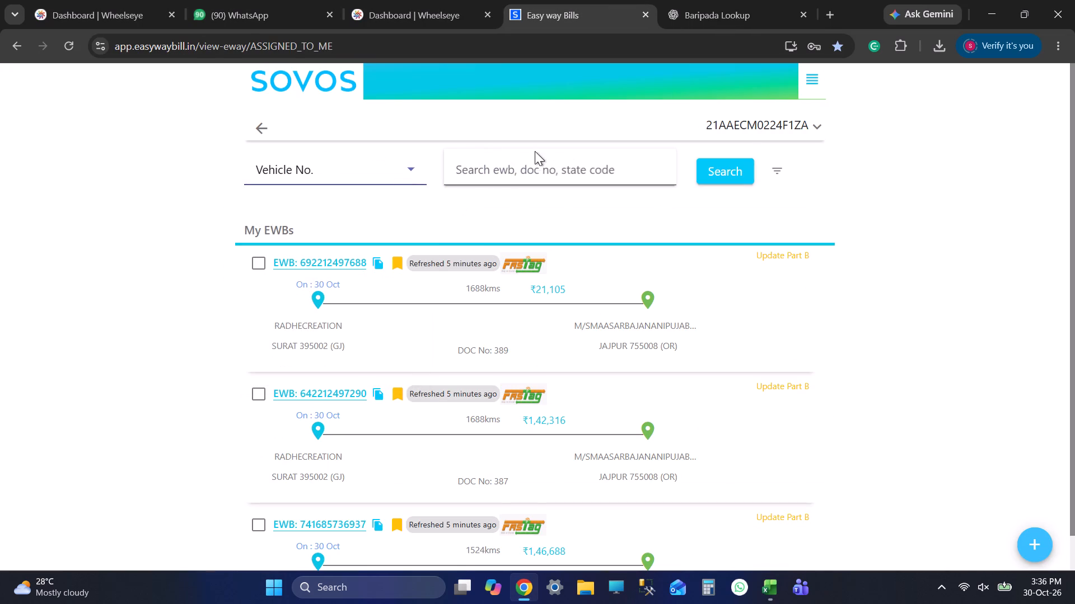
{"action": "left_click", "coordinate": [535, 151]}
{"action": "key", "text": "ctrl+v"}
{"action": "left_click", "coordinate": [707, 175]}
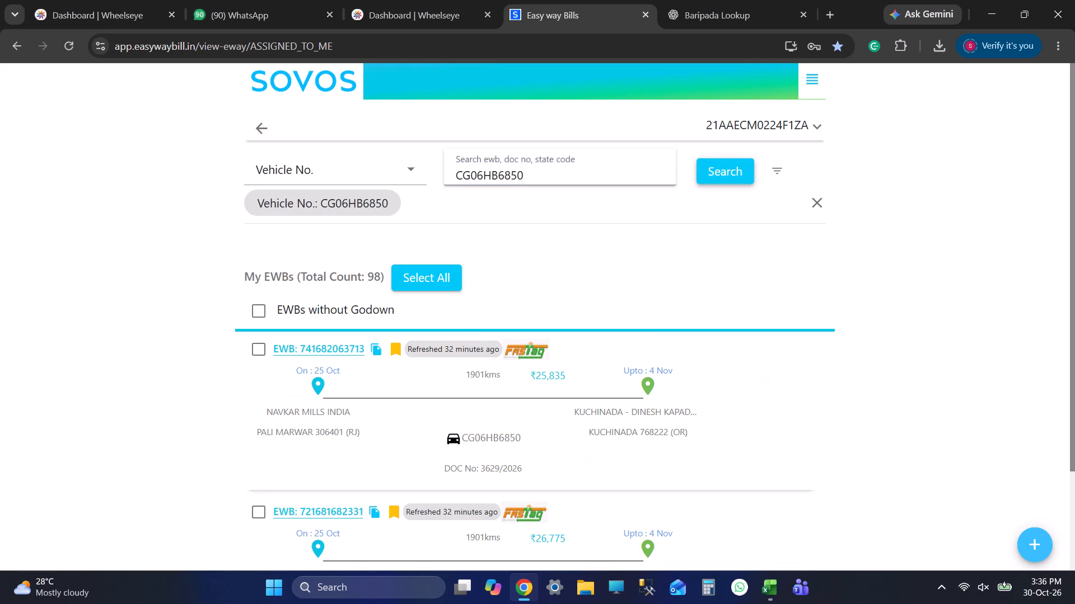
{"action": "left_click", "coordinate": [532, 360]}
{"action": "key", "text": "alt+Tab"}
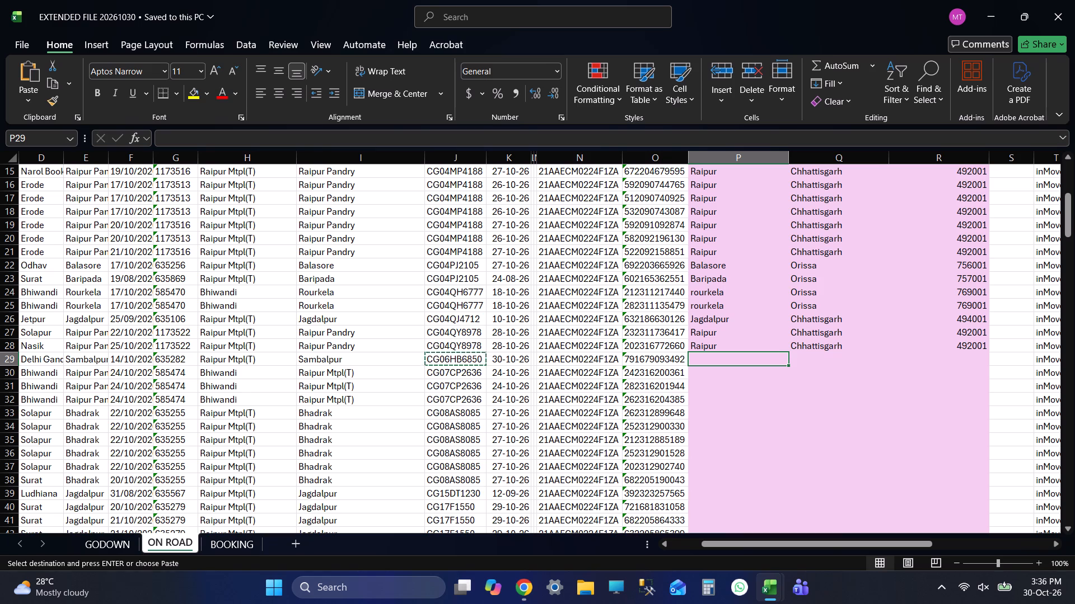
{"action": "key", "text": "alt+Tab"}
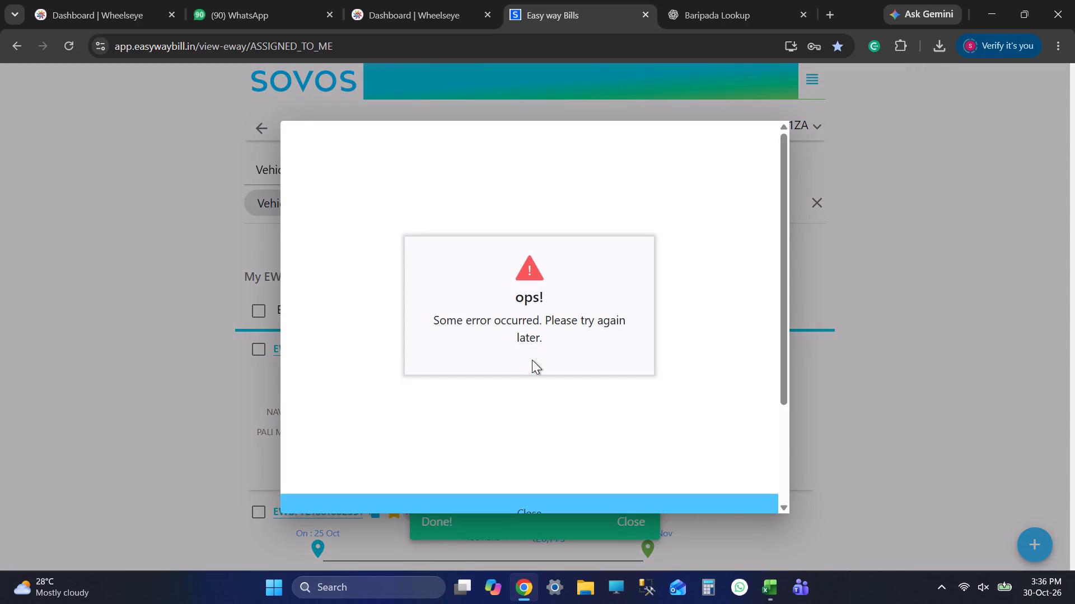
{"action": "key", "text": "alt+Tab"}
{"action": "key", "text": "alt+Tab"}
{"action": "scroll", "coordinate": [541, 357], "scroll_direction": "down", "scroll_amount": 6}
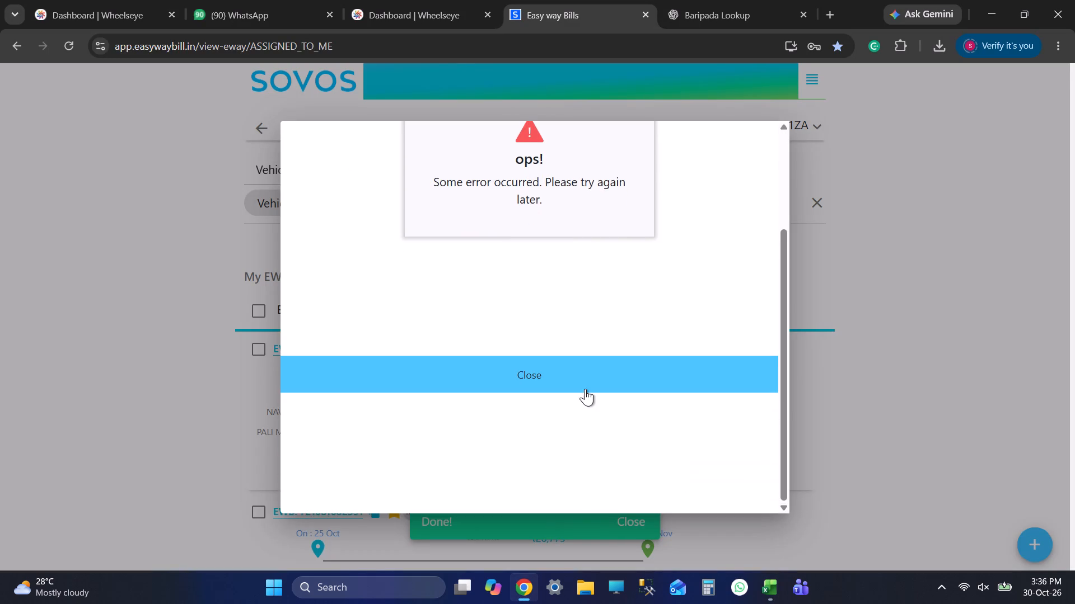
{"action": "left_click", "coordinate": [585, 389]}
Copy Raipur, Chhattisgarh, 492001 from P25:R25 of the 20261029 ON ROAD sheet into P29:R29 of the 20261030 sheet and save.
{"action": "key", "text": "alt+Tab"}
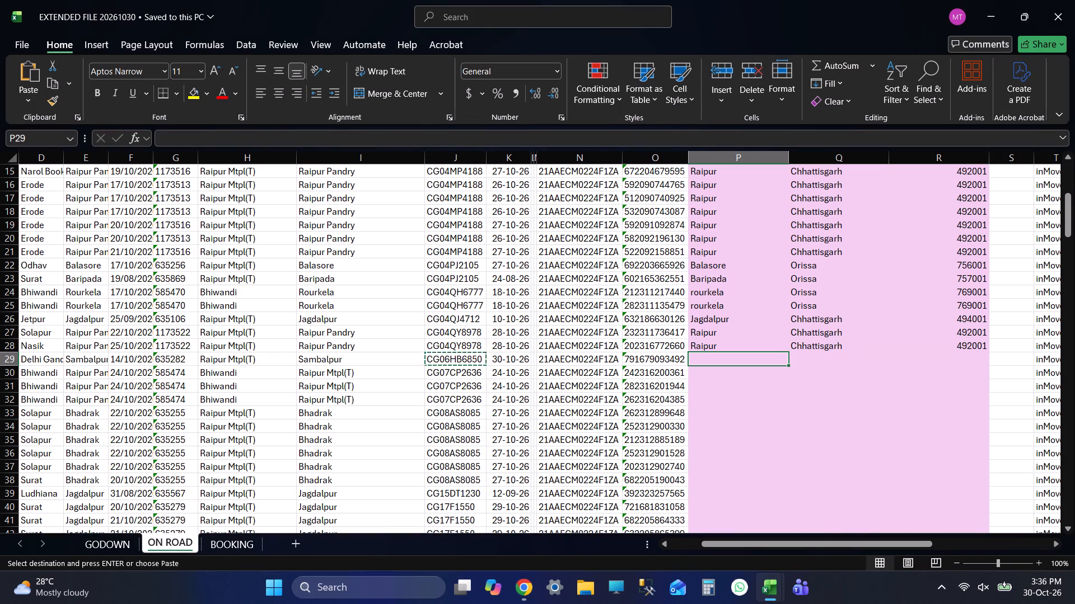
{"action": "key", "text": "alt+Tab"}
{"action": "key", "text": "alt+Tab"}
{"action": "key", "text": "ctrl+Up"}
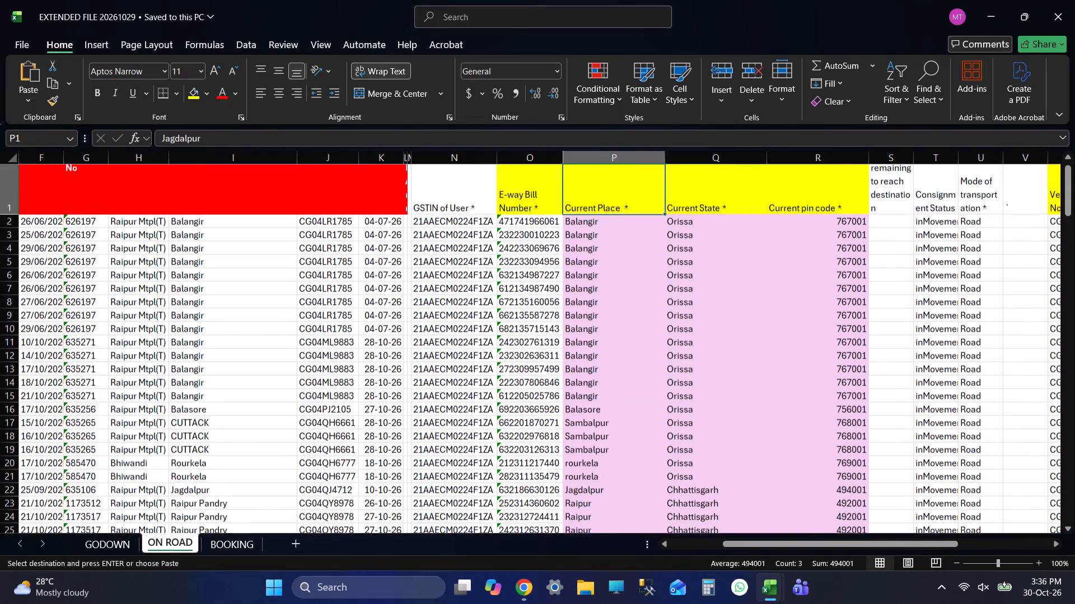
{"action": "key", "text": "Down"}
{"action": "key", "text": "Down"}
{"action": "key", "text": "Down"}
{"action": "key", "text": "Down"}
{"action": "key", "text": "Down"}
{"action": "key", "text": "Down"}
{"action": "key", "text": "Down"}
{"action": "key", "text": "Down"}
{"action": "key", "text": "Down"}
{"action": "key", "text": "Down"}
{"action": "key", "text": "Down"}
{"action": "key", "text": "Down"}
{"action": "key", "text": "Down"}
{"action": "key", "text": "Down"}
{"action": "key", "text": "Down"}
{"action": "key", "text": "Down"}
{"action": "key", "text": "Down"}
{"action": "key", "text": "Down"}
{"action": "key", "text": "Down"}
{"action": "key", "text": "Down"}
{"action": "key", "text": "Up"}
{"action": "key", "text": "Up"}
{"action": "key", "text": "Up"}
{"action": "key", "text": "Up"}
{"action": "key", "text": "Up"}
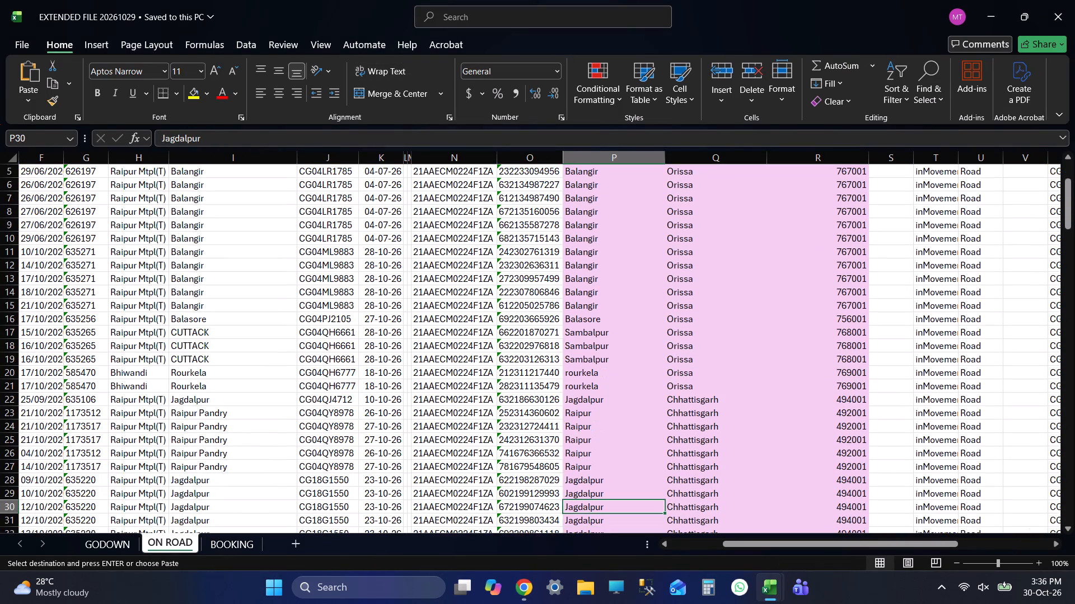
{"action": "key", "text": "Up"}
{"action": "key", "text": "shift+Right"}
{"action": "key", "text": "shift+Right"}
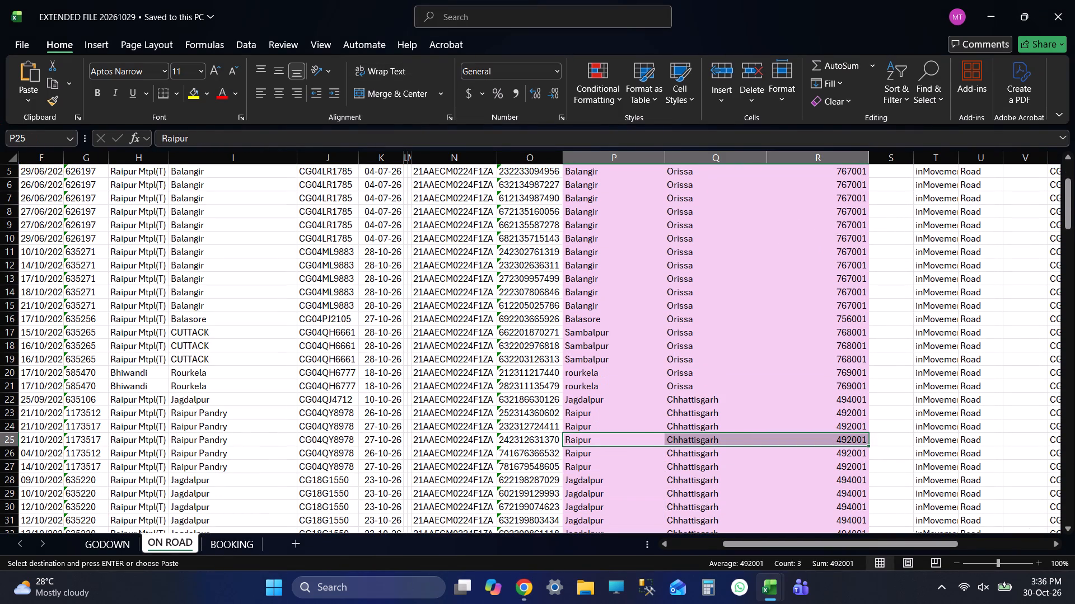
{"action": "key", "text": "ctrl+c"}
{"action": "key", "text": "alt+Tab"}
{"action": "key", "text": "ctrl+v"}
{"action": "key", "text": "Down"}
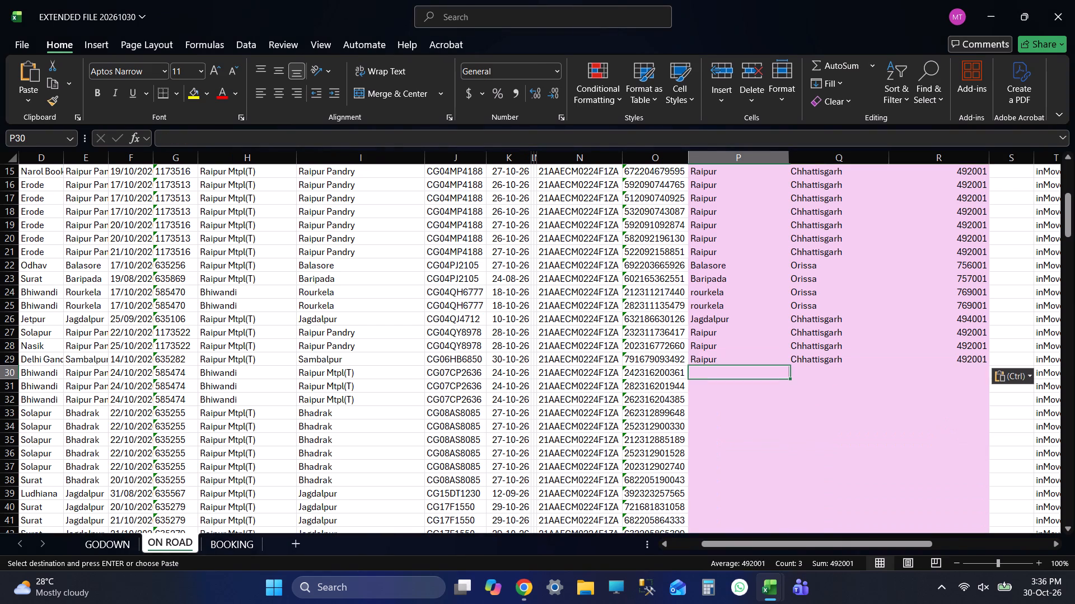
{"action": "key", "text": "ctrl+s"}
Check the vehicle number and shipment details in row 30 of the 20261030 ON ROAD sheet.
{"action": "key", "text": "Left"}
{"action": "key", "text": "Left"}
{"action": "key", "text": "Left"}
{"action": "key", "text": "Left"}
{"action": "key", "text": "Left"}
{"action": "key", "text": "Left"}
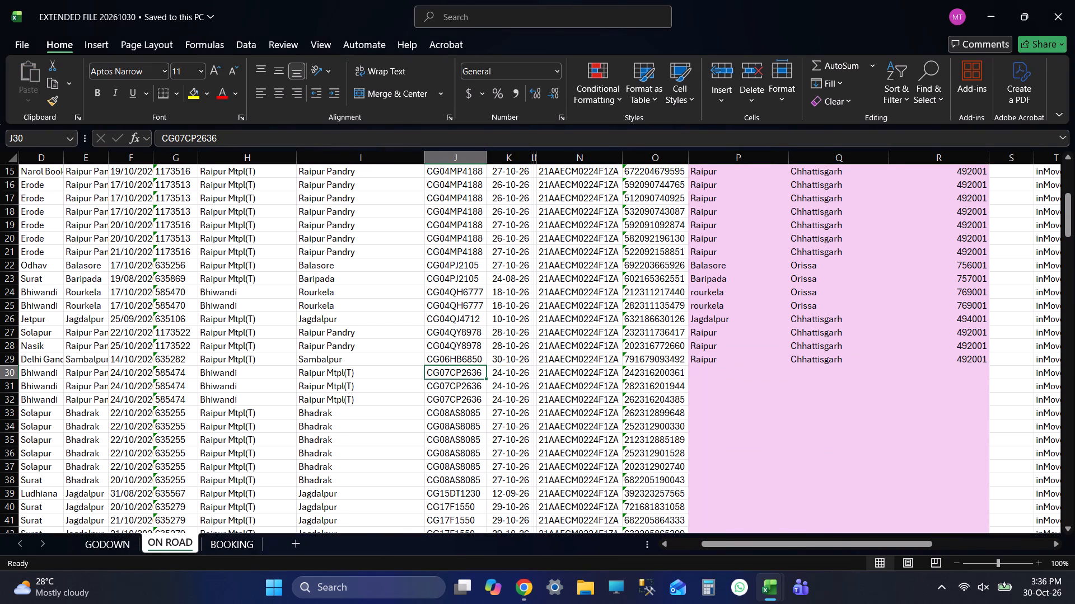
{"action": "key", "text": "Right"}
{"action": "key", "text": "Right"}
{"action": "key", "text": "Right"}
{"action": "key", "text": "Right"}
{"action": "key", "text": "Right"}
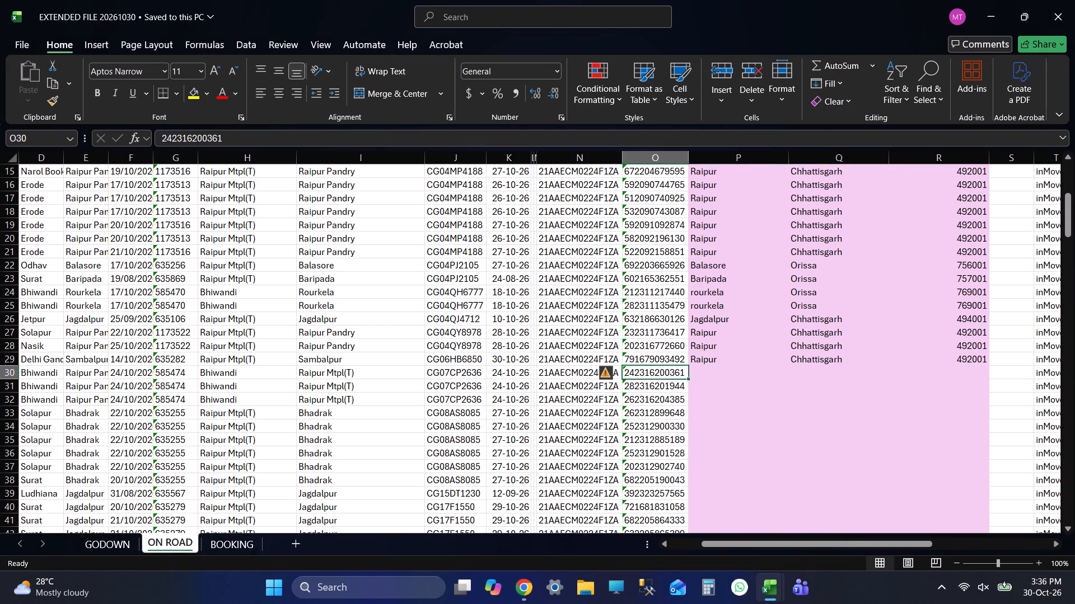
{"action": "key", "text": "Right"}
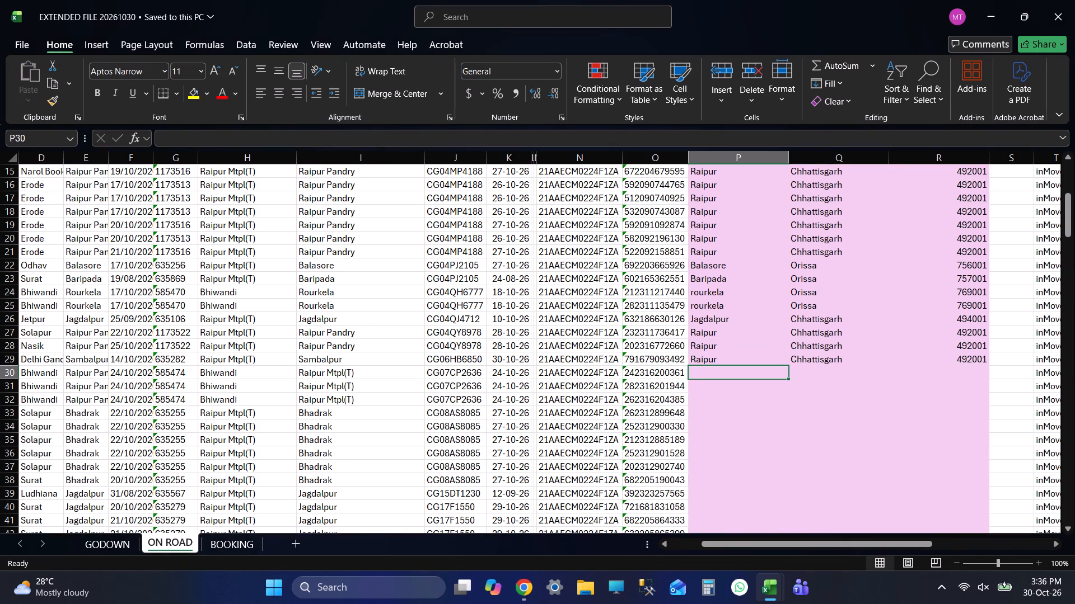
Copy Raipur, Chhattisgarh, 492001 from P29:R29 into P30:R32 of the 20261030 ON ROAD sheet and save.
{"action": "key", "text": "Up"}
{"action": "key", "text": "shift+Right"}
{"action": "key", "text": "shift+Right"}
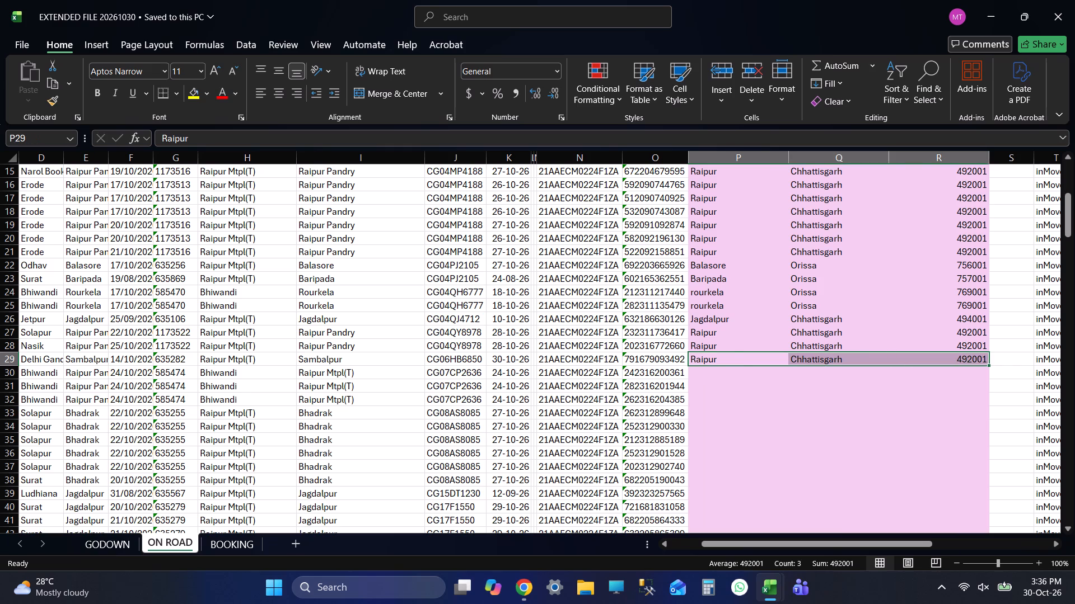
{"action": "key", "text": "ctrl+c"}
{"action": "key", "text": "Down"}
{"action": "key", "text": "shift+Down"}
{"action": "key", "text": "shift+Down"}
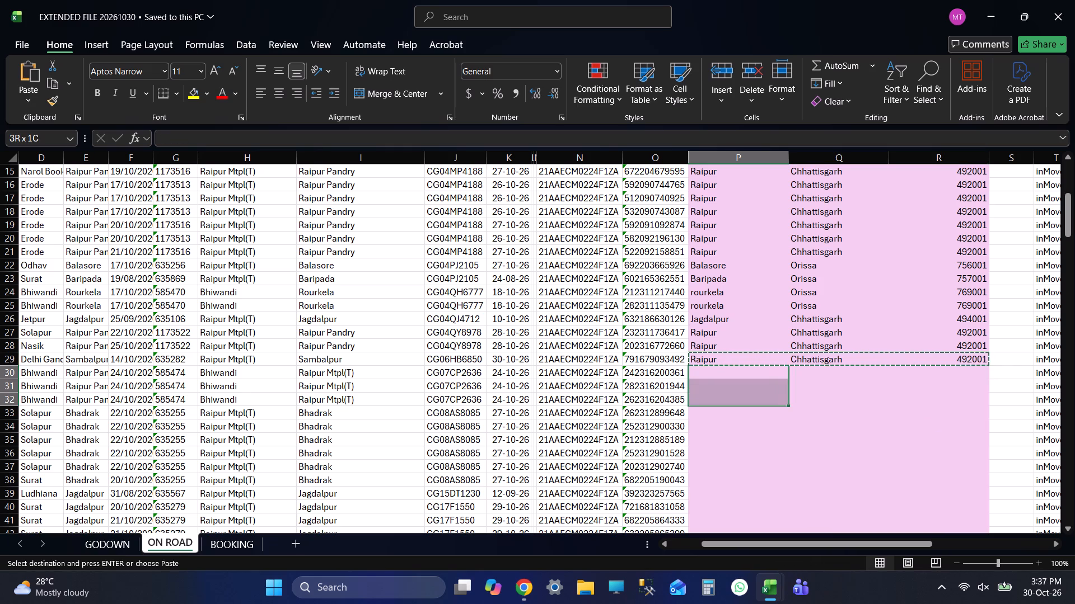
{"action": "key", "text": "ctrl+v"}
{"action": "key", "text": "ctrl+Down"}
{"action": "key", "text": "Down"}
{"action": "key", "text": "ctrl+s"}
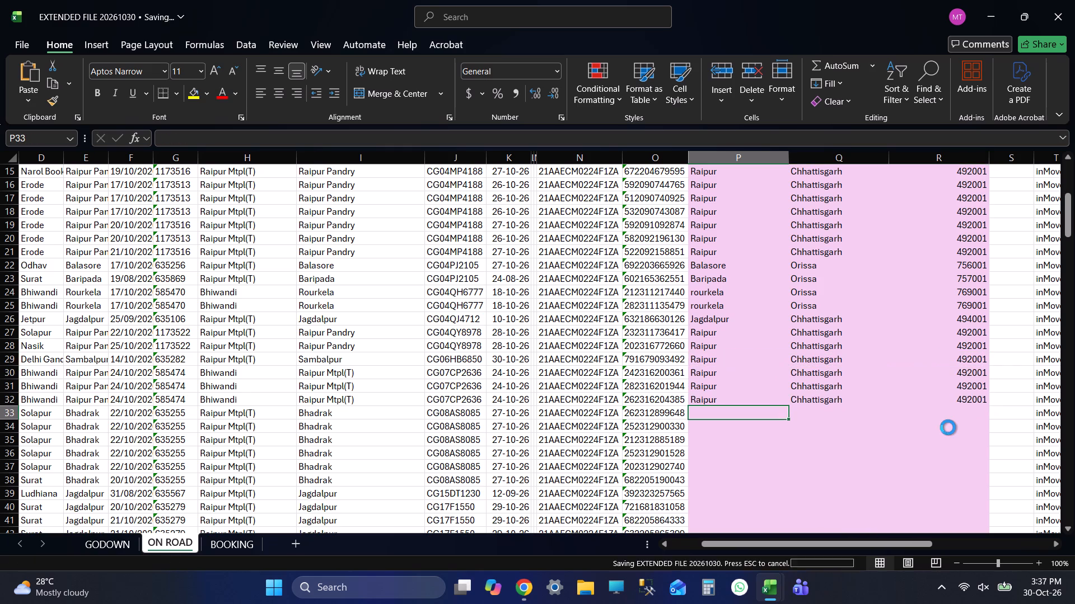
{"action": "key", "text": "Left"}
{"action": "key", "text": "Left"}
{"action": "key", "text": "Left"}
{"action": "key", "text": "Left"}
{"action": "key", "text": "Left"}
{"action": "key", "text": "Left"}
{"action": "key", "text": "ctrl+c"}
{"action": "key", "text": "Right"}
{"action": "key", "text": "Right"}
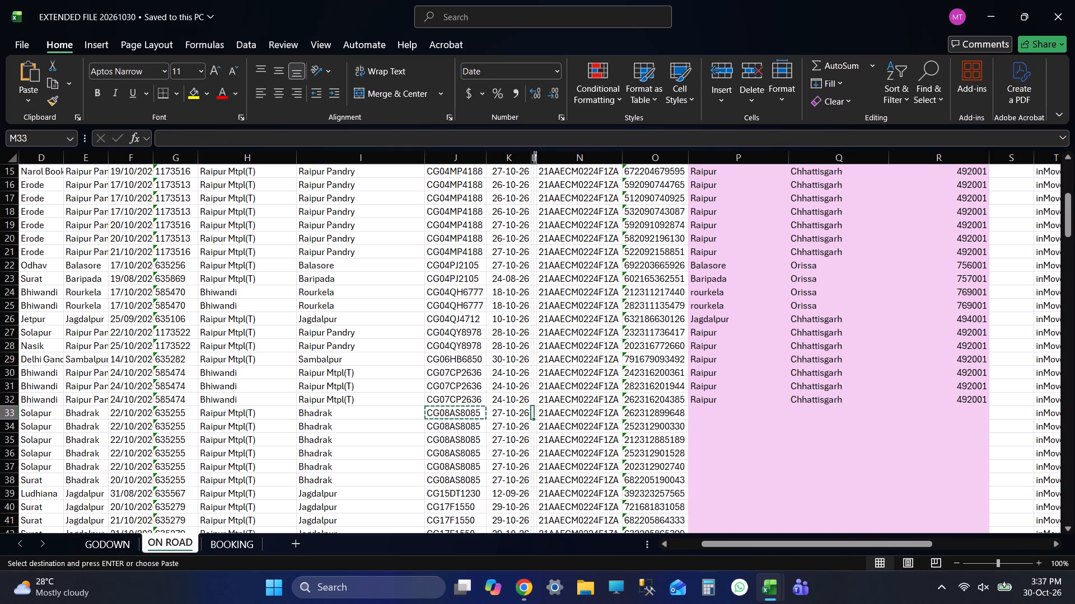
{"action": "key", "text": "Right"}
{"action": "key", "text": "Right"}
{"action": "key", "text": "Right"}
{"action": "key", "text": "Right"}
{"action": "key", "text": "alt+Tab"}
{"action": "key", "text": "alt+Tab"}
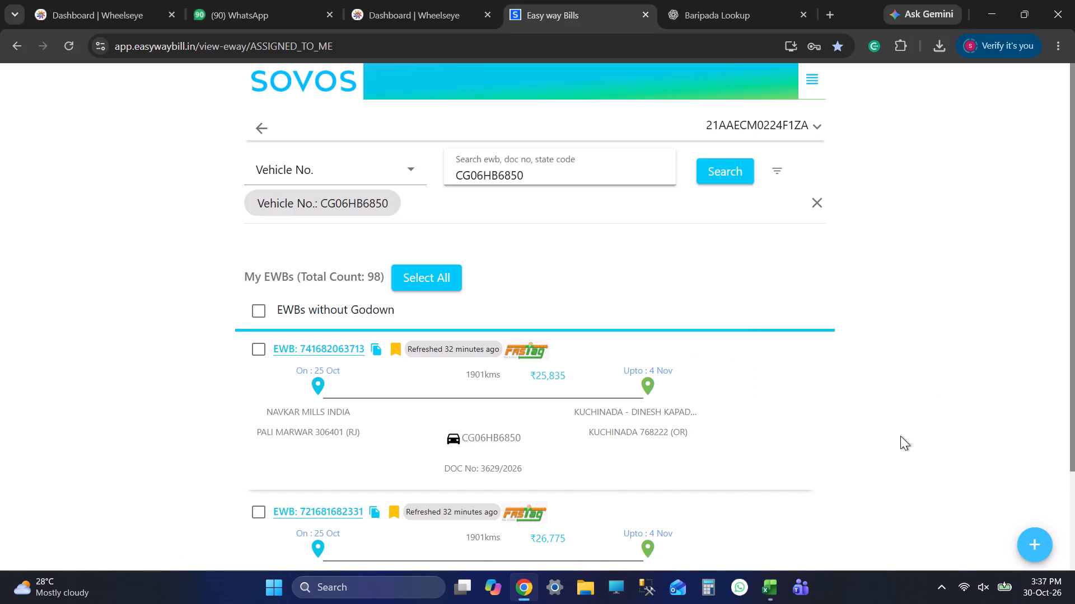
{"action": "key", "text": "alt+Tab"}
{"action": "key", "text": "alt+Tab"}
{"action": "double_click", "coordinate": [524, 180]}
{"action": "key", "text": "ctrl+v"}
{"action": "left_click", "coordinate": [739, 176]}
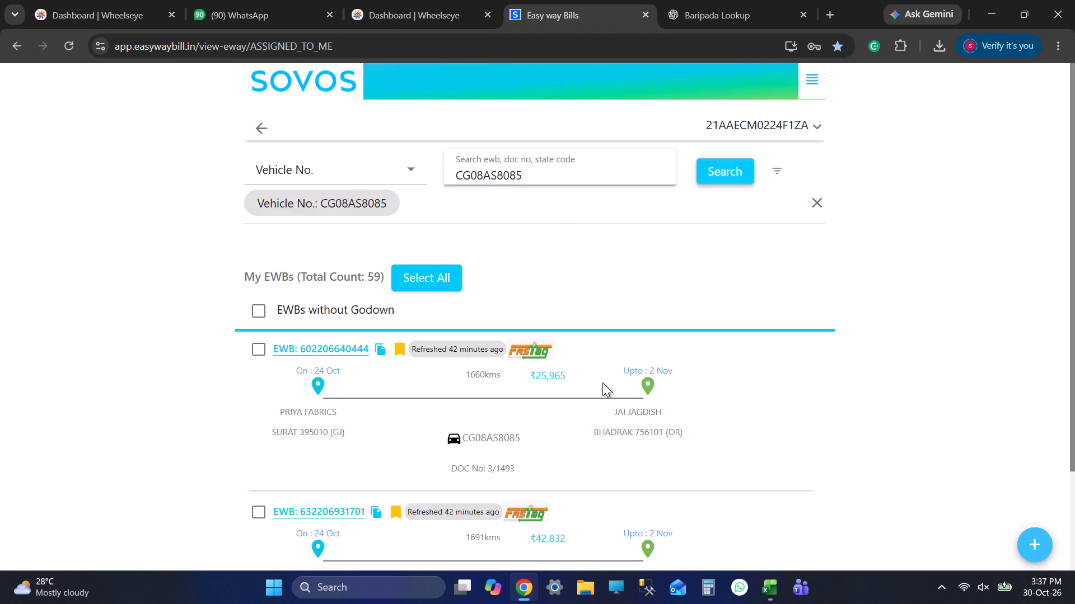
{"action": "left_click", "coordinate": [534, 354]}
{"action": "key", "text": "alt+Tab"}
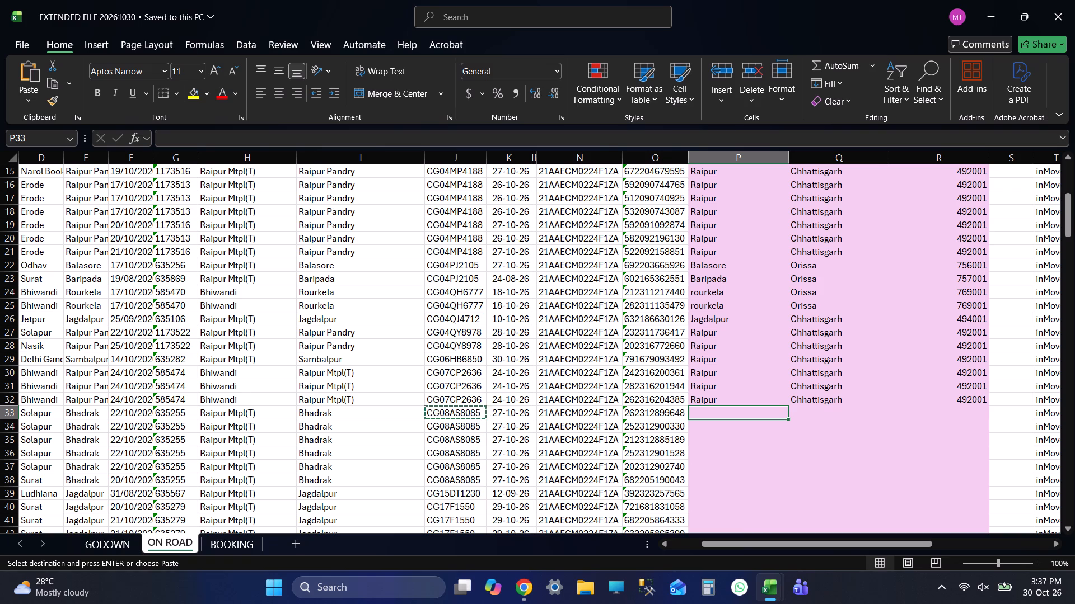
{"action": "key", "text": "alt+Tab"}
{"action": "key", "text": "alt+Tab"}
{"action": "key", "text": "alt+Tab"}
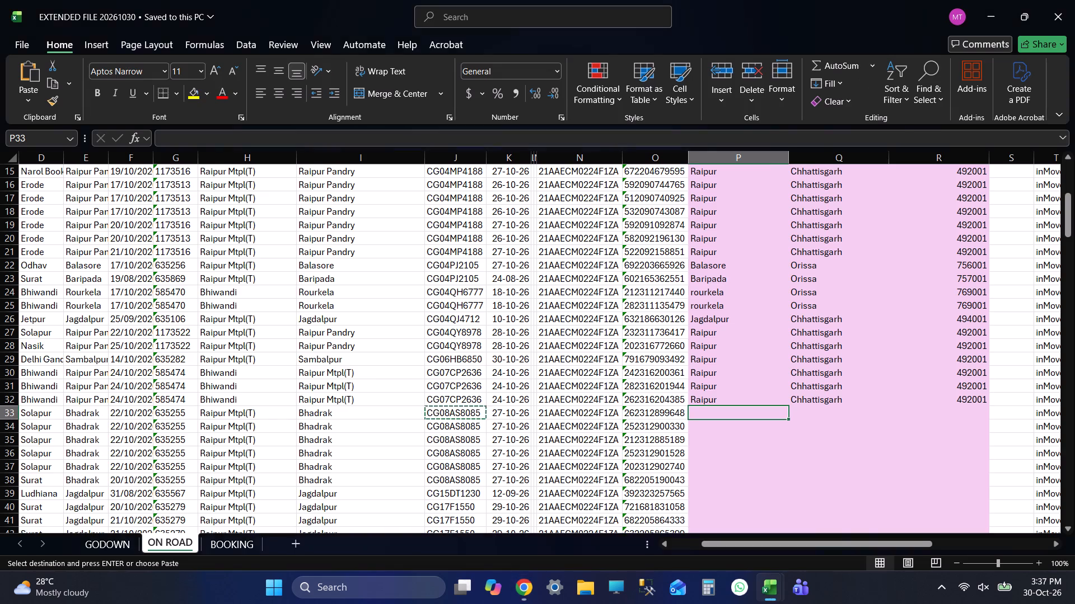
{"action": "left_click", "coordinate": [602, 497]}
{"action": "key", "text": "alt+Tab"}
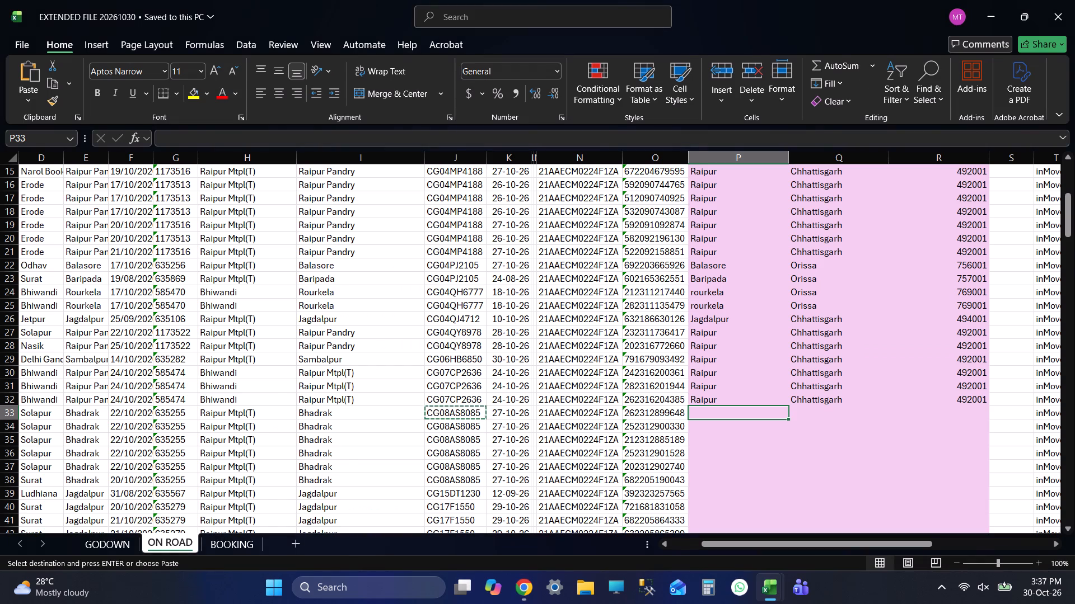
Find BHAD in column P of the 20261029 ON ROAD sheet and copy Bhadrak, Orissa, 756100 from P82:R82.
{"action": "scroll", "coordinate": [554, 379], "scroll_direction": "down", "scroll_amount": 6}
{"action": "scroll", "coordinate": [573, 382], "scroll_direction": "up", "scroll_amount": 2}
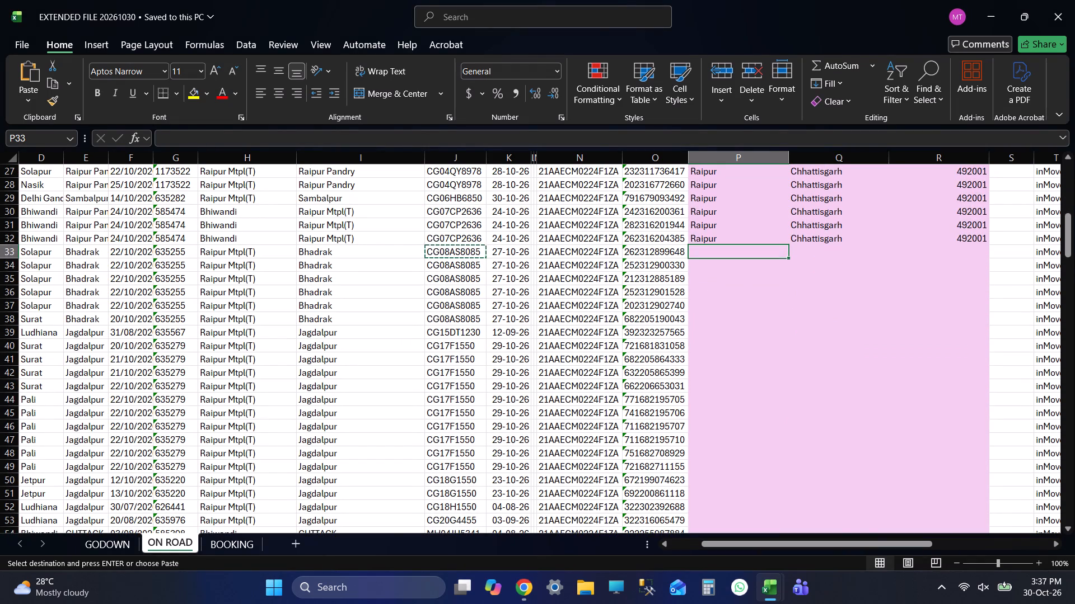
{"action": "key", "text": "alt+Tab"}
{"action": "key", "text": "alt+Tab"}
{"action": "key", "text": "alt+Tab"}
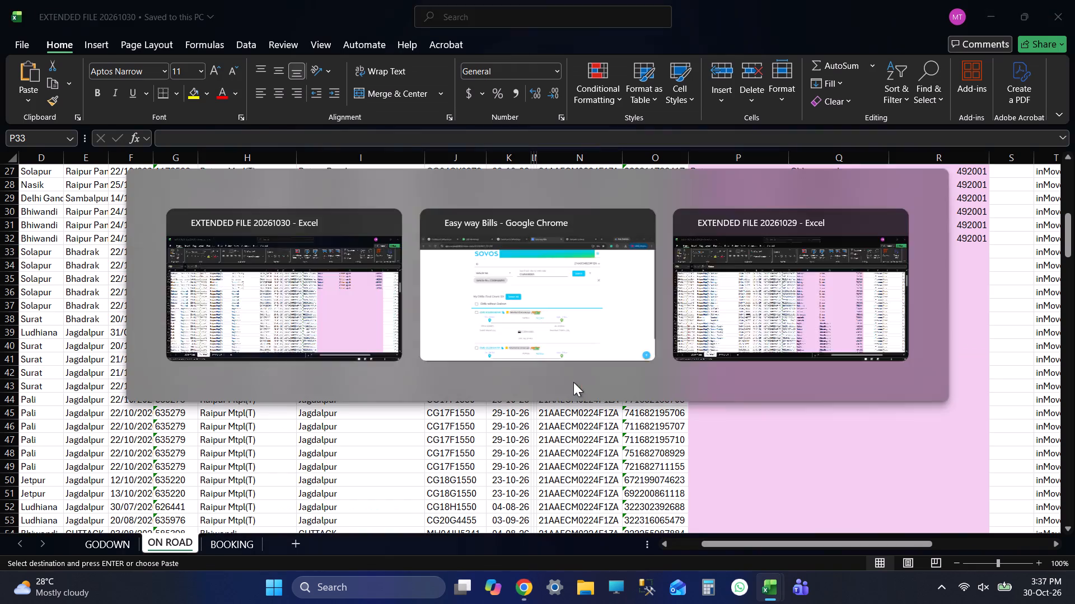
{"action": "key", "text": "alt+Tab"}
{"action": "key", "text": "alt+Tab"}
{"action": "key", "text": "alt+Tab"}
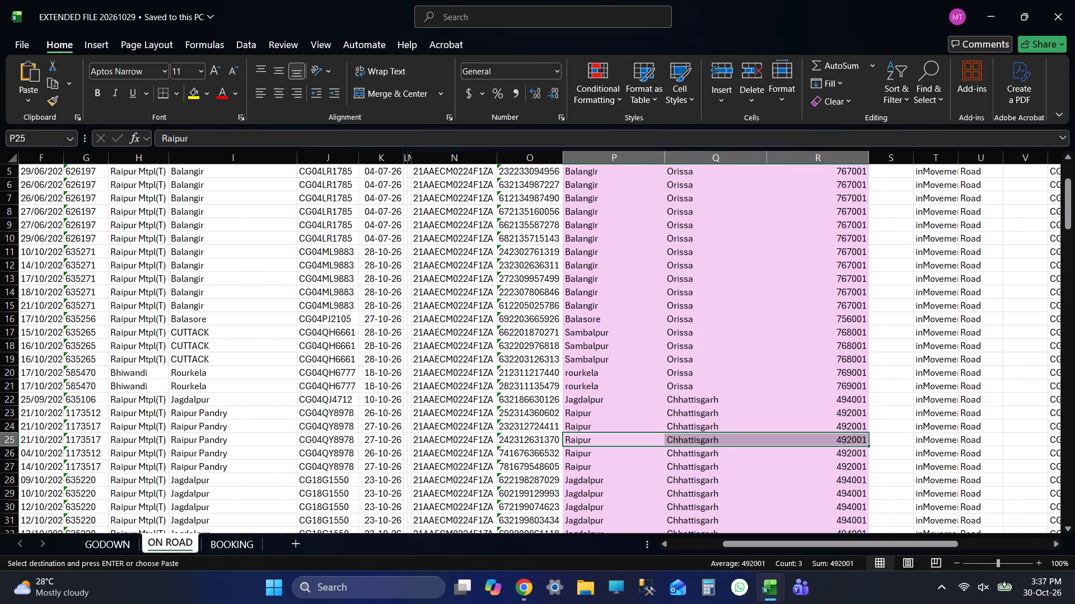
{"action": "left_click", "coordinate": [609, 163]}
{"action": "key", "text": "ctrl+f"}
{"action": "type", "text": "BHAD"}
{"action": "key", "text": "Return"}
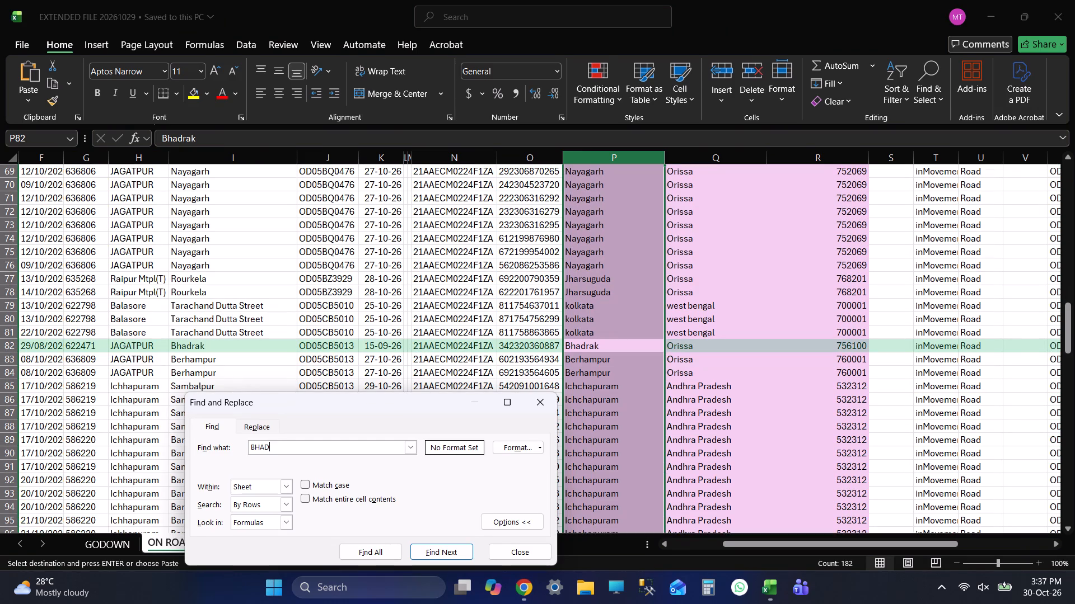
{"action": "left_click", "coordinate": [612, 349]}
{"action": "key", "text": "shift+Right"}
{"action": "key", "text": "shift+Right"}
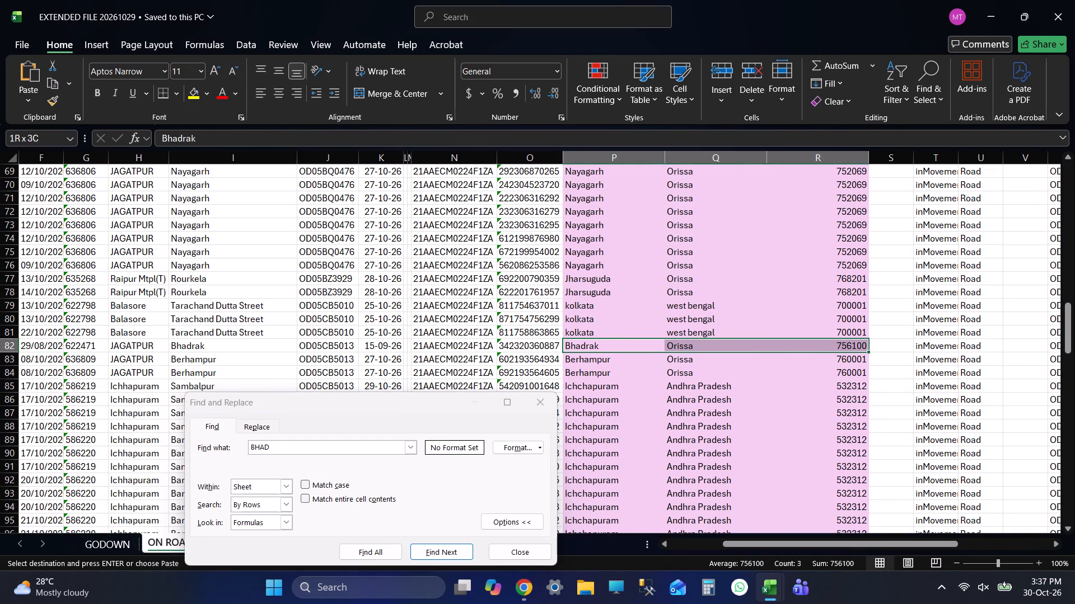
{"action": "key", "text": "ctrl+c"}
{"action": "left_click", "coordinate": [539, 544]}
Paste Bhadrak, Orissa, 756100 into P33:R38 of the 20261030 ON ROAD sheet and save the workbook.
{"action": "key", "text": "alt+Tab"}
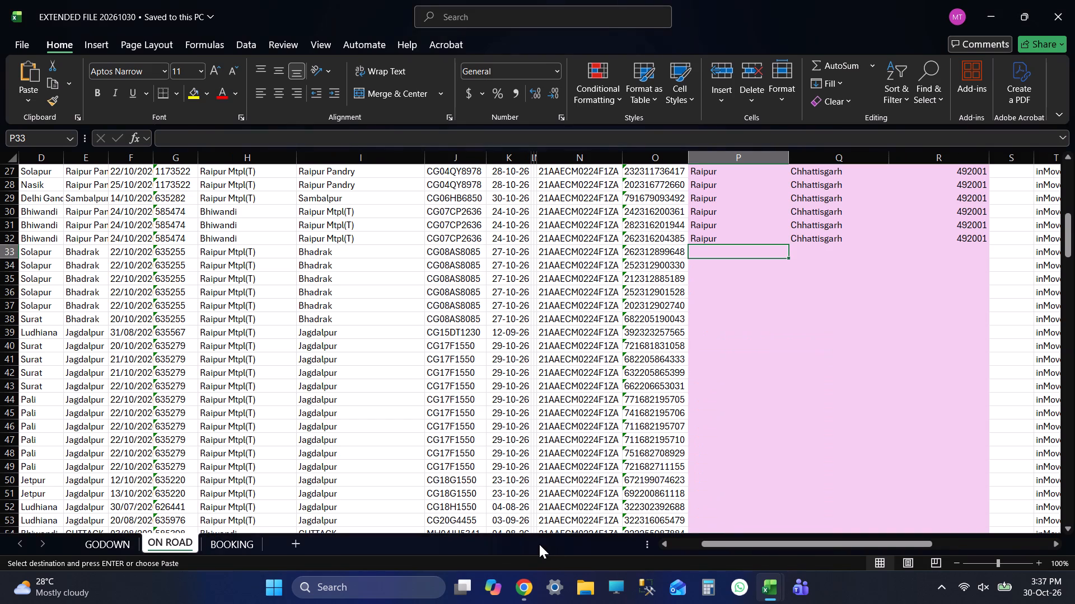
{"action": "key", "text": "shift+Down"}
{"action": "key", "text": "shift+Down"}
{"action": "key", "text": "shift+Down"}
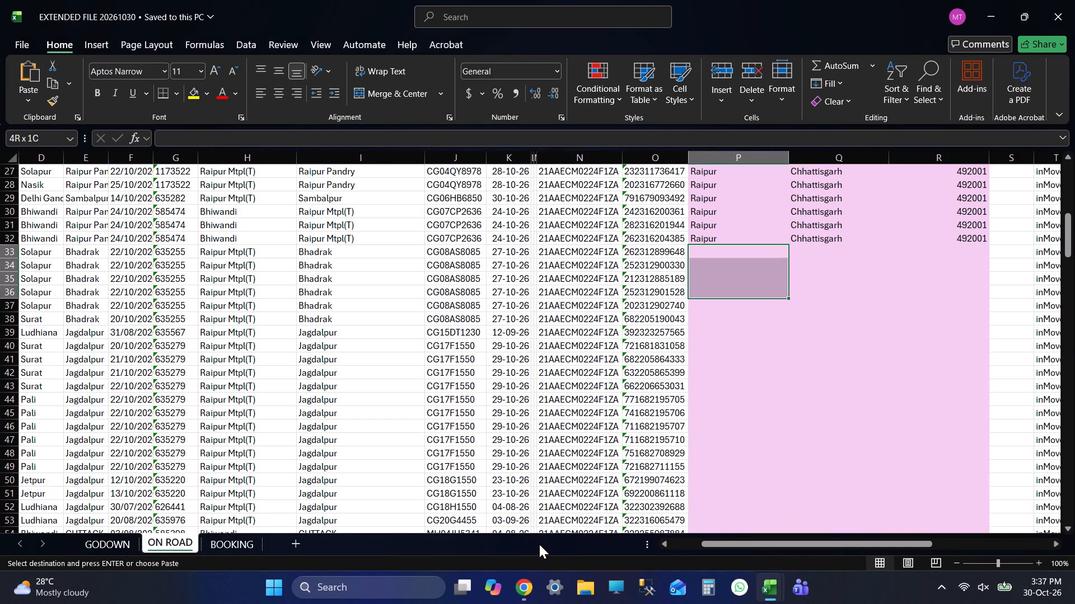
{"action": "key", "text": "shift+Down"}
{"action": "key", "text": "shift+Down"}
{"action": "key", "text": "ctrl+v"}
{"action": "key", "text": "ctrl+Down"}
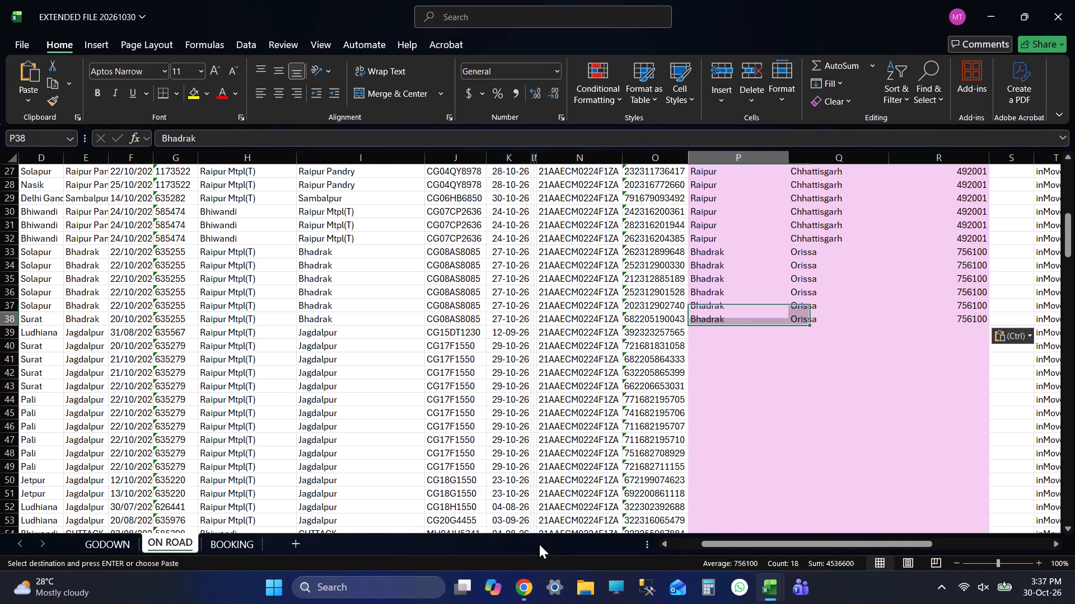
{"action": "key", "text": "Down"}
{"action": "key", "text": "ctrl+s"}
Check the vehicle number and shipment details in row 39 of the 20261030 ON ROAD sheet.
{"action": "key", "text": "Left"}
{"action": "key", "text": "Left"}
{"action": "key", "text": "Left"}
{"action": "key", "text": "Left"}
{"action": "key", "text": "Left"}
{"action": "key", "text": "Left"}
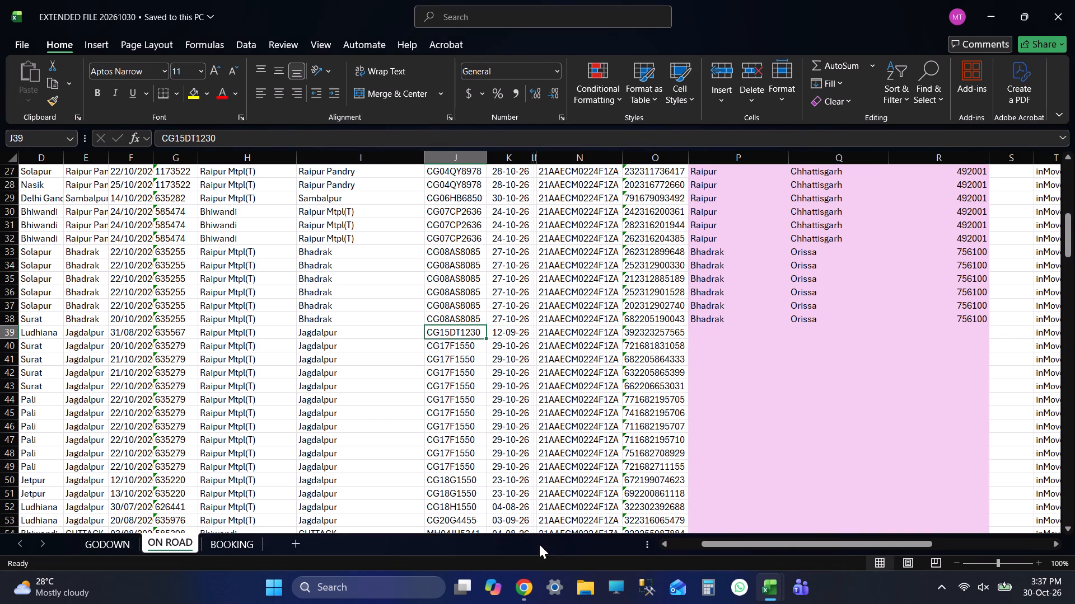
{"action": "key", "text": "Right"}
{"action": "key", "text": "Right"}
{"action": "key", "text": "Right"}
{"action": "key", "text": "Right"}
{"action": "key", "text": "Right"}
{"action": "key", "text": "Right"}
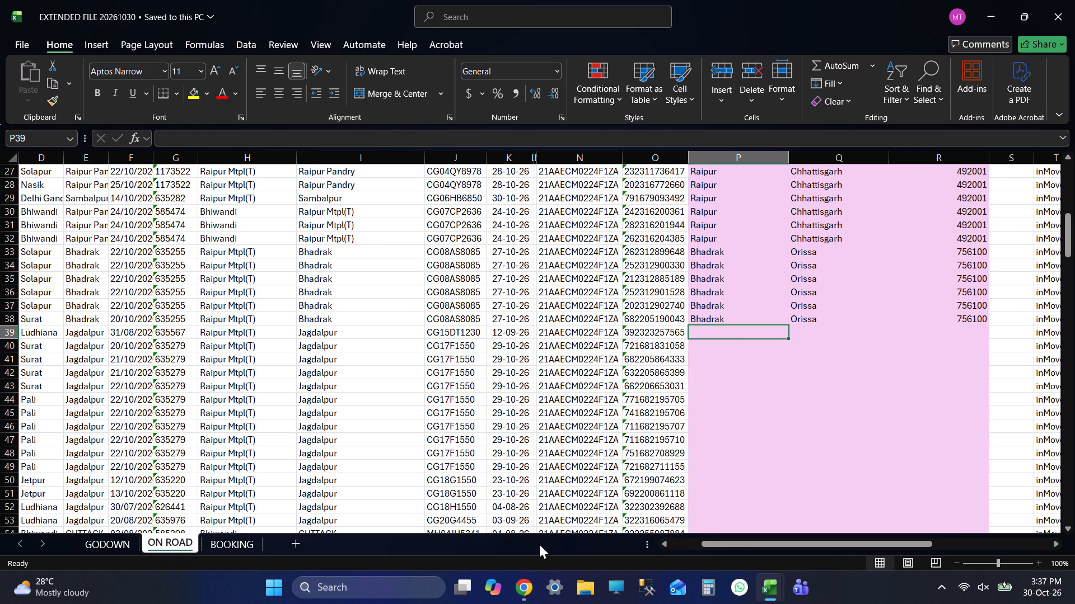
Find JAGDAL in column P of the 20261029 ON ROAD sheet and copy Jagdalpur, Chhattisgarh, 494001 from P22:R22.
{"action": "key", "text": "alt+Tab"}
{"action": "key", "text": "alt+Tab"}
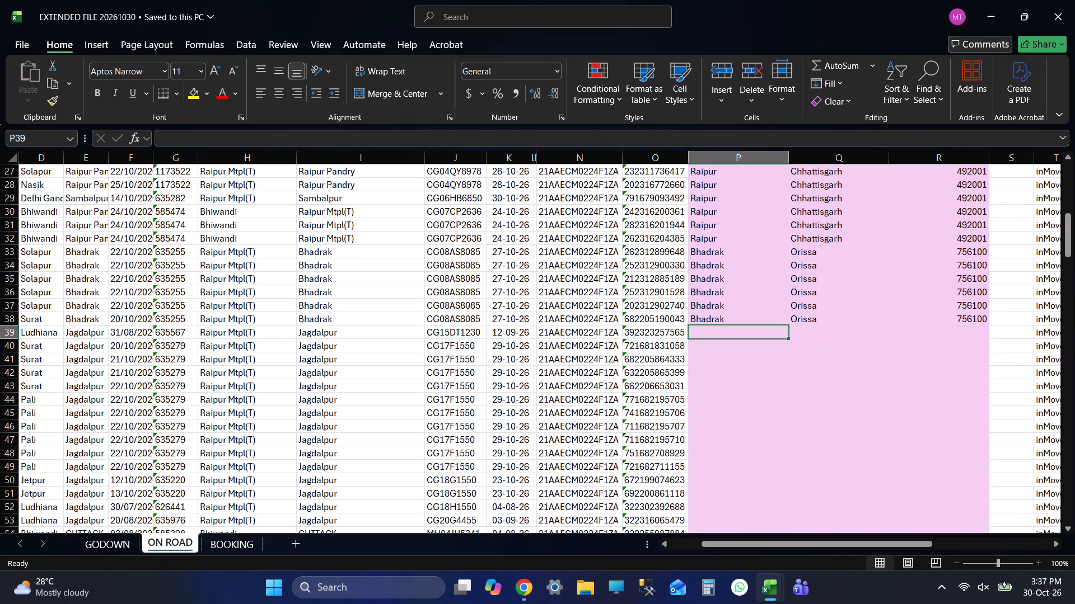
{"action": "scroll", "coordinate": [459, 421], "scroll_direction": "down", "scroll_amount": 2}
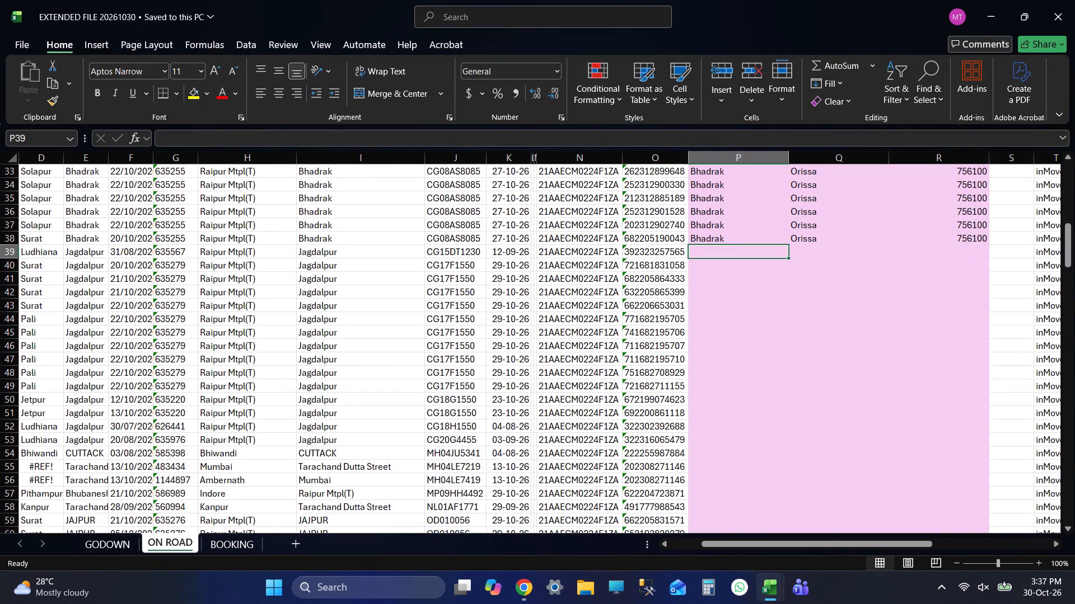
{"action": "key", "text": "alt+Tab"}
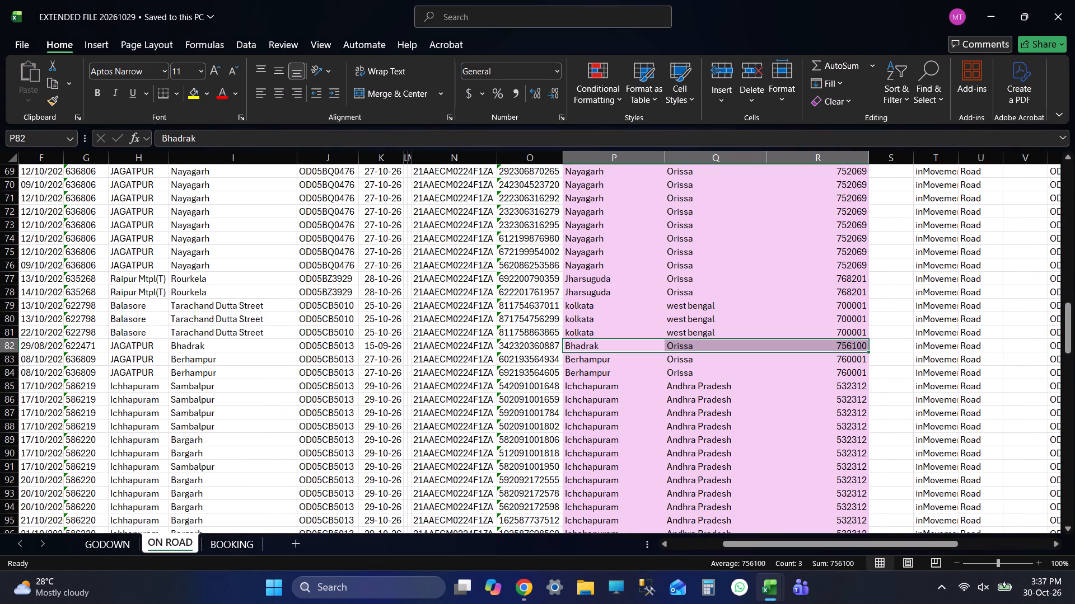
{"action": "left_click", "coordinate": [621, 157]}
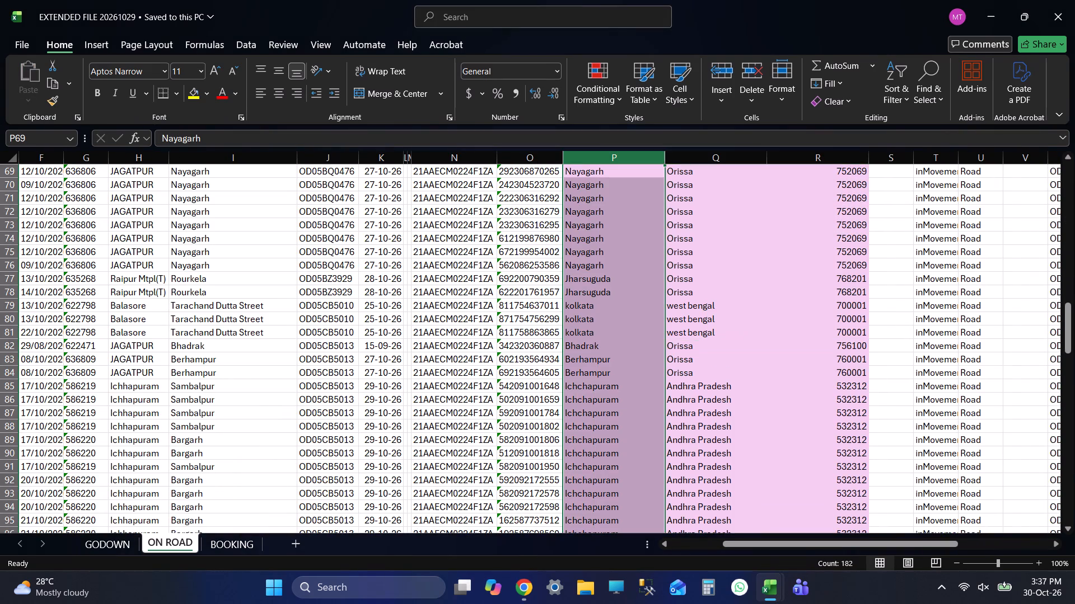
{"action": "key", "text": "ctrl+f"}
{"action": "type", "text": "JAGDAL"}
{"action": "key", "text": "Return"}
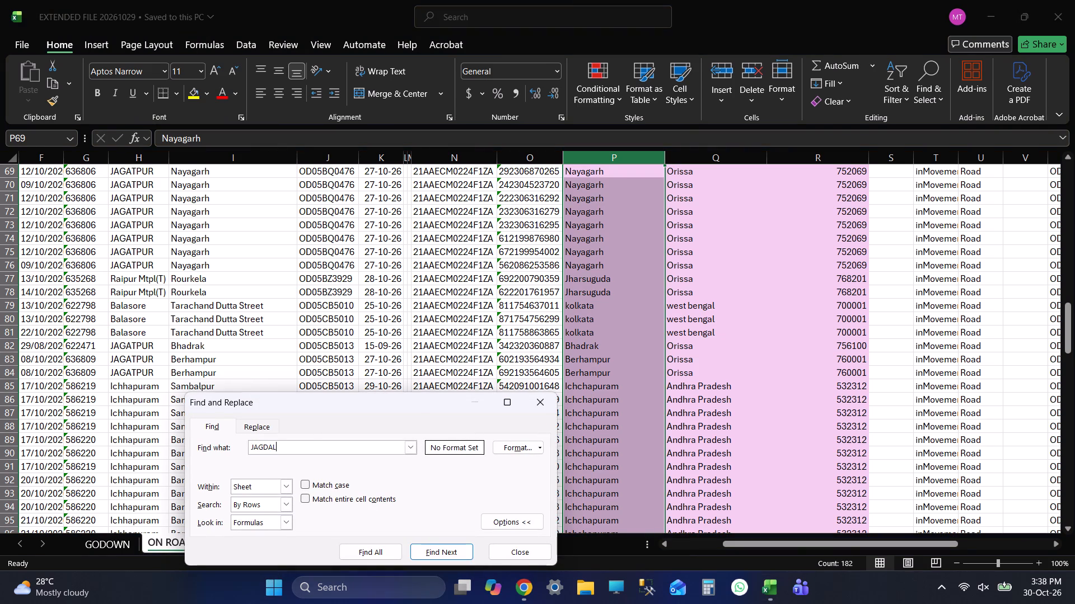
{"action": "left_click", "coordinate": [503, 551]}
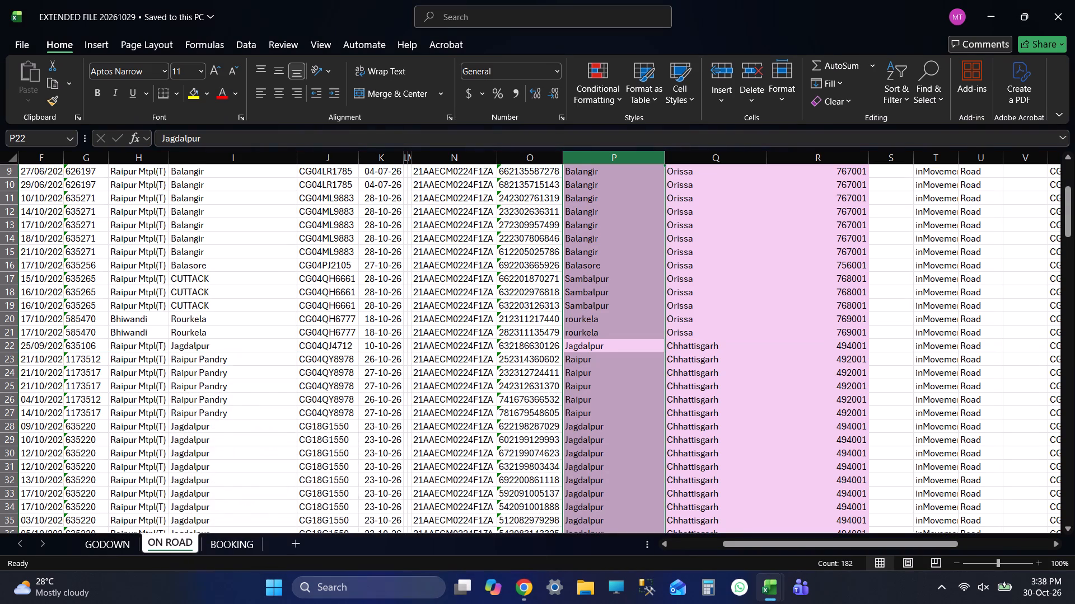
{"action": "left_click", "coordinate": [621, 343]}
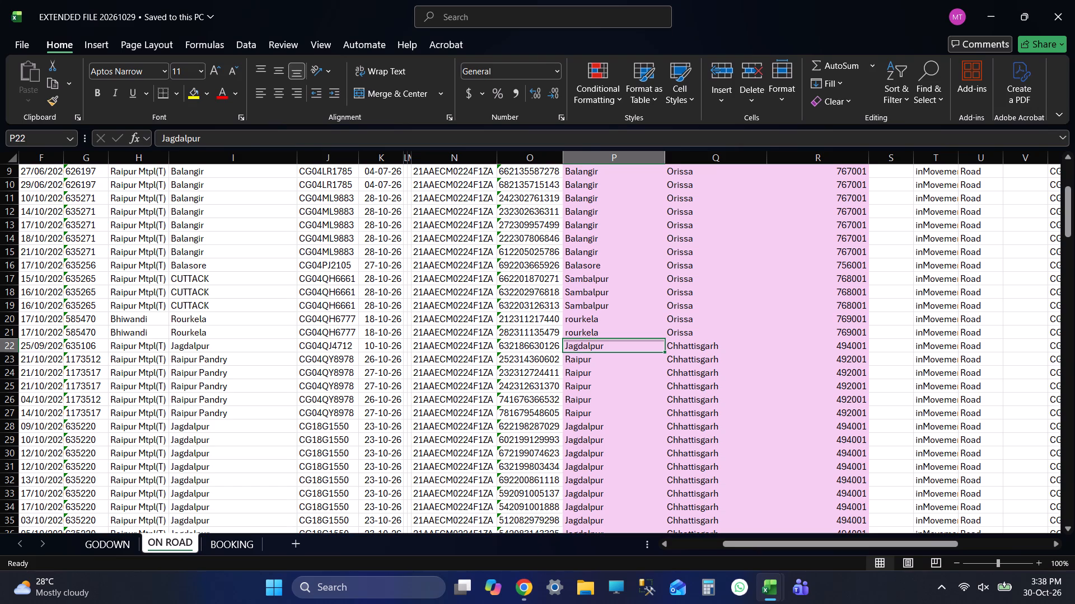
{"action": "key", "text": "shift+Right"}
{"action": "key", "text": "shift+Right"}
{"action": "key", "text": "ctrl+c"}
{"action": "key", "text": "ctrl+c"}
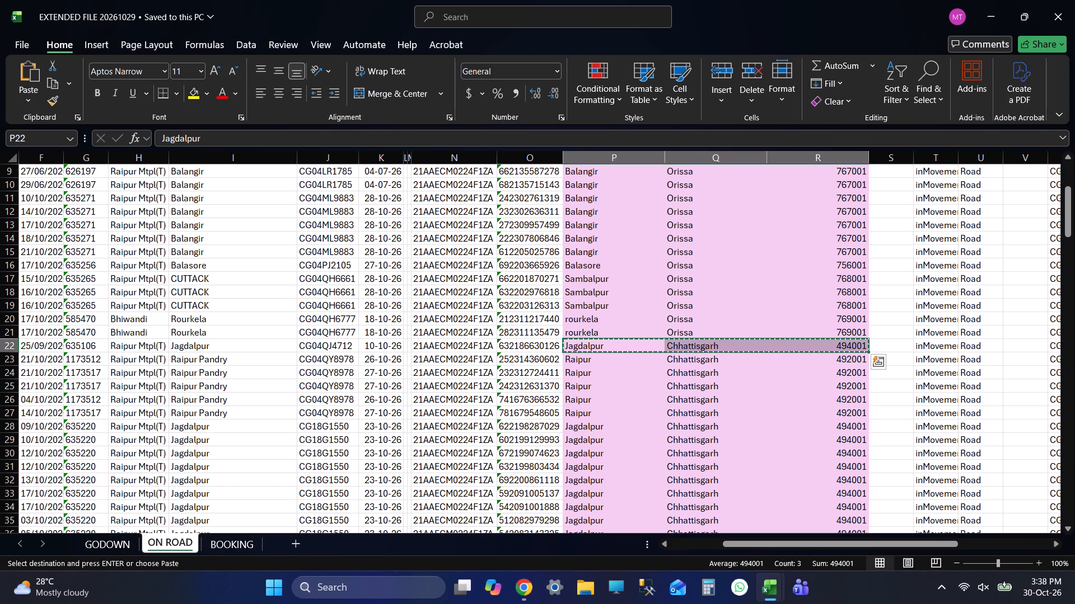
{"action": "key", "text": "ctrl+c"}
{"action": "key", "text": "ctrl+c"}
{"action": "key", "text": "ctrl+c"}
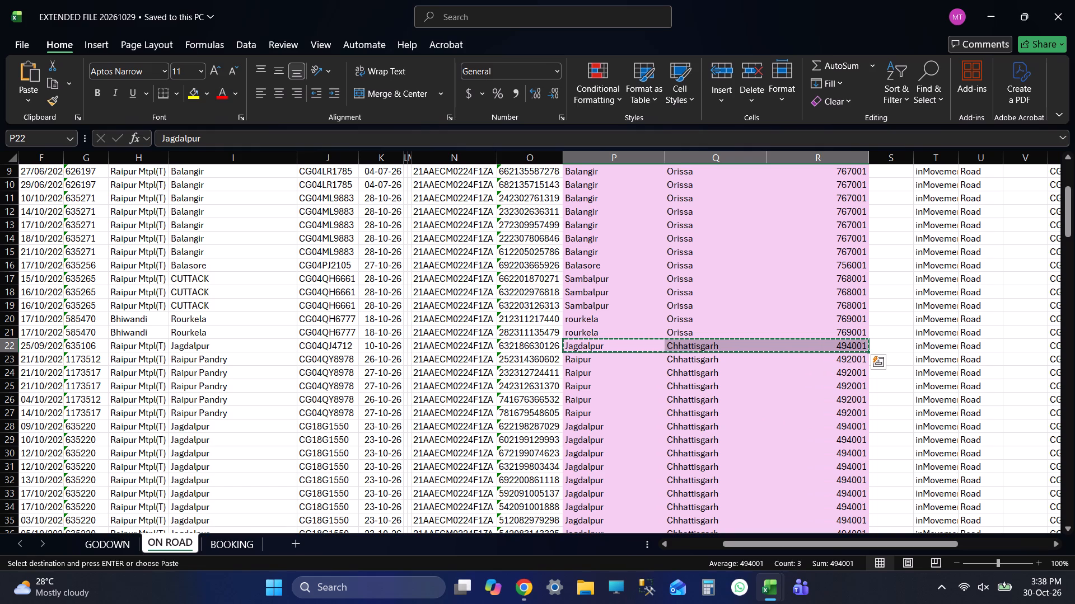
{"action": "key", "text": "alt+Tab"}
{"action": "key", "text": "alt+Tab"}
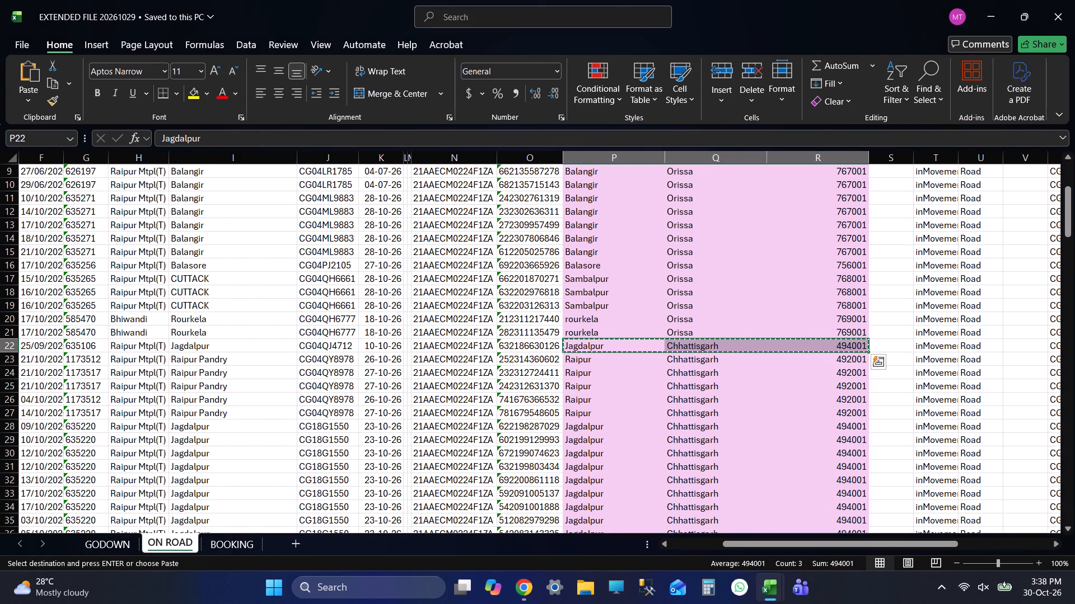
Paste Jagdalpur, Chhattisgarh, 494001 into P39:R53 of the 20261030 ON ROAD sheet and save the workbook.
{"action": "key", "text": "alt+Tab"}
{"action": "key", "text": "shift+Down"}
{"action": "key", "text": "shift+Down"}
{"action": "key", "text": "shift+Down"}
{"action": "key", "text": "shift+Down"}
{"action": "key", "text": "shift+Down"}
{"action": "key", "text": "shift+Down"}
{"action": "key", "text": "shift+Down"}
{"action": "key", "text": "shift+Down"}
{"action": "key", "text": "shift+Down"}
{"action": "key", "text": "shift+Down"}
{"action": "key", "text": "shift+Down"}
{"action": "key", "text": "shift+Down"}
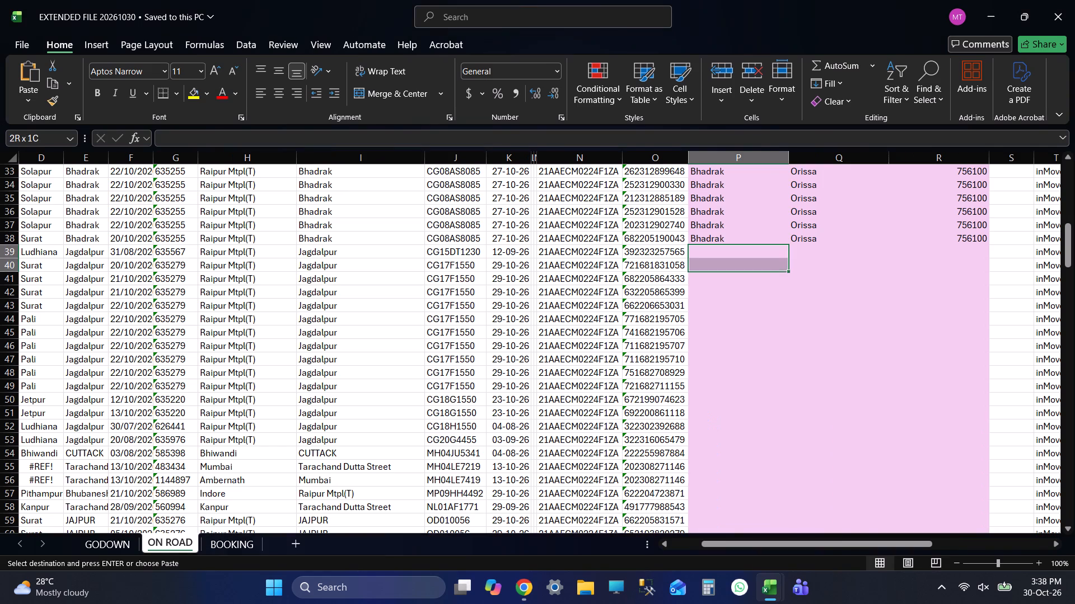
{"action": "key", "text": "shift+Down"}
{"action": "key", "text": "shift+Down"}
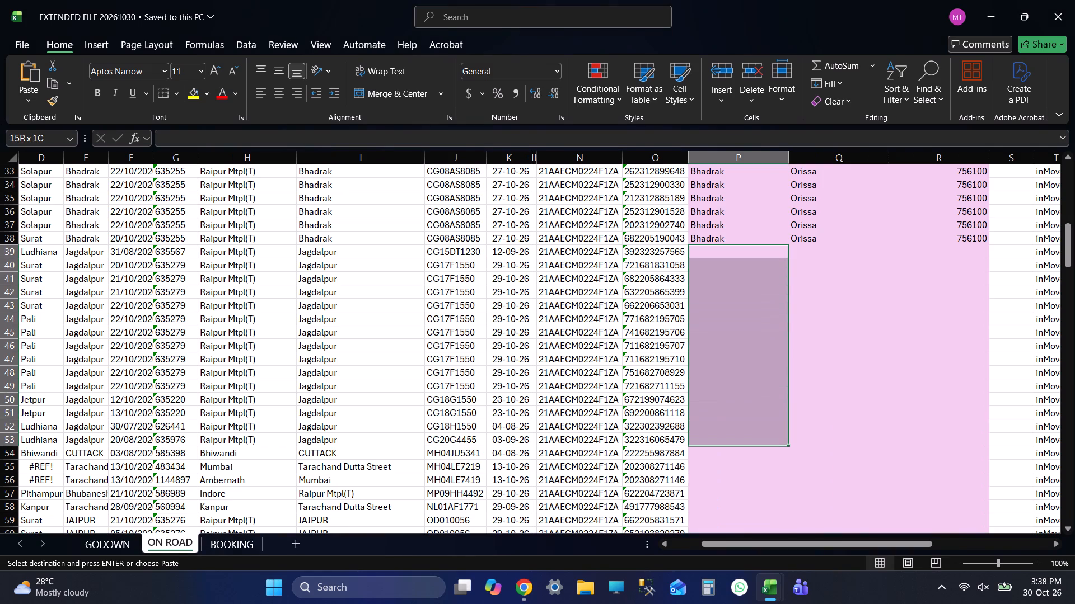
{"action": "key", "text": "ctrl+v"}
{"action": "key", "text": "ctrl+Down"}
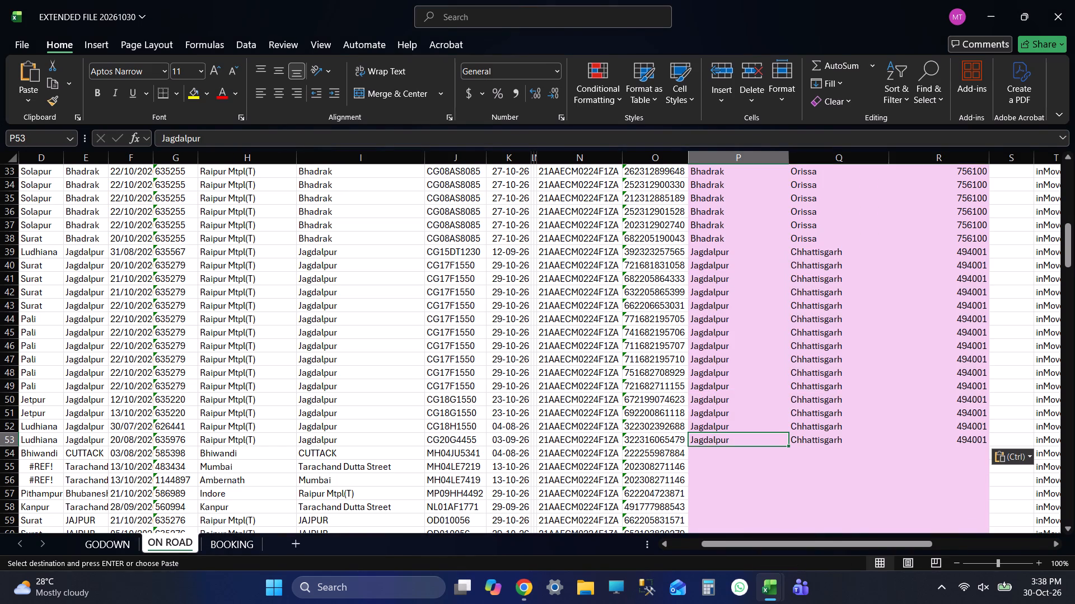
{"action": "key", "text": "ctrl+s"}
{"action": "key", "text": "Down"}
{"action": "key", "text": "ctrl+s"}
Check the vehicle number and shipment details in row 54 of the 20261030 ON ROAD sheet.
{"action": "key", "text": "Left"}
{"action": "key", "text": "Left"}
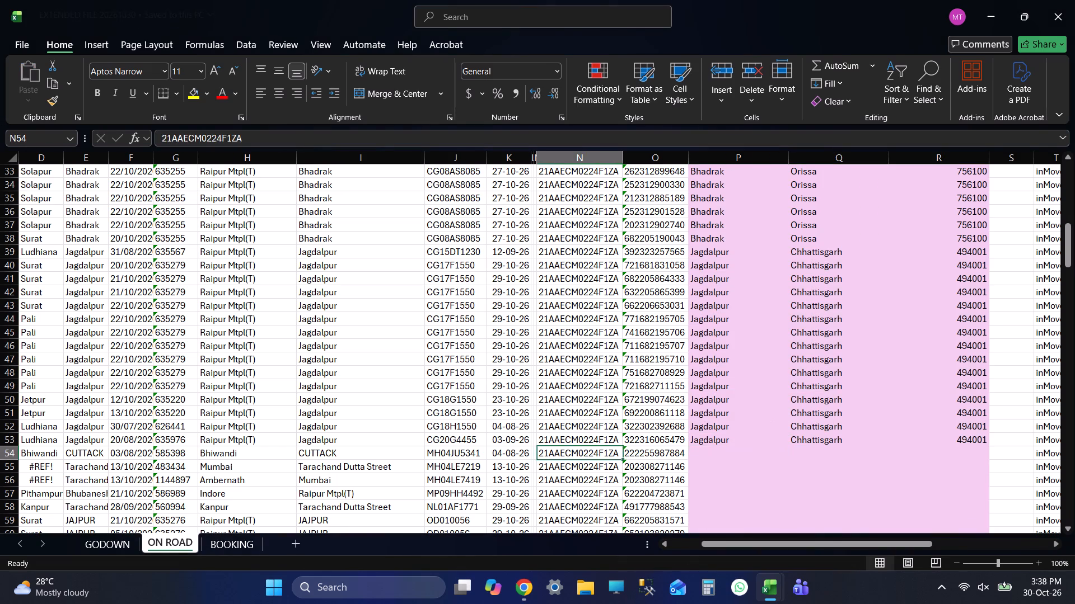
{"action": "key", "text": "Left"}
{"action": "key", "text": "Left"}
{"action": "key", "text": "Left"}
{"action": "key", "text": "Left"}
{"action": "key", "text": "Right"}
{"action": "key", "text": "Right"}
{"action": "key", "text": "Right"}
{"action": "key", "text": "Right"}
{"action": "key", "text": "Right"}
{"action": "key", "text": "Right"}
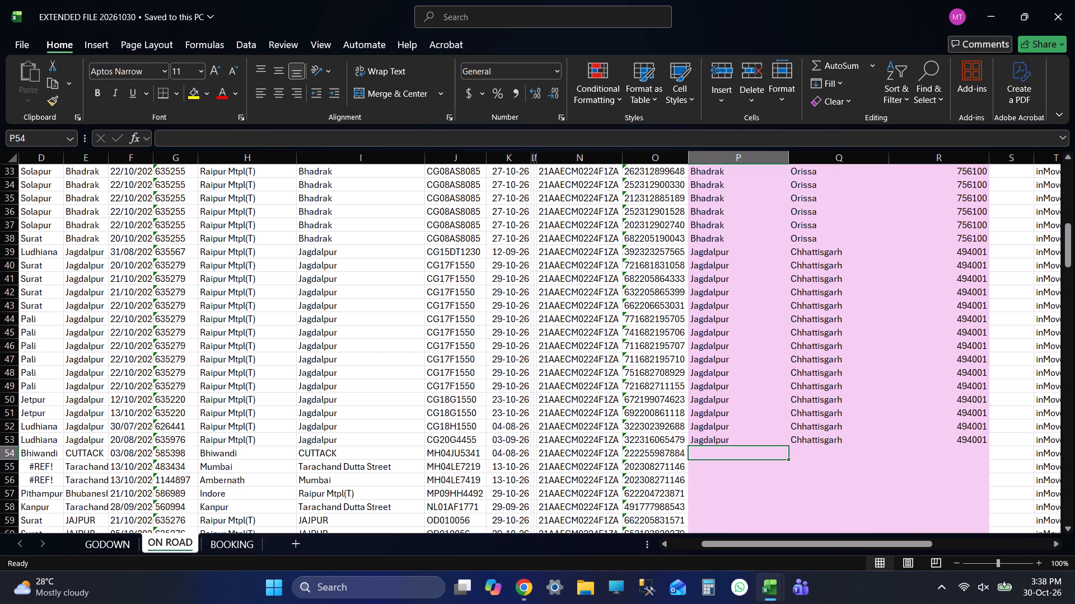
Copy Cuttack, Orissa, 753001 from P52:R52 of the 20261029 ON ROAD sheet into P54:R54 of the 20261030 sheet.
{"action": "key", "text": "alt+Tab"}
{"action": "key", "text": "Down"}
{"action": "key", "text": "Down"}
{"action": "key", "text": "Down"}
{"action": "key", "text": "Down"}
{"action": "key", "text": "Down"}
{"action": "key", "text": "Down"}
{"action": "key", "text": "Down"}
{"action": "key", "text": "Down"}
{"action": "key", "text": "Down"}
{"action": "key", "text": "Down"}
{"action": "key", "text": "Down"}
{"action": "key", "text": "Down"}
{"action": "key", "text": "Down"}
{"action": "key", "text": "Down"}
{"action": "key", "text": "Down"}
{"action": "key", "text": "Down"}
{"action": "key", "text": "Down"}
{"action": "key", "text": "Down"}
{"action": "key", "text": "Down"}
{"action": "key", "text": "Down"}
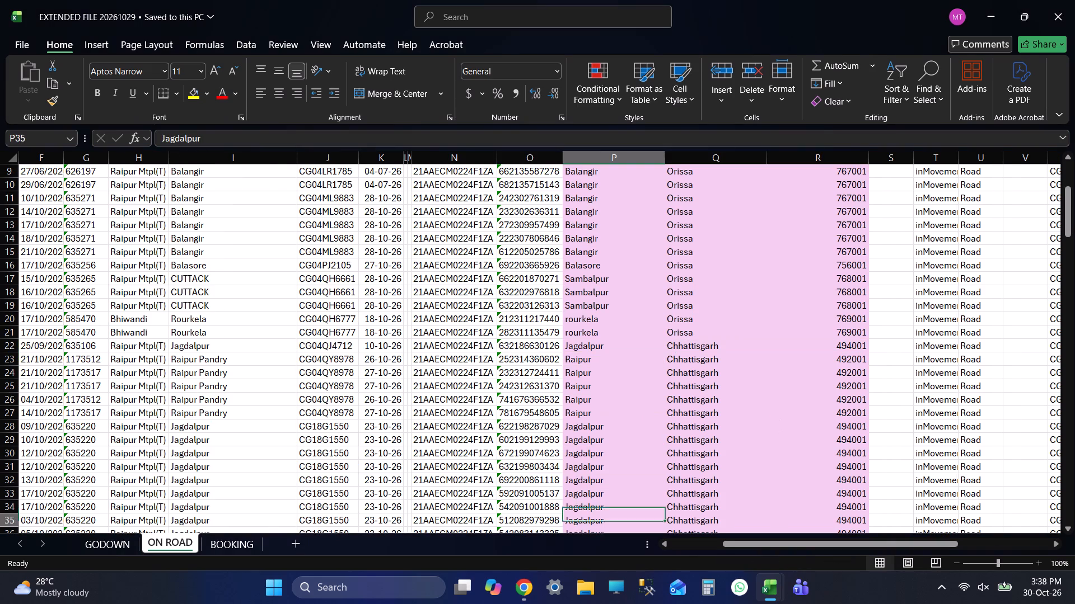
{"action": "key", "text": "Up"}
{"action": "key", "text": "Up"}
{"action": "key", "text": "Up"}
{"action": "key", "text": "Up"}
{"action": "key", "text": "Up"}
{"action": "key", "text": "Up"}
{"action": "key", "text": "Up"}
{"action": "key", "text": "shift+Right"}
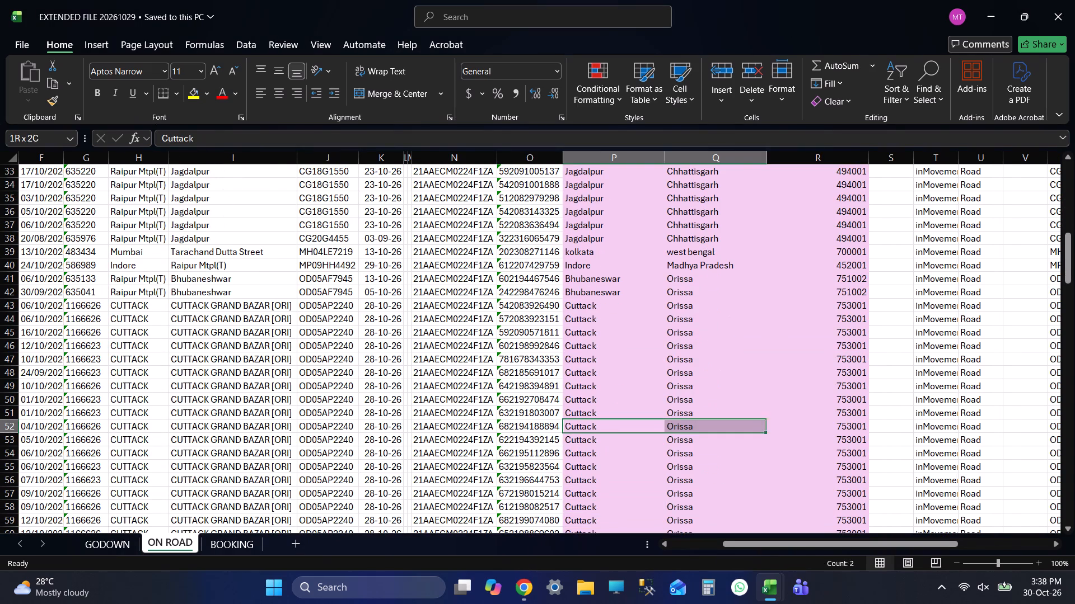
{"action": "key", "text": "shift+Right"}
{"action": "key", "text": "ctrl+c"}
{"action": "key", "text": "alt+Tab"}
{"action": "key", "text": "ctrl+v"}
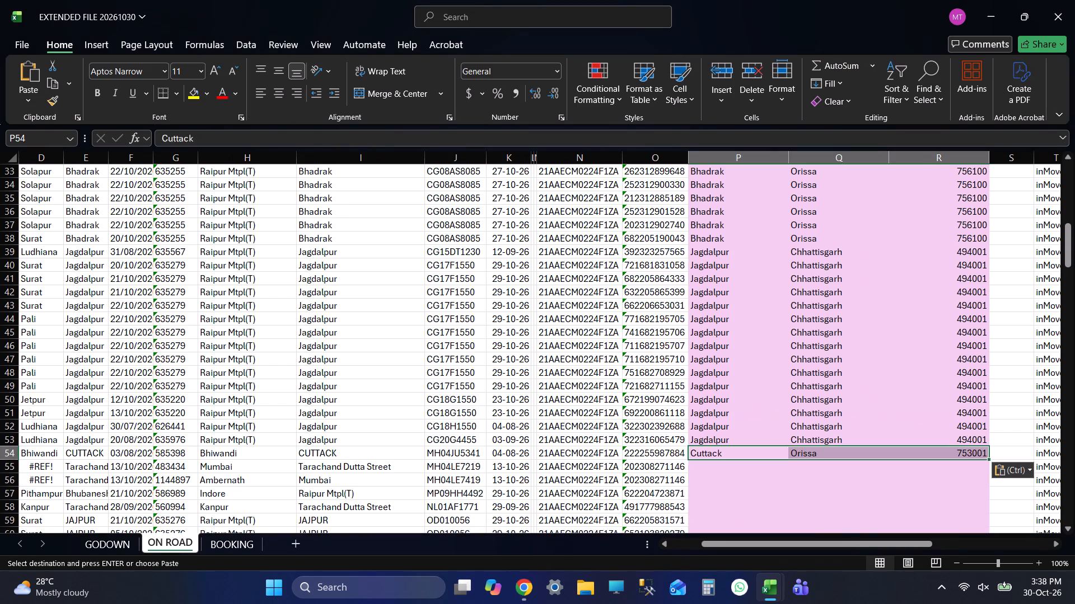
Save the EXTENDED FILE 20261030 workbook with the new row 54 location.
{"action": "key", "text": "Down"}
{"action": "key", "text": "ctrl+s"}
Check the vehicle number and shipment details in row 55 of the 20261030 ON ROAD sheet.
{"action": "key", "text": "Left"}
{"action": "key", "text": "Left"}
{"action": "key", "text": "Left"}
{"action": "key", "text": "Left"}
{"action": "key", "text": "Left"}
{"action": "key", "text": "Left"}
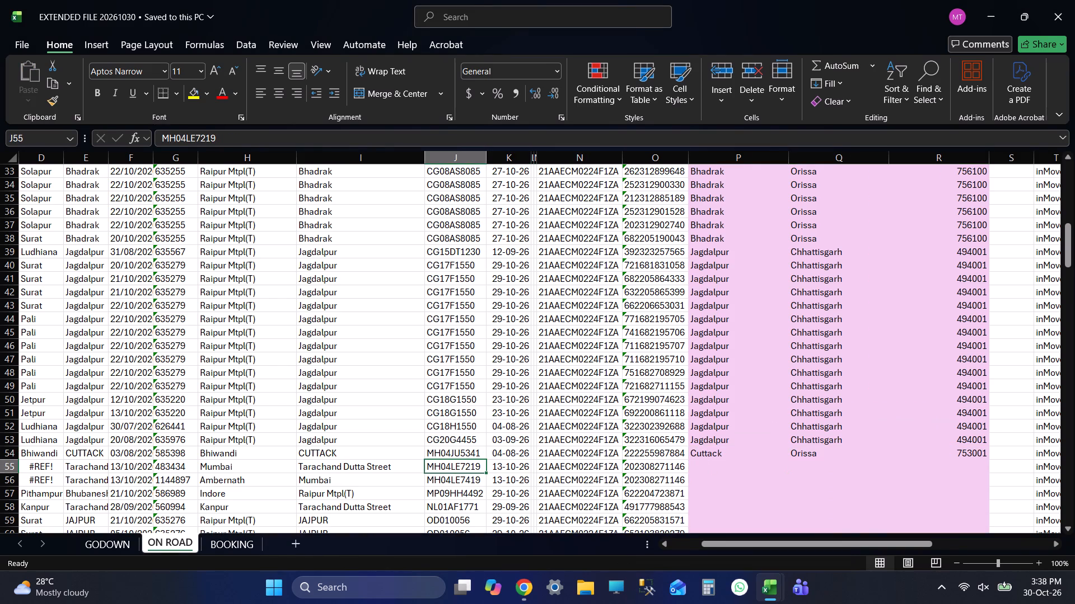
{"action": "key", "text": "Right"}
{"action": "key", "text": "Right"}
{"action": "key", "text": "Right"}
{"action": "key", "text": "Right"}
{"action": "key", "text": "Right"}
{"action": "key", "text": "Right"}
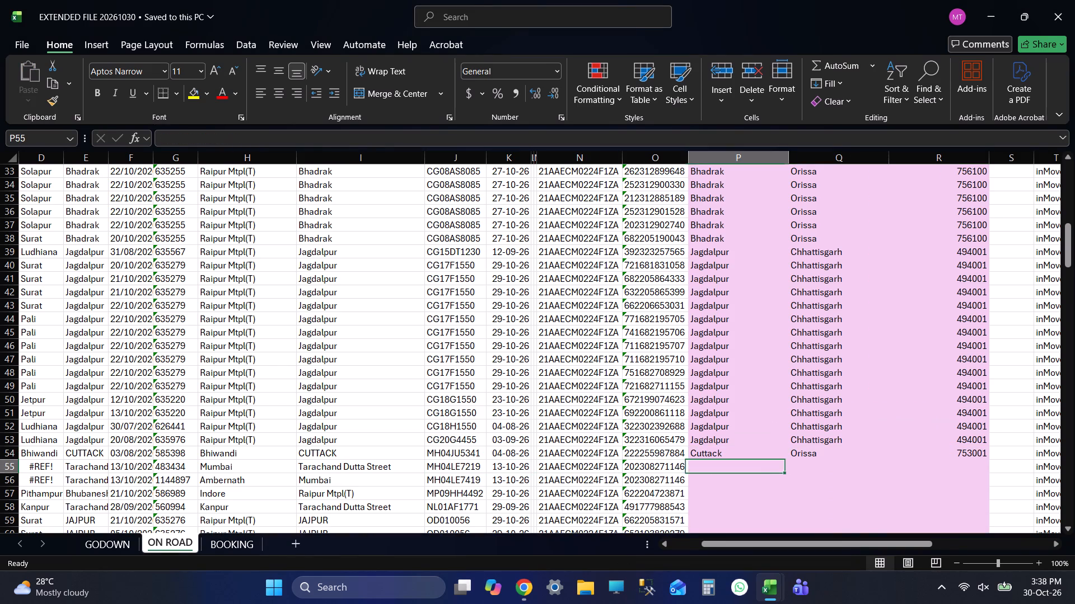
Find KOLKA in column P of the 20261029 ON ROAD sheet and copy kolkata, west bengal, 700001 from P39:R39.
{"action": "key", "text": "alt+Tab"}
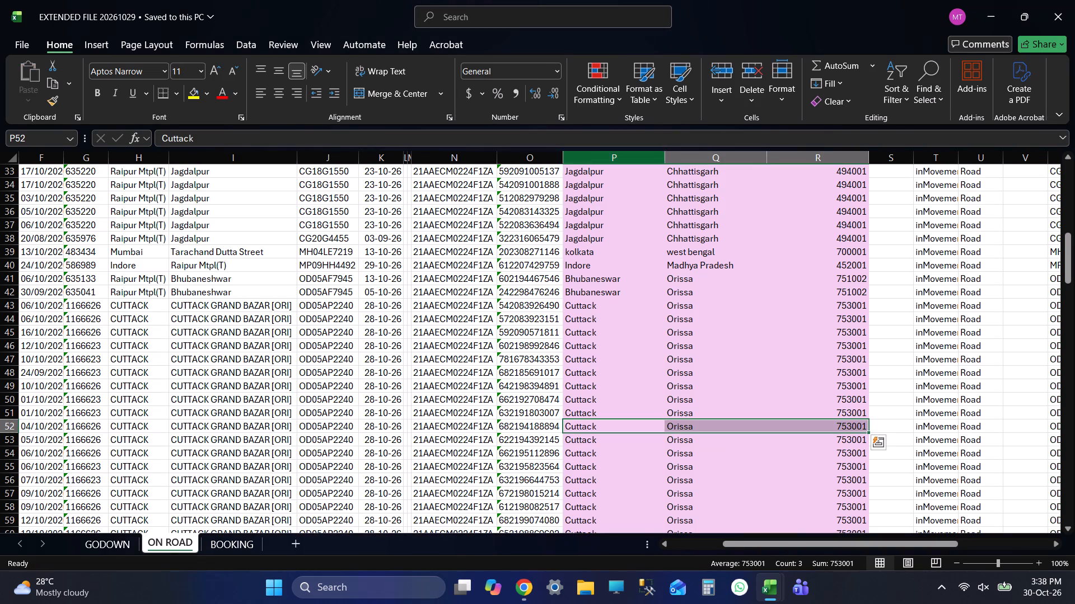
{"action": "left_click", "coordinate": [633, 161]}
{"action": "key", "text": "ctrl+k"}
{"action": "type", "text": "OL"}
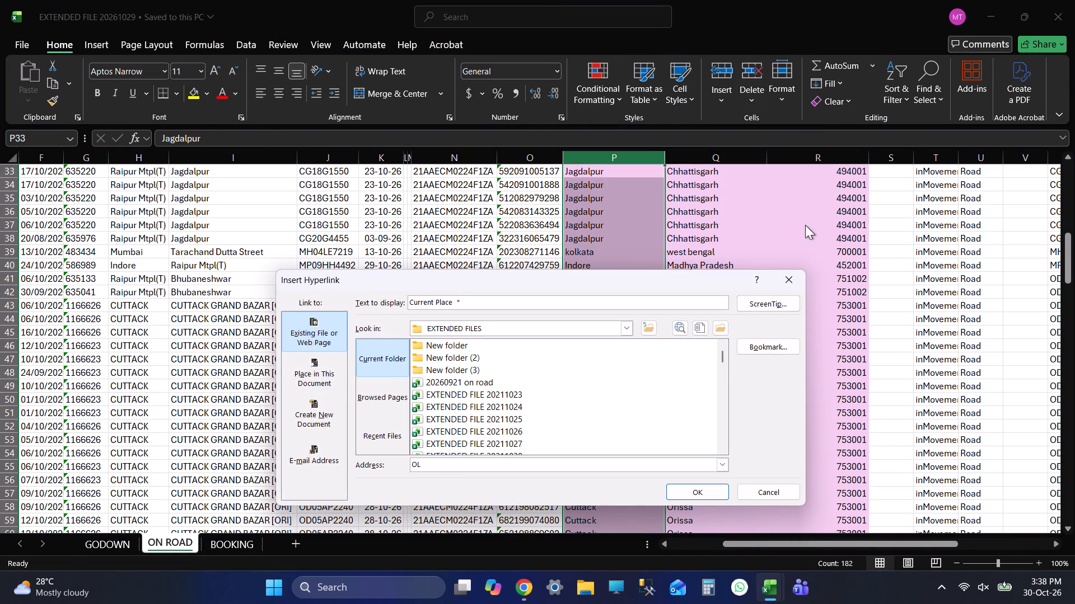
{"action": "left_click", "coordinate": [780, 279]}
{"action": "key", "text": "ctrl+f"}
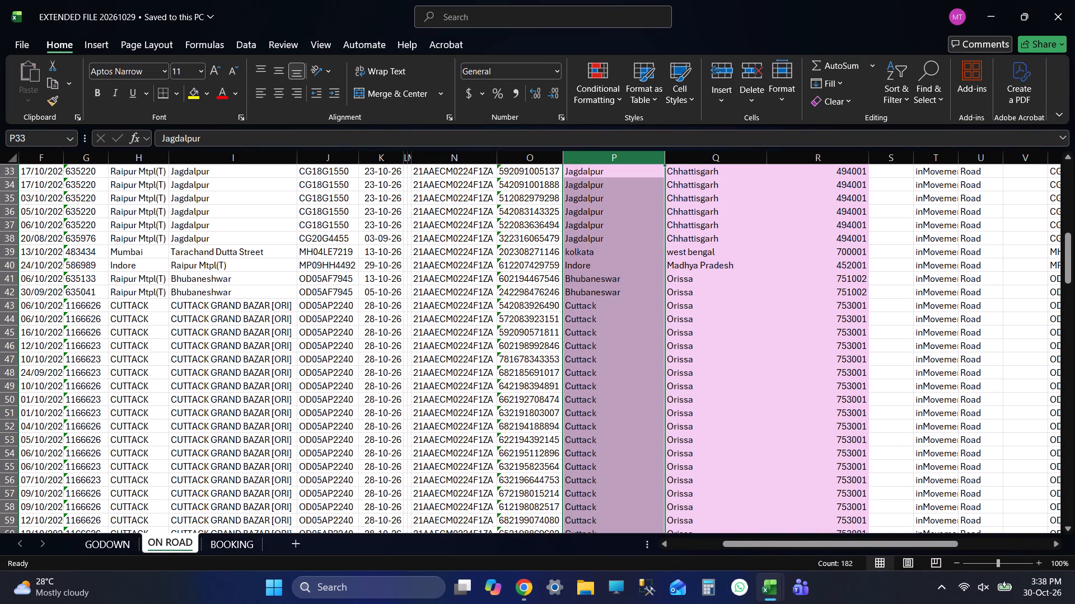
{"action": "type", "text": "KOLKA"}
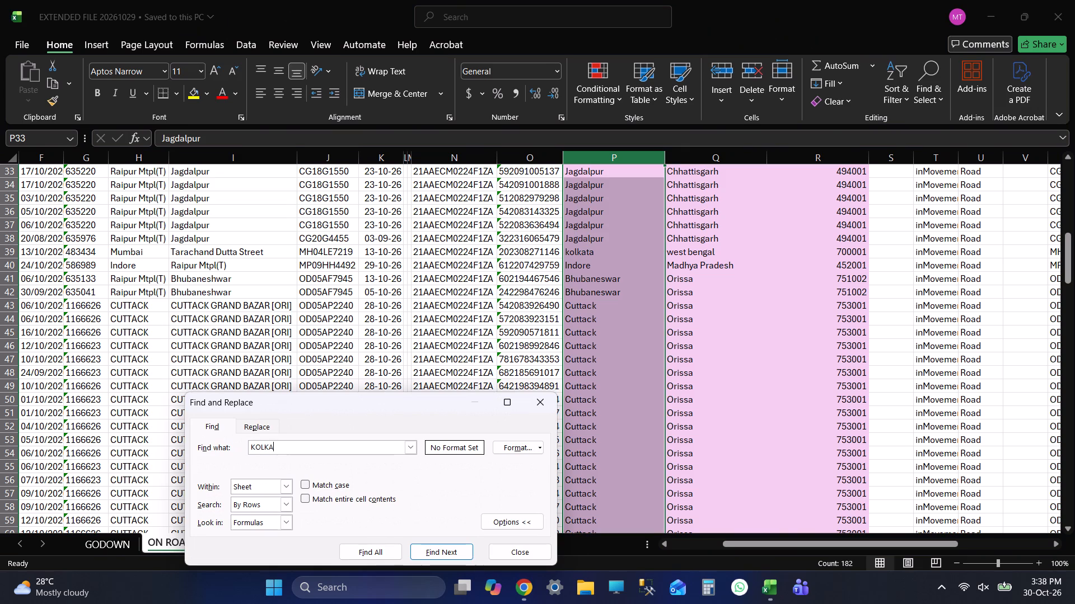
{"action": "key", "text": "Return"}
{"action": "left_click", "coordinate": [600, 252]}
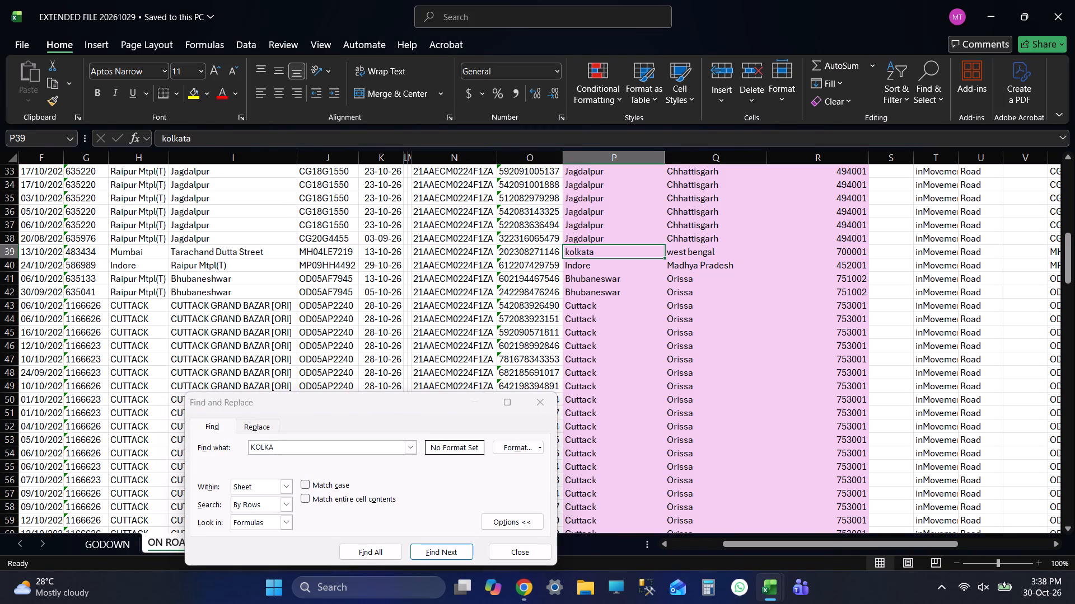
{"action": "key", "text": "shift+Right"}
{"action": "key", "text": "shift+Right"}
{"action": "key", "text": "ctrl+c"}
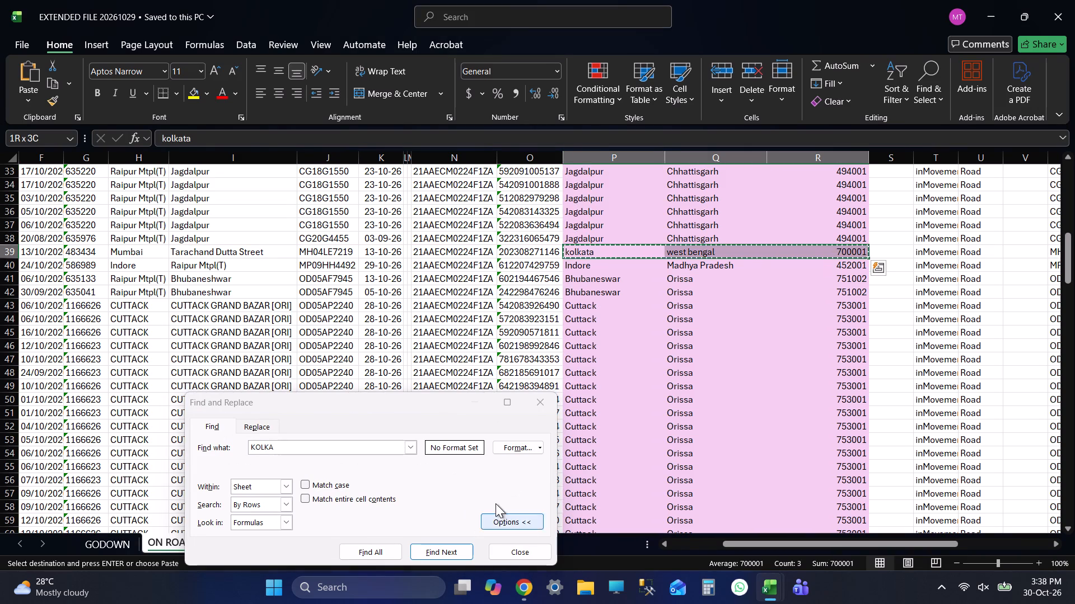
{"action": "left_click", "coordinate": [518, 559]}
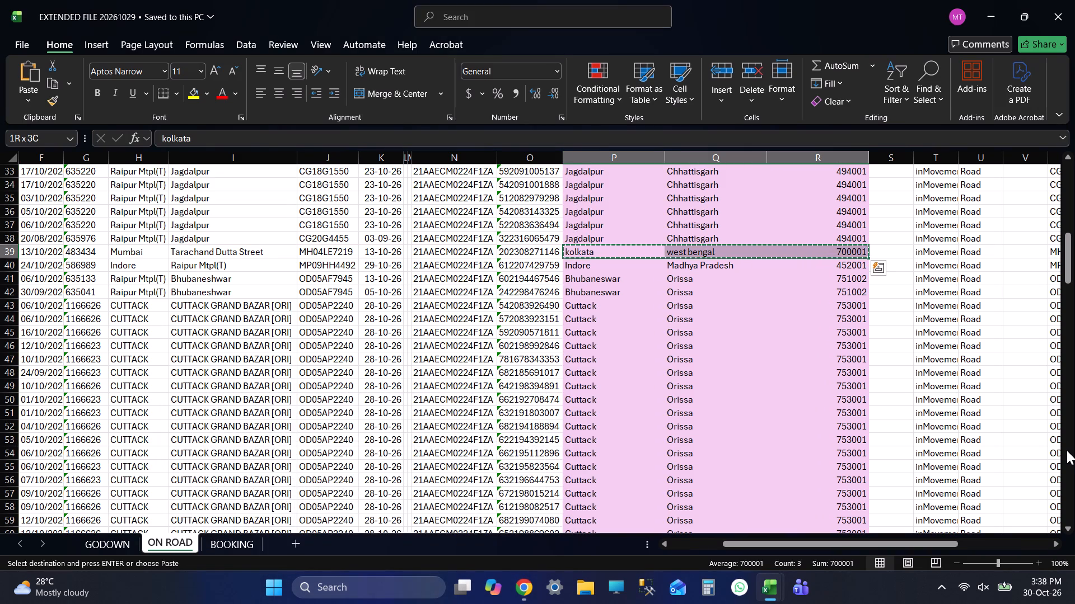
{"action": "key", "text": "ctrl+c"}
{"action": "key", "text": "ctrl+c"}
{"action": "key", "text": "ctrl+c"}
Paste kolkata, west bengal, 700001 into P55:R55 of the 20261030 ON ROAD sheet.
{"action": "key", "text": "alt+Tab"}
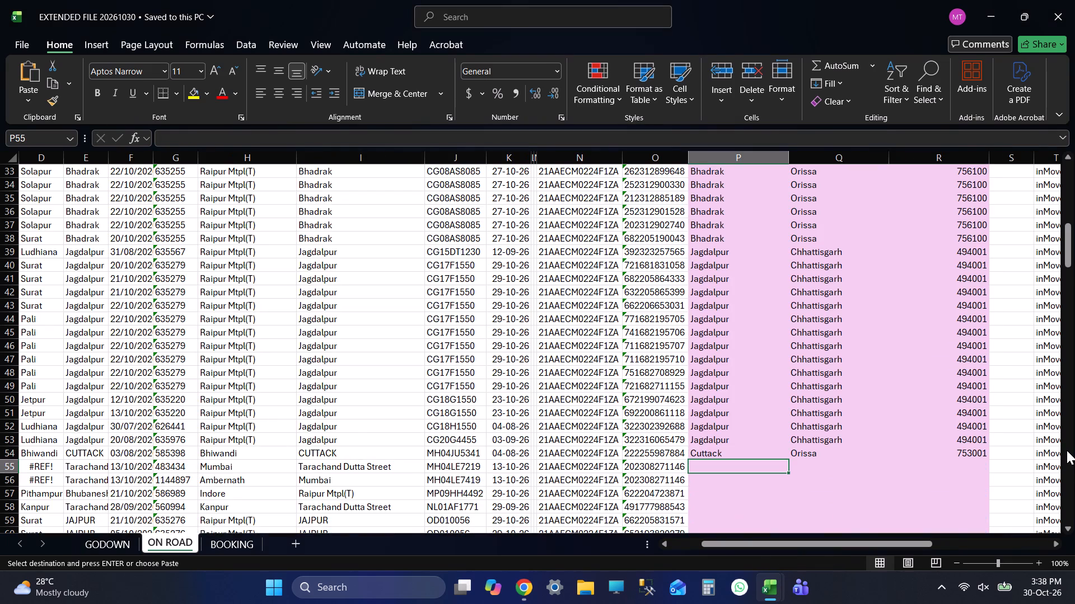
{"action": "key", "text": "alt+Tab"}
{"action": "key", "text": "ctrl+c"}
{"action": "key", "text": "ctrl+c"}
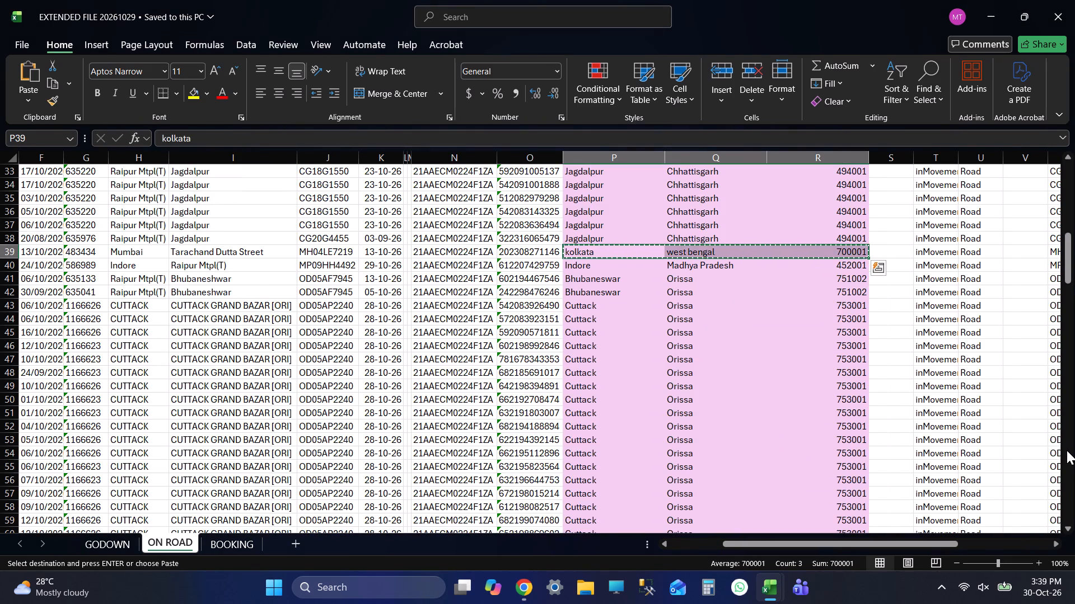
{"action": "key", "text": "alt+Tab"}
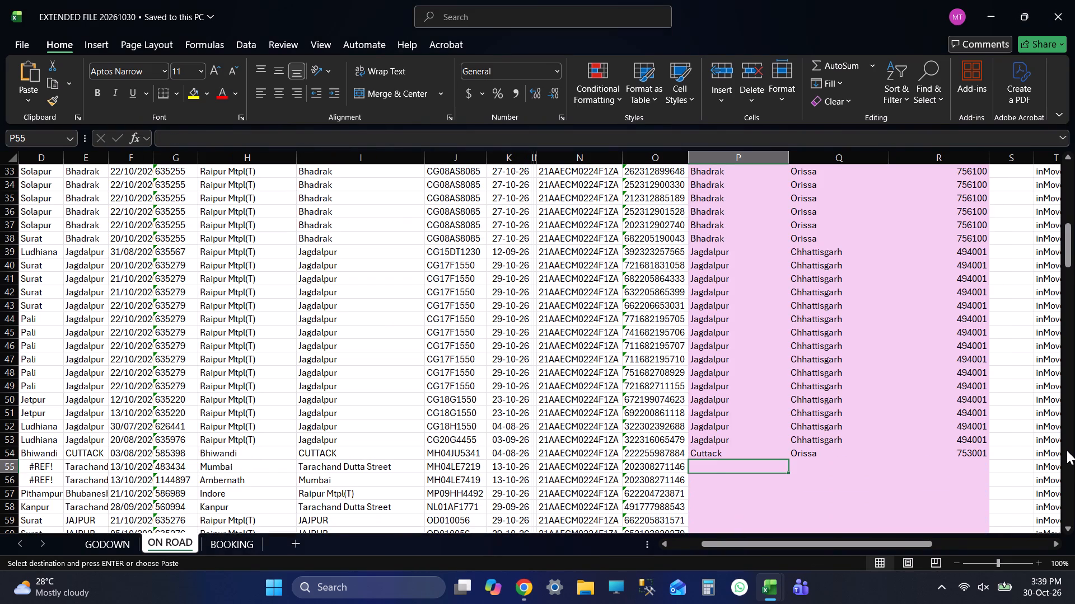
{"action": "key", "text": "ctrl+v"}
{"action": "key", "text": "Down"}
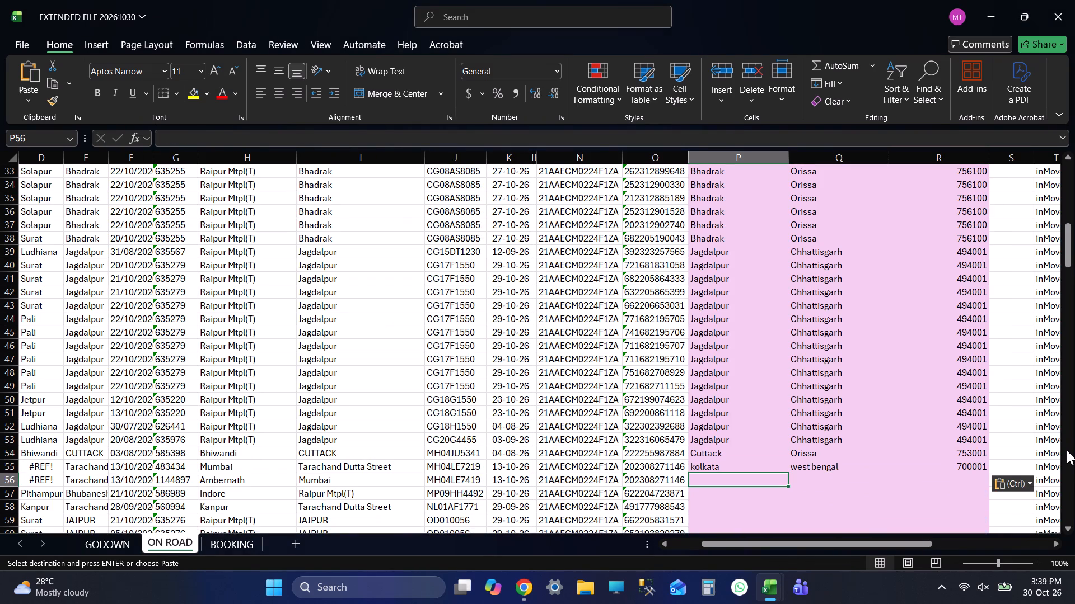
Switch to the Baripada Lookup chat in ChatGPT and ask for the details of MUMBAI.
{"action": "scroll", "coordinate": [770, 274], "scroll_direction": "down", "scroll_amount": 3}
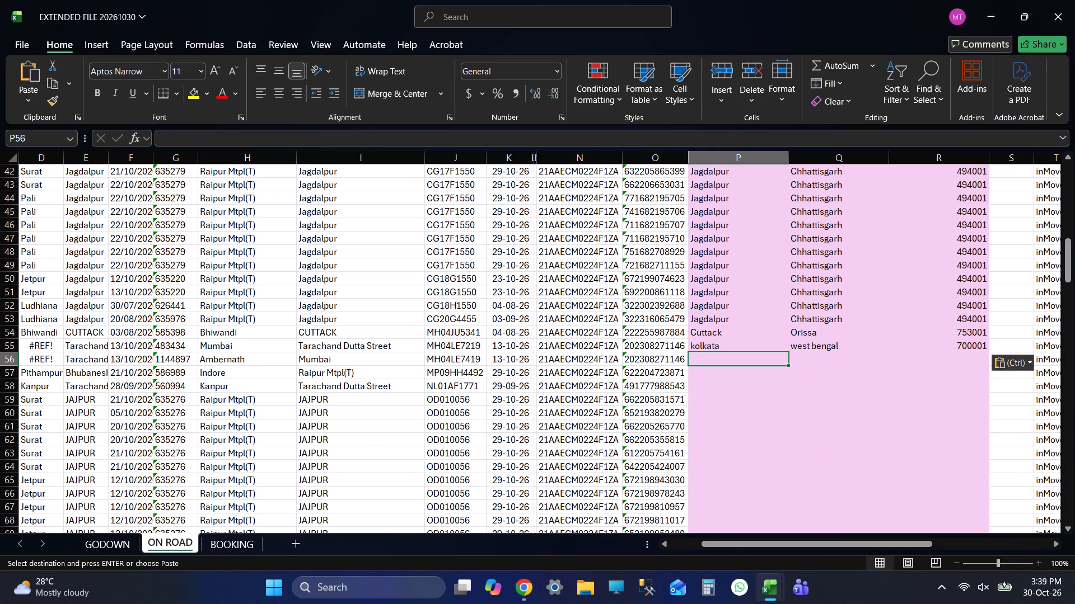
{"action": "key", "text": "alt+Tab"}
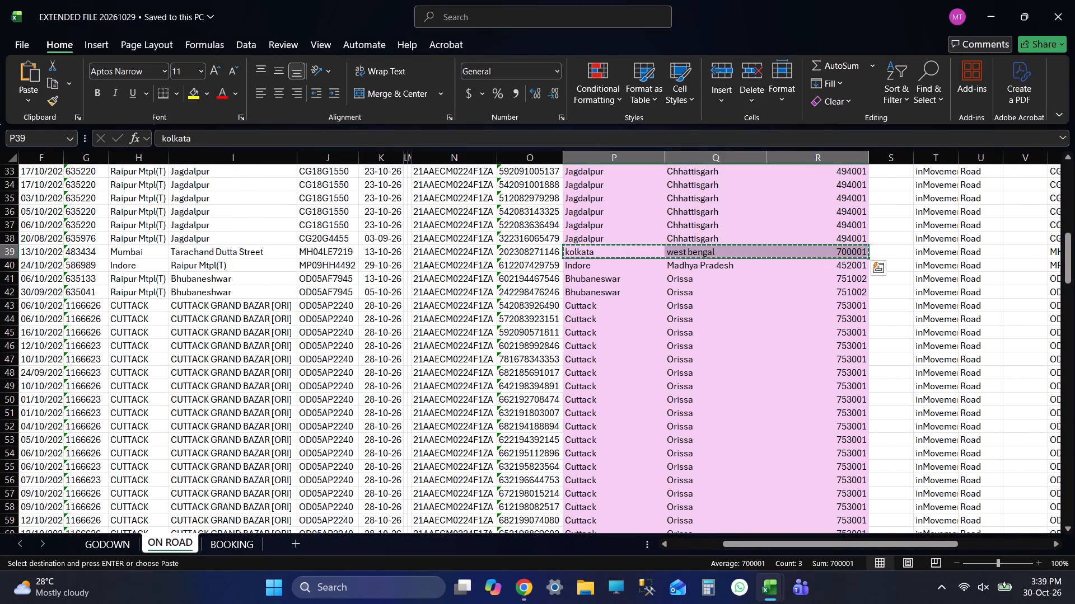
{"action": "key", "text": "alt+Tab"}
{"action": "key", "text": "alt+Tab"}
{"action": "key", "text": "alt+Tab"}
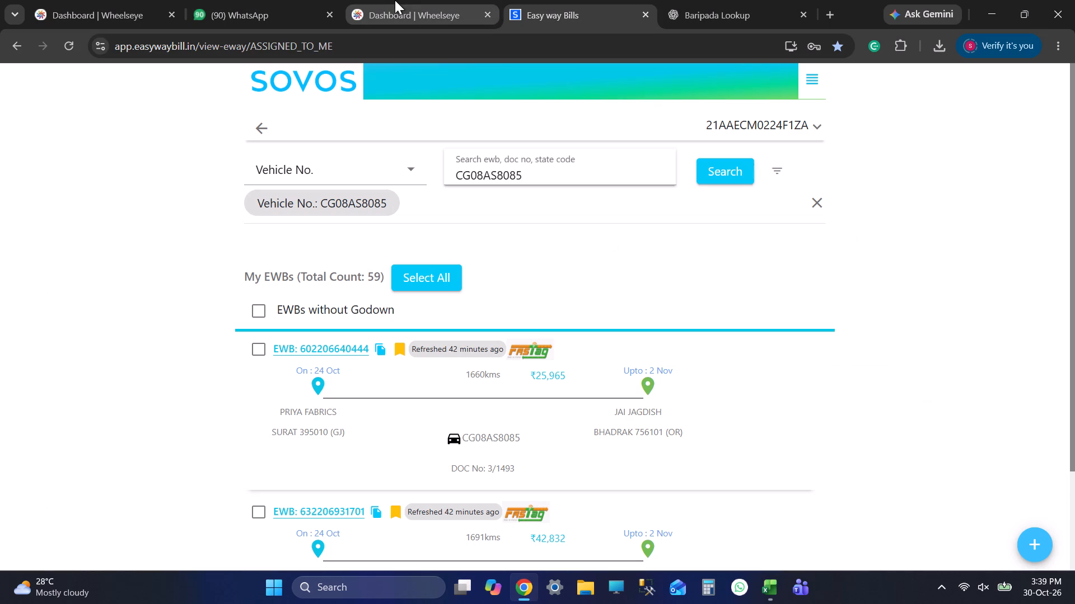
{"action": "left_click", "coordinate": [681, 0]}
{"action": "left_click", "coordinate": [541, 549]}
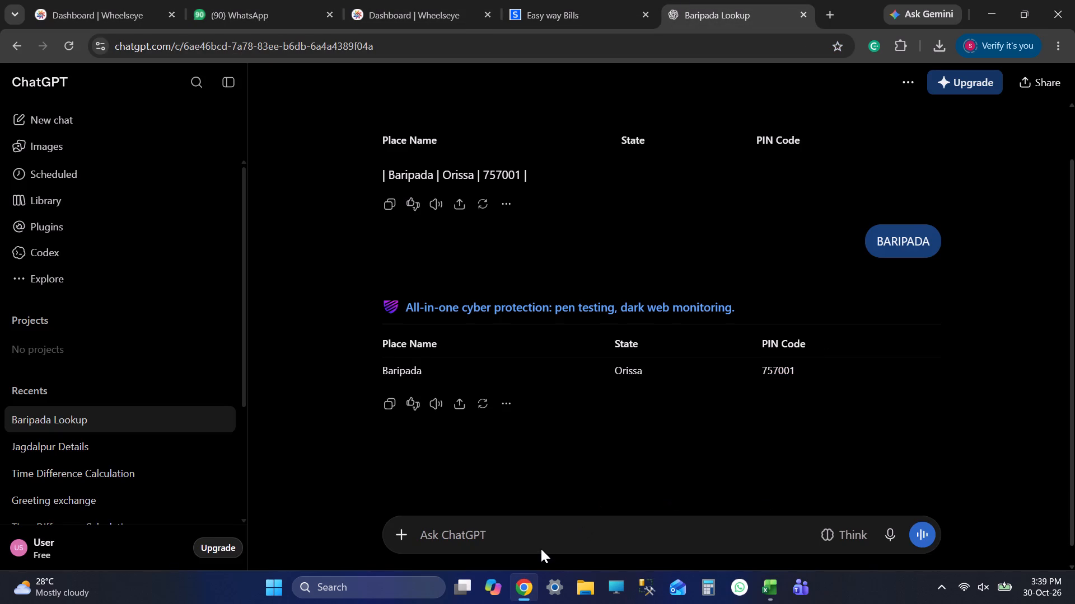
{"action": "type", "text": "MUM"}
{"action": "type", "text": "BAI"}
{"action": "key", "text": "Return"}
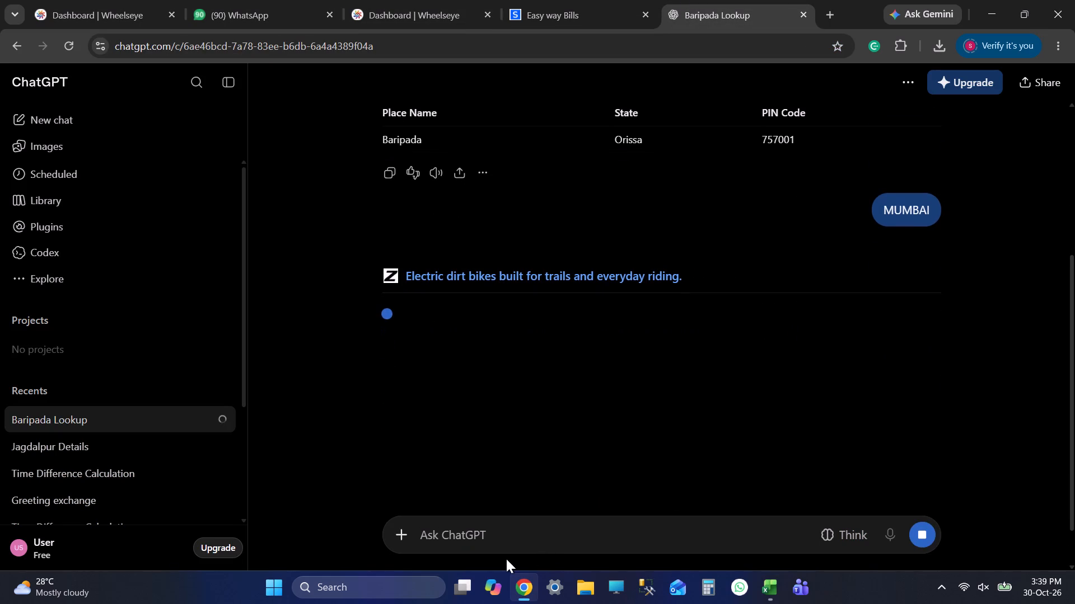
{"action": "double_click", "coordinate": [411, 338]}
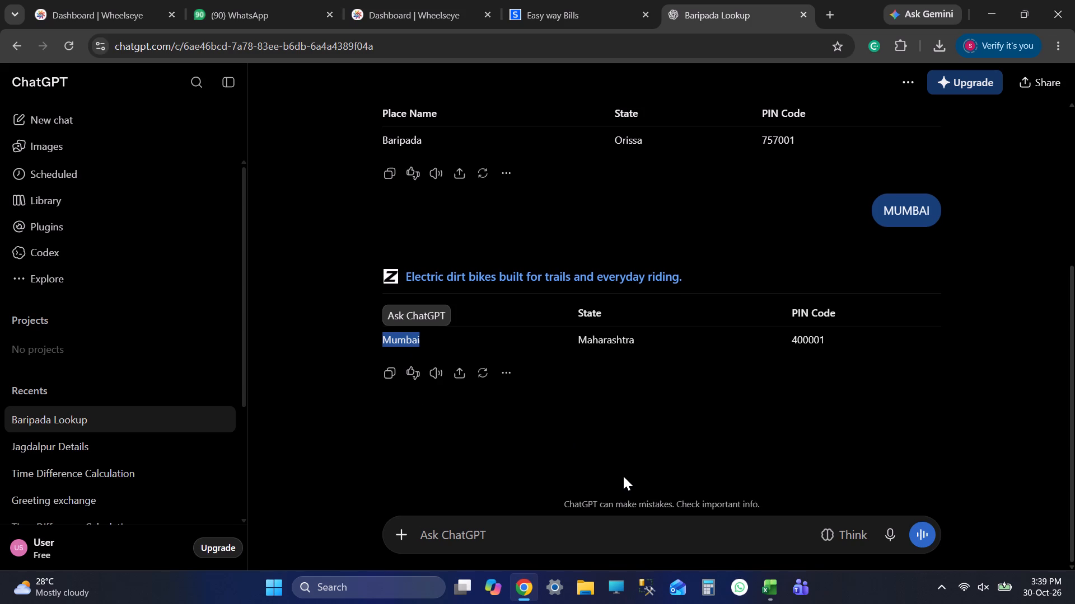
{"action": "key", "text": "ctrl+c"}
{"action": "key", "text": "alt+Tab"}
{"action": "key", "text": "F2"}
{"action": "key", "text": "ctrl+v"}
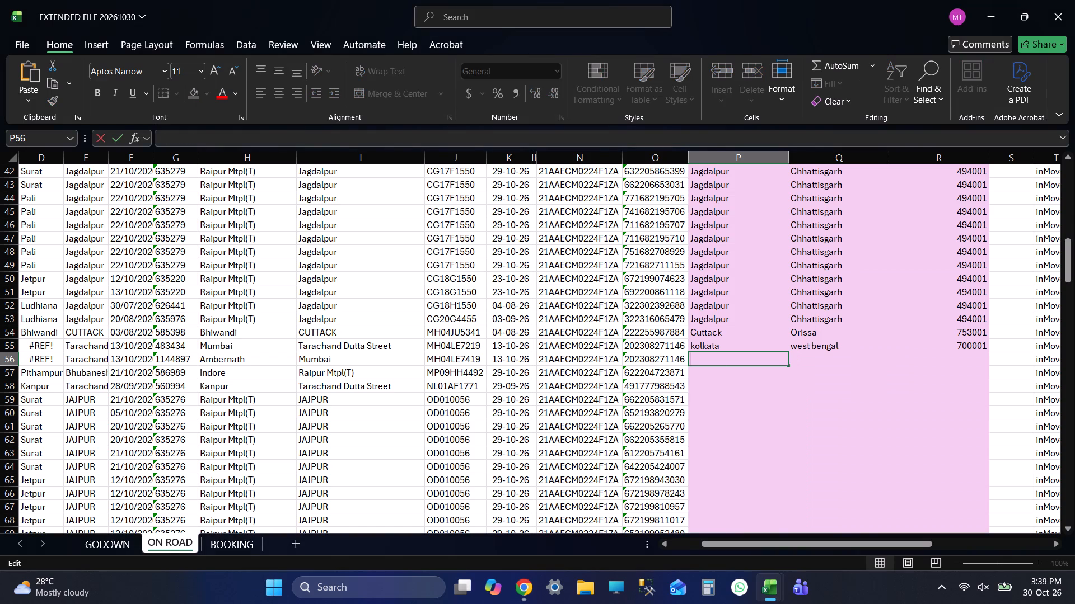
{"action": "key", "text": "Tab"}
{"action": "key", "text": "alt+Tab"}
{"action": "double_click", "coordinate": [593, 336]}
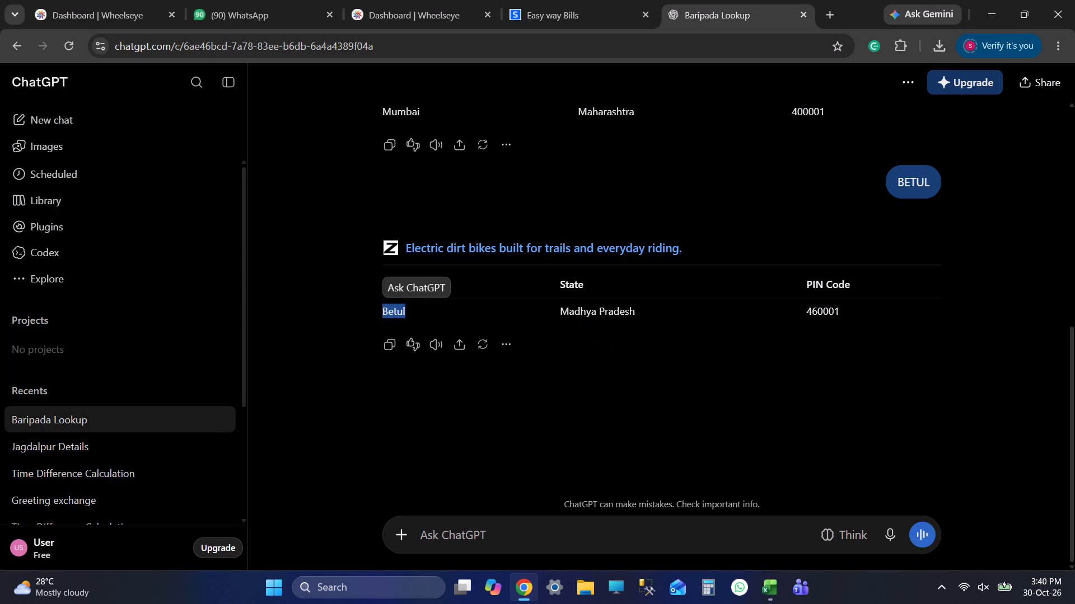
{"action": "left_click_drag", "start_coordinate": [562, 312], "coordinate": [676, 313]}
{"action": "key", "text": "ctrl+c"}
{"action": "key", "text": "alt+Tab"}
{"action": "key", "text": "F2"}
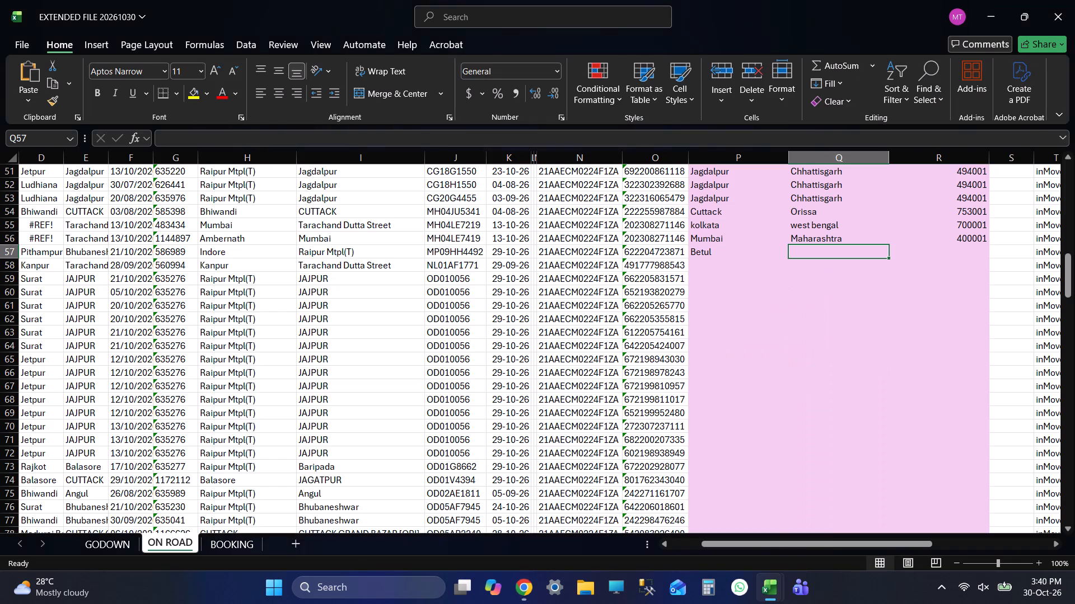
{"action": "key", "text": "ctrl+v"}
{"action": "key", "text": "Tab"}
Copy PIN code 460001 from ChatGPT's answer into R57 of the 20261030 ON ROAD sheet and save the workbook.
{"action": "key", "text": "alt+Tab"}
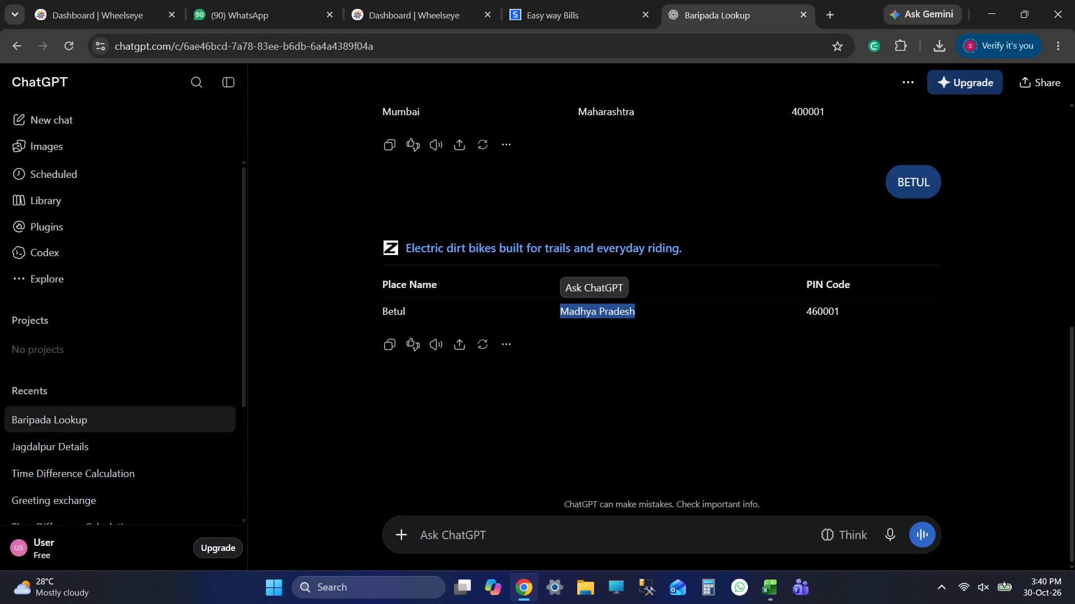
{"action": "double_click", "coordinate": [828, 309]}
{"action": "key", "text": "ctrl+c"}
{"action": "key", "text": "alt+Tab"}
{"action": "key", "text": "F2"}
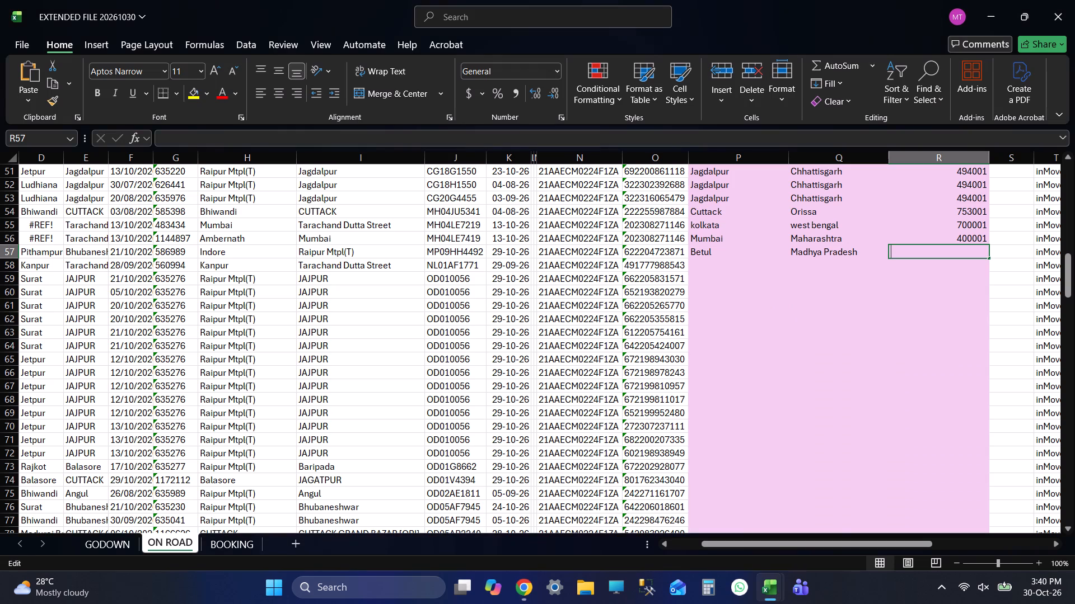
{"action": "key", "text": "ctrl+v"}
{"action": "key", "text": "Return"}
{"action": "key", "text": "ctrl+s"}
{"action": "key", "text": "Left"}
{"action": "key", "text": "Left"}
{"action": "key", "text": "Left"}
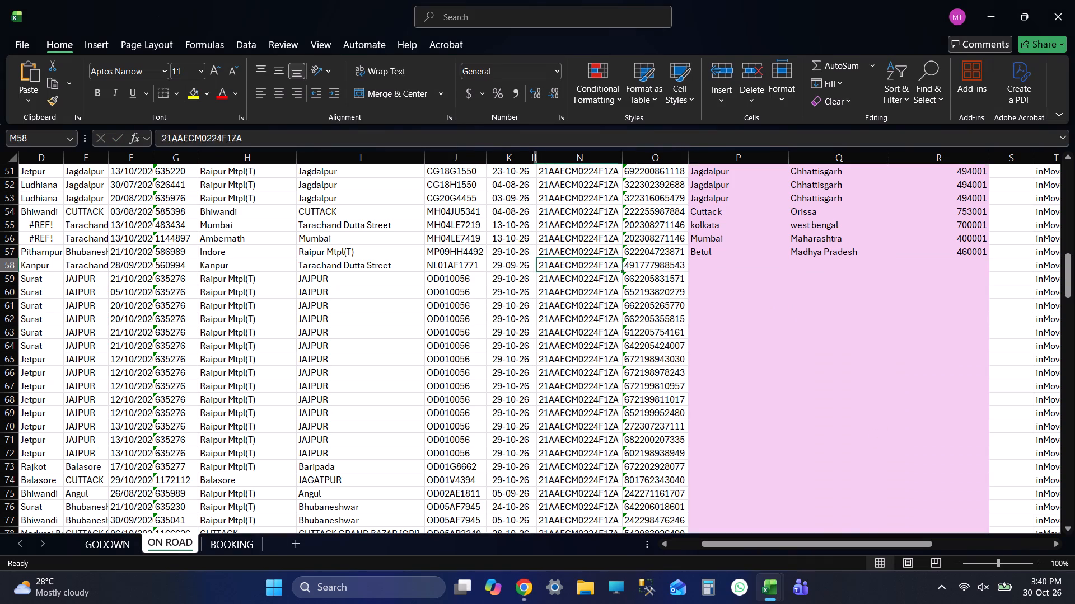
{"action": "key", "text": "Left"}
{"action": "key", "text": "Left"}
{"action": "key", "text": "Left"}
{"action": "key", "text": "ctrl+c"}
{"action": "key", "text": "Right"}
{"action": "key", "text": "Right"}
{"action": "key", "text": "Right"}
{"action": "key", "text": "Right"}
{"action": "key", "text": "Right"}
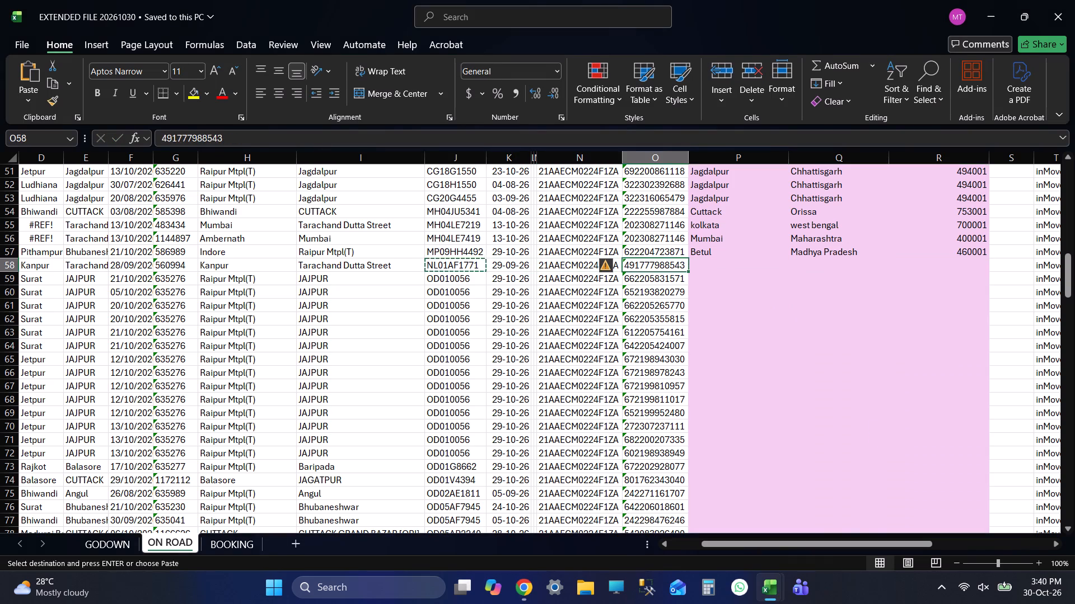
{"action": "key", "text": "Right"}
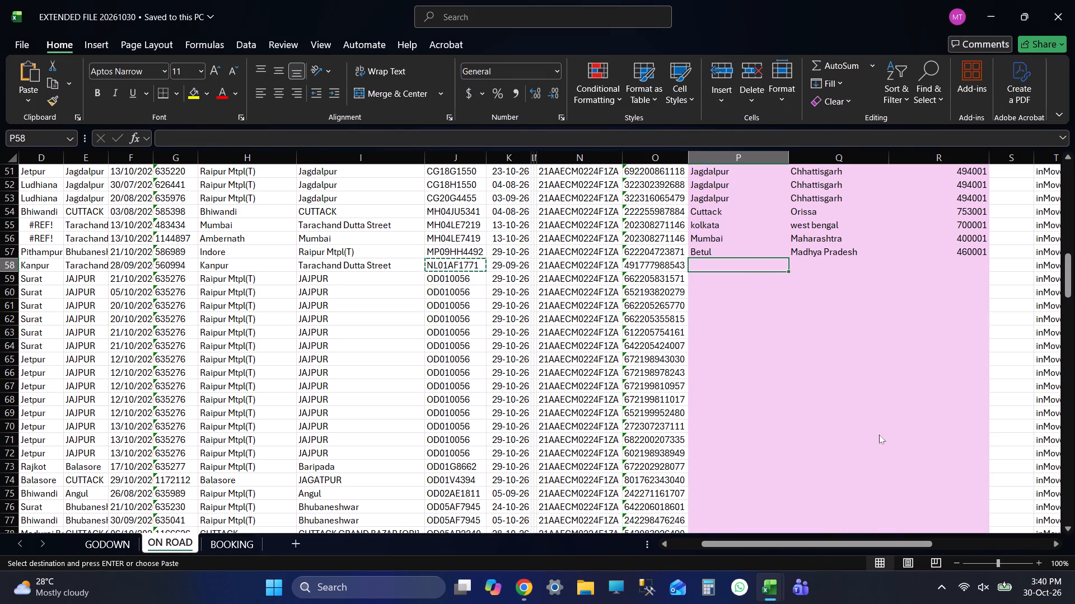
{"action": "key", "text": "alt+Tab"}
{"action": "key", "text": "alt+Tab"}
Copy kolkata, west bengal and 700001 from P55:R55 into P58:R58 of the 20261030 ON ROAD sheet and save the workbook.
{"action": "left_click", "coordinate": [731, 232]}
{"action": "key", "text": "Up"}
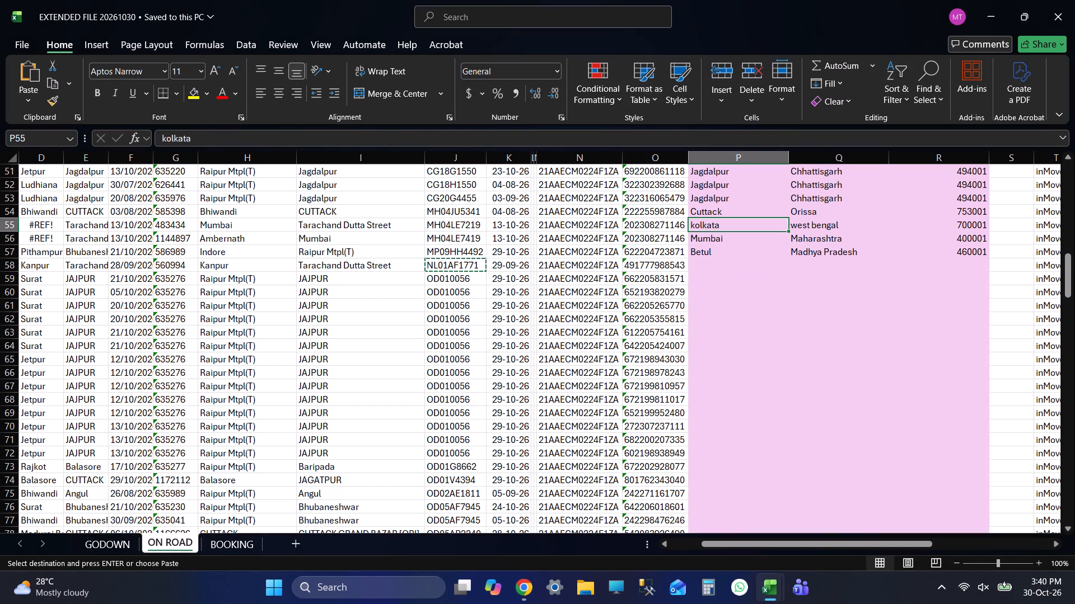
{"action": "key", "text": "shift+Right"}
{"action": "key", "text": "shift+Right"}
{"action": "key", "text": "ctrl+c"}
{"action": "key", "text": "ctrl+Down"}
{"action": "key", "text": "Down"}
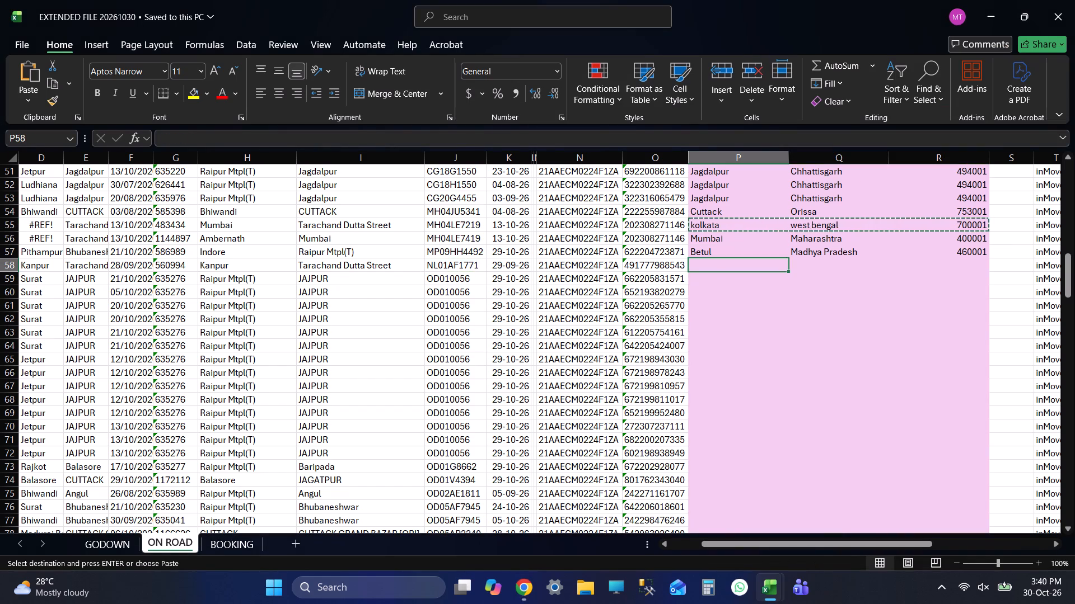
{"action": "key", "text": "ctrl+v"}
{"action": "key", "text": "Down"}
{"action": "key", "text": "ctrl+s"}
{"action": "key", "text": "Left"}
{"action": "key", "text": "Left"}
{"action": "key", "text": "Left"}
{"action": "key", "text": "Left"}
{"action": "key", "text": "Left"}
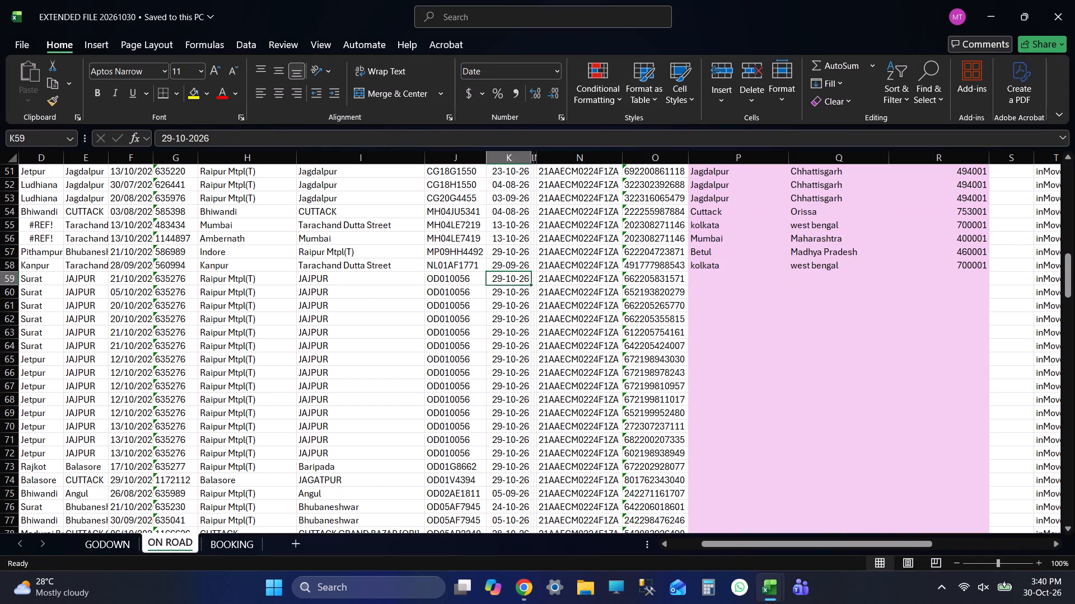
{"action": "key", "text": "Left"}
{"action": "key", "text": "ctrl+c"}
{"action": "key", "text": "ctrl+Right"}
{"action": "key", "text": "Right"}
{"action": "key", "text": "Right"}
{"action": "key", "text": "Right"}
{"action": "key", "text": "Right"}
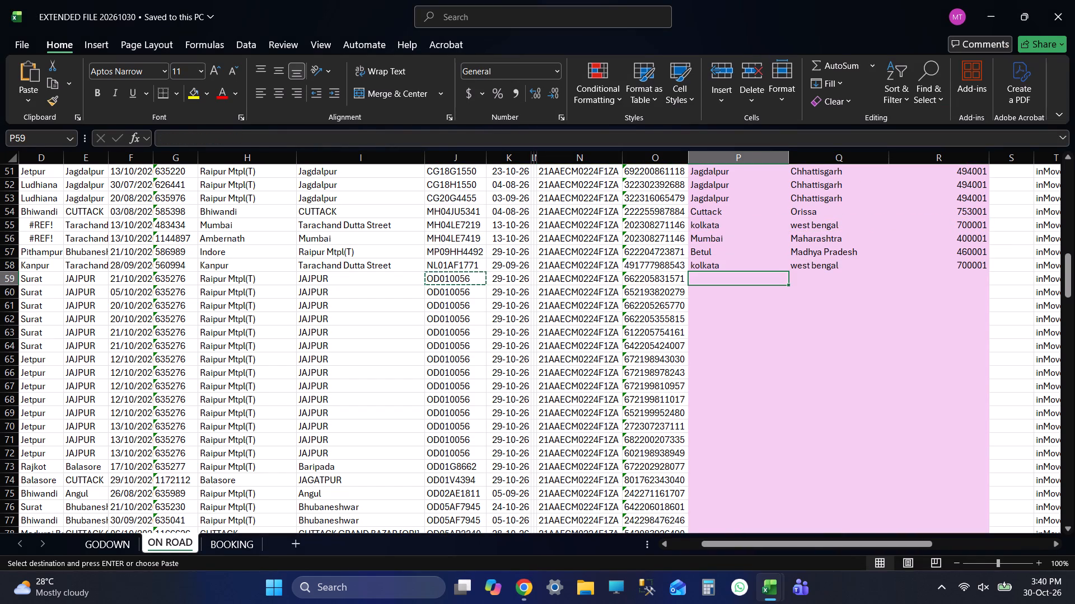
Search column P of the EXTENDED FILE 20261029 ON ROAD sheet for SAM and copy Sambalpur, Orissa and 768001 from P121:R121.
{"action": "key", "text": "alt+Tab"}
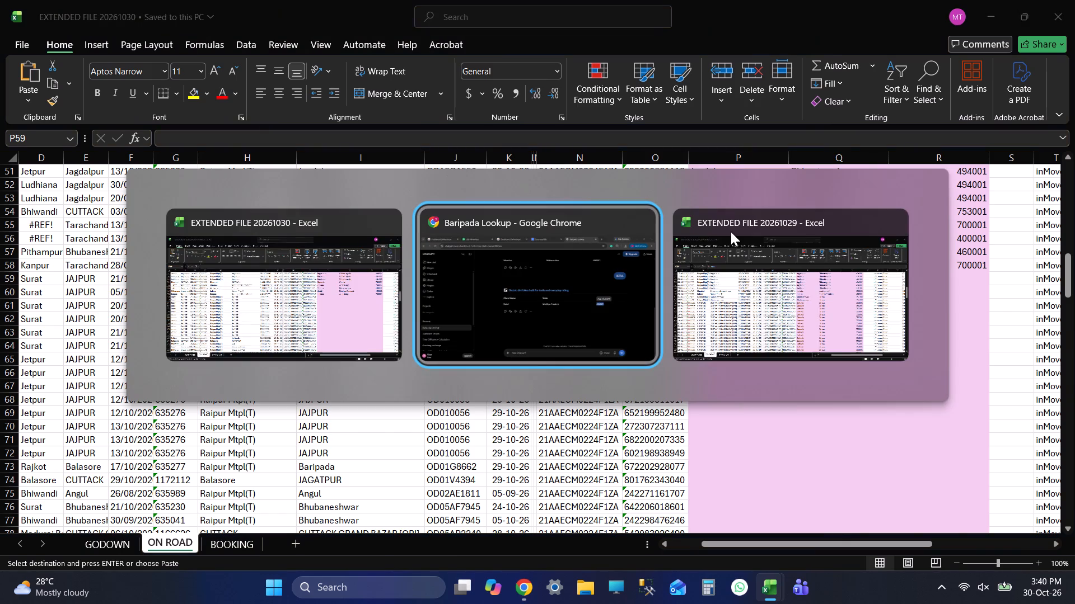
{"action": "key", "text": "alt+Tab"}
{"action": "left_click", "coordinate": [627, 155]}
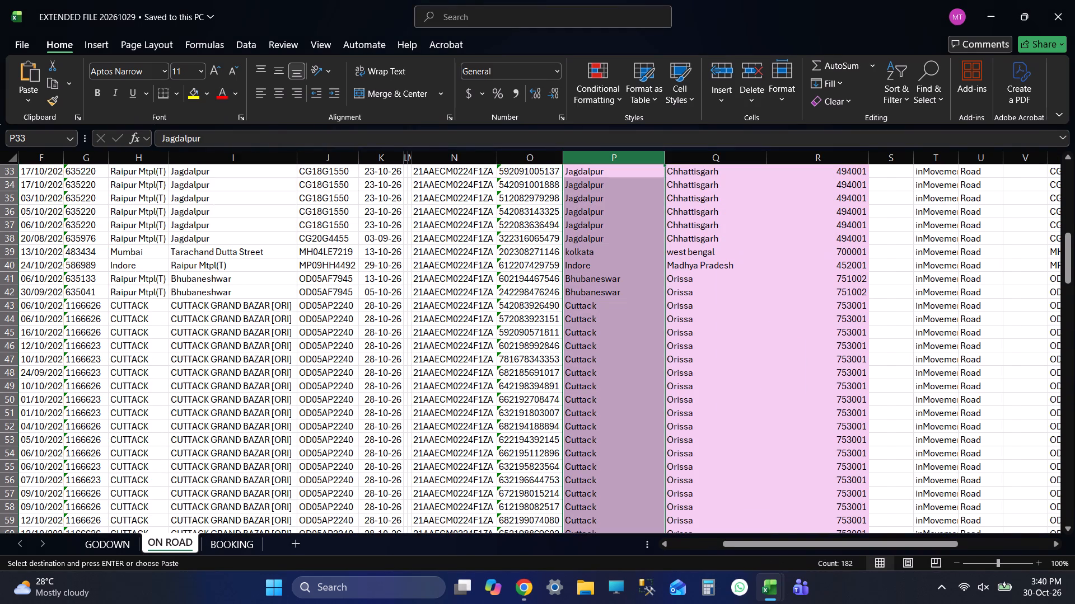
{"action": "key", "text": "ctrl+f"}
{"action": "type", "text": "SAM"}
{"action": "key", "text": "Return"}
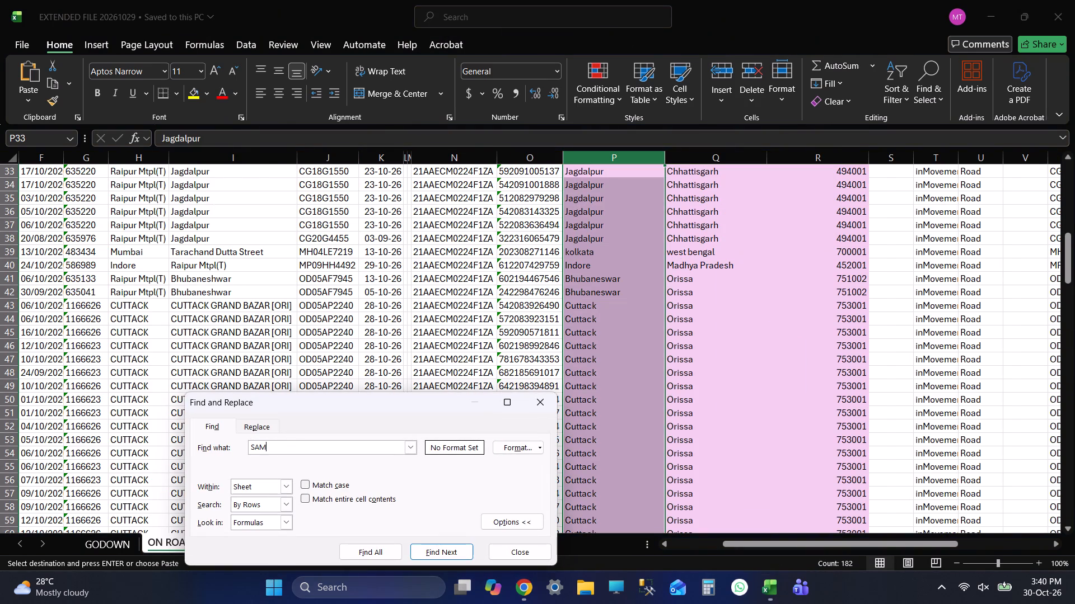
{"action": "left_click", "coordinate": [590, 343]}
{"action": "key", "text": "shift+Right"}
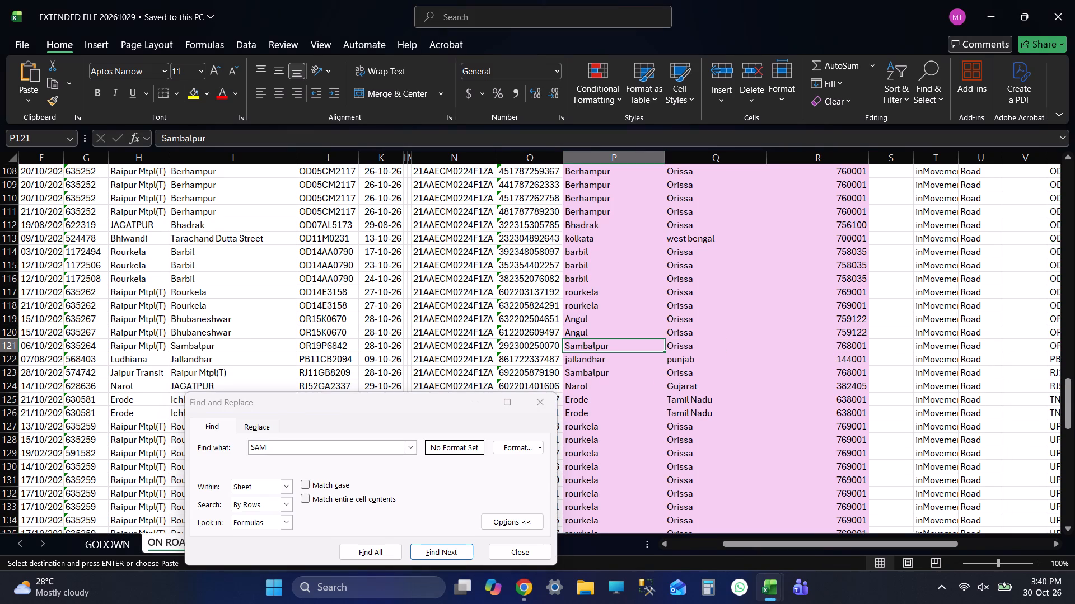
{"action": "key", "text": "shift+Right"}
{"action": "key", "text": "ctrl+c"}
{"action": "left_click", "coordinate": [527, 548]}
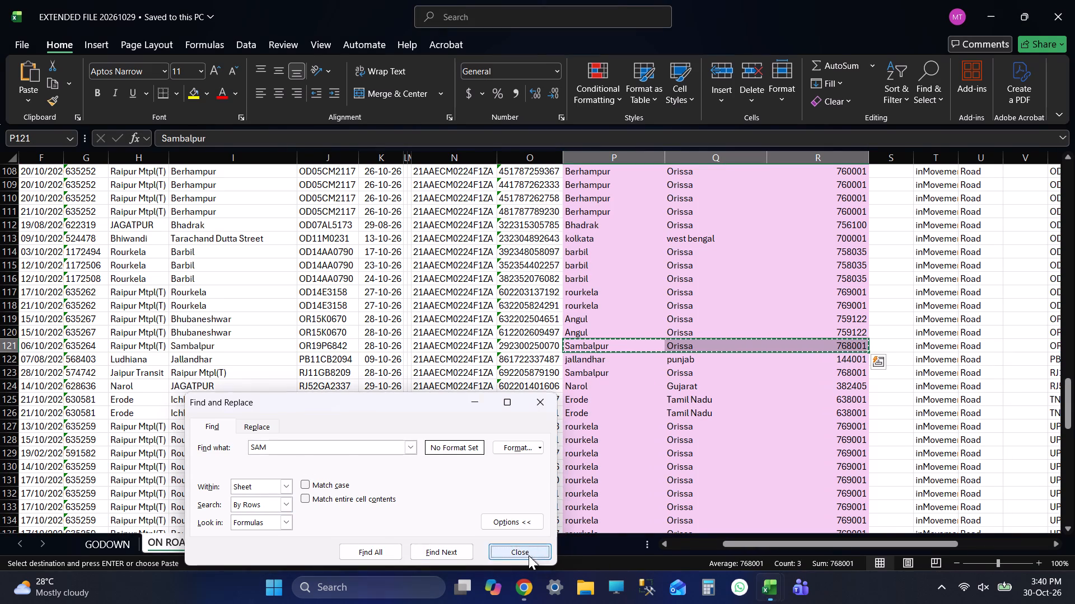
Paste Sambalpur, Orissa and 768001 into rows 59 to 72 of the 20261030 ON ROAD sheet's P:R columns and save the workbook.
{"action": "key", "text": "alt+Tab"}
{"action": "key", "text": "shift+Down"}
{"action": "key", "text": "shift+Down"}
{"action": "key", "text": "shift+Down"}
{"action": "key", "text": "shift+Down"}
{"action": "key", "text": "shift+Down"}
{"action": "key", "text": "shift+Down"}
{"action": "key", "text": "shift+Down"}
{"action": "key", "text": "shift+Down"}
{"action": "key", "text": "shift+Down"}
{"action": "key", "text": "shift+Down"}
{"action": "key", "text": "shift+Down"}
{"action": "key", "text": "shift+Down"}
{"action": "key", "text": "shift+Down"}
{"action": "key", "text": "shift+Down"}
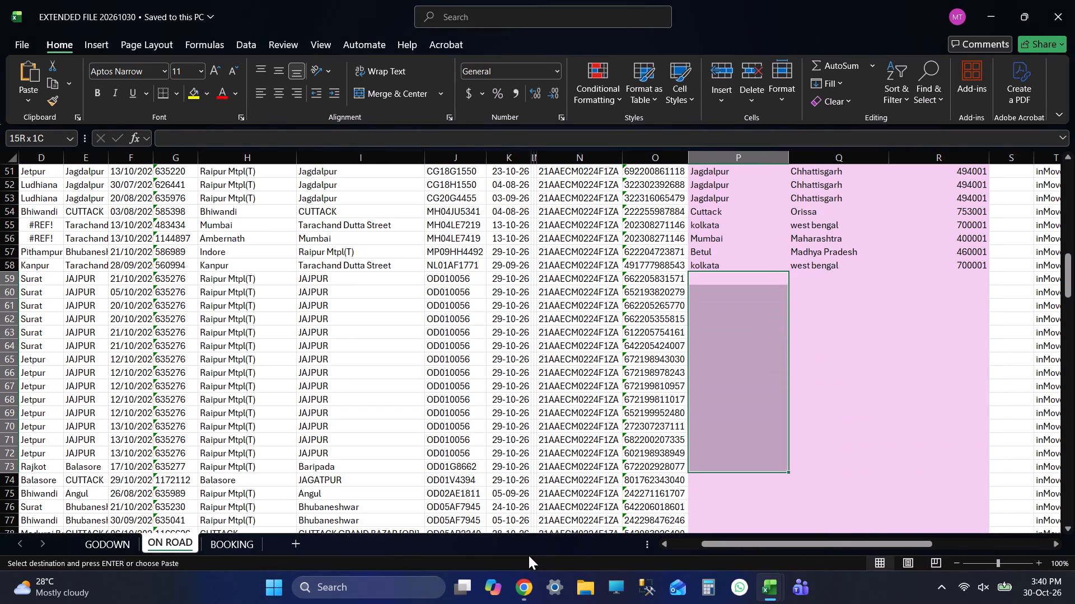
{"action": "key", "text": "shift+Up"}
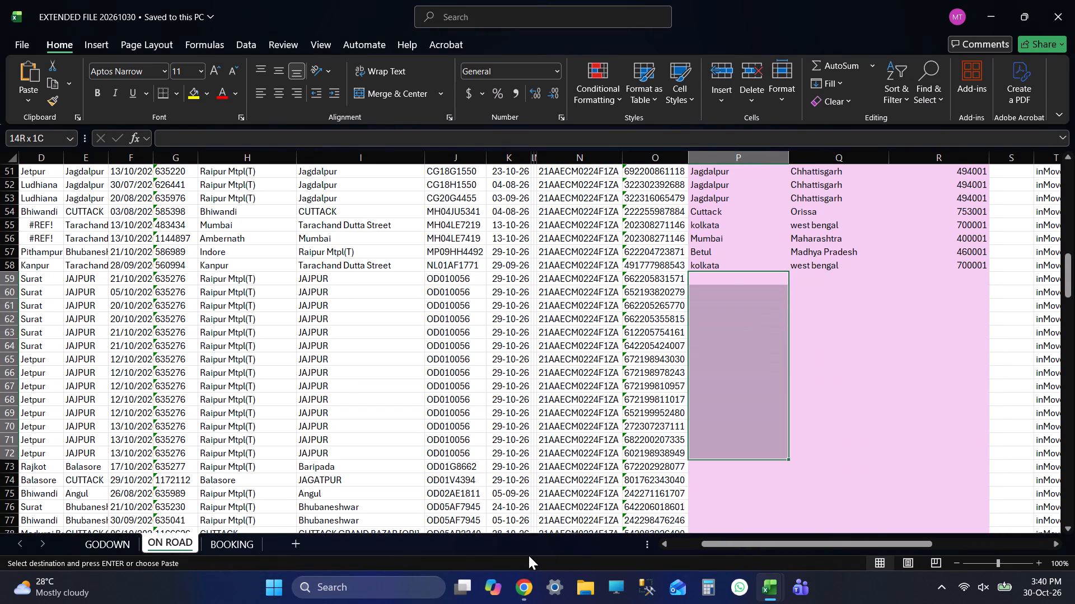
{"action": "key", "text": "ctrl+v"}
{"action": "key", "text": "ctrl+Down"}
{"action": "key", "text": "Down"}
{"action": "key", "text": "ctrl+s"}
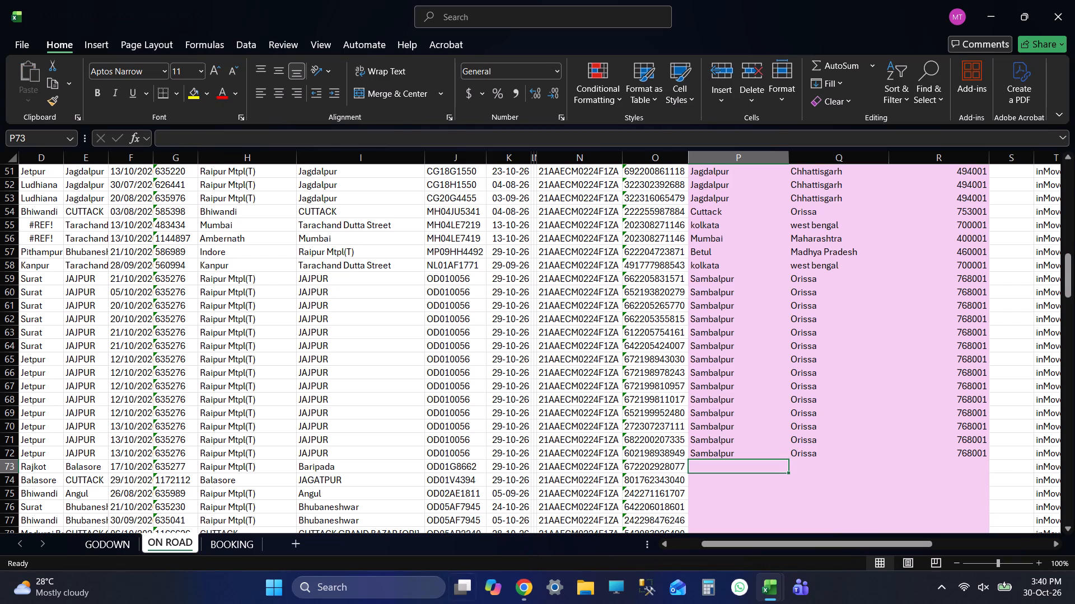
Check the vehicle number and e-way bill details in row 73 of the 20261030 ON ROAD sheet.
{"action": "scroll", "coordinate": [485, 320], "scroll_direction": "down", "scroll_amount": 8}
{"action": "scroll", "coordinate": [538, 442], "scroll_direction": "up", "scroll_amount": 2}
{"action": "key", "text": "shift+Tab"}
{"action": "key", "text": "shift+Tab"}
{"action": "key", "text": "shift+Tab"}
{"action": "key", "text": "shift+Tab"}
{"action": "key", "text": "shift+Tab"}
{"action": "key", "text": "shift+Tab"}
{"action": "key", "text": "shift+Tab"}
{"action": "key", "text": "shift+Tab"}
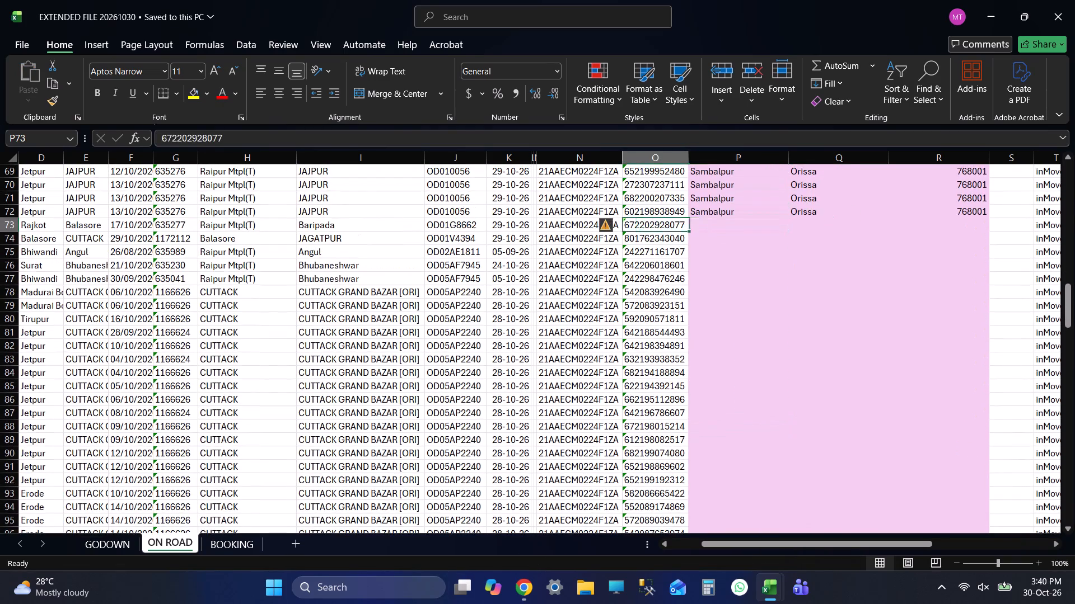
{"action": "key", "text": "Tab"}
{"action": "key", "text": "Tab"}
{"action": "key", "text": "Tab"}
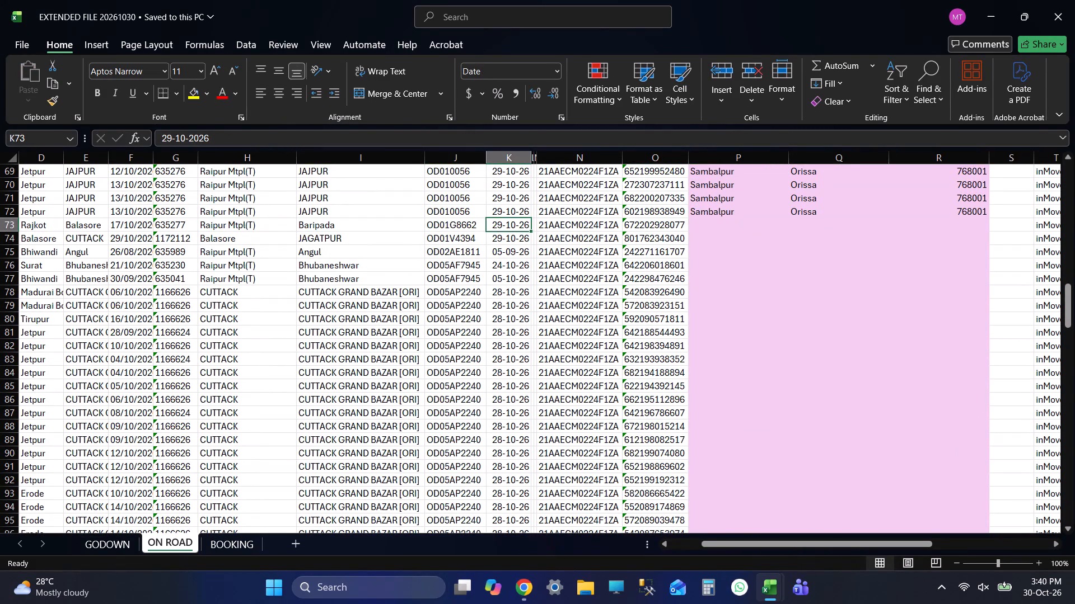
{"action": "key", "text": "shift+Tab"}
{"action": "key", "text": "Tab"}
{"action": "key", "text": "Tab"}
{"action": "key", "text": "Tab"}
{"action": "key", "text": "Tab"}
{"action": "key", "text": "Tab"}
{"action": "key", "text": "Tab"}
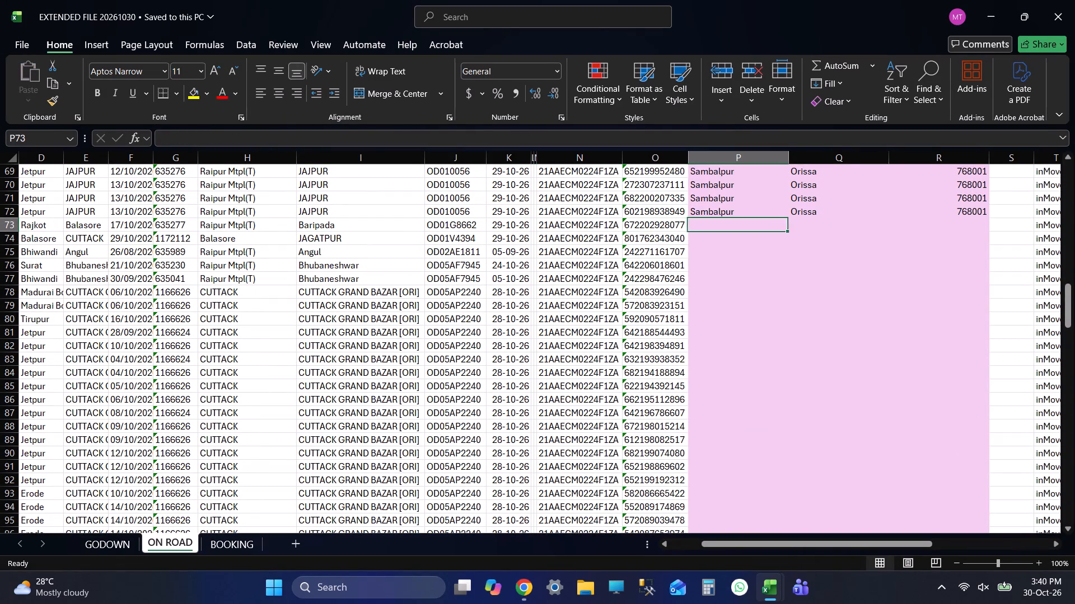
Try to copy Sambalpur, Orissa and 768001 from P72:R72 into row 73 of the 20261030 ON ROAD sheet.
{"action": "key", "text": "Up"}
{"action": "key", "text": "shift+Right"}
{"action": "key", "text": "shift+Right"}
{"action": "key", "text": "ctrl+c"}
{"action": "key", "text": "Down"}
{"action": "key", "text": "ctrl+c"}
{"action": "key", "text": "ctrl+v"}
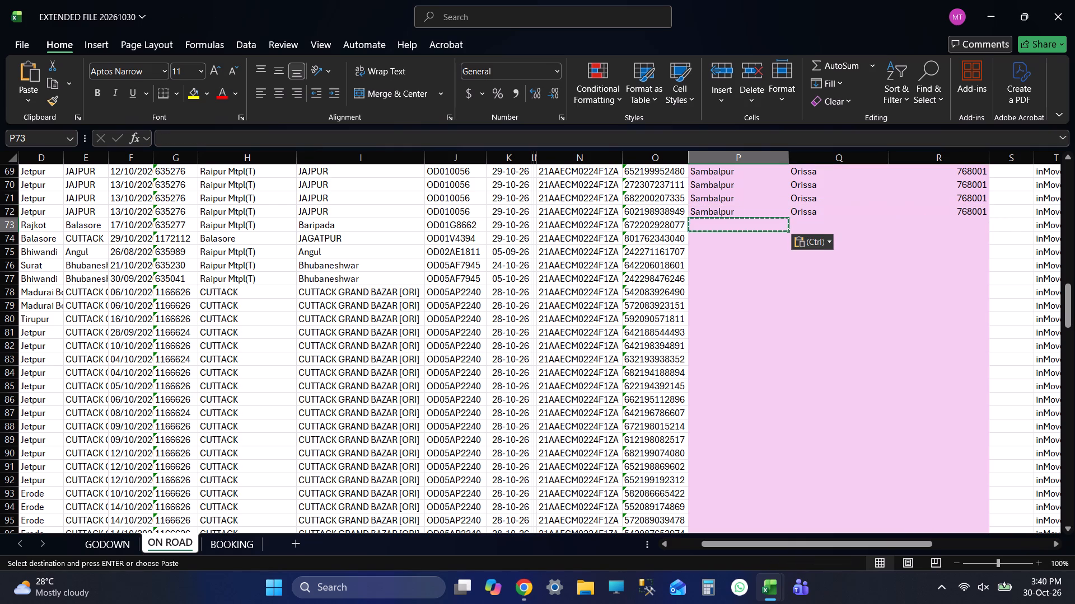
Copy Sambalpur, Orissa and 768001 from P72:R72 into P73:R73 of the 20261030 ON ROAD sheet and save the workbook.
{"action": "key", "text": "Up"}
{"action": "key", "text": "shift+Right"}
{"action": "key", "text": "shift+Right"}
{"action": "key", "text": "ctrl+c"}
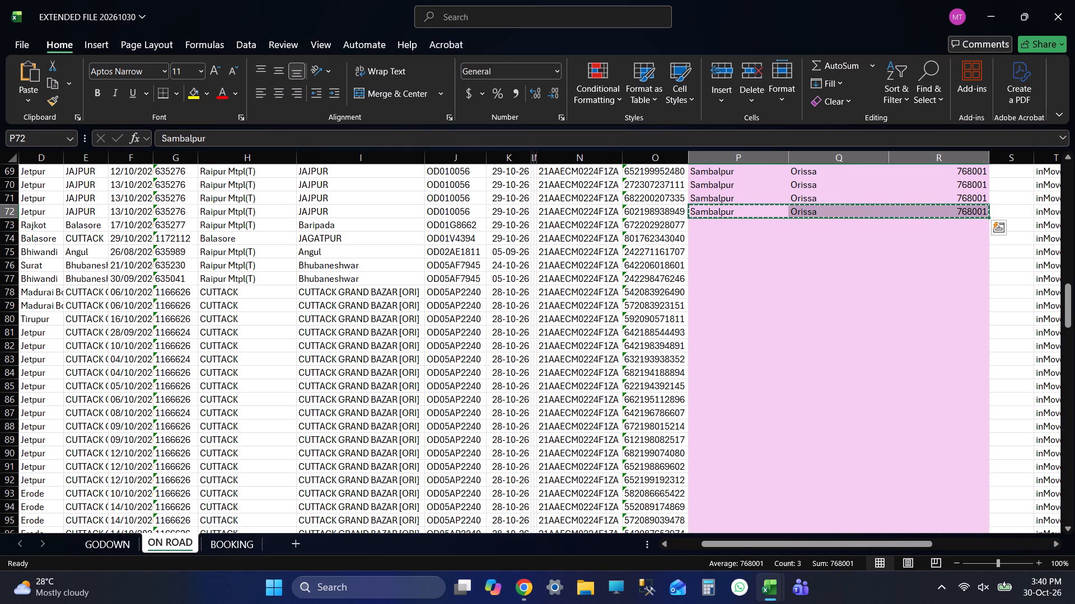
{"action": "key", "text": "Down"}
{"action": "key", "text": "ctrl+v"}
{"action": "key", "text": "Down"}
{"action": "key", "text": "ctrl+s"}
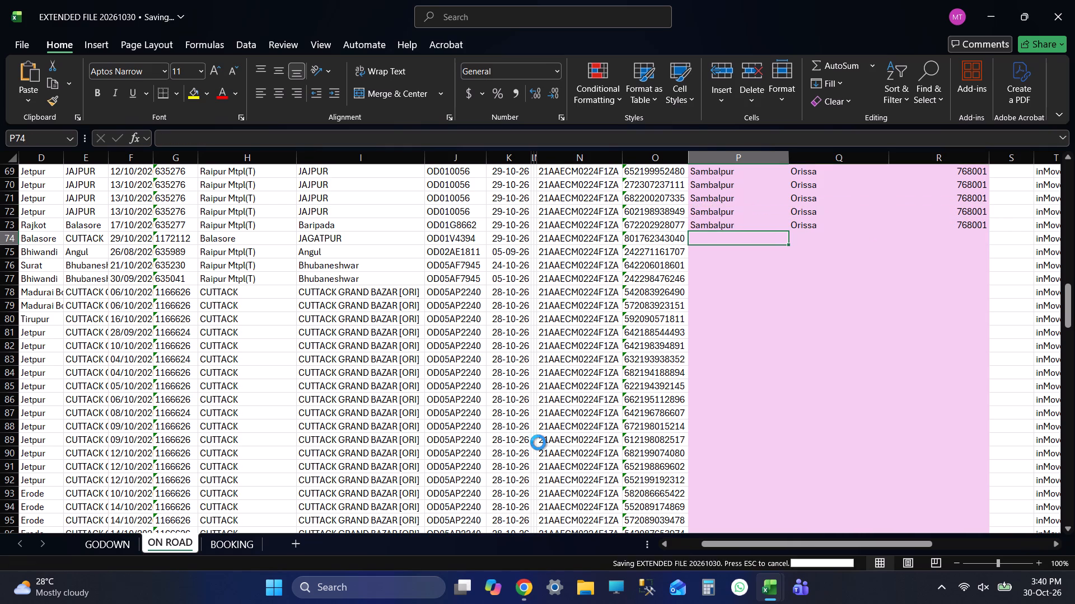
{"action": "key", "text": "Left"}
{"action": "key", "text": "Left"}
{"action": "key", "text": "Left"}
{"action": "key", "text": "Left"}
{"action": "key", "text": "Left"}
{"action": "key", "text": "Left"}
{"action": "key", "text": "ctrl+c"}
{"action": "key", "text": "Right"}
{"action": "key", "text": "Right"}
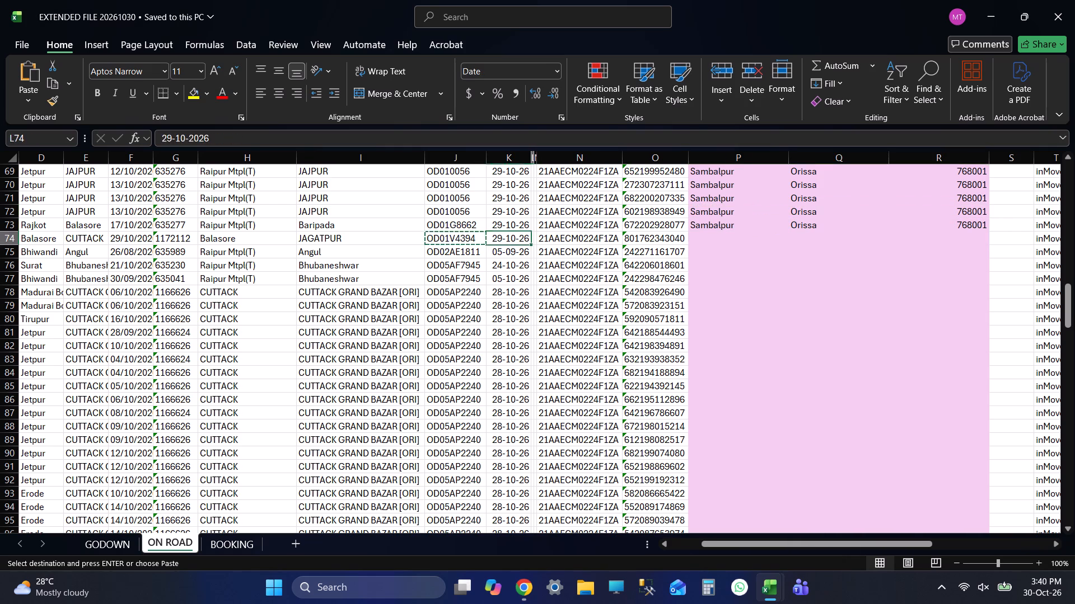
{"action": "key", "text": "Right"}
{"action": "key", "text": "Right"}
{"action": "key", "text": "Right"}
{"action": "key", "text": "Right"}
Search column P of the 20261029 ON ROAD sheet for JAGTA, and for JAGAT.
{"action": "key", "text": "alt+Tab"}
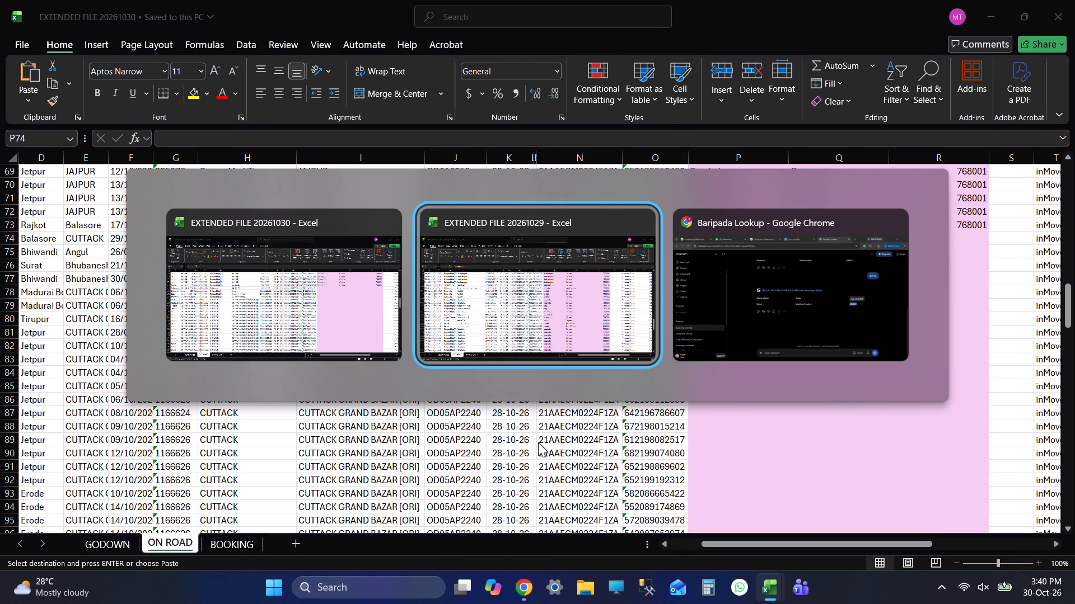
{"action": "key", "text": "alt+Tab"}
{"action": "key", "text": "alt+Tab"}
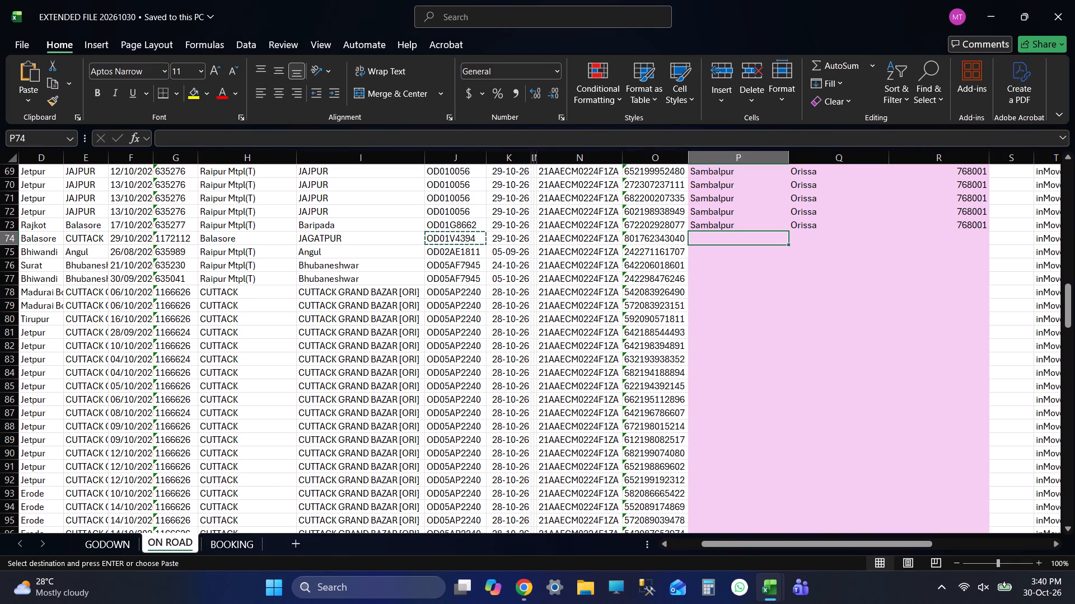
{"action": "key", "text": "alt+Tab"}
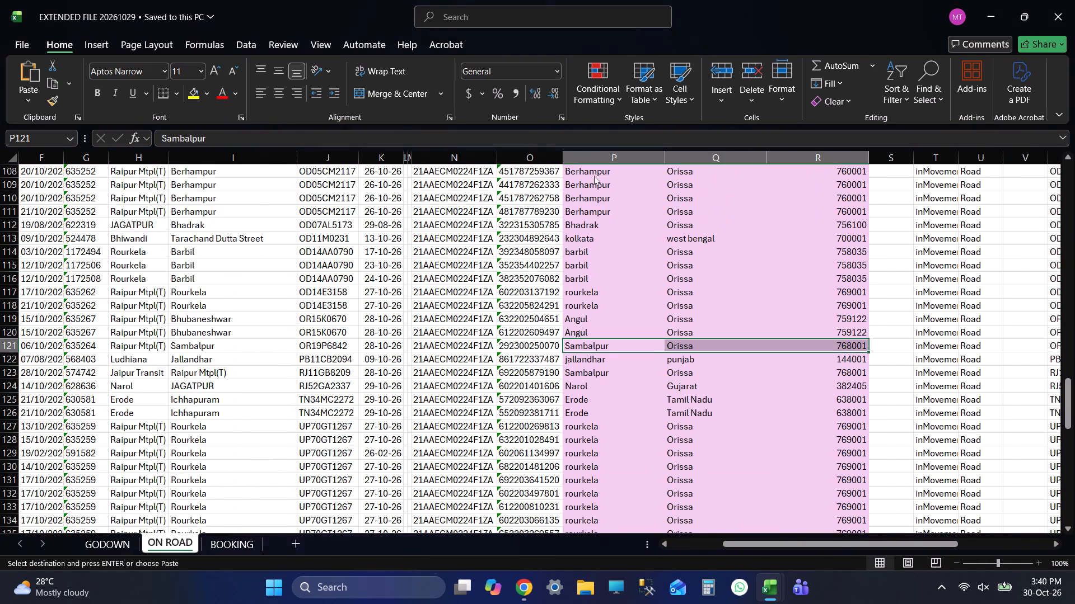
{"action": "left_click", "coordinate": [602, 159]}
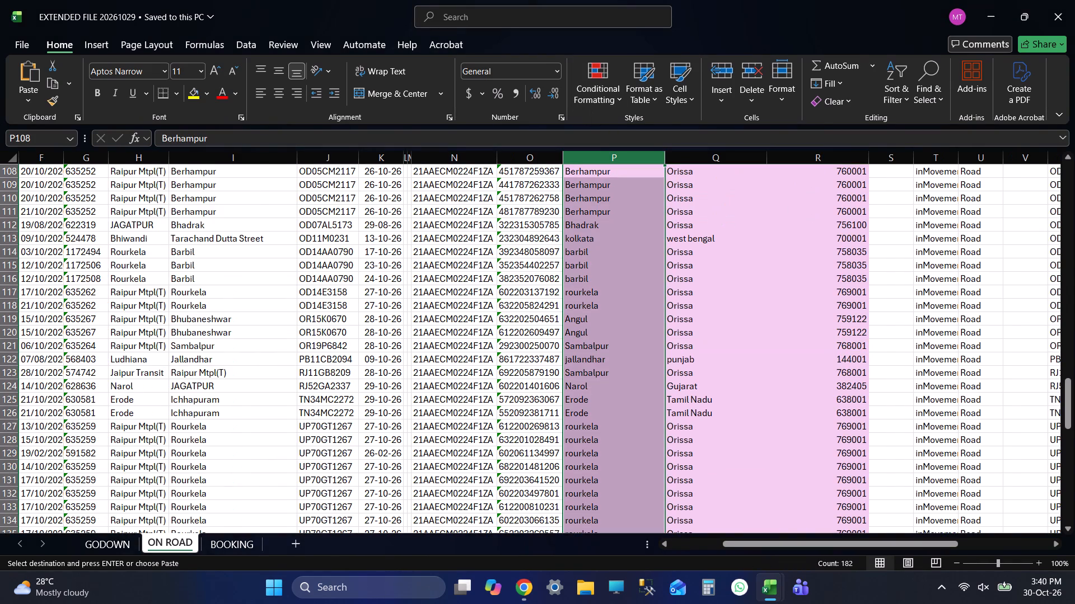
{"action": "key", "text": "ctrl+f"}
{"action": "type", "text": "JAGTA"}
{"action": "key", "text": "Return"}
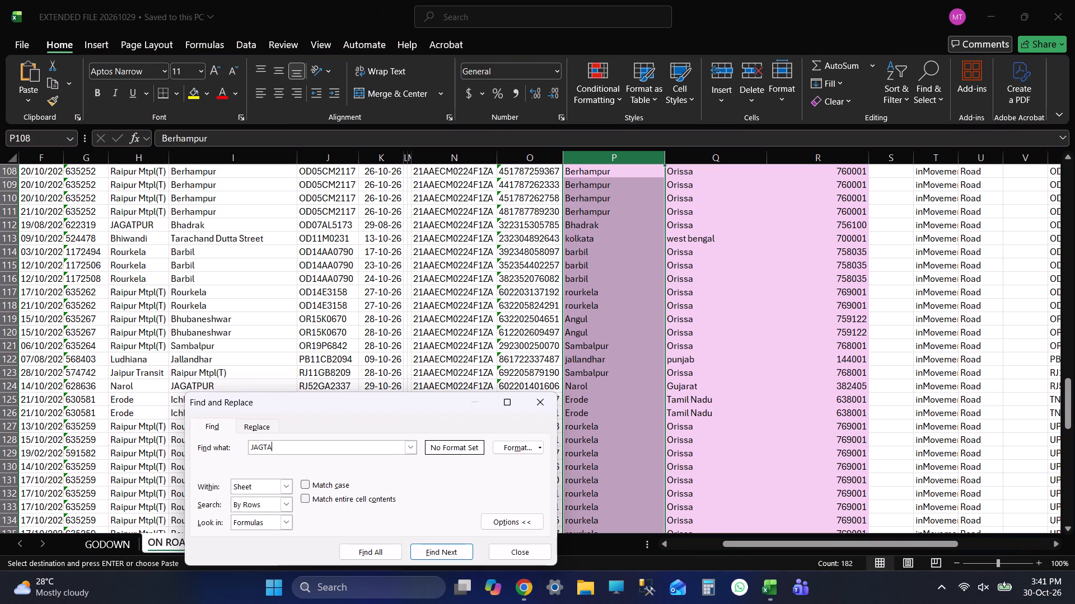
{"action": "key", "text": "Return"}
{"action": "key", "text": "BackSpace"}
{"action": "key", "text": "BackSpace"}
{"action": "type", "text": "AT"}
{"action": "key", "text": "Return"}
{"action": "key", "text": "Return"}
{"action": "key", "text": "Return"}
{"action": "key", "text": "Return"}
{"action": "left_click", "coordinate": [521, 545]}
{"action": "key", "text": "alt+Tab"}
{"action": "key", "text": "alt+Tab"}
{"action": "key", "text": "alt+Tab"}
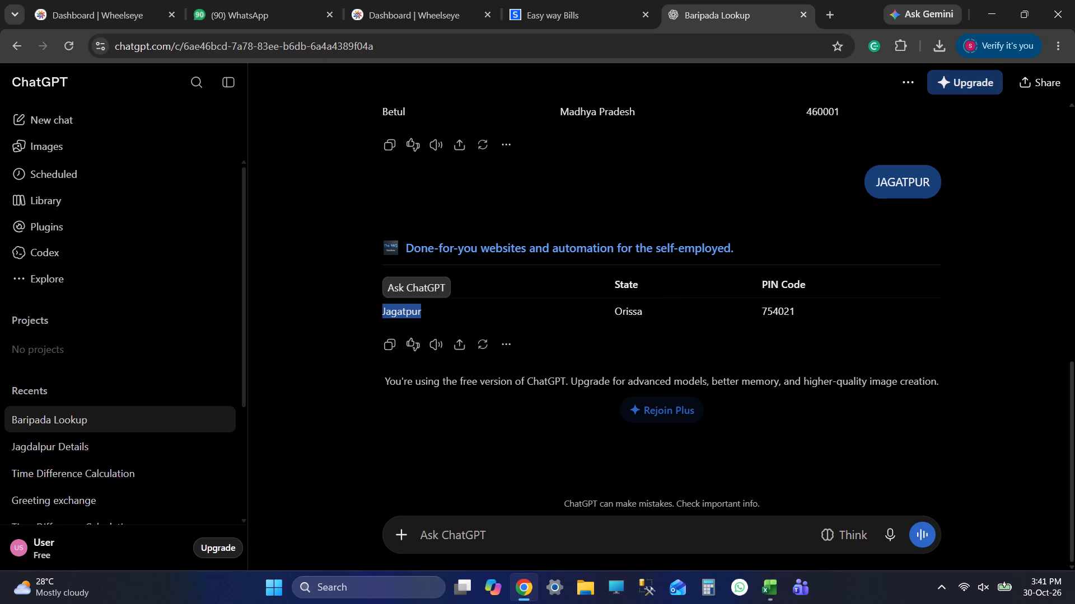
{"action": "double_click", "coordinate": [629, 309]}
{"action": "key", "text": "ctrl+c"}
{"action": "key", "text": "alt+Tab"}
{"action": "key", "text": "F2"}
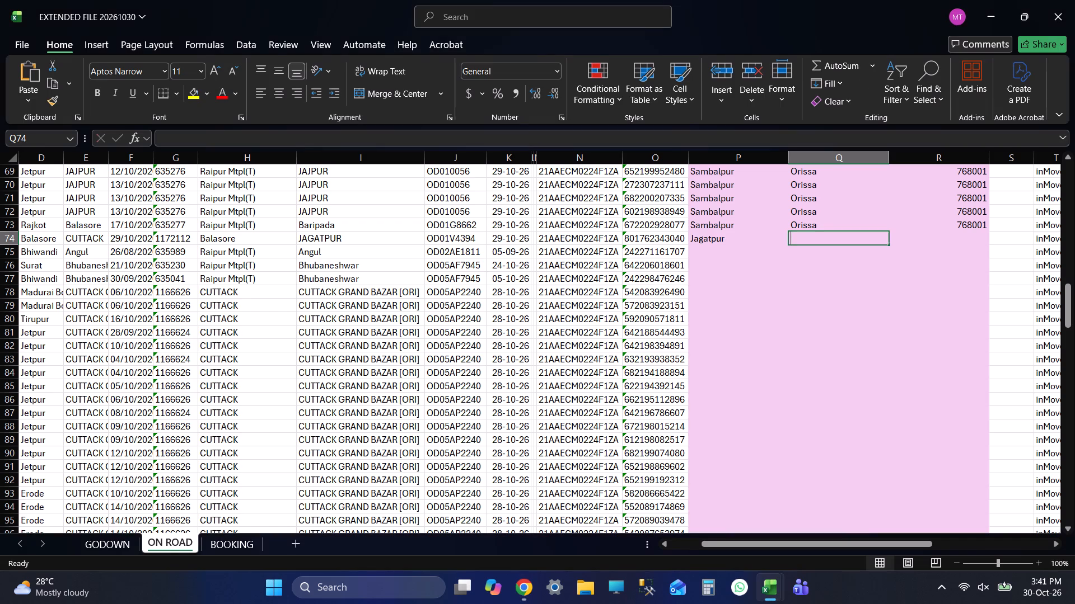
{"action": "key", "text": "ctrl+v"}
{"action": "key", "text": "Tab"}
Copy PIN code 754021 from the ChatGPT table into R74 of the 20261030 ON ROAD sheet and save the workbook.
{"action": "key", "text": "alt+Tab"}
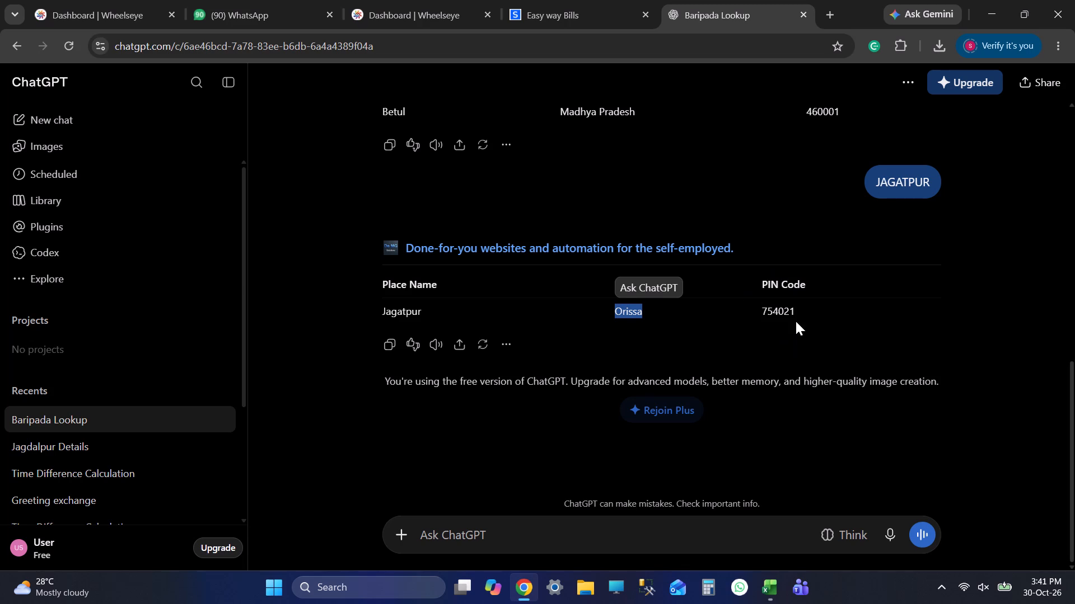
{"action": "double_click", "coordinate": [782, 312]}
{"action": "key", "text": "ctrl+c"}
{"action": "key", "text": "alt+Tab"}
{"action": "key", "text": "F2"}
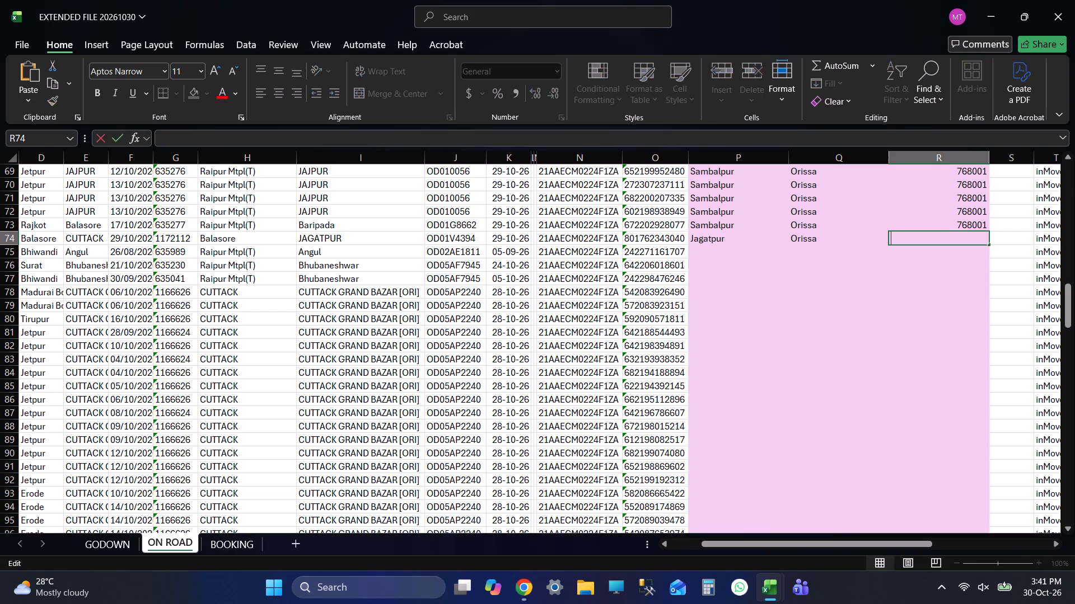
{"action": "key", "text": "ctrl+v"}
{"action": "key", "text": "Return"}
{"action": "key", "text": "ctrl+s"}
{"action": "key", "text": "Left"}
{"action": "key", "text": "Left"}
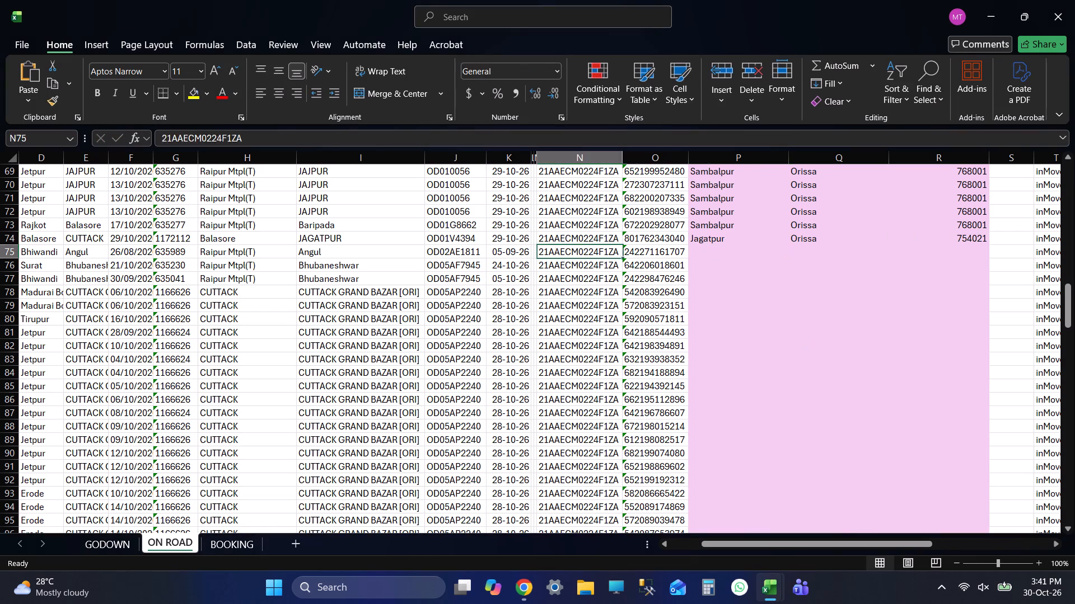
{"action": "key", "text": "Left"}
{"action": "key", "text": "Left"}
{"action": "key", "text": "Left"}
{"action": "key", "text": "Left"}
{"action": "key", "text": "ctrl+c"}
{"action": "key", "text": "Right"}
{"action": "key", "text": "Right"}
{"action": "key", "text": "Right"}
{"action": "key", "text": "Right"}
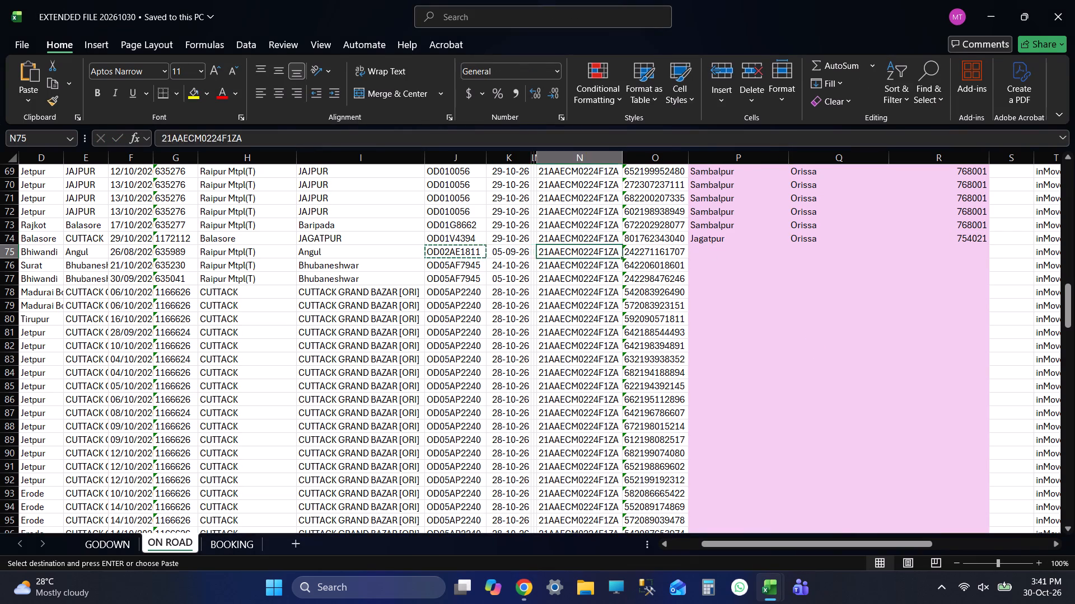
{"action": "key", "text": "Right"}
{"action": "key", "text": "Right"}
Search column P of the 20261029 ON ROAD sheet for ANGUL.
{"action": "key", "text": "alt+Tab"}
{"action": "key", "text": "alt+Tab"}
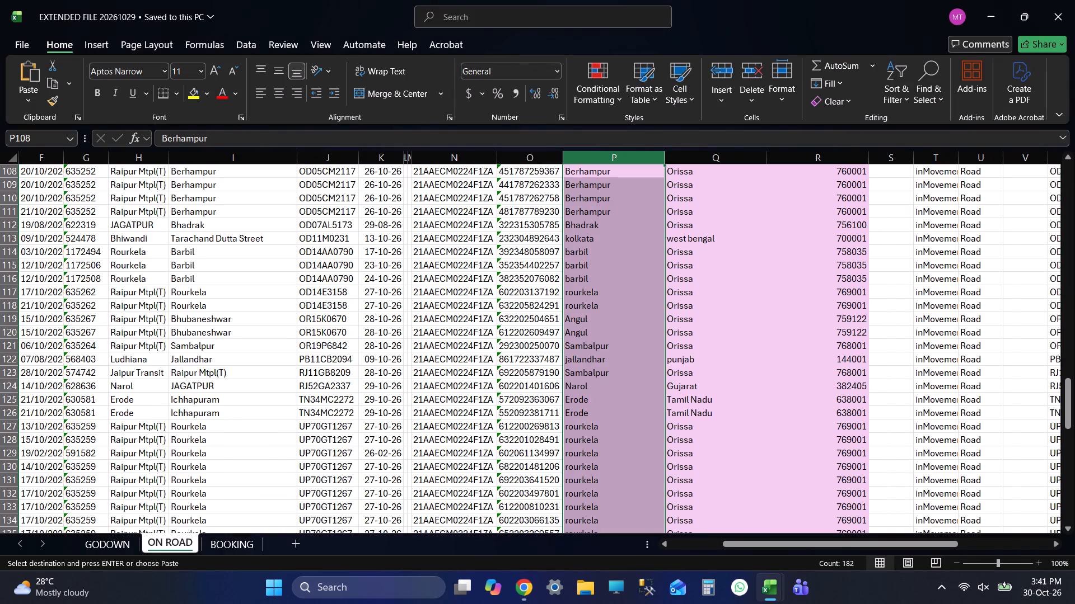
{"action": "key", "text": "ctrl+f"}
{"action": "type", "text": "ANGUL"}
{"action": "key", "text": "Return"}
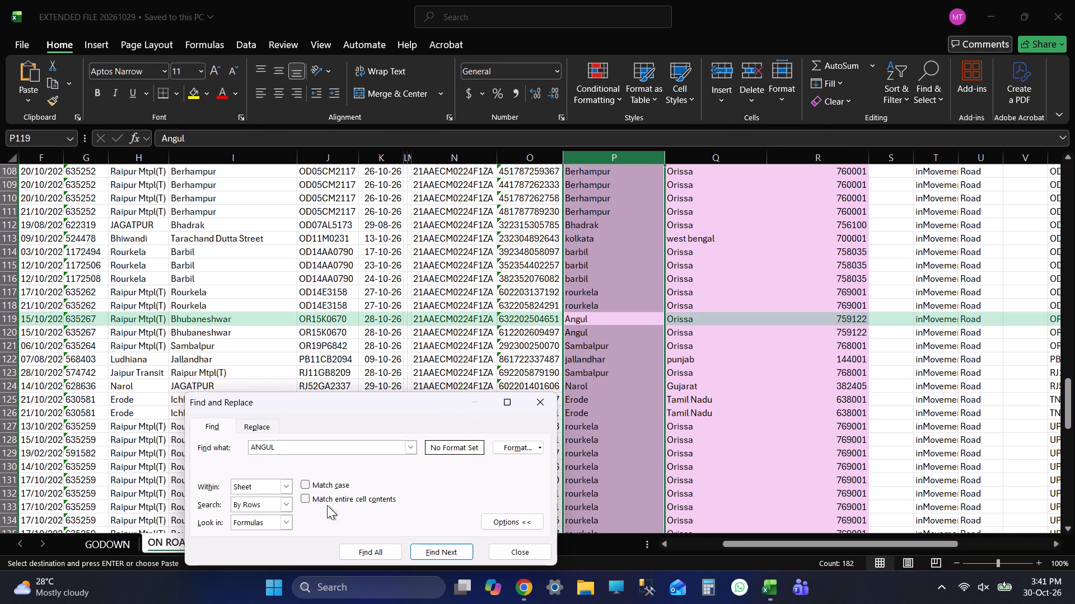
Copy Angul, Orissa and 759122 from P119:R119 of 20261029 into P75:R75 of the 20261030 ON ROAD sheet and save.
{"action": "left_click", "coordinate": [573, 312]}
{"action": "key", "text": "Down"}
{"action": "key", "text": "shift+Right"}
{"action": "key", "text": "shift+Right"}
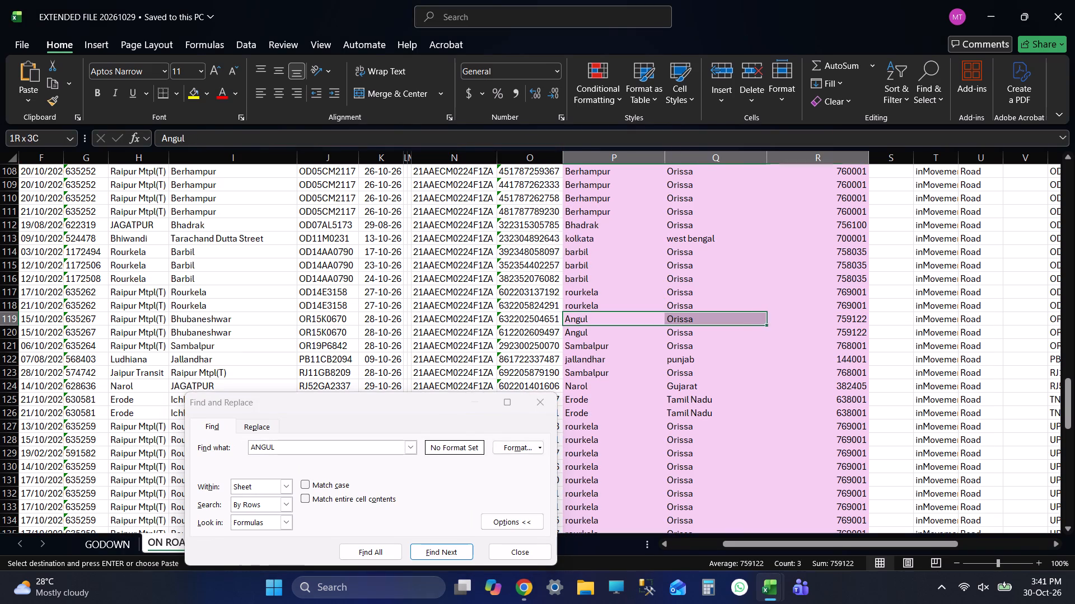
{"action": "key", "text": "ctrl+c"}
{"action": "left_click", "coordinate": [542, 548]}
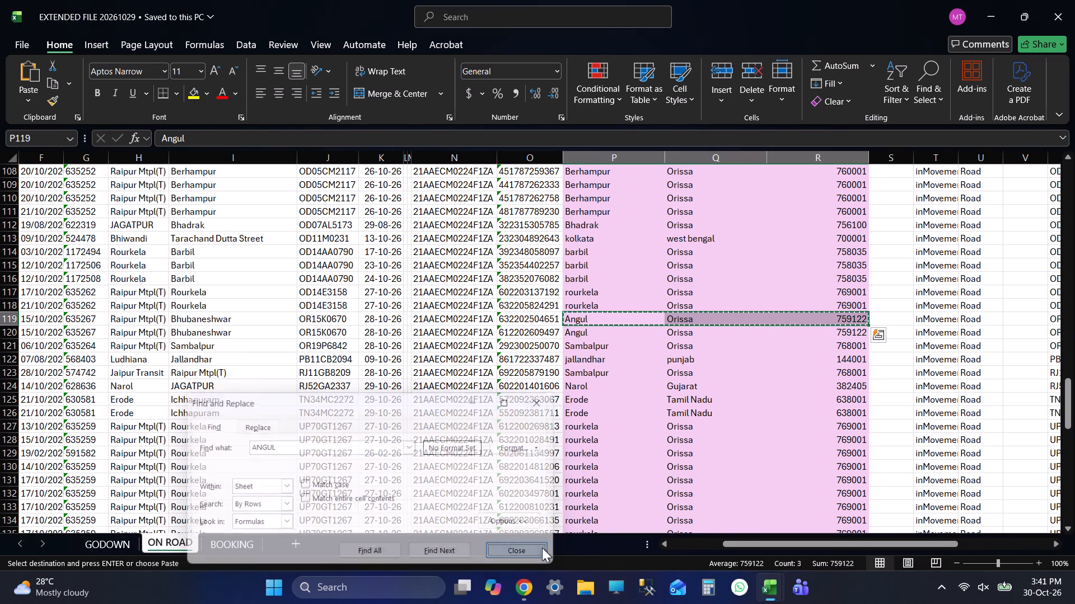
{"action": "key", "text": "alt+Tab"}
{"action": "key", "text": "ctrl+v"}
{"action": "key", "text": "Down"}
{"action": "key", "text": "ctrl+s"}
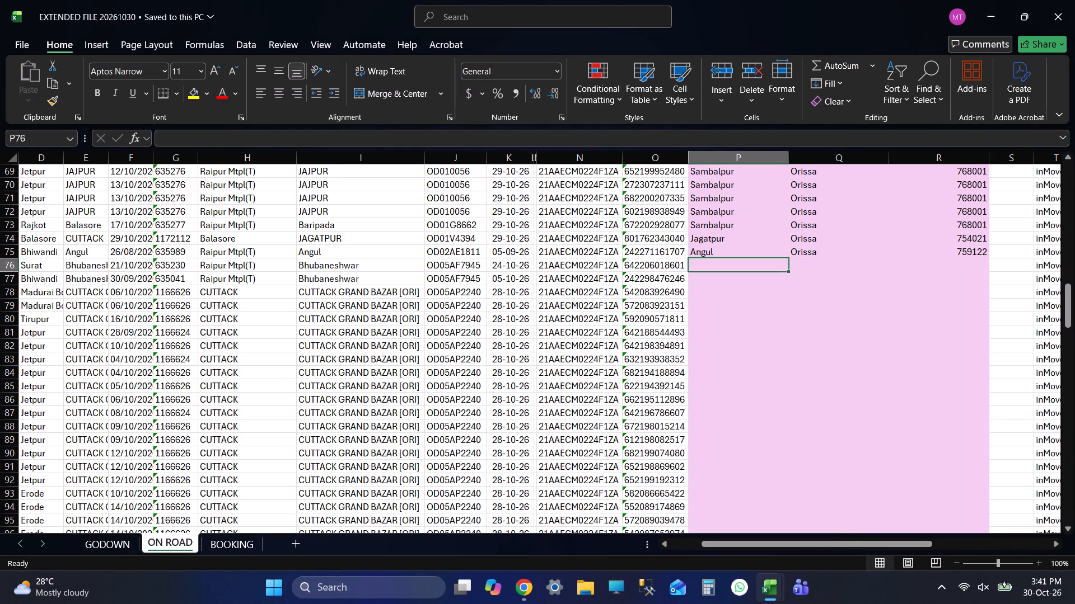
{"action": "key", "text": "alt+Tab"}
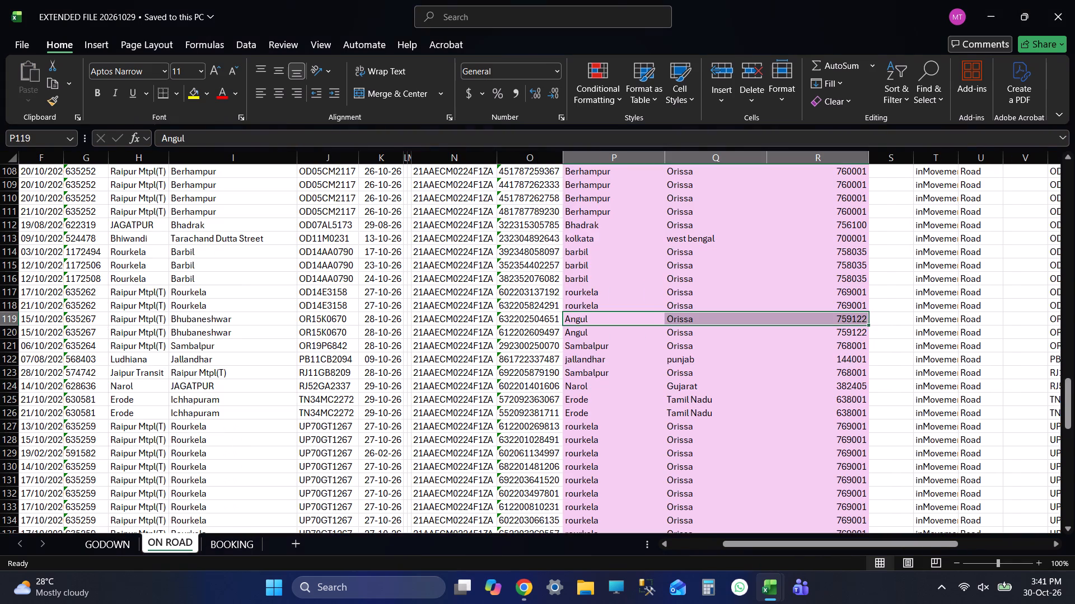
{"action": "scroll", "coordinate": [648, 418], "scroll_direction": "down", "scroll_amount": 4}
{"action": "scroll", "coordinate": [671, 546], "scroll_direction": "down", "scroll_amount": 6}
{"action": "scroll", "coordinate": [610, 383], "scroll_direction": "down", "scroll_amount": 2}
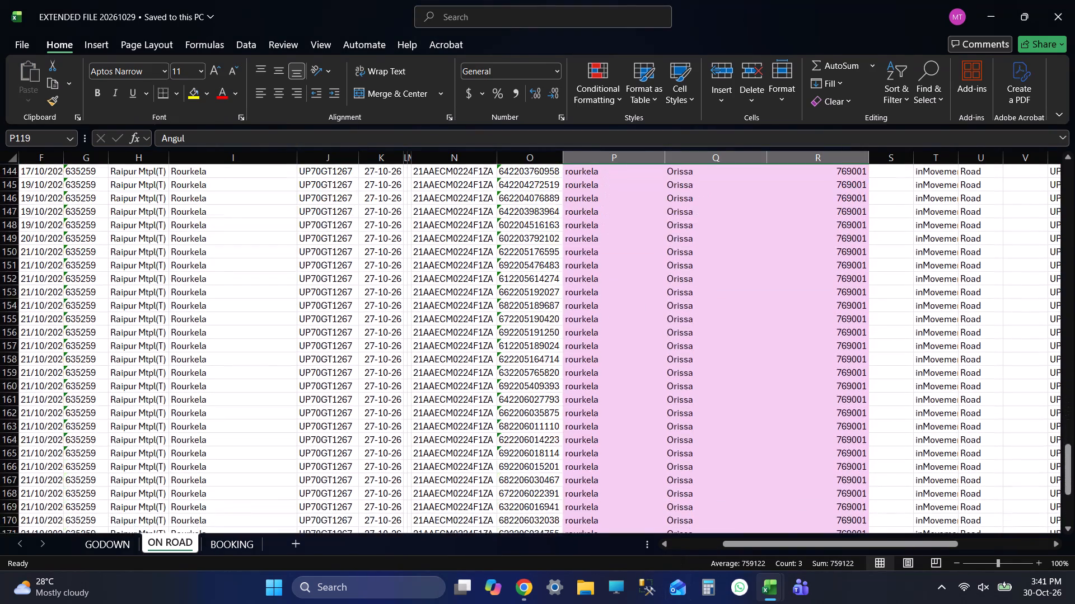
{"action": "scroll", "coordinate": [610, 383], "scroll_direction": "down", "scroll_amount": 7}
{"action": "scroll", "coordinate": [610, 391], "scroll_direction": "up", "scroll_amount": 1}
{"action": "scroll", "coordinate": [610, 391], "scroll_direction": "down", "scroll_amount": 1}
{"action": "scroll", "coordinate": [624, 396], "scroll_direction": "up", "scroll_amount": 11}
{"action": "scroll", "coordinate": [624, 396], "scroll_direction": "down", "scroll_amount": 1}
{"action": "scroll", "coordinate": [621, 398], "scroll_direction": "up", "scroll_amount": 8}
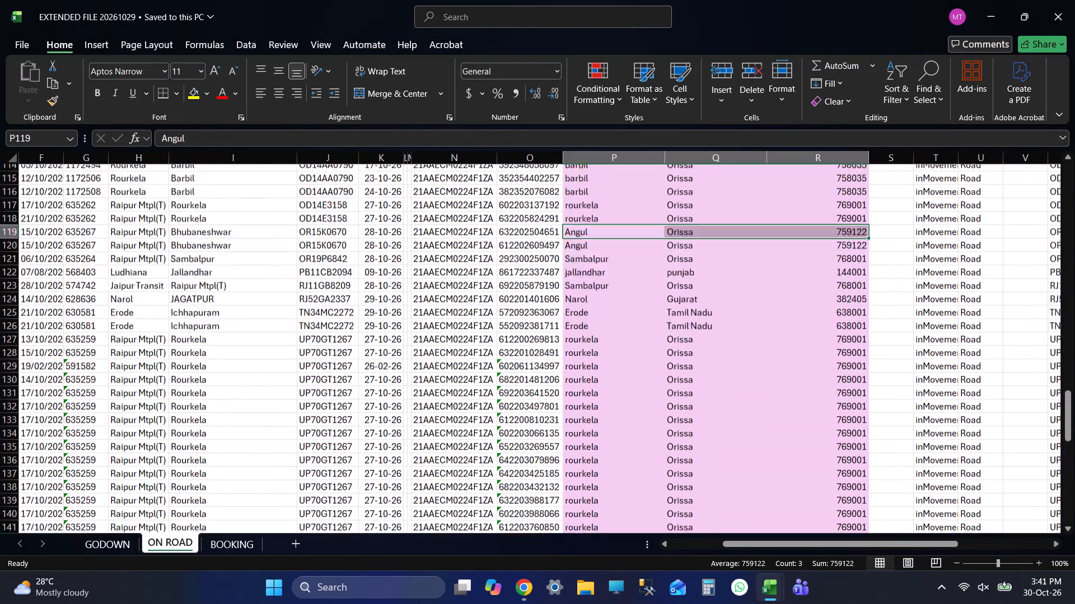
{"action": "scroll", "coordinate": [597, 412], "scroll_direction": "up", "scroll_amount": 3}
{"action": "scroll", "coordinate": [597, 412], "scroll_direction": "down", "scroll_amount": 1}
{"action": "scroll", "coordinate": [597, 412], "scroll_direction": "up", "scroll_amount": 6}
{"action": "scroll", "coordinate": [676, 404], "scroll_direction": "down", "scroll_amount": 4}
{"action": "scroll", "coordinate": [675, 408], "scroll_direction": "up", "scroll_amount": 8}
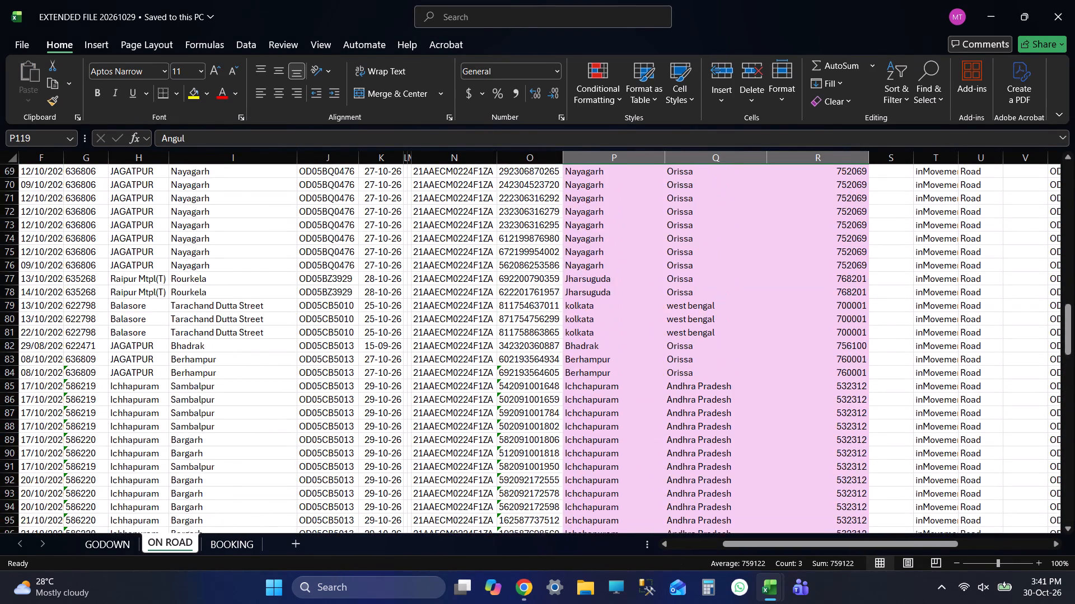
{"action": "scroll", "coordinate": [675, 408], "scroll_direction": "up", "scroll_amount": 8}
{"action": "scroll", "coordinate": [680, 413], "scroll_direction": "down", "scroll_amount": 3}
{"action": "scroll", "coordinate": [644, 398], "scroll_direction": "up", "scroll_amount": 12}
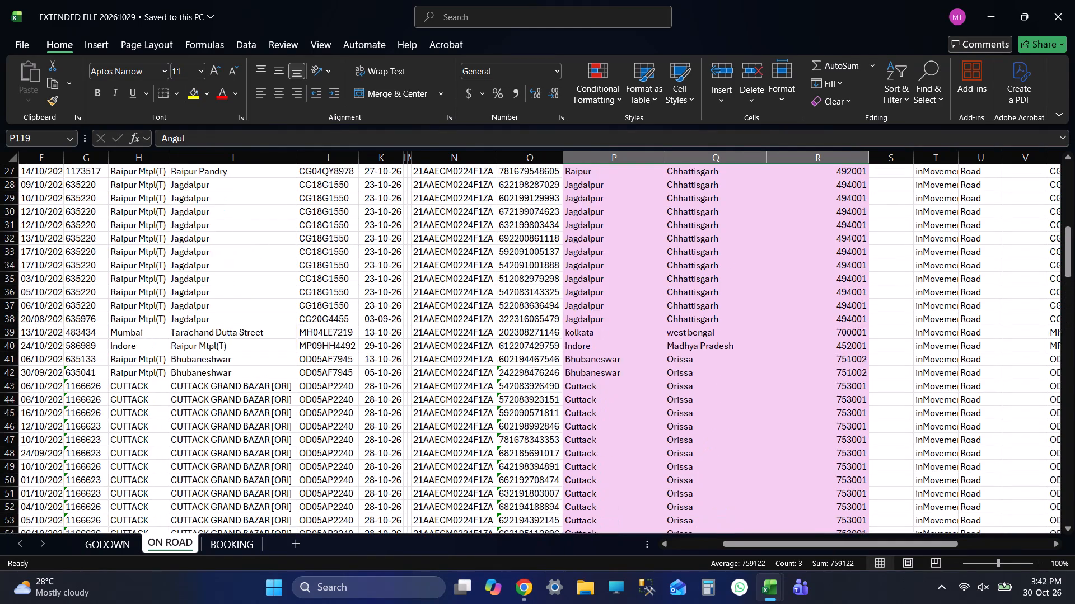
{"action": "scroll", "coordinate": [647, 396], "scroll_direction": "up", "scroll_amount": 1}
{"action": "left_click", "coordinate": [648, 446]}
{"action": "key", "text": "shift+Right"}
{"action": "key", "text": "shift+Right"}
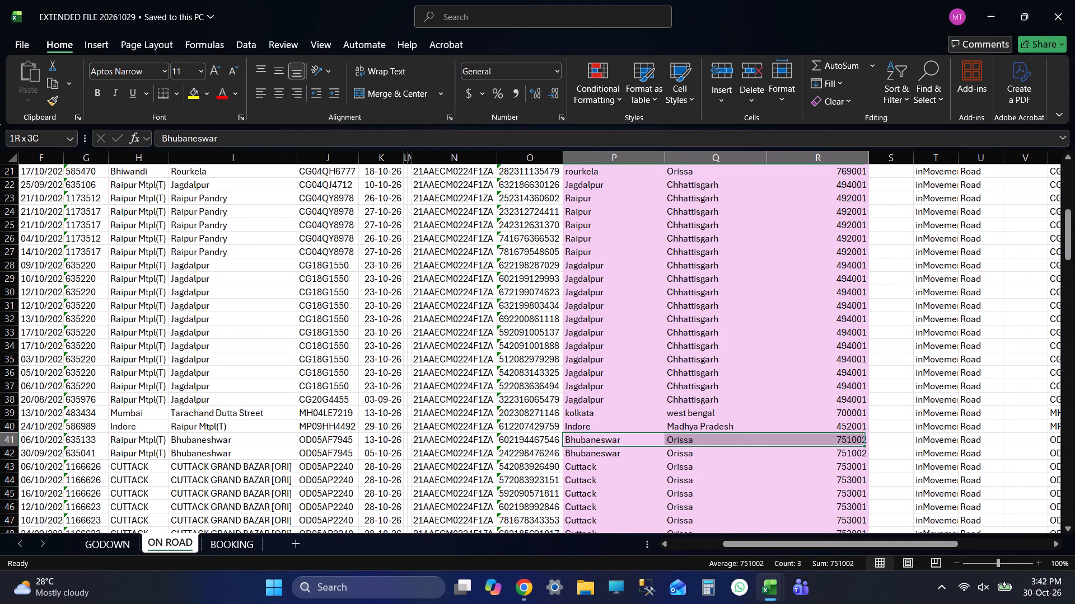
{"action": "key", "text": "ctrl+c"}
Paste Bhubaneswar, Orissa and 751002 into P76:R77 of the 20261030 ON ROAD sheet and save the workbook.
{"action": "key", "text": "alt+Tab"}
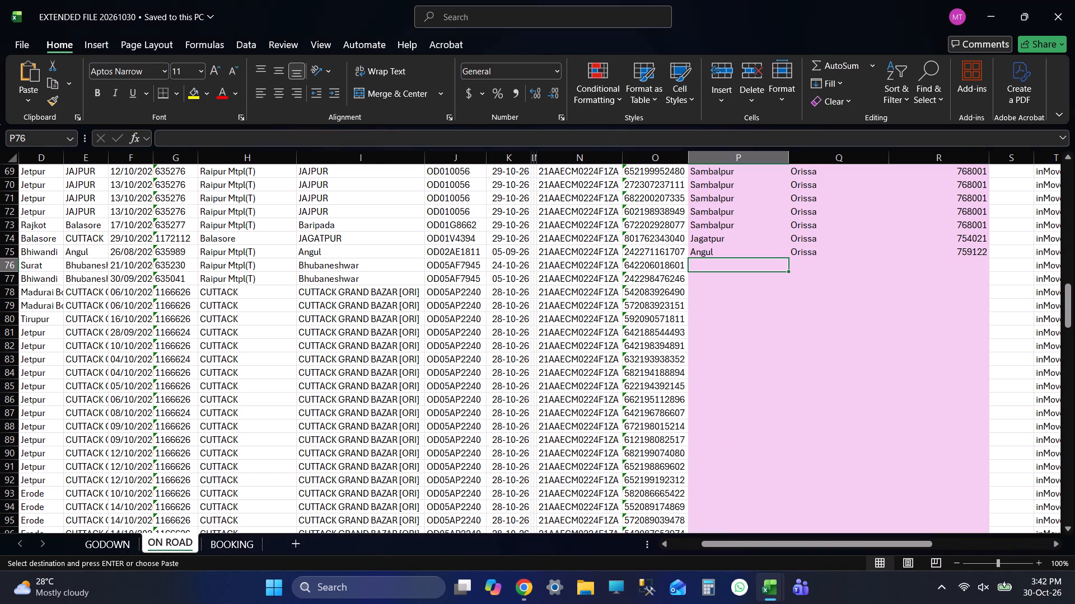
{"action": "key", "text": "shift+Down"}
{"action": "key", "text": "ctrl+v"}
{"action": "key", "text": "Down"}
{"action": "key", "text": "Down"}
{"action": "key", "text": "ctrl+s"}
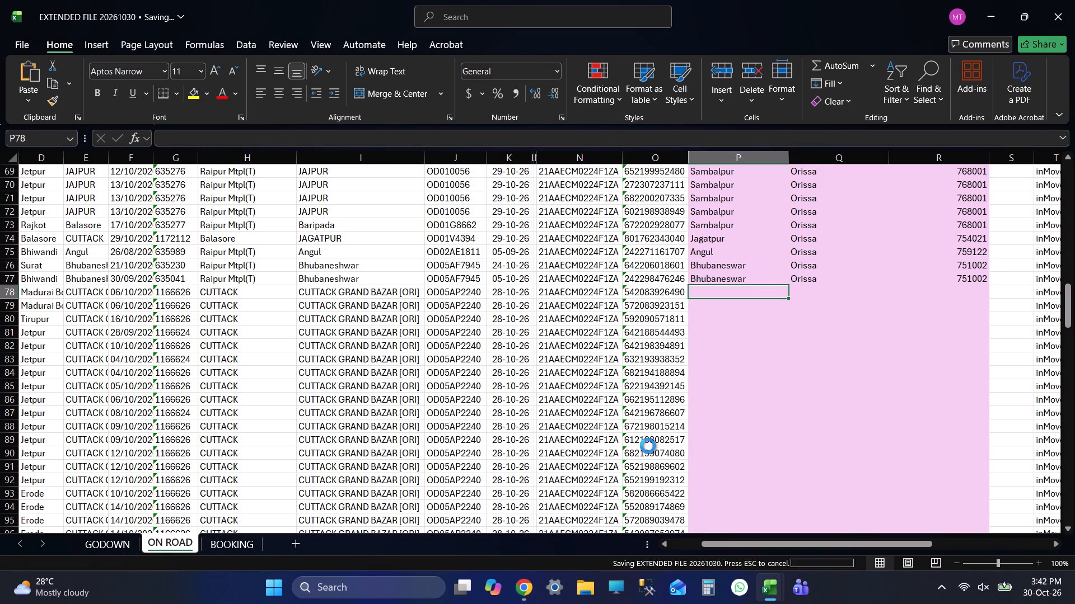
{"action": "key", "text": "alt+Tab"}
{"action": "scroll", "coordinate": [651, 369], "scroll_direction": "down", "scroll_amount": 4}
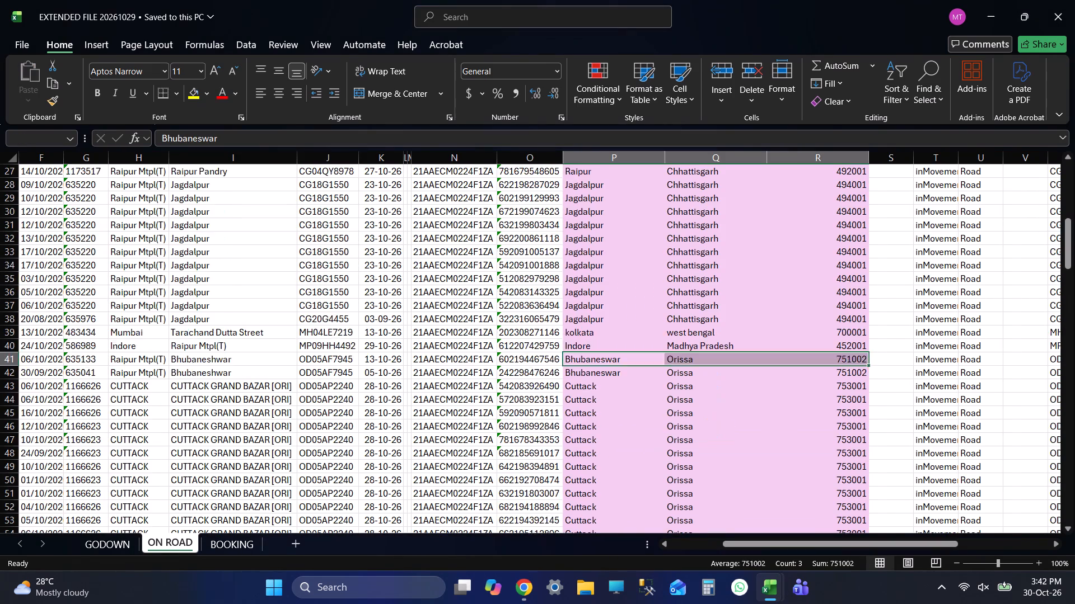
{"action": "left_click", "coordinate": [638, 362]}
{"action": "key", "text": "shift+Right"}
{"action": "key", "text": "shift+Right"}
{"action": "key", "text": "ctrl+c"}
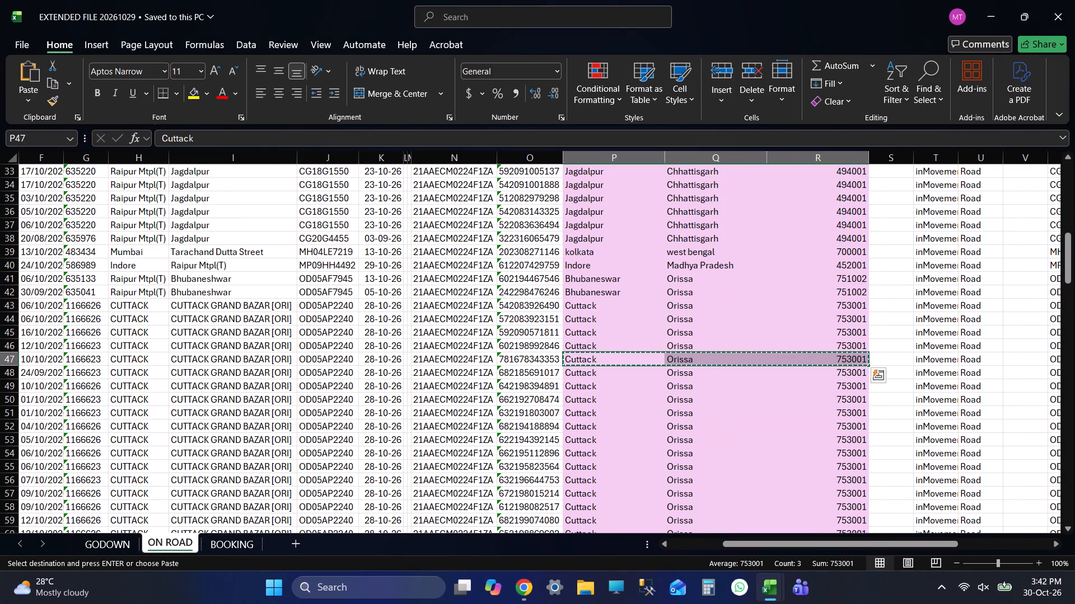
{"action": "key", "text": "alt+Tab"}
{"action": "key", "text": "shift+Down"}
{"action": "key", "text": "shift+Down"}
{"action": "key", "text": "shift+Down"}
{"action": "key", "text": "shift+Down"}
{"action": "key", "text": "shift+Down"}
{"action": "key", "text": "shift+Down"}
{"action": "key", "text": "shift+Down"}
{"action": "key", "text": "shift+Down"}
{"action": "key", "text": "shift+Down"}
{"action": "key", "text": "shift+Down"}
{"action": "key", "text": "shift+Down"}
{"action": "key", "text": "shift+Down"}
{"action": "key", "text": "shift+Down"}
{"action": "key", "text": "shift+Down"}
{"action": "key", "text": "shift+Down"}
{"action": "key", "text": "shift+Down"}
{"action": "key", "text": "shift+Down"}
{"action": "key", "text": "shift+Down"}
{"action": "key", "text": "shift+Down"}
{"action": "key", "text": "shift+Down"}
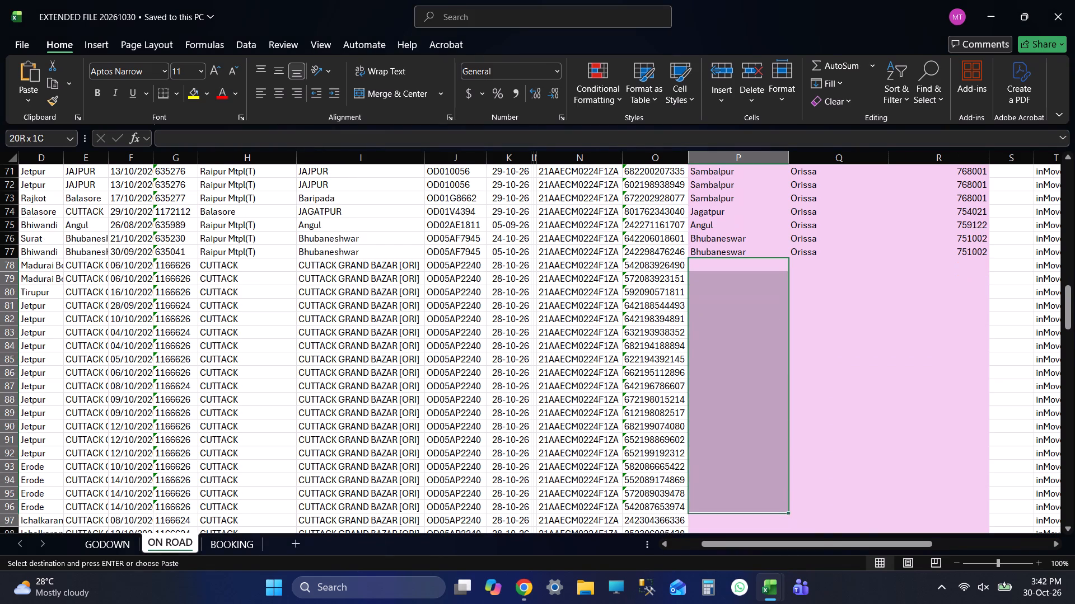
{"action": "key", "text": "shift+Up"}
{"action": "key", "text": "shift+Up"}
{"action": "key", "text": "shift+Up"}
{"action": "key", "text": "shift+Up"}
{"action": "key", "text": "shift+Up"}
{"action": "key", "text": "shift+Up"}
{"action": "key", "text": "shift+Up"}
{"action": "key", "text": "shift+Up"}
{"action": "key", "text": "shift+Up"}
{"action": "key", "text": "shift+Up"}
{"action": "key", "text": "shift+Up"}
{"action": "key", "text": "shift+Up"}
{"action": "key", "text": "shift+Up"}
{"action": "key", "text": "shift+Up"}
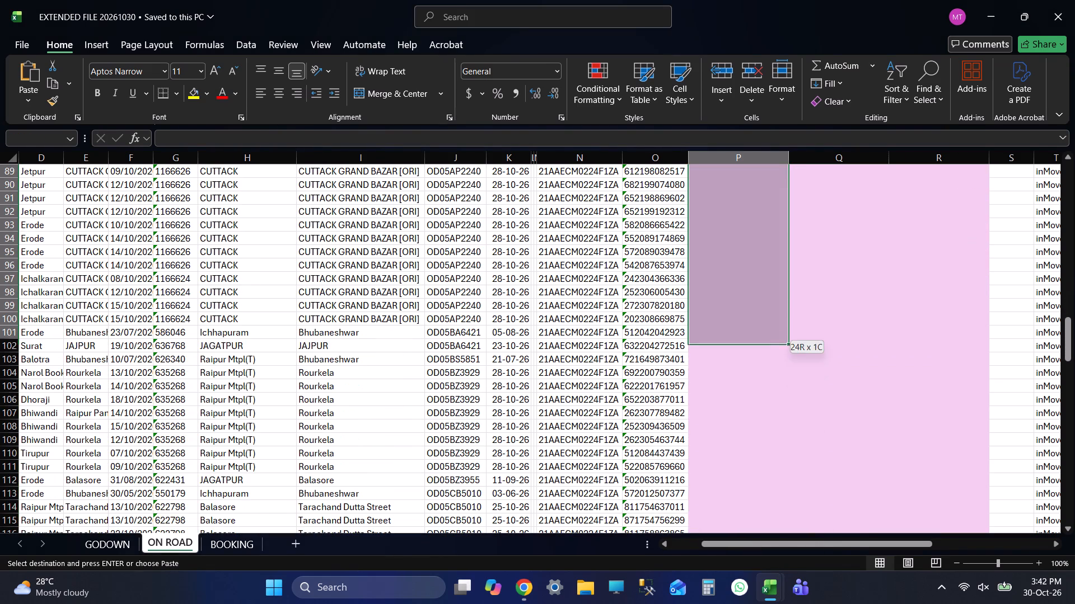
{"action": "key", "text": "shift+Up"}
{"action": "key", "text": "ctrl+v"}
{"action": "key", "text": "ctrl+Down"}
{"action": "key", "text": "Down"}
{"action": "key", "text": "ctrl+s"}
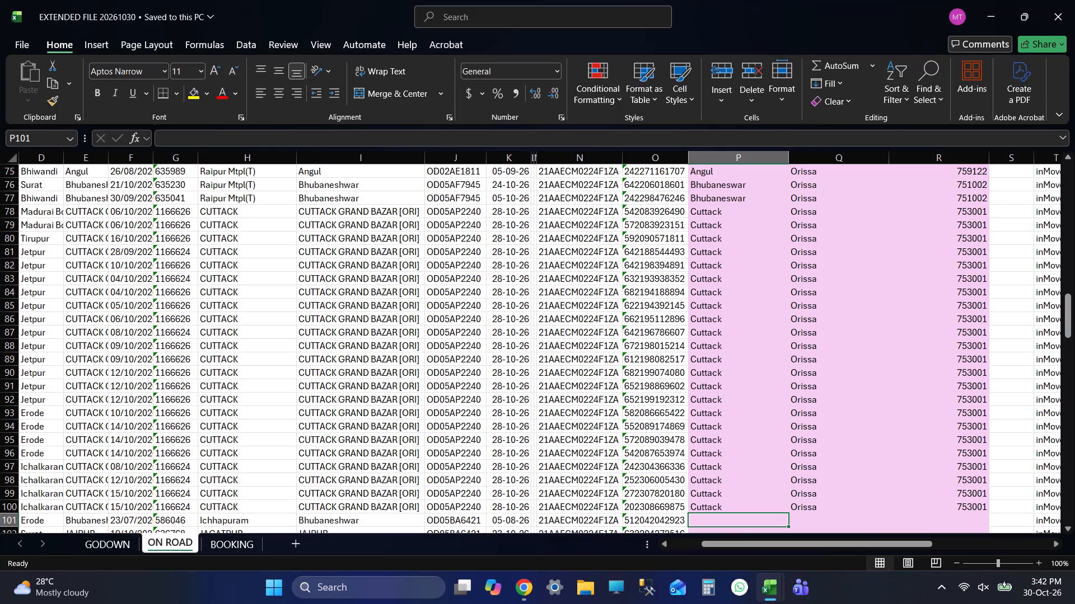
Switch to the Wheelseye dashboard in Chrome, reload the fleet map and identify the running vehicle near Amarda Road.
{"action": "key", "text": "alt+Tab"}
{"action": "key", "text": "alt+Tab"}
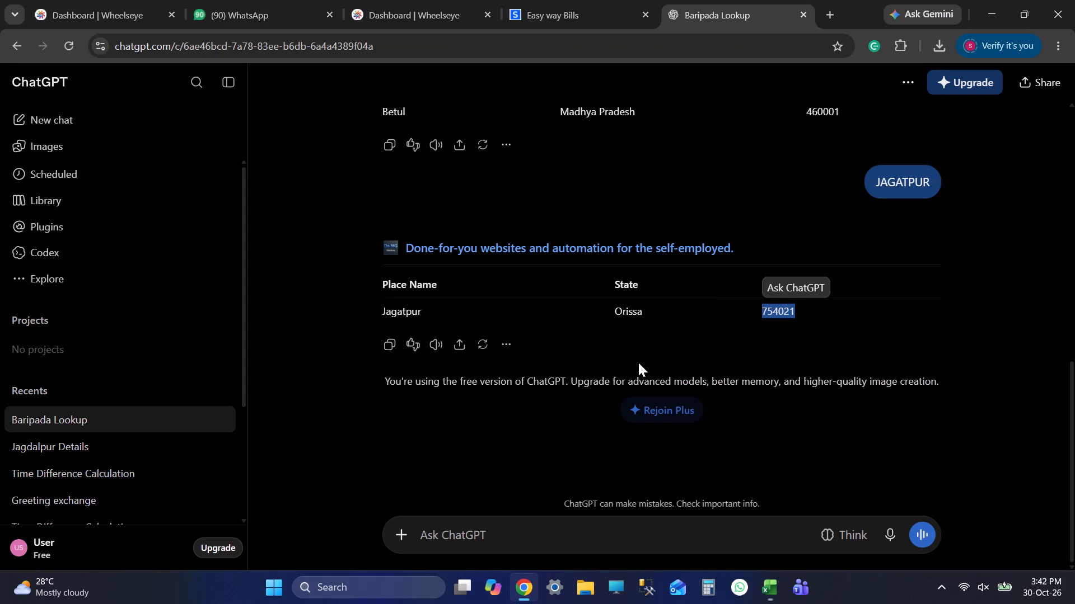
{"action": "left_click", "coordinate": [90, 0]}
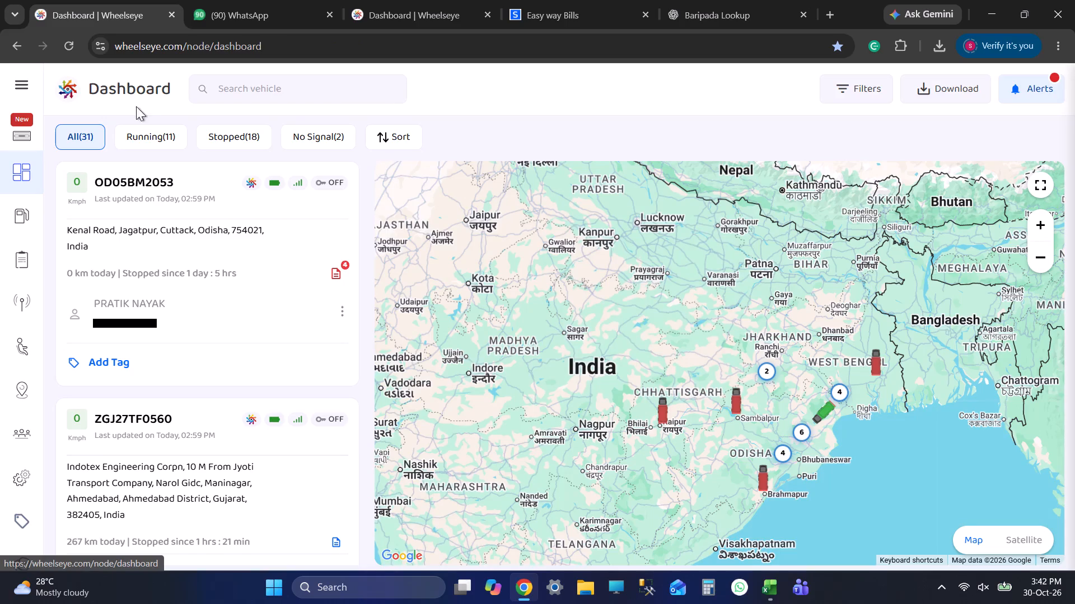
{"action": "left_click", "coordinate": [74, 51]}
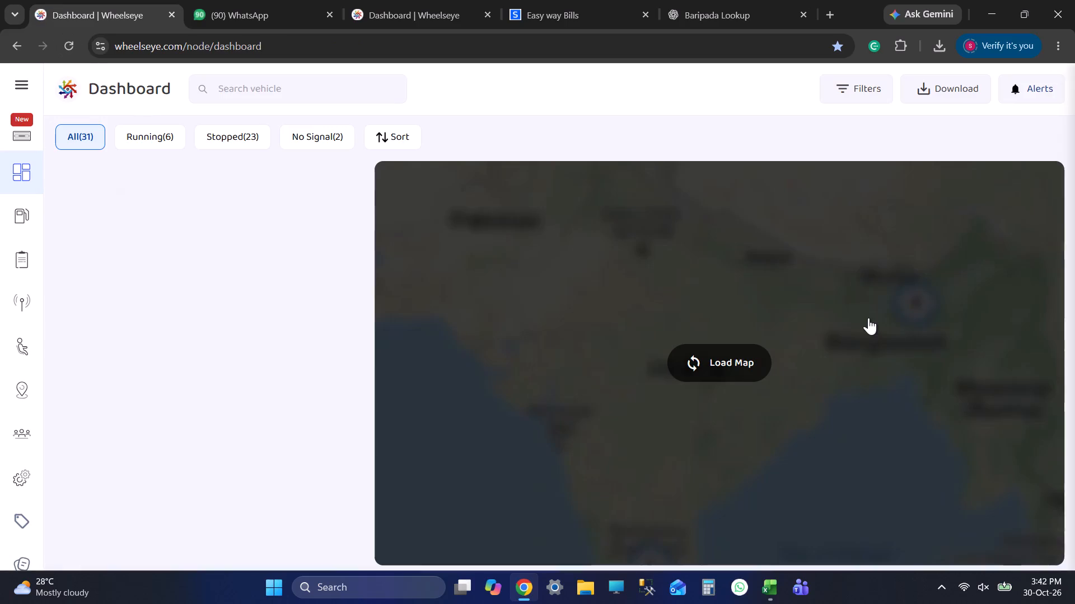
{"action": "left_click", "coordinate": [697, 364]}
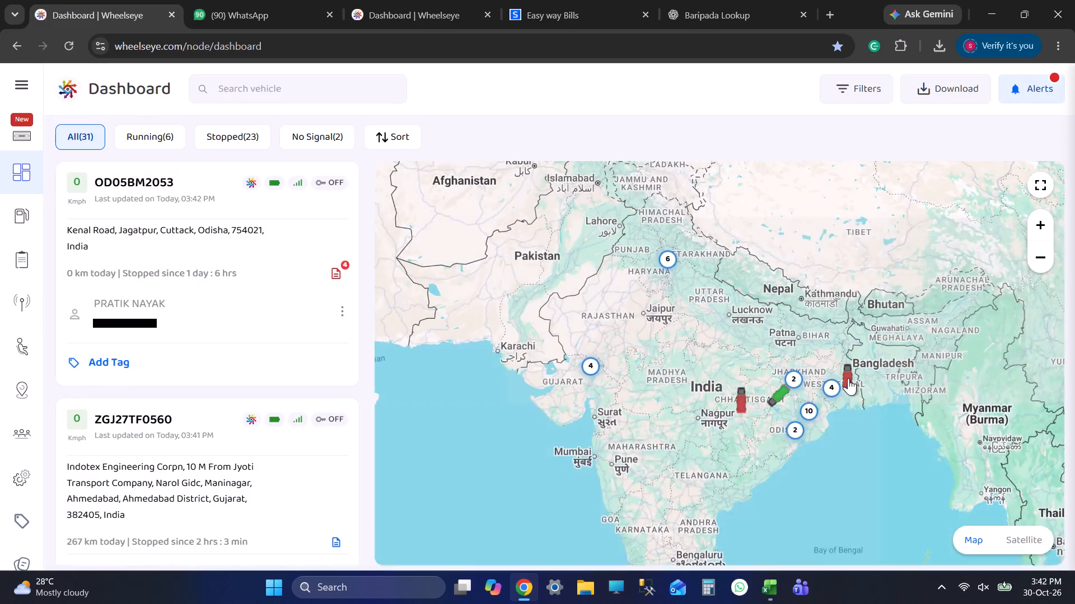
{"action": "scroll", "coordinate": [850, 379], "scroll_direction": "up", "scroll_amount": 15}
{"action": "left_click_drag", "start_coordinate": [811, 468], "coordinate": [826, 392]}
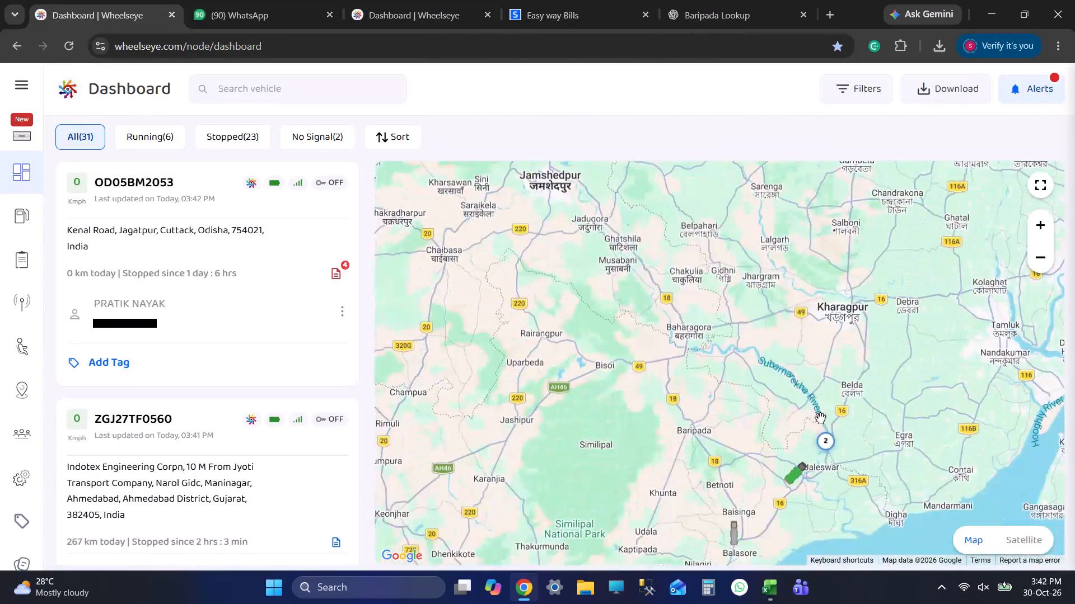
{"action": "scroll", "coordinate": [821, 447], "scroll_direction": "up", "scroll_amount": 3}
{"action": "left_click_drag", "start_coordinate": [811, 454], "coordinate": [839, 413]}
{"action": "scroll", "coordinate": [858, 400], "scroll_direction": "up", "scroll_amount": 7}
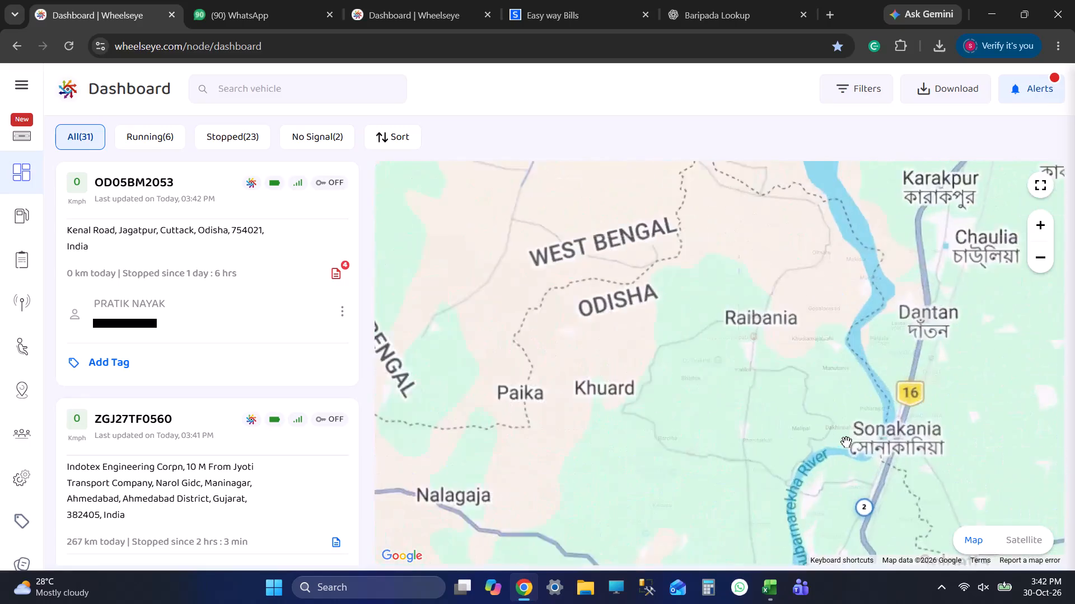
{"action": "left_click_drag", "start_coordinate": [846, 442], "coordinate": [750, 292]}
{"action": "scroll", "coordinate": [804, 387], "scroll_direction": "up", "scroll_amount": 3}
{"action": "left_click_drag", "start_coordinate": [815, 427], "coordinate": [835, 260]}
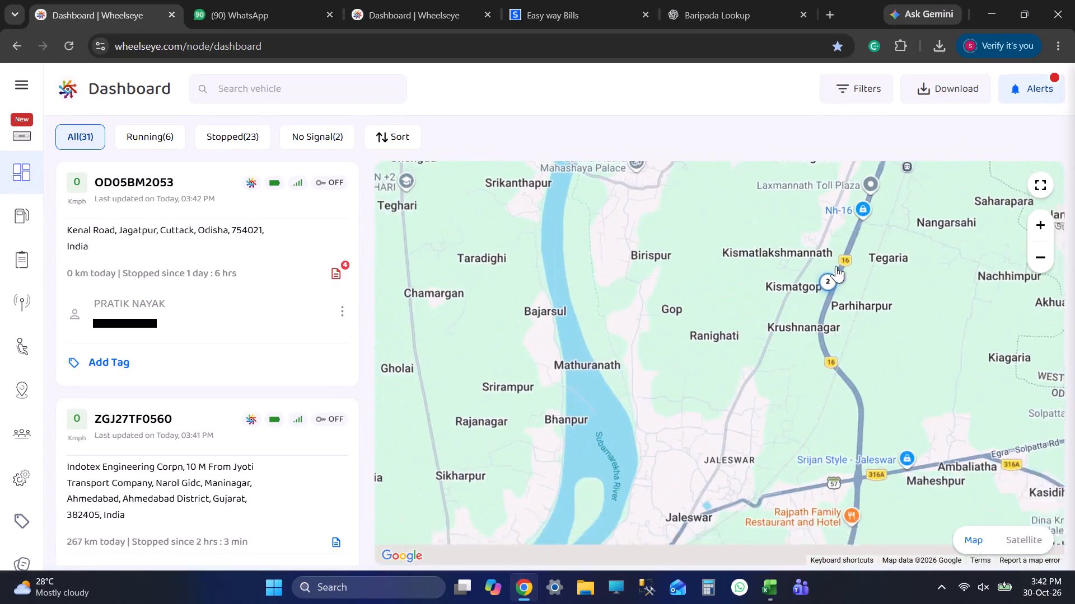
{"action": "scroll", "coordinate": [851, 278], "scroll_direction": "down", "scroll_amount": 5}
{"action": "scroll", "coordinate": [844, 343], "scroll_direction": "down", "scroll_amount": 3}
{"action": "left_click_drag", "start_coordinate": [796, 379], "coordinate": [884, 213]}
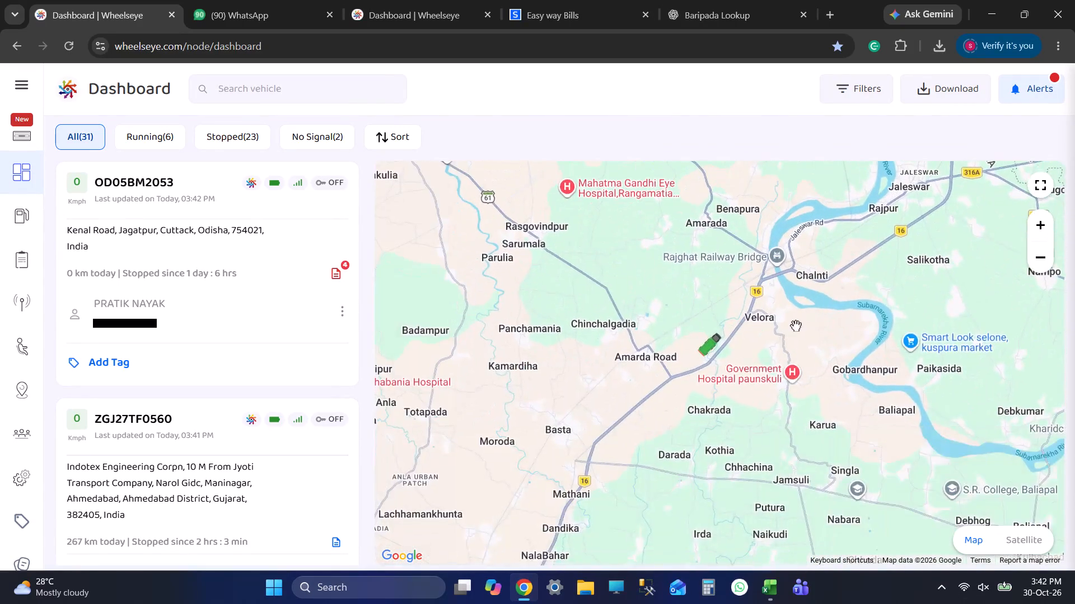
{"action": "scroll", "coordinate": [791, 350], "scroll_direction": "down", "scroll_amount": 3}
{"action": "left_click", "coordinate": [767, 333]}
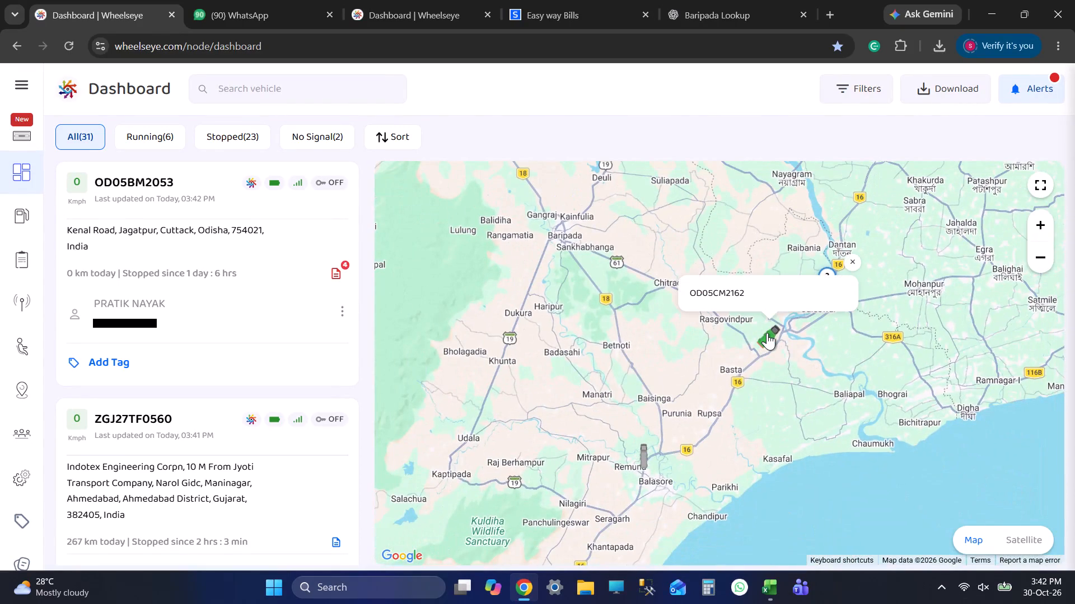
Examine the fleet map around Jaleswar and identify the two vehicles clustered on highway 16 north of the town.
{"action": "left_click_drag", "start_coordinate": [812, 356], "coordinate": [760, 417]}
{"action": "scroll", "coordinate": [773, 412], "scroll_direction": "down", "scroll_amount": 1}
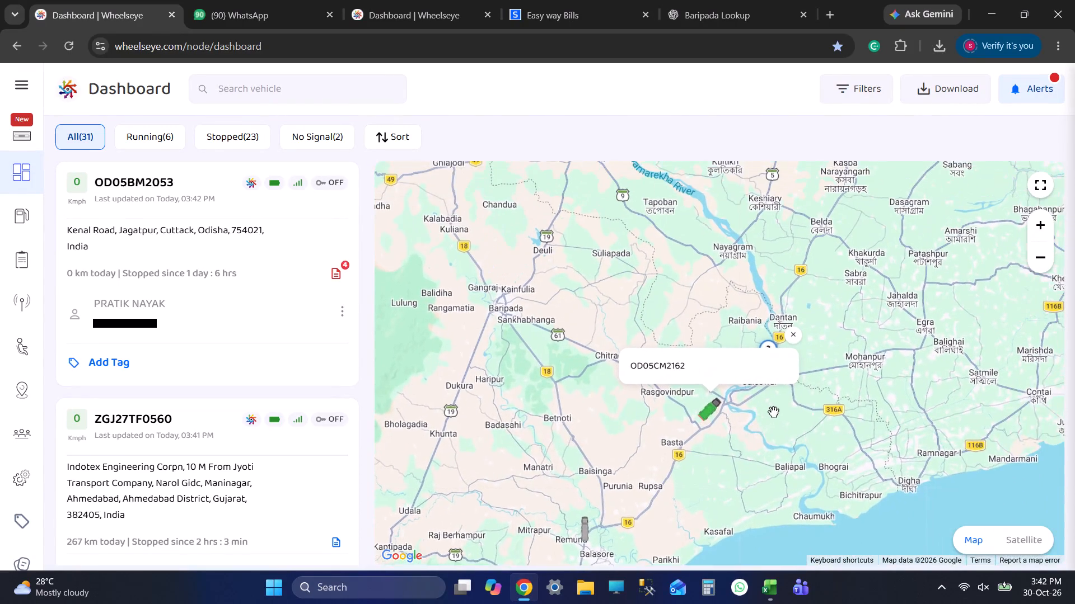
{"action": "left_click_drag", "start_coordinate": [773, 412], "coordinate": [723, 436]}
{"action": "scroll", "coordinate": [707, 417], "scroll_direction": "up", "scroll_amount": 3}
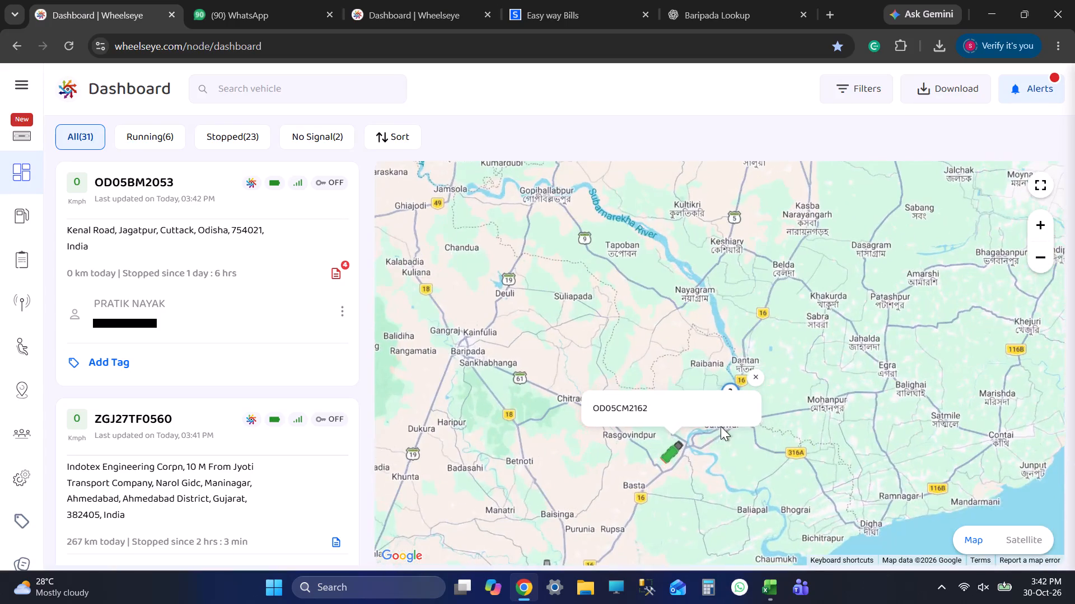
{"action": "scroll", "coordinate": [735, 437], "scroll_direction": "up", "scroll_amount": 4}
{"action": "left_click", "coordinate": [695, 405]}
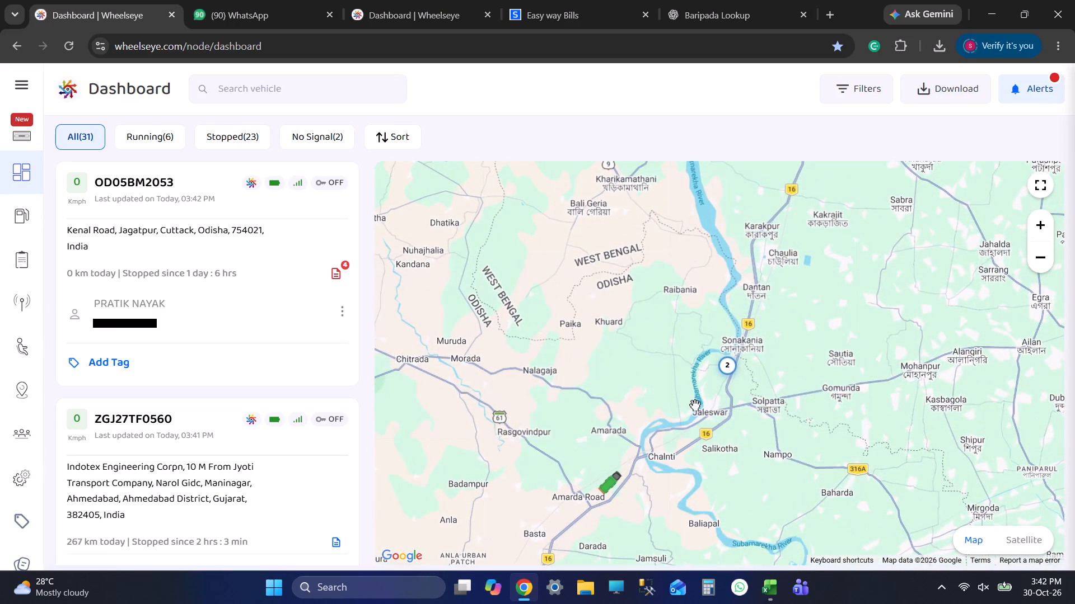
{"action": "scroll", "coordinate": [616, 461], "scroll_direction": "up", "scroll_amount": 3}
{"action": "left_click_drag", "start_coordinate": [616, 461], "coordinate": [765, 374]}
{"action": "scroll", "coordinate": [759, 381], "scroll_direction": "down", "scroll_amount": 2}
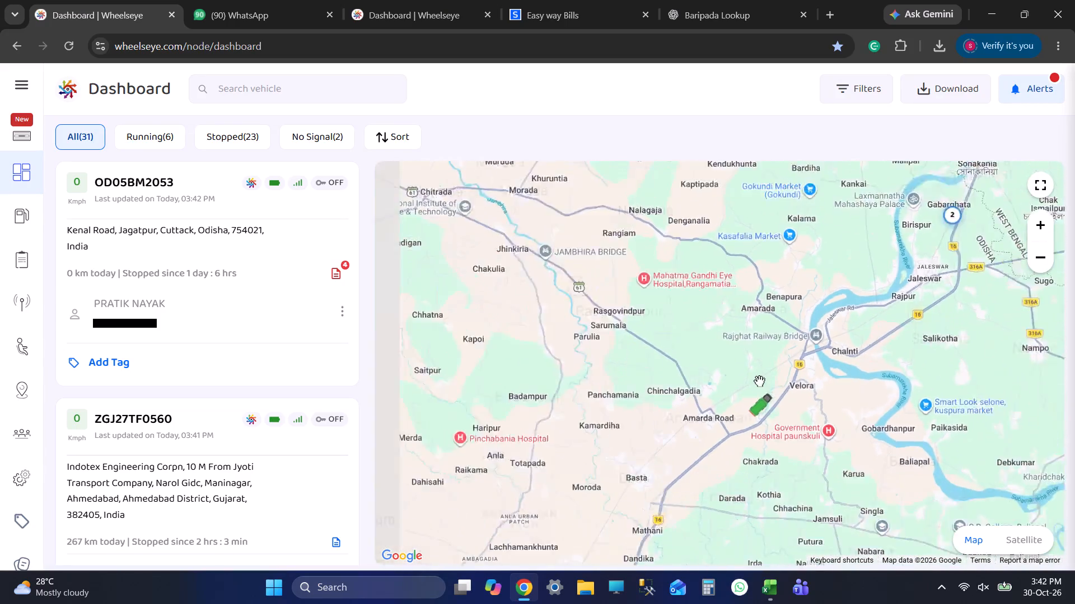
{"action": "scroll", "coordinate": [759, 381], "scroll_direction": "down", "scroll_amount": 1}
{"action": "left_click_drag", "start_coordinate": [711, 461], "coordinate": [775, 412]}
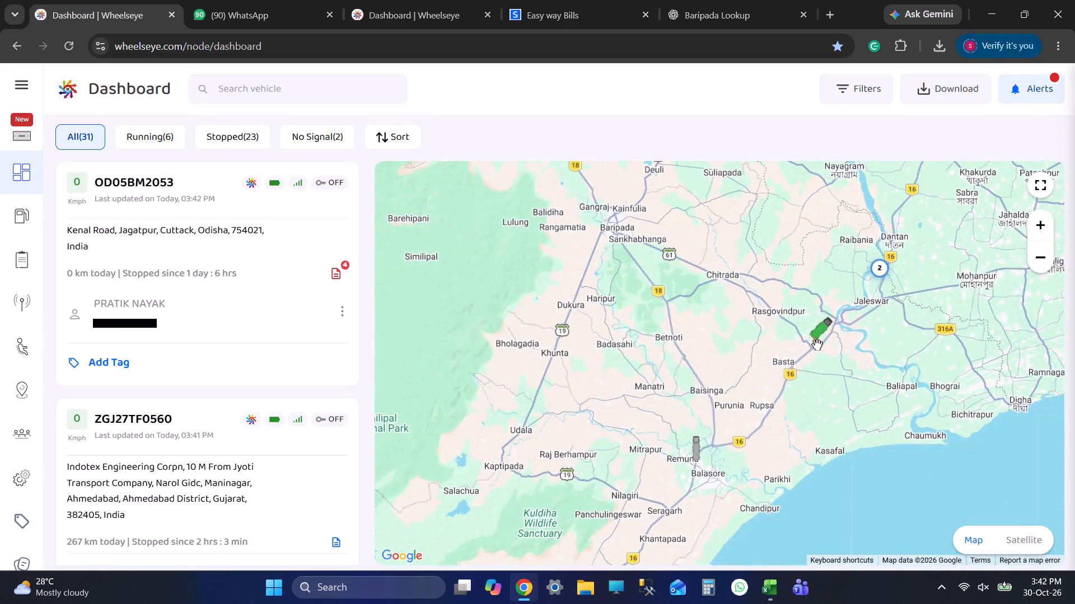
{"action": "left_click", "coordinate": [817, 345]}
{"action": "scroll", "coordinate": [889, 295], "scroll_direction": "up", "scroll_amount": 7}
{"action": "left_click", "coordinate": [868, 254]}
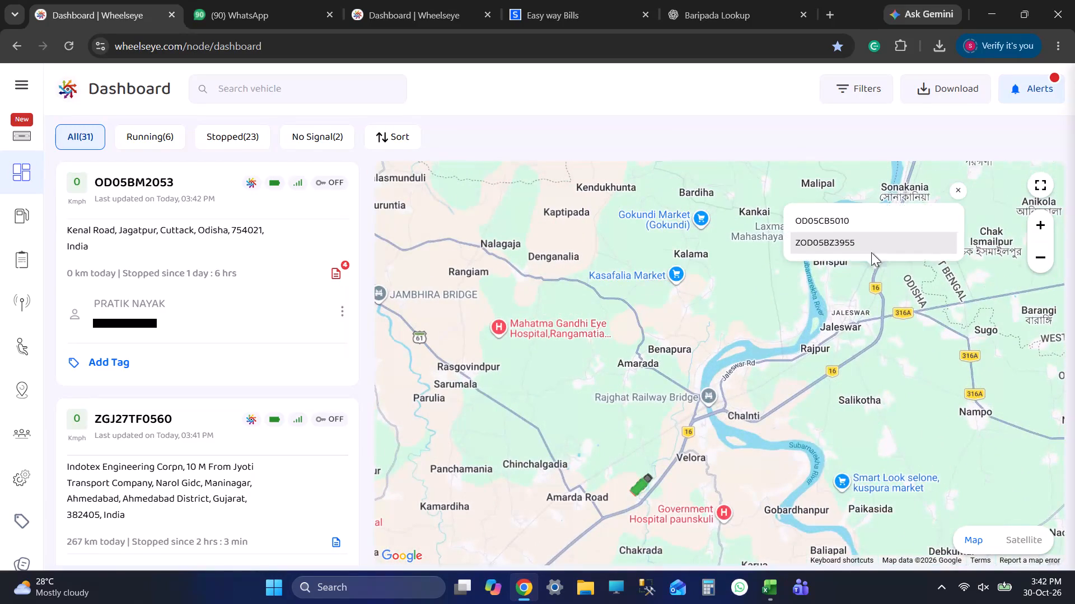
{"action": "left_click_drag", "start_coordinate": [867, 295], "coordinate": [824, 346]}
{"action": "left_click", "coordinate": [808, 312]}
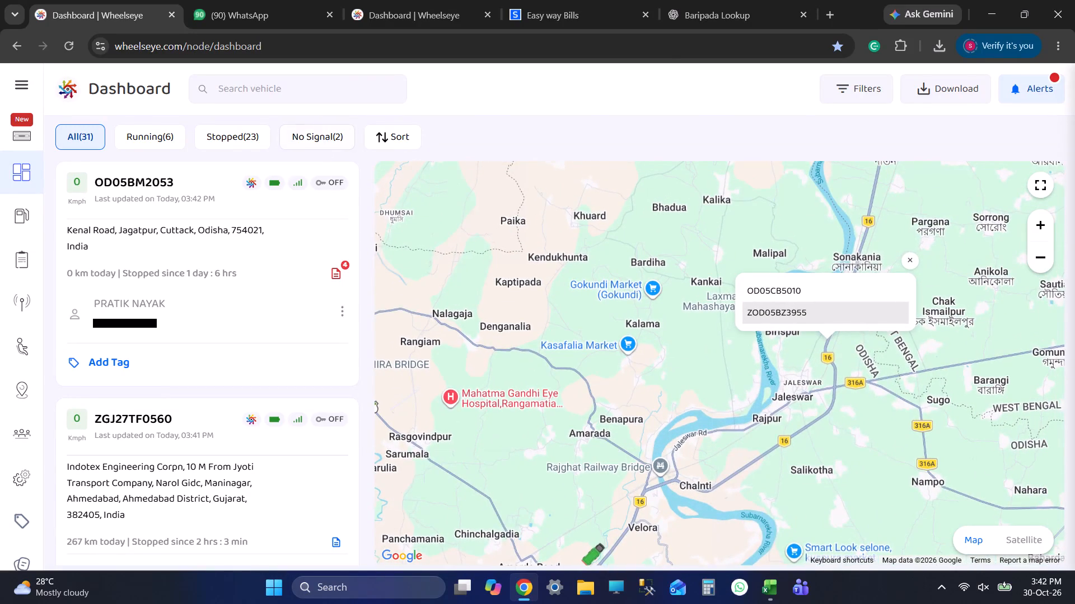
Search the dashboard for vehicle 3955 and open Stop 9 in its route history for today.
{"action": "left_click", "coordinate": [287, 83]}
{"action": "type", "text": "3955"}
{"action": "key", "text": "Return"}
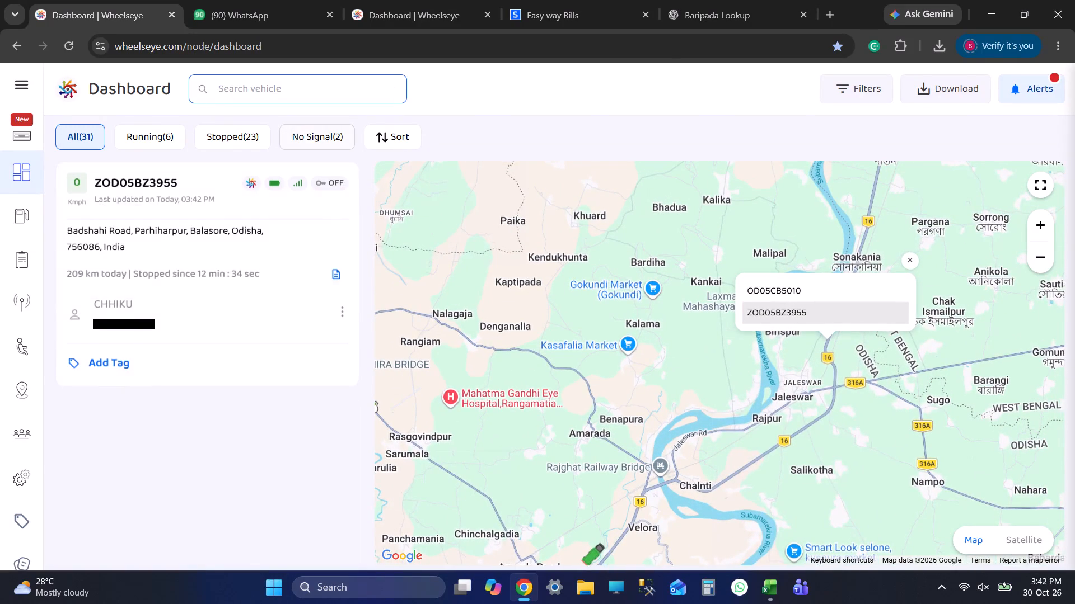
{"action": "left_click", "coordinate": [186, 208]}
{"action": "left_click", "coordinate": [480, 337]}
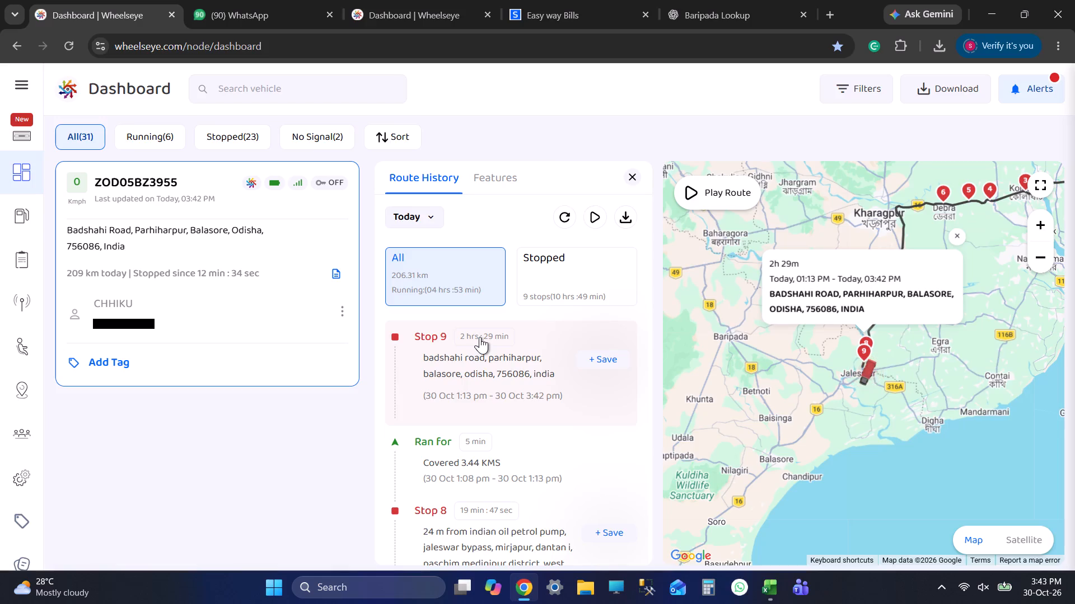
{"action": "scroll", "coordinate": [896, 394], "scroll_direction": "up", "scroll_amount": 6}
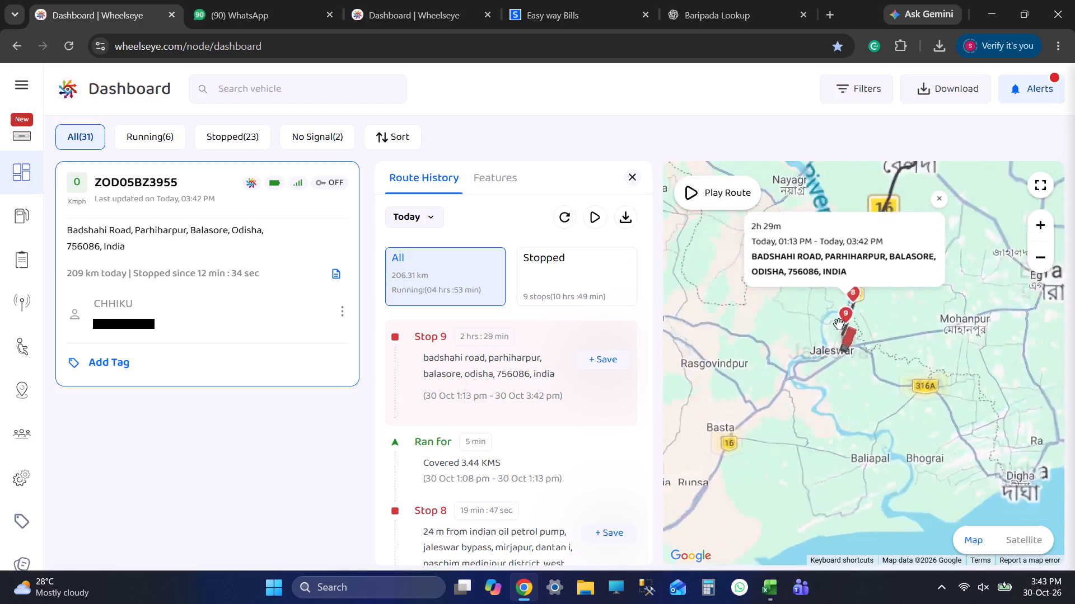
{"action": "scroll", "coordinate": [839, 324], "scroll_direction": "up", "scroll_amount": 17}
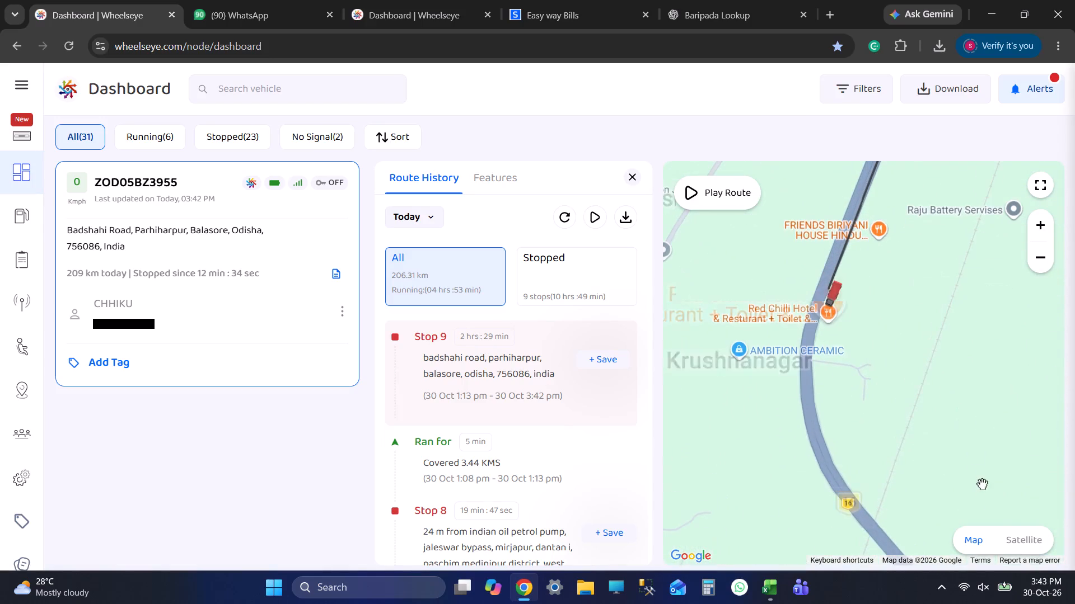
{"action": "left_click", "coordinate": [1036, 540]}
{"action": "scroll", "coordinate": [824, 305], "scroll_direction": "up", "scroll_amount": 4}
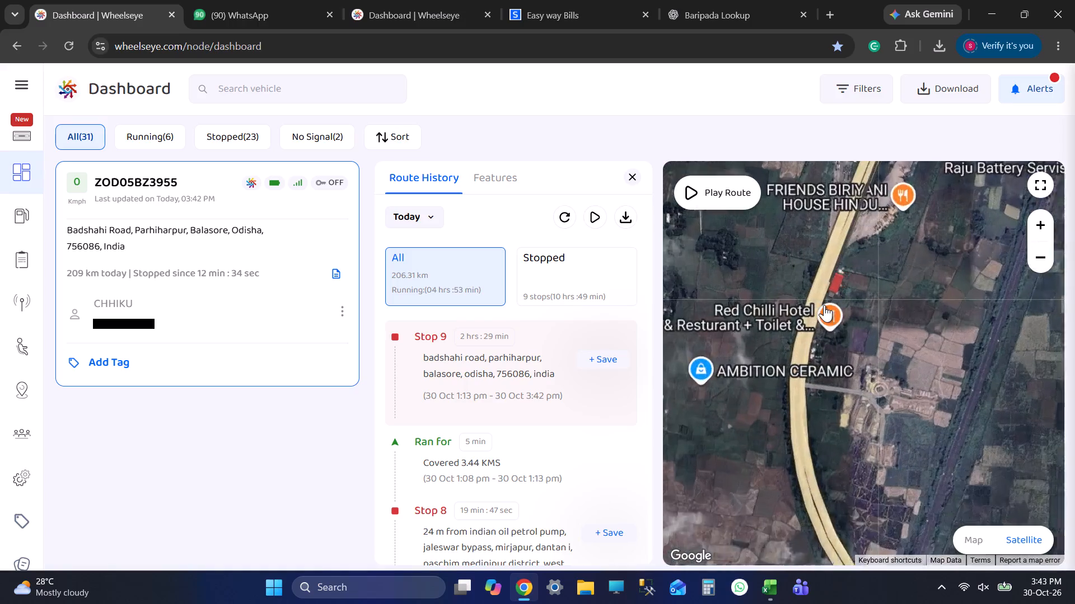
{"action": "left_click_drag", "start_coordinate": [824, 305], "coordinate": [840, 377]}
{"action": "scroll", "coordinate": [848, 336], "scroll_direction": "up", "scroll_amount": 7}
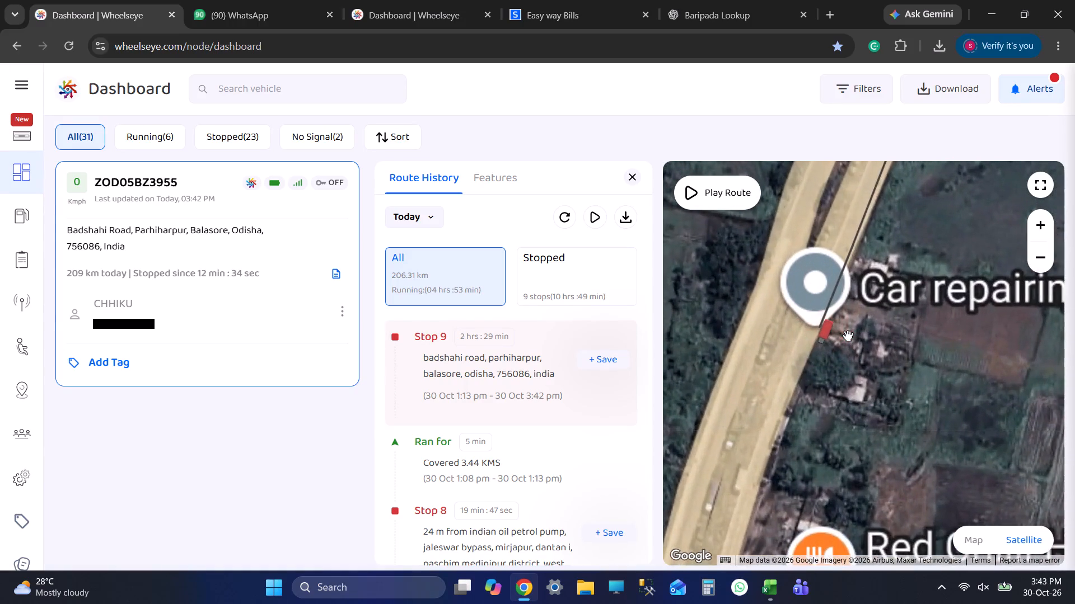
{"action": "scroll", "coordinate": [848, 336], "scroll_direction": "down", "scroll_amount": 19}
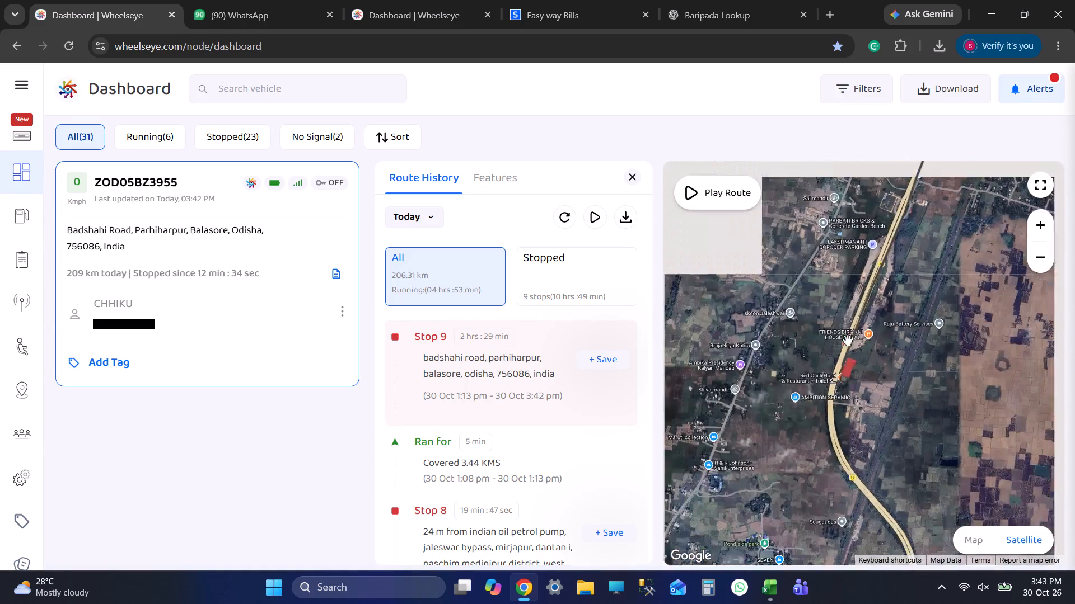
{"action": "scroll", "coordinate": [848, 340], "scroll_direction": "down", "scroll_amount": 16}
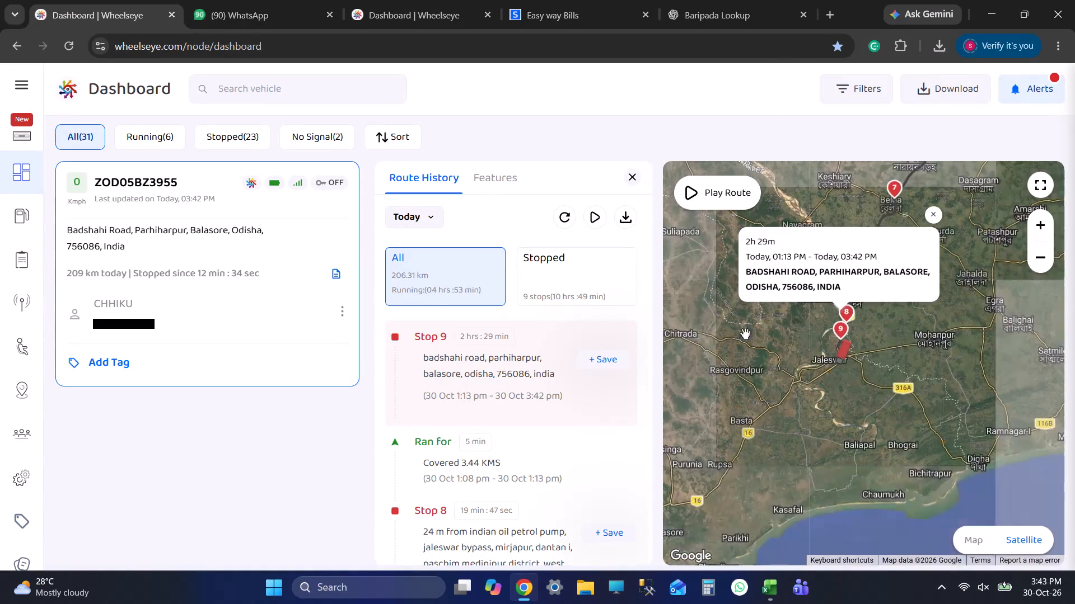
Reload the Wheelseye dashboard and its fleet map, and examine the vehicles around Jaleswar and Balasore.
{"action": "left_click", "coordinate": [71, 41]}
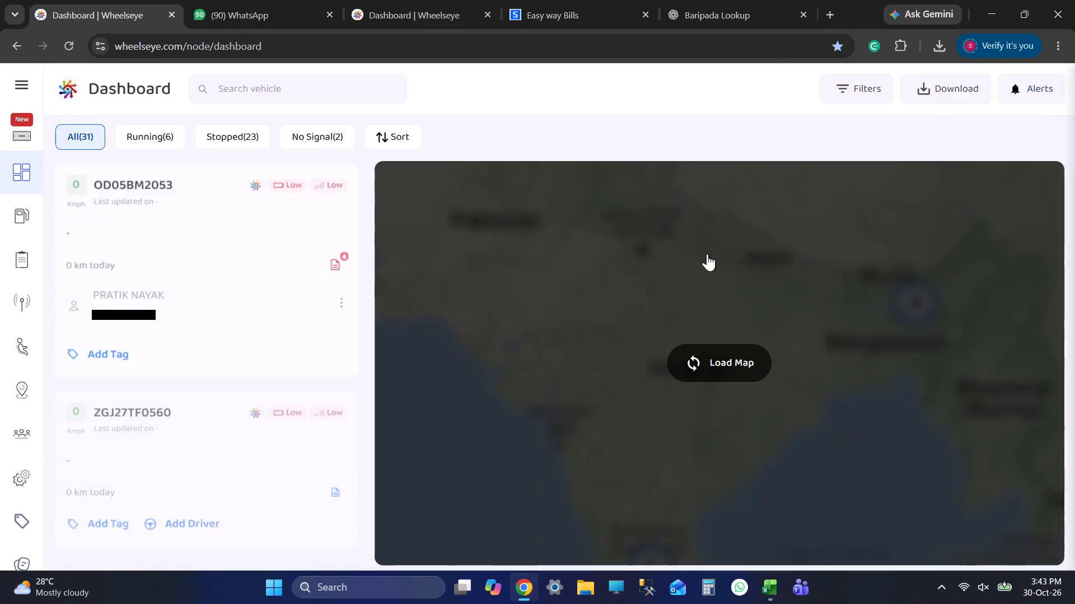
{"action": "left_click", "coordinate": [725, 367]}
{"action": "scroll", "coordinate": [824, 409], "scroll_direction": "up", "scroll_amount": 3}
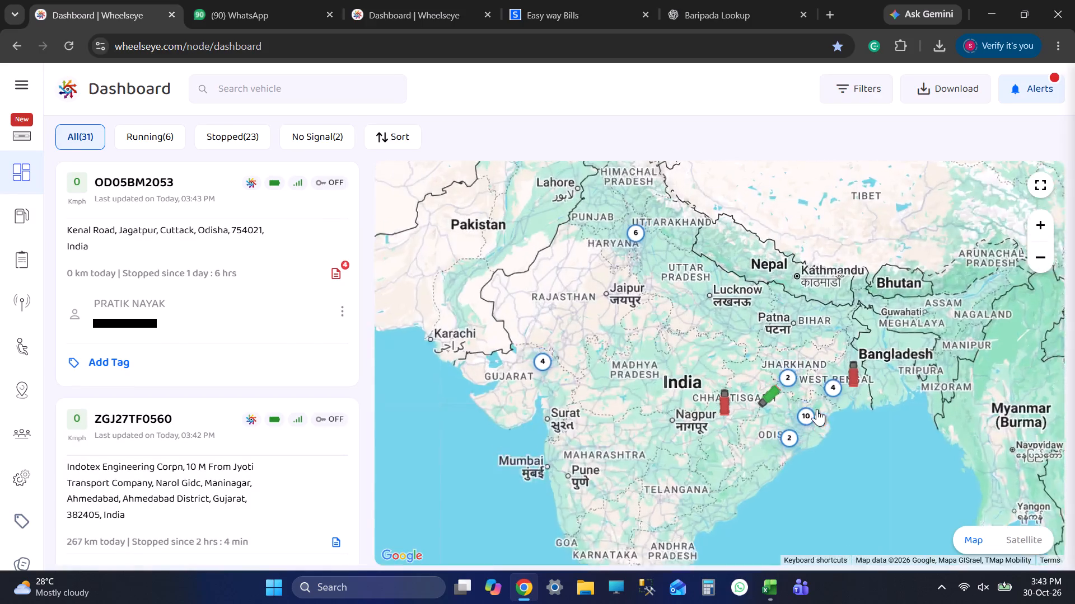
{"action": "scroll", "coordinate": [817, 409], "scroll_direction": "up", "scroll_amount": 9}
{"action": "left_click_drag", "start_coordinate": [814, 446], "coordinate": [875, 348]}
{"action": "scroll", "coordinate": [824, 409], "scroll_direction": "up", "scroll_amount": 3}
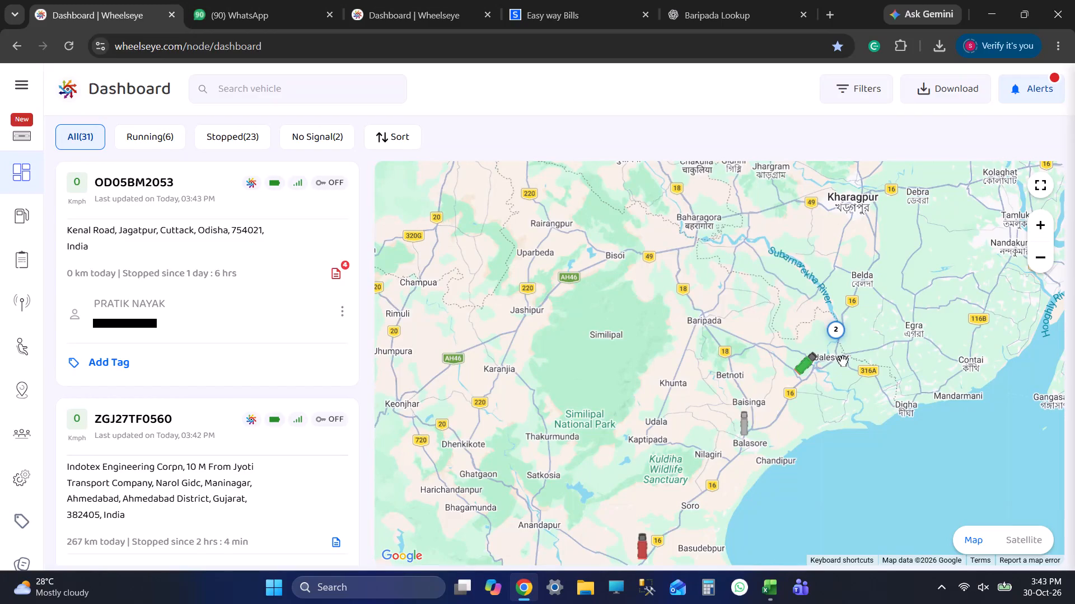
Switch to the 20261030 ON ROAD sheet in Excel and view the unfilled rows from row 101 down.
{"action": "key", "text": "alt+Tab"}
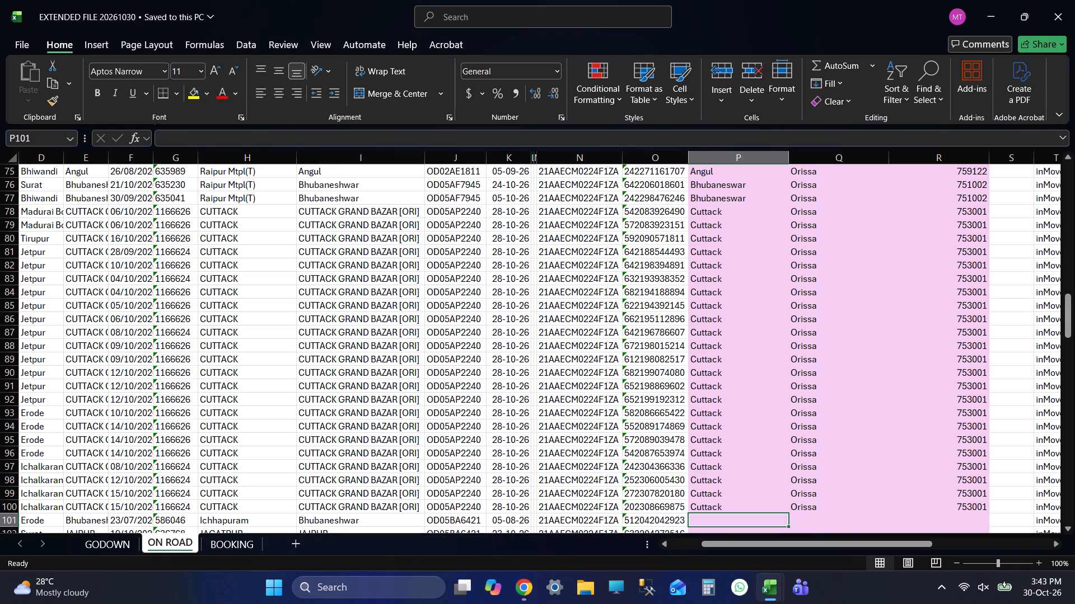
{"action": "scroll", "coordinate": [764, 348], "scroll_direction": "down", "scroll_amount": 7}
Switch to the Wheelseye dashboard and examine the vehicles on highway 16 around Gabarghata and Jaleswar on the fleet map.
{"action": "key", "text": "alt+Tab"}
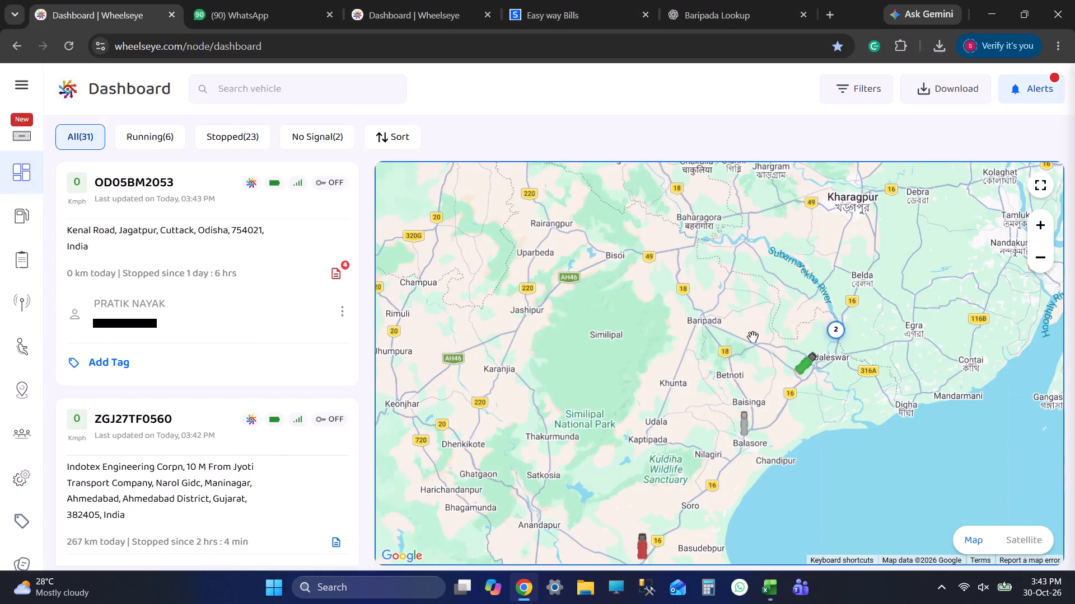
{"action": "scroll", "coordinate": [807, 351], "scroll_direction": "up", "scroll_amount": 7}
{"action": "left_click_drag", "start_coordinate": [868, 347], "coordinate": [784, 393]}
{"action": "scroll", "coordinate": [825, 371], "scroll_direction": "up", "scroll_amount": 2}
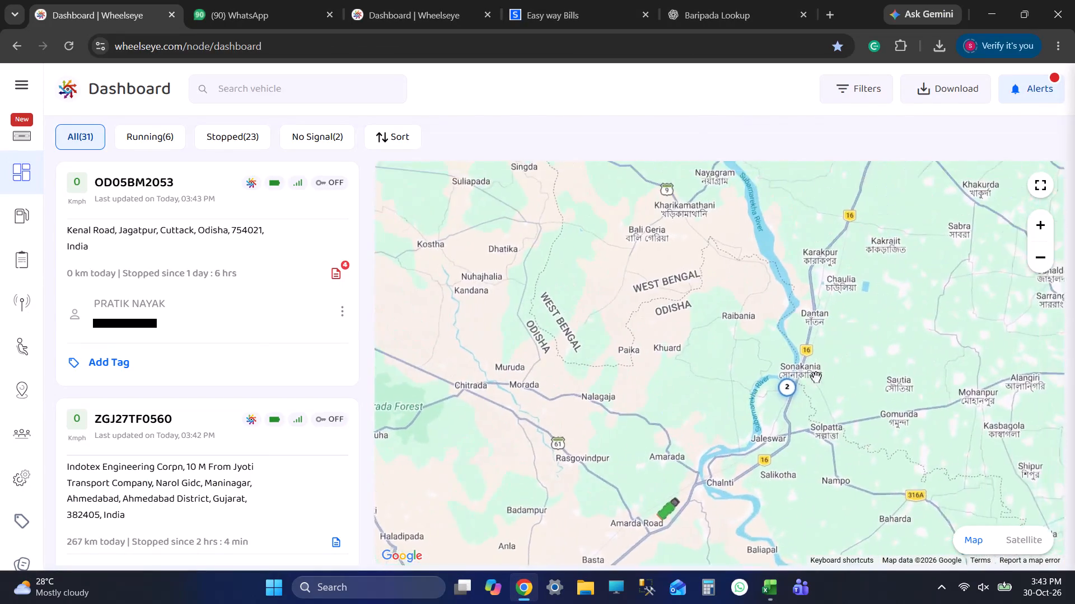
{"action": "scroll", "coordinate": [816, 377], "scroll_direction": "up", "scroll_amount": 1}
{"action": "left_click_drag", "start_coordinate": [788, 404], "coordinate": [845, 386]}
{"action": "scroll", "coordinate": [845, 391], "scroll_direction": "down", "scroll_amount": 2}
{"action": "scroll", "coordinate": [825, 393], "scroll_direction": "up", "scroll_amount": 11}
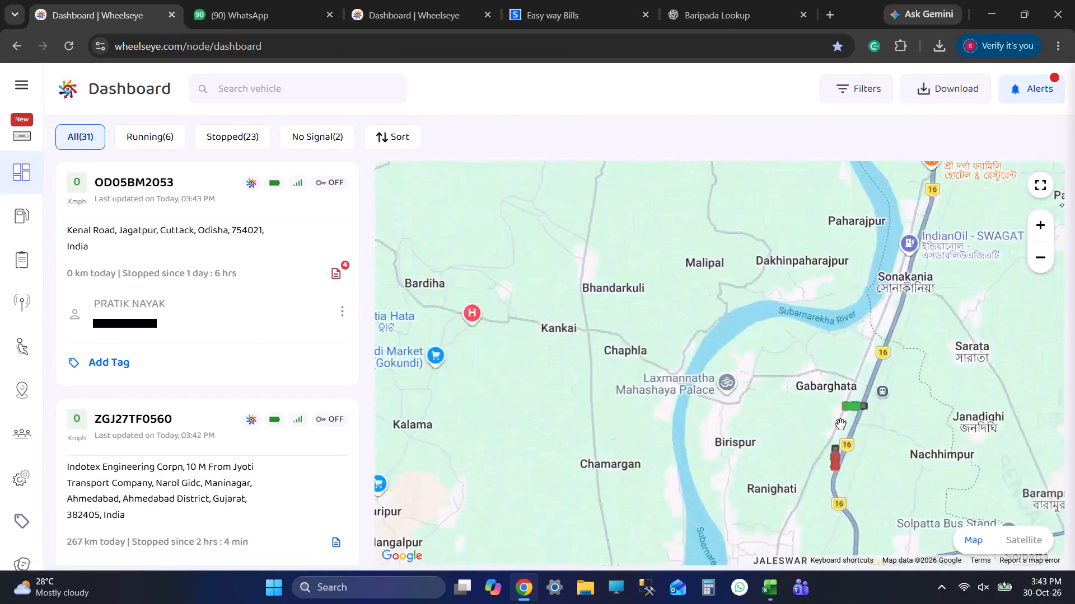
{"action": "left_click_drag", "start_coordinate": [844, 426], "coordinate": [874, 388]}
{"action": "scroll", "coordinate": [880, 393], "scroll_direction": "up", "scroll_amount": 3}
{"action": "scroll", "coordinate": [903, 432], "scroll_direction": "down", "scroll_amount": 6}
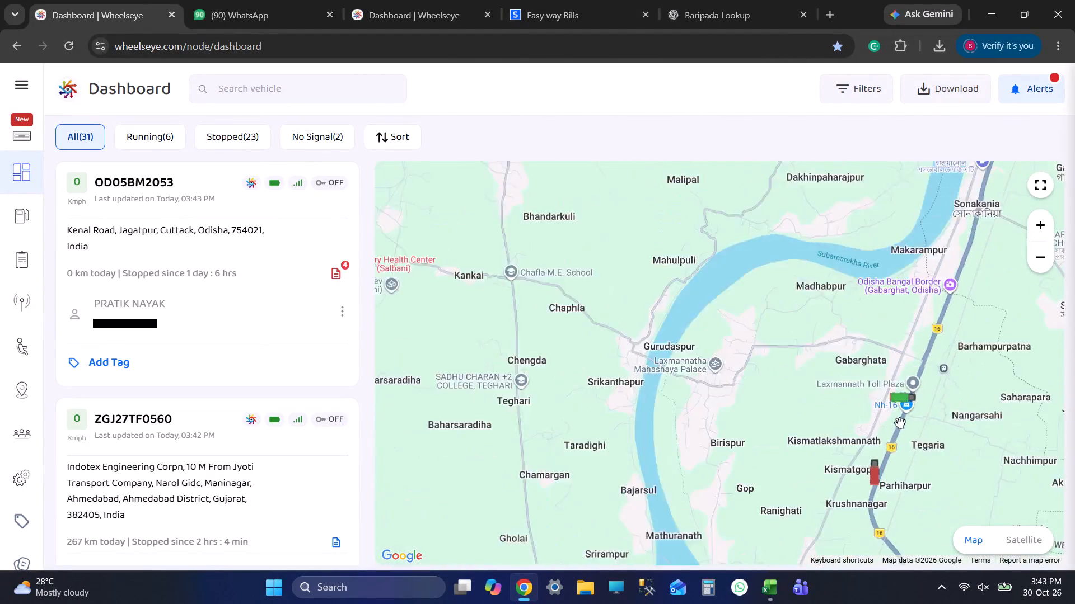
{"action": "scroll", "coordinate": [900, 423], "scroll_direction": "down", "scroll_amount": 3}
{"action": "scroll", "coordinate": [903, 437], "scroll_direction": "up", "scroll_amount": 1}
{"action": "scroll", "coordinate": [903, 437], "scroll_direction": "down", "scroll_amount": 1}
{"action": "left_click_drag", "start_coordinate": [881, 491], "coordinate": [870, 305]}
{"action": "left_click_drag", "start_coordinate": [703, 289], "coordinate": [869, 327]}
{"action": "scroll", "coordinate": [879, 324], "scroll_direction": "down", "scroll_amount": 4}
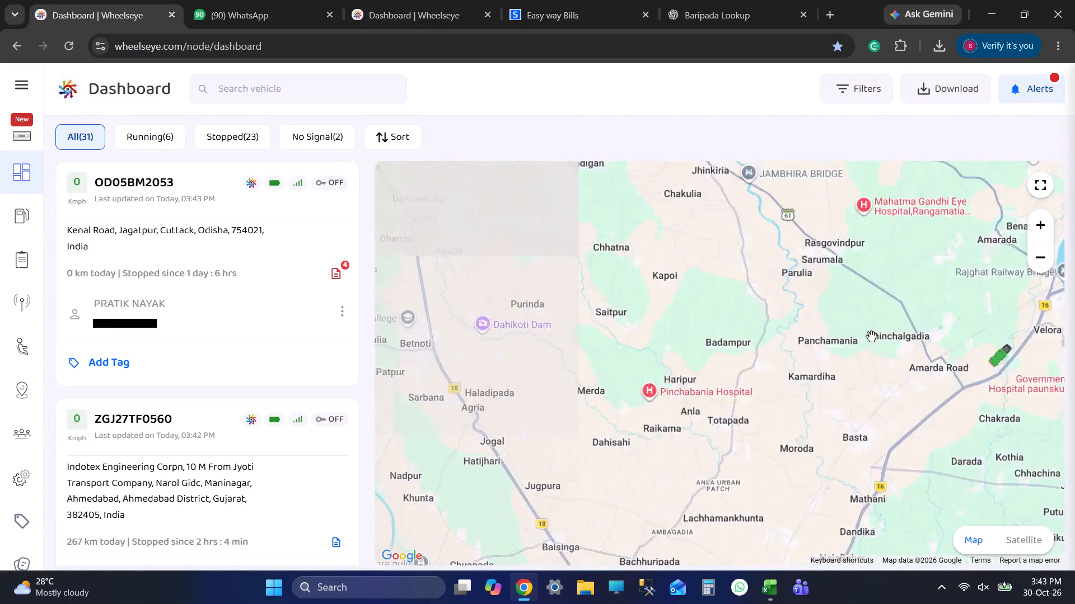
Identify the vehicles near Amarda Road and Gabarghata from their markers on the fleet map.
{"action": "left_click_drag", "start_coordinate": [861, 380], "coordinate": [812, 407]}
{"action": "left_click", "coordinate": [856, 373]}
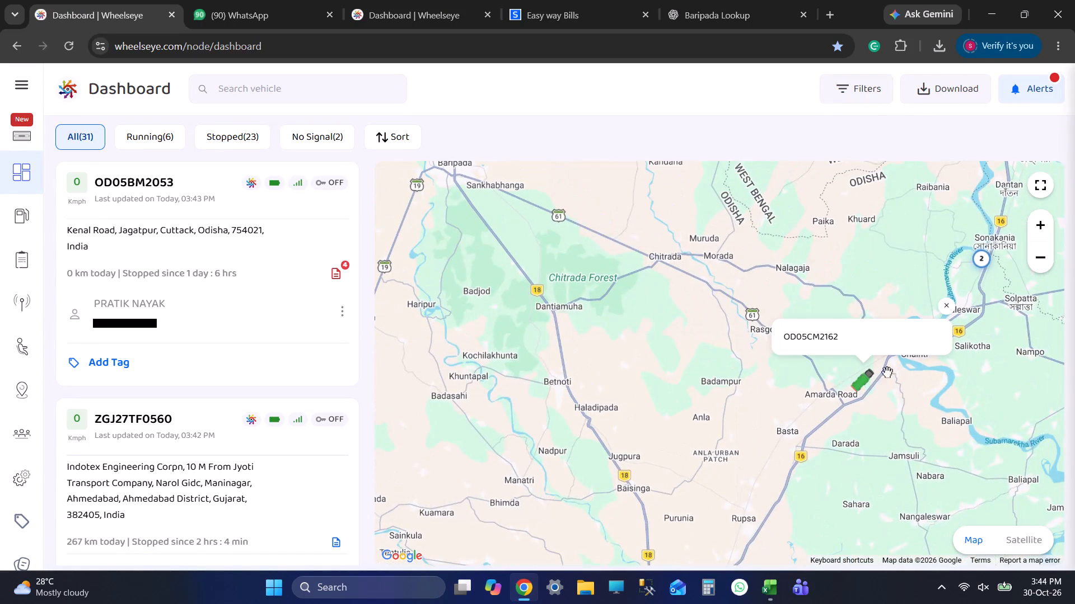
{"action": "left_click_drag", "start_coordinate": [887, 372], "coordinate": [815, 423]}
{"action": "left_click_drag", "start_coordinate": [870, 283], "coordinate": [843, 363]}
{"action": "left_click_drag", "start_coordinate": [877, 286], "coordinate": [829, 412]}
{"action": "scroll", "coordinate": [903, 325], "scroll_direction": "down", "scroll_amount": 4}
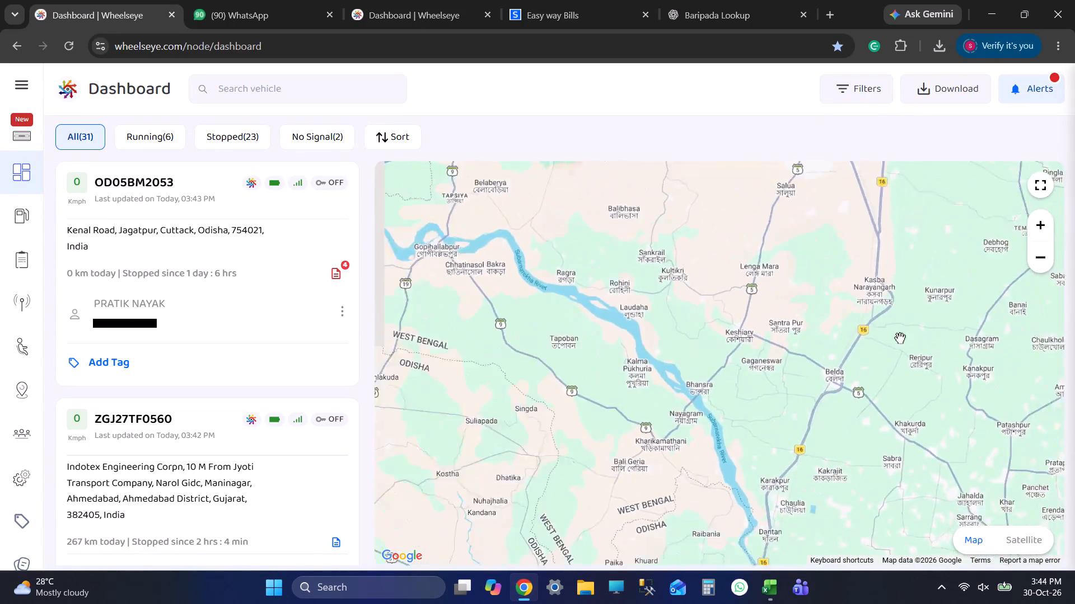
{"action": "left_click_drag", "start_coordinate": [848, 443], "coordinate": [919, 276]}
{"action": "scroll", "coordinate": [908, 332], "scroll_direction": "up", "scroll_amount": 8}
{"action": "left_click", "coordinate": [862, 217]}
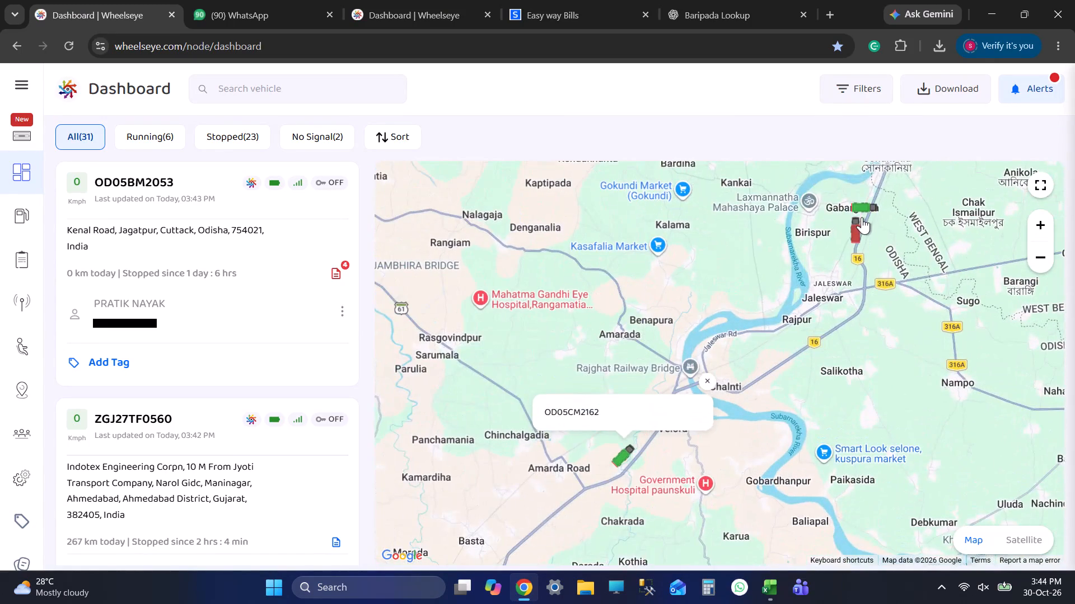
{"action": "left_click", "coordinate": [896, 296]}
{"action": "left_click", "coordinate": [941, 171]}
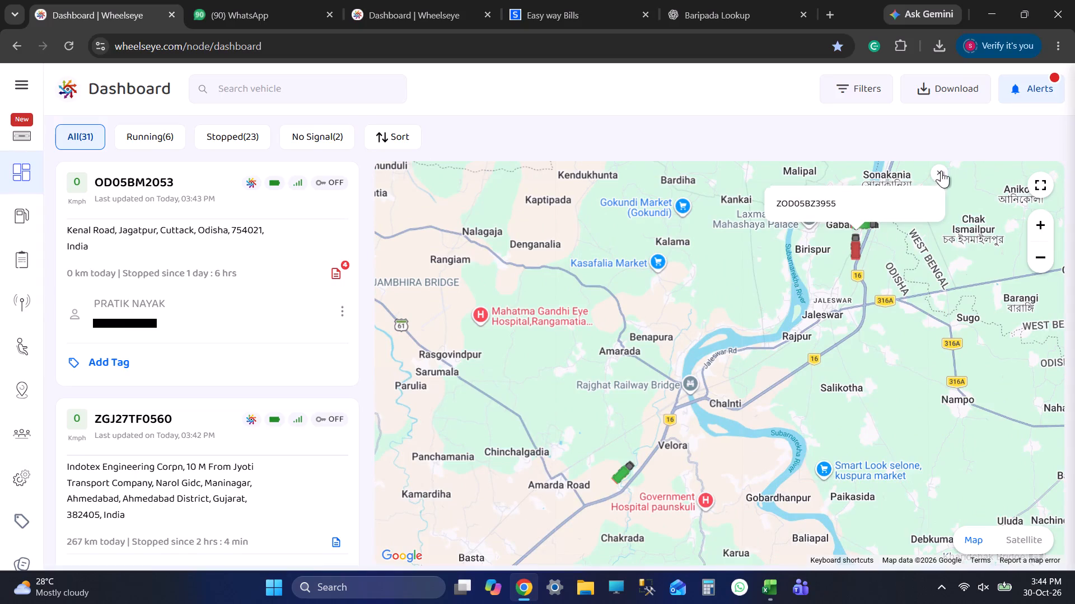
{"action": "left_click", "coordinate": [872, 227]}
Trace the fleet map from Jaleswar past Balasore to Bhadrak and identify the vehicle stopped near Charampa.
{"action": "left_click_drag", "start_coordinate": [845, 425], "coordinate": [920, 317]}
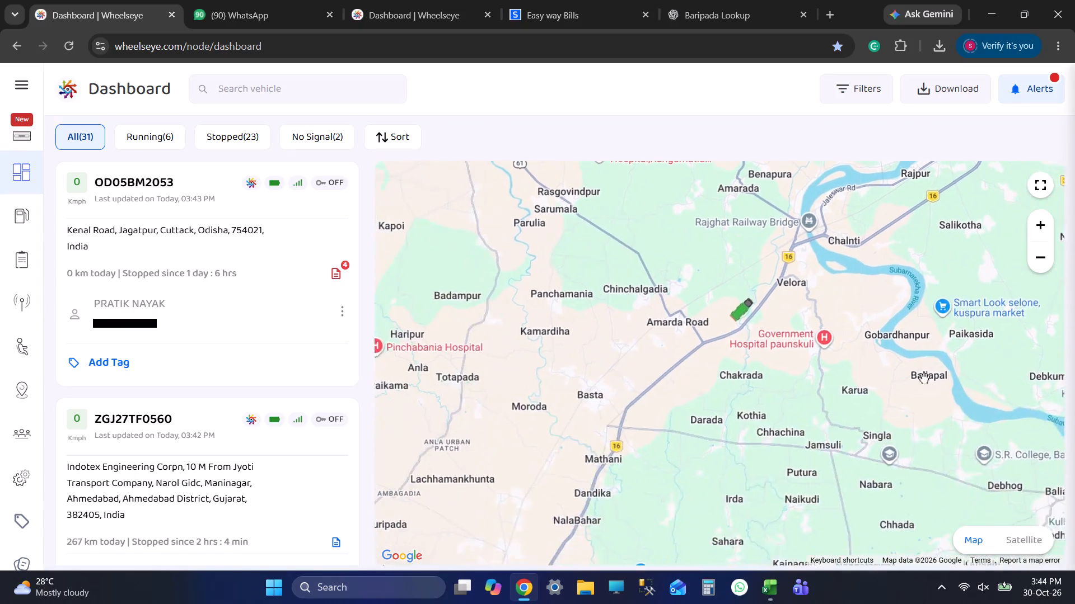
{"action": "scroll", "coordinate": [926, 375], "scroll_direction": "down", "scroll_amount": 3}
{"action": "scroll", "coordinate": [1048, 403], "scroll_direction": "down", "scroll_amount": 4}
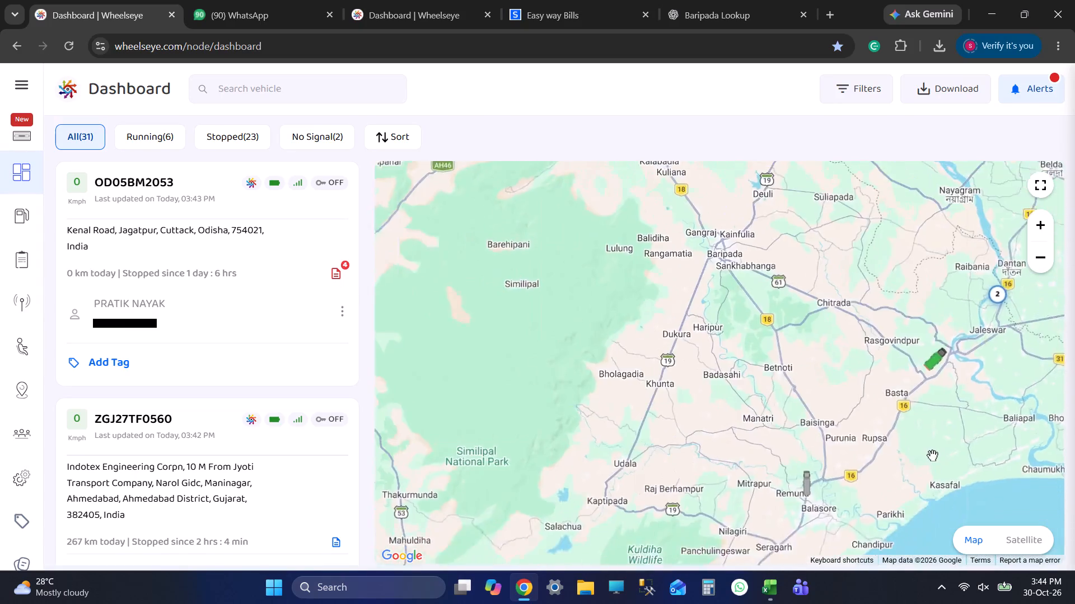
{"action": "left_click_drag", "start_coordinate": [932, 455], "coordinate": [999, 369]}
{"action": "scroll", "coordinate": [363, 375], "scroll_direction": "down", "scroll_amount": 4}
{"action": "left_click_drag", "start_coordinate": [666, 366], "coordinate": [836, 202]}
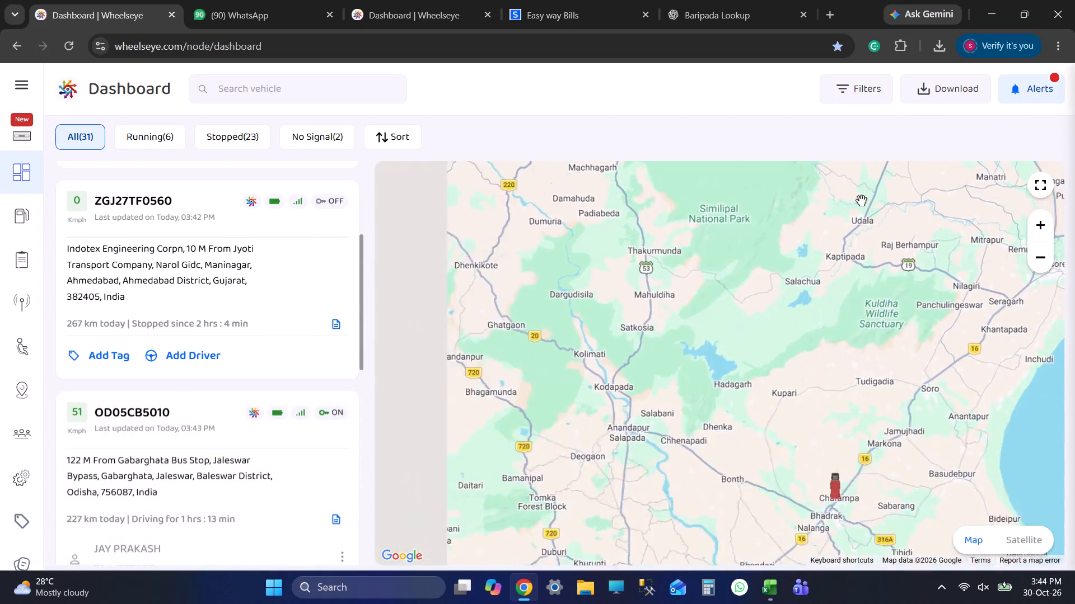
{"action": "scroll", "coordinate": [864, 254], "scroll_direction": "down", "scroll_amount": 4}
{"action": "left_click_drag", "start_coordinate": [819, 284], "coordinate": [709, 287]}
{"action": "scroll", "coordinate": [908, 286], "scroll_direction": "up", "scroll_amount": 3}
{"action": "scroll", "coordinate": [823, 331], "scroll_direction": "up", "scroll_amount": 4}
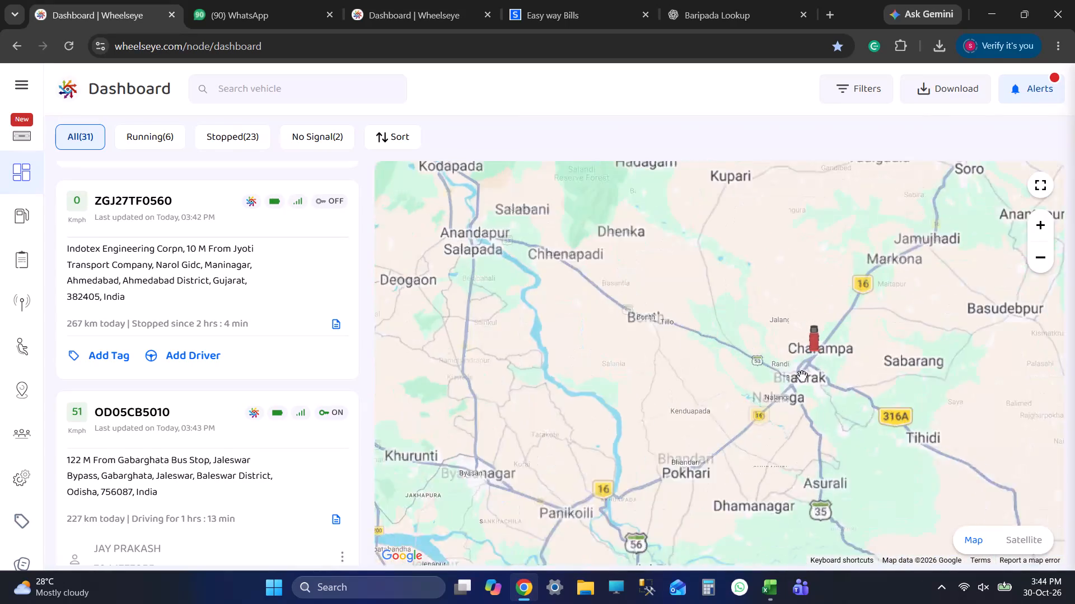
{"action": "scroll", "coordinate": [802, 376], "scroll_direction": "up", "scroll_amount": 2}
{"action": "left_click", "coordinate": [820, 324]}
{"action": "scroll", "coordinate": [709, 345], "scroll_direction": "down", "scroll_amount": 2}
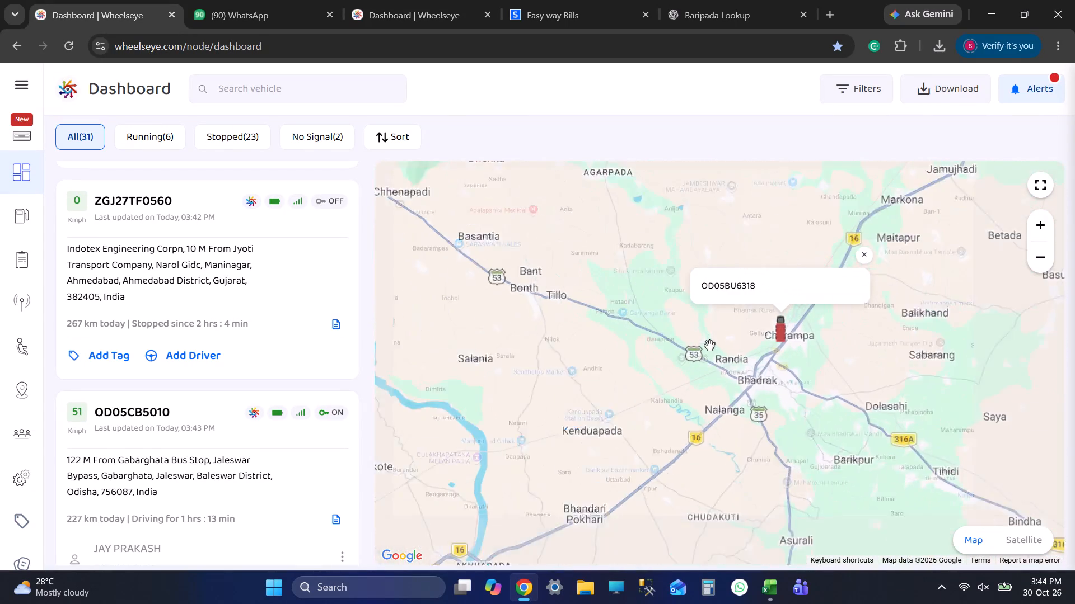
{"action": "scroll", "coordinate": [802, 326], "scroll_direction": "up", "scroll_amount": 5}
{"action": "left_click_drag", "start_coordinate": [650, 391], "coordinate": [771, 413]}
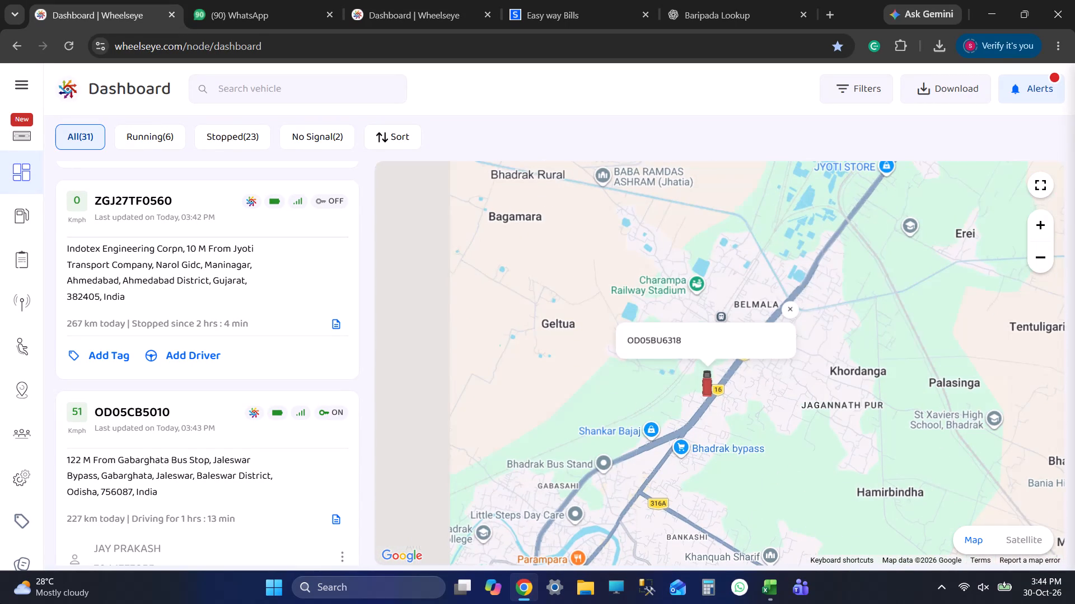
{"action": "left_click", "coordinate": [821, 315]}
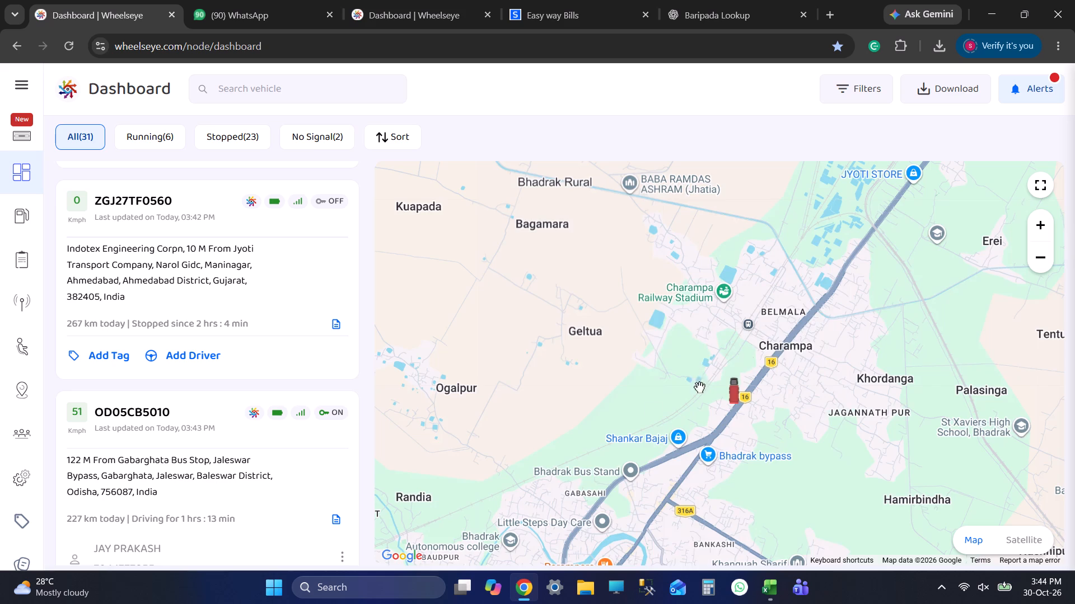
Trace the fleet map from Bhadrak to Dhenkanal and identify the vehicle standing near Gundichapada.
{"action": "scroll", "coordinate": [660, 431], "scroll_direction": "down", "scroll_amount": 7}
{"action": "left_click_drag", "start_coordinate": [659, 442], "coordinate": [795, 295]}
{"action": "scroll", "coordinate": [791, 299], "scroll_direction": "down", "scroll_amount": 7}
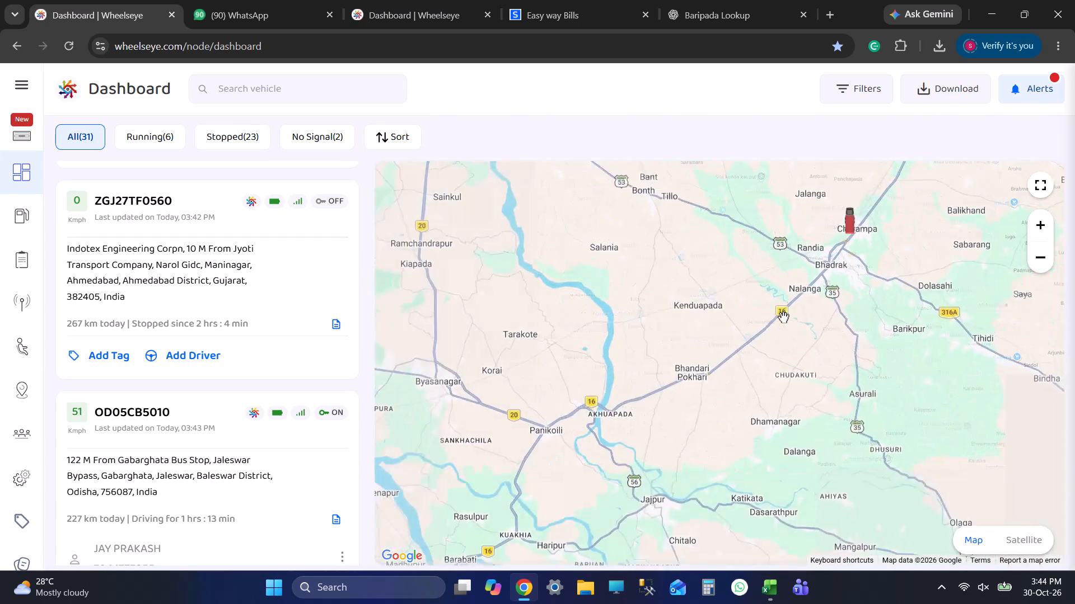
{"action": "scroll", "coordinate": [769, 378], "scroll_direction": "down", "scroll_amount": 2}
{"action": "left_click_drag", "start_coordinate": [714, 391], "coordinate": [790, 385]}
{"action": "scroll", "coordinate": [685, 412], "scroll_direction": "up", "scroll_amount": 3}
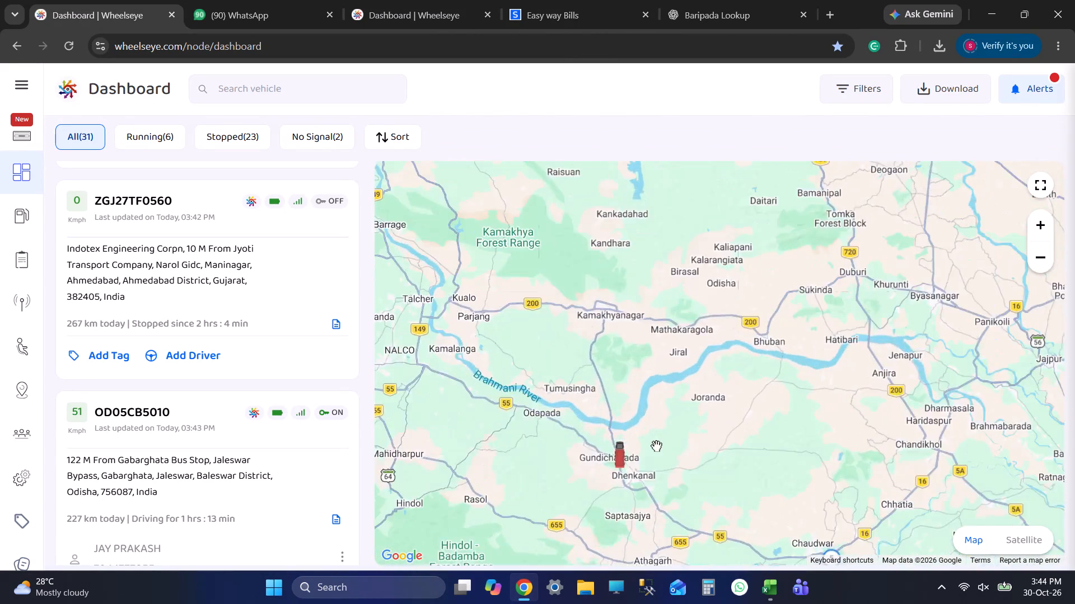
{"action": "scroll", "coordinate": [651, 449], "scroll_direction": "up", "scroll_amount": 2}
{"action": "left_click_drag", "start_coordinate": [651, 449], "coordinate": [817, 303]}
{"action": "scroll", "coordinate": [722, 347], "scroll_direction": "up", "scroll_amount": 1}
{"action": "scroll", "coordinate": [720, 347], "scroll_direction": "down", "scroll_amount": 5}
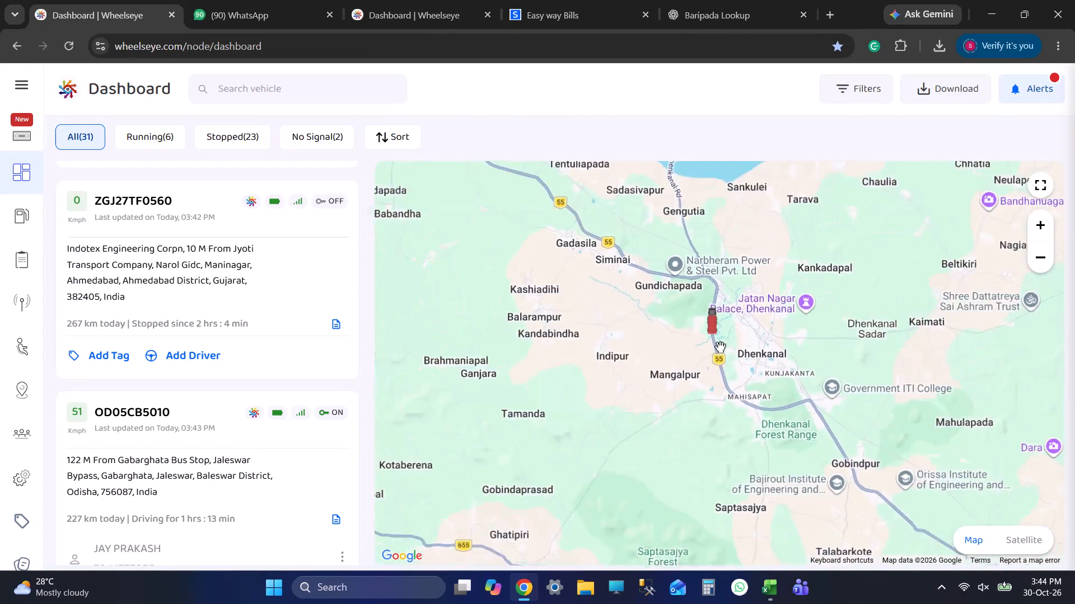
{"action": "scroll", "coordinate": [720, 347], "scroll_direction": "down", "scroll_amount": 4}
{"action": "scroll", "coordinate": [720, 347], "scroll_direction": "up", "scroll_amount": 1}
{"action": "scroll", "coordinate": [720, 347], "scroll_direction": "down", "scroll_amount": 5}
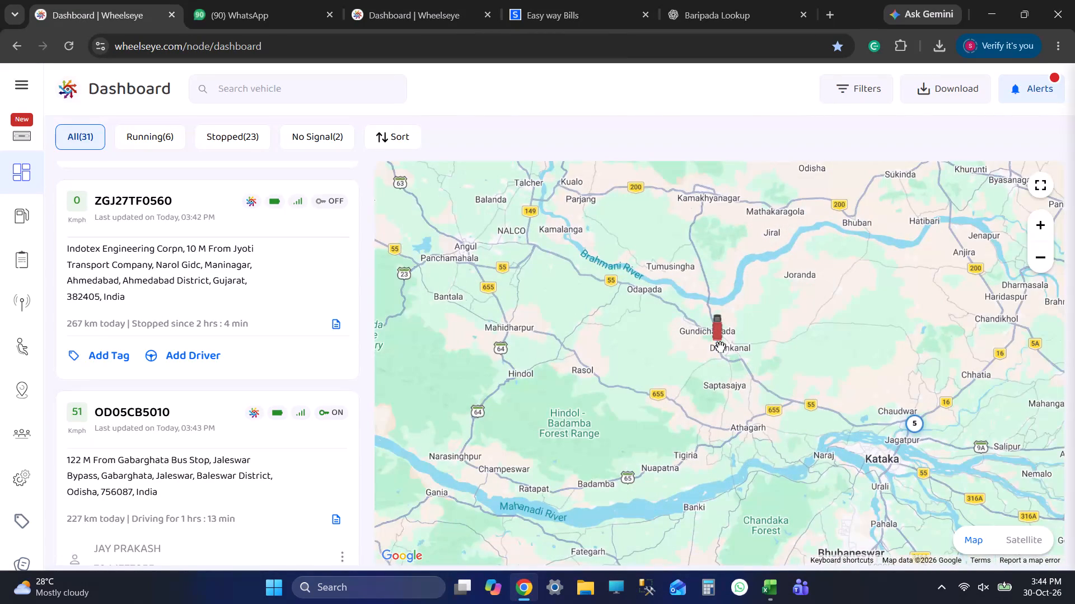
{"action": "left_click_drag", "start_coordinate": [720, 347], "coordinate": [801, 384]}
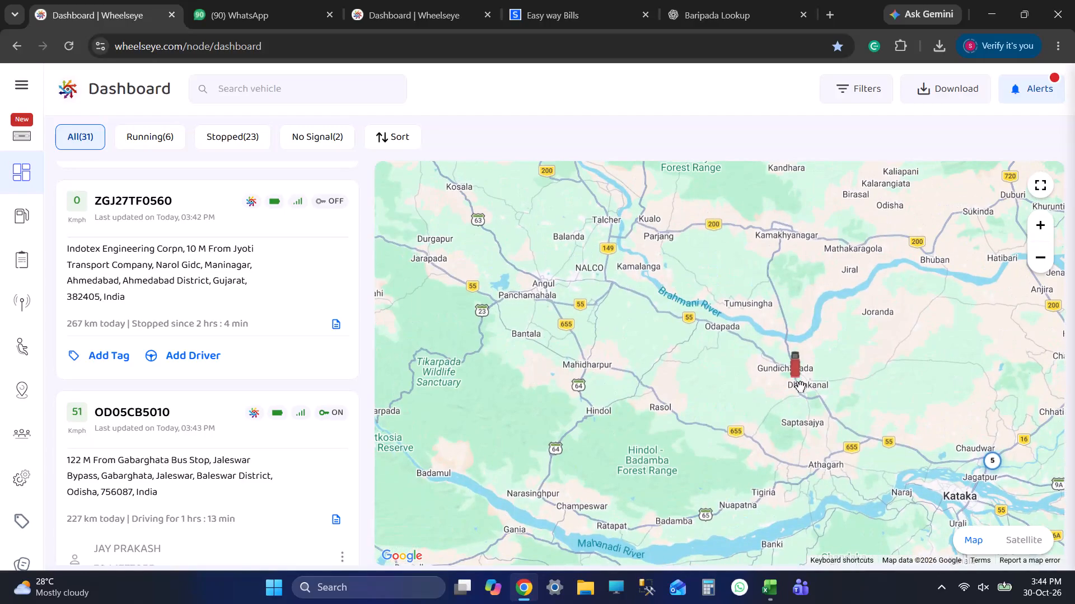
{"action": "left_click_drag", "start_coordinate": [800, 386], "coordinate": [833, 412]}
{"action": "left_click", "coordinate": [818, 400]}
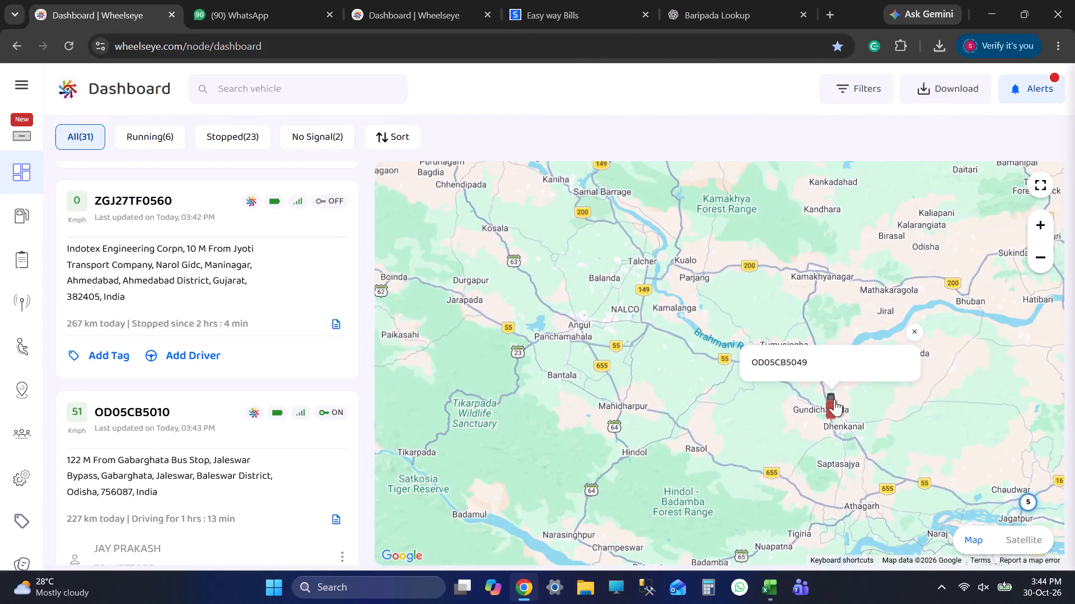
Search the dashboard for vehicle 5049, open its route history for today and examine its Dhenkanal stop close up.
{"action": "left_click", "coordinate": [282, 74]}
{"action": "type", "text": "5049"}
{"action": "key", "text": "Return"}
{"action": "left_click", "coordinate": [215, 246]}
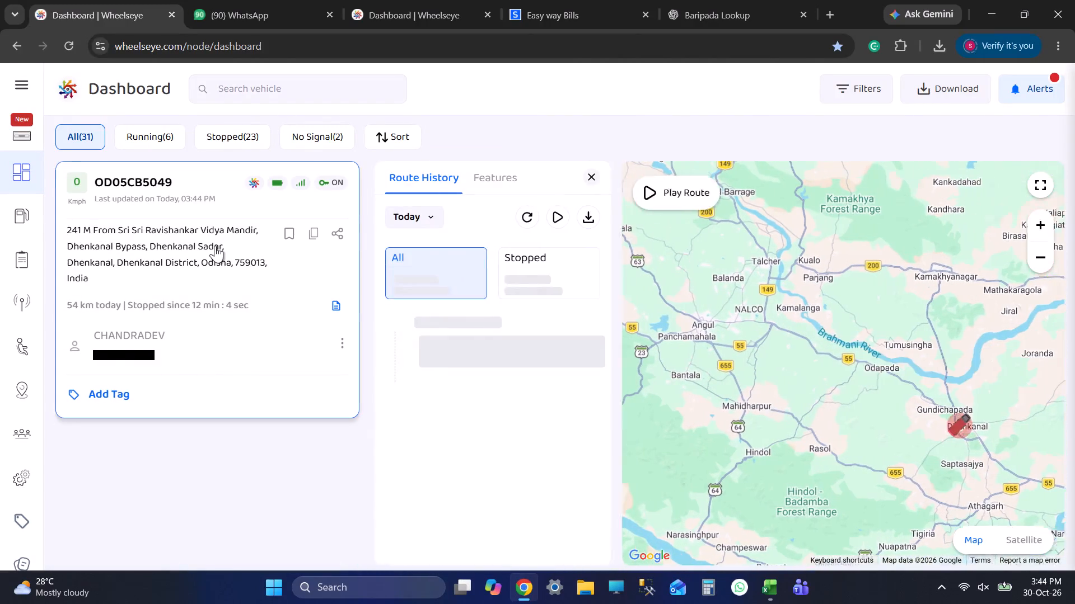
{"action": "scroll", "coordinate": [773, 325], "scroll_direction": "up", "scroll_amount": 3}
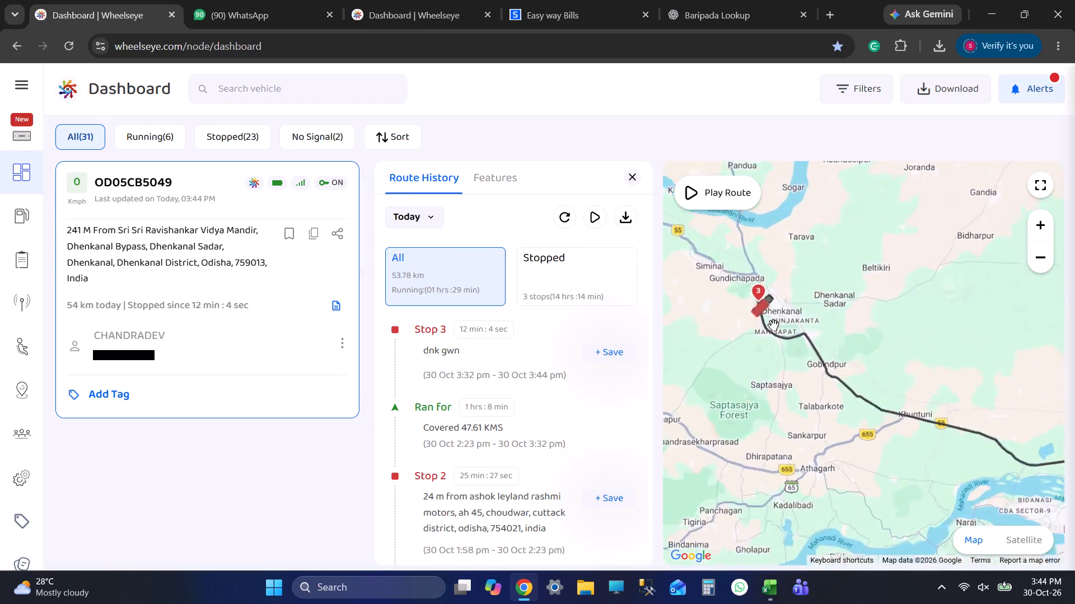
{"action": "scroll", "coordinate": [773, 325], "scroll_direction": "up", "scroll_amount": 1}
{"action": "scroll", "coordinate": [743, 285], "scroll_direction": "up", "scroll_amount": 5}
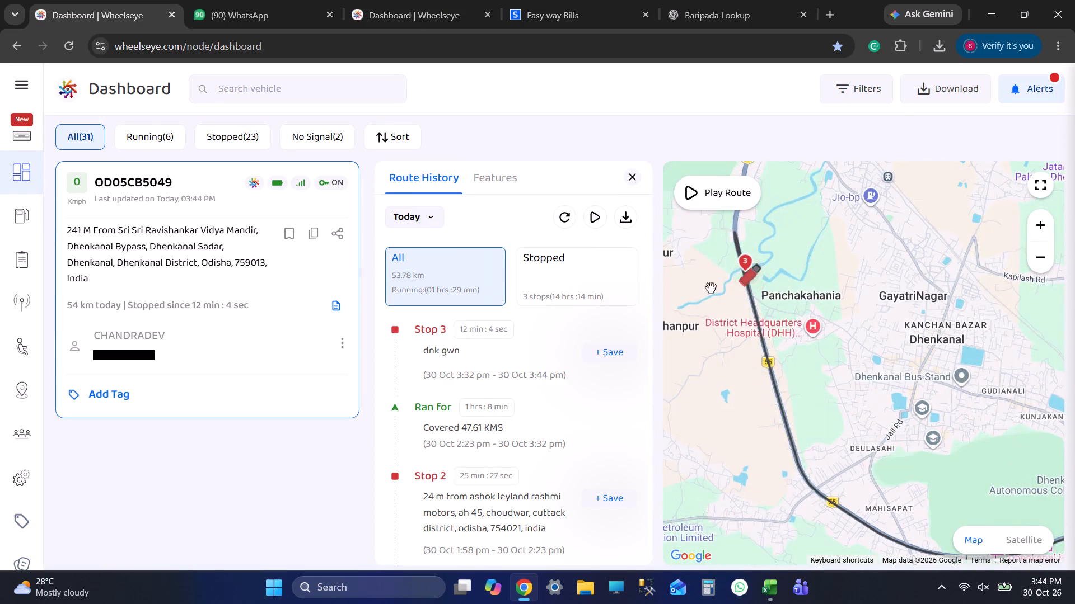
Reload the Wheelseye dashboard and check the vehicles near Jankia and Tangi, south of Khordha, on the fleet map.
{"action": "left_click", "coordinate": [67, 43]}
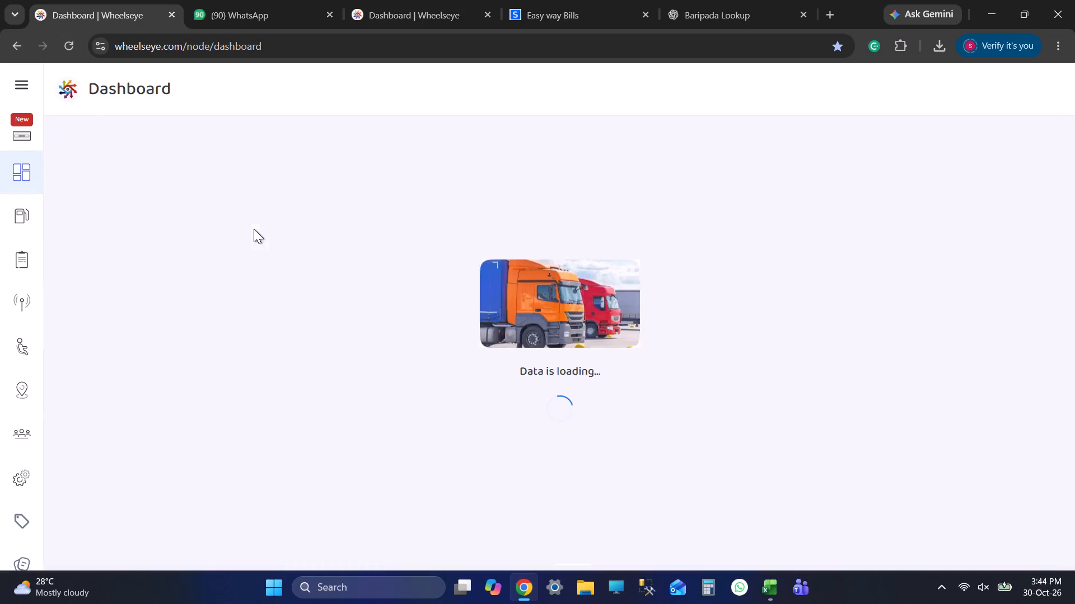
{"action": "left_click", "coordinate": [713, 369]}
{"action": "scroll", "coordinate": [827, 432], "scroll_direction": "up", "scroll_amount": 3}
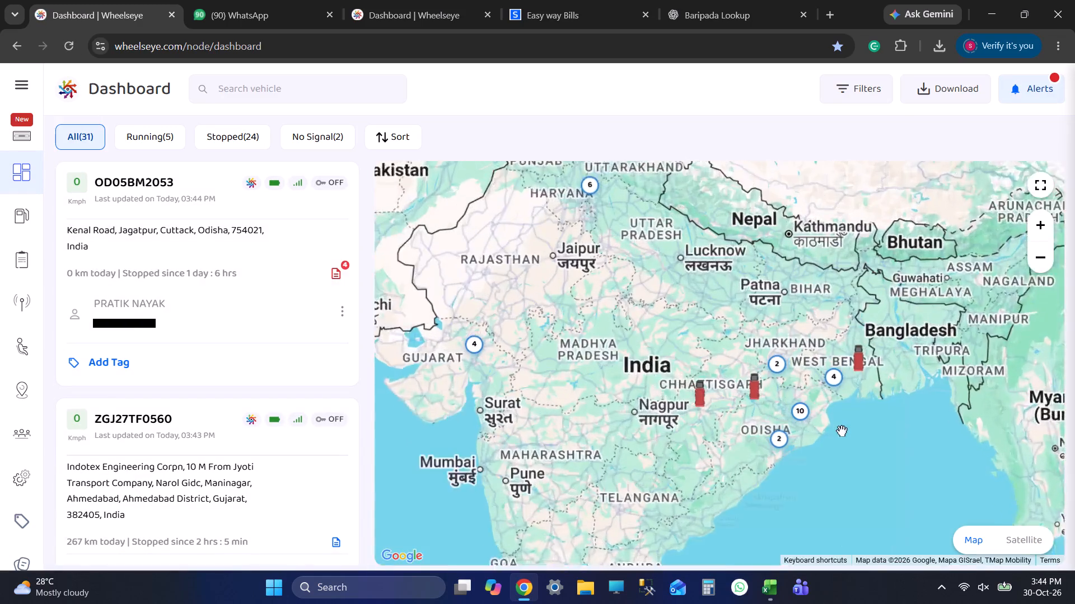
{"action": "scroll", "coordinate": [842, 431], "scroll_direction": "up", "scroll_amount": 7}
{"action": "left_click_drag", "start_coordinate": [759, 483], "coordinate": [730, 383]}
{"action": "scroll", "coordinate": [766, 372], "scroll_direction": "up", "scroll_amount": 3}
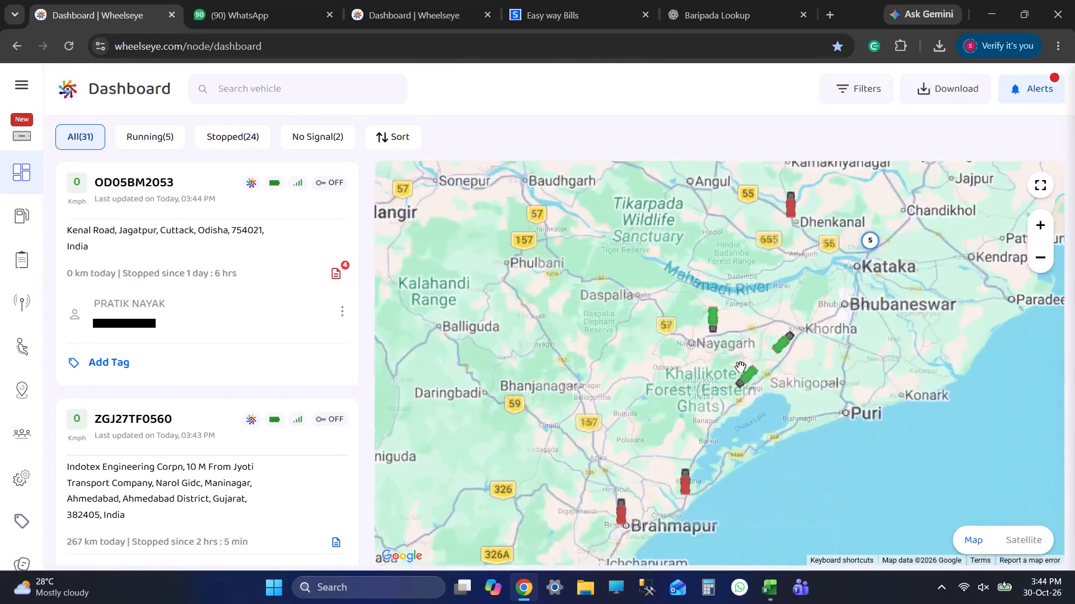
{"action": "scroll", "coordinate": [685, 320], "scroll_direction": "up", "scroll_amount": 3}
{"action": "left_click_drag", "start_coordinate": [735, 372], "coordinate": [686, 287]}
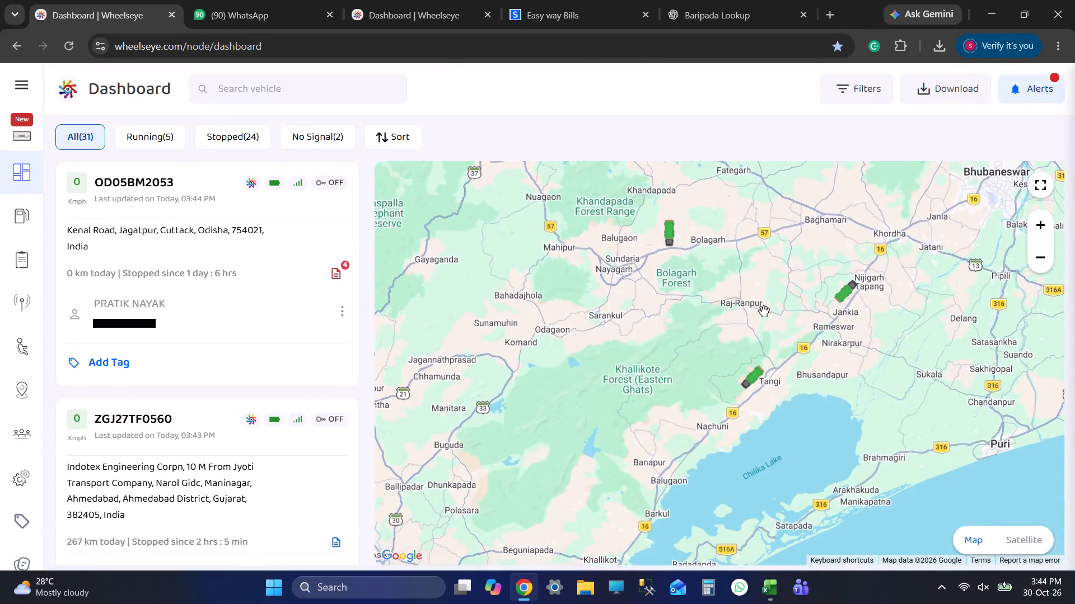
{"action": "left_click_drag", "start_coordinate": [873, 284], "coordinate": [828, 332]}
{"action": "scroll", "coordinate": [804, 336], "scroll_direction": "up", "scroll_amount": 3}
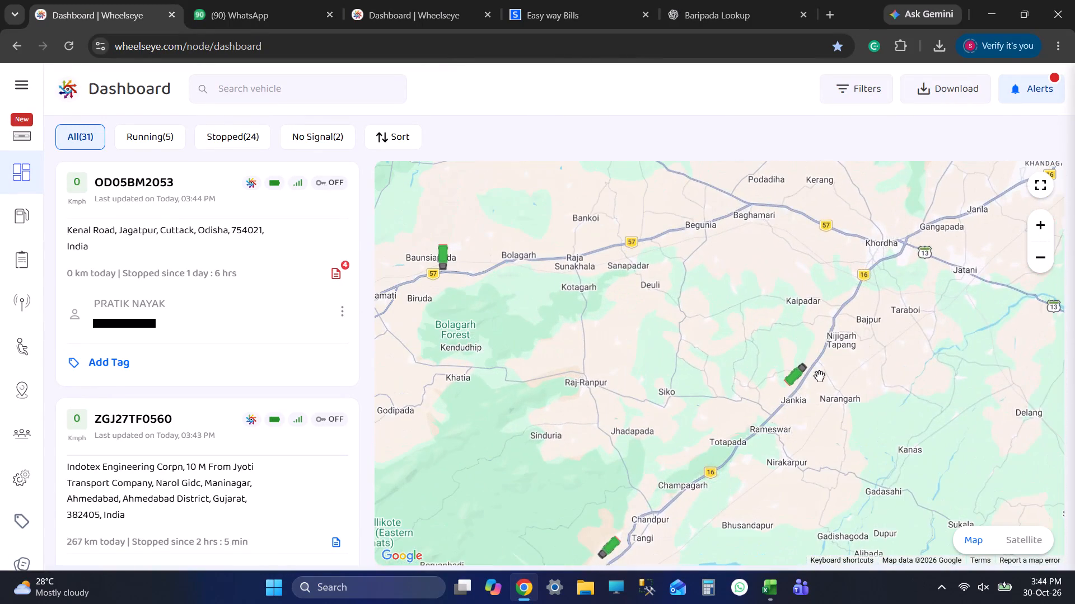
{"action": "left_click", "coordinate": [803, 372]}
{"action": "left_click_drag", "start_coordinate": [705, 457], "coordinate": [821, 299]}
{"action": "left_click", "coordinate": [735, 320]}
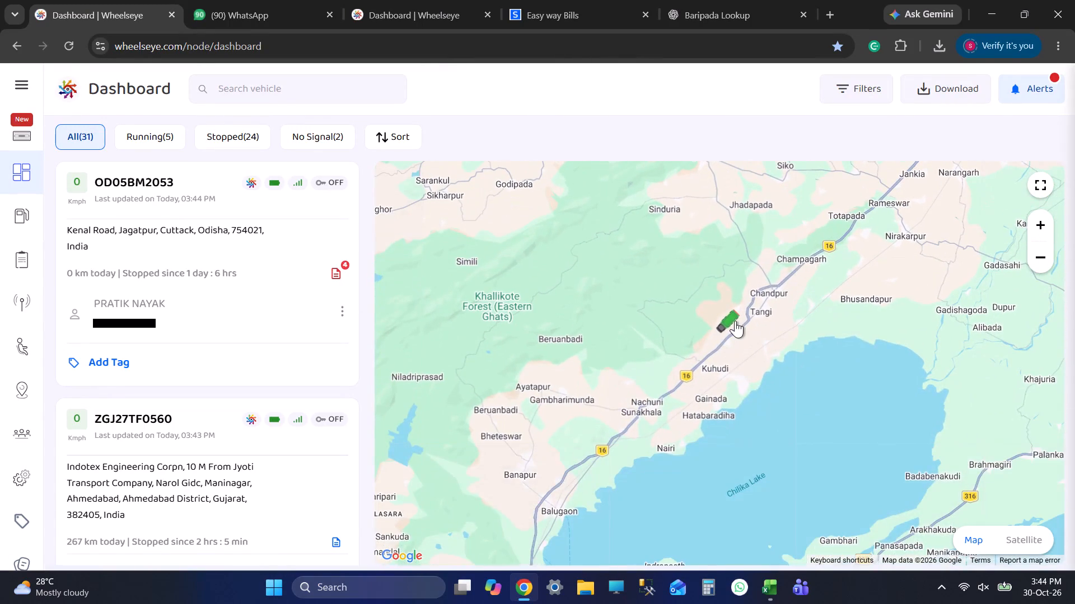
Follow highway 16 toward Brahmapur on the fleet map and identify the vehicle stopped near Humma.
{"action": "left_click_drag", "start_coordinate": [583, 419], "coordinate": [706, 358]}
{"action": "scroll", "coordinate": [721, 347], "scroll_direction": "down", "scroll_amount": 5}
{"action": "left_click_drag", "start_coordinate": [692, 431], "coordinate": [702, 339]}
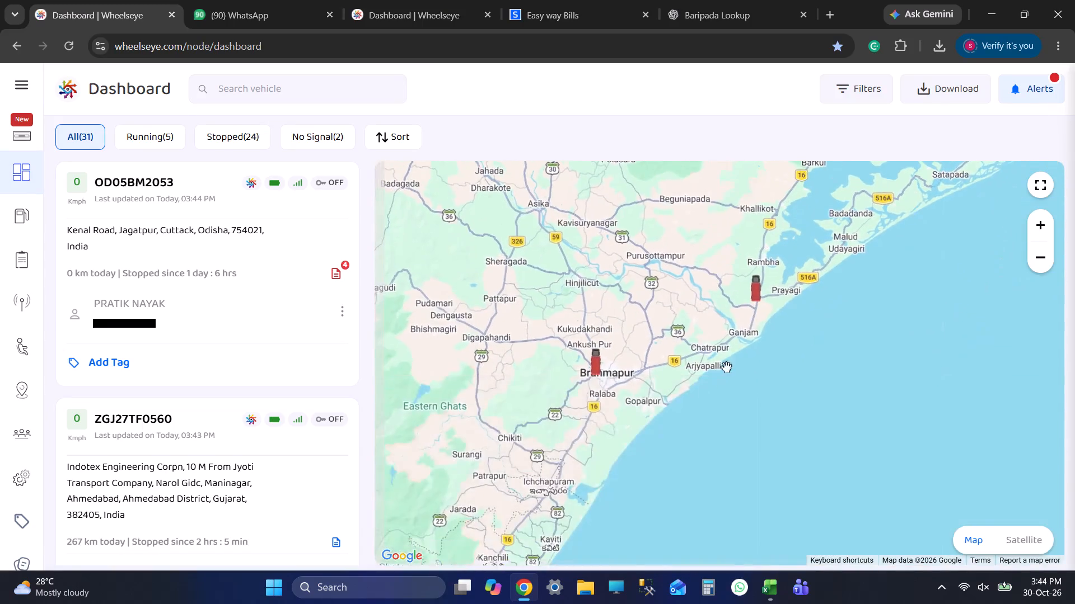
{"action": "scroll", "coordinate": [728, 354], "scroll_direction": "up", "scroll_amount": 4}
{"action": "left_click", "coordinate": [796, 241]}
{"action": "left_click_drag", "start_coordinate": [667, 341], "coordinate": [676, 345]}
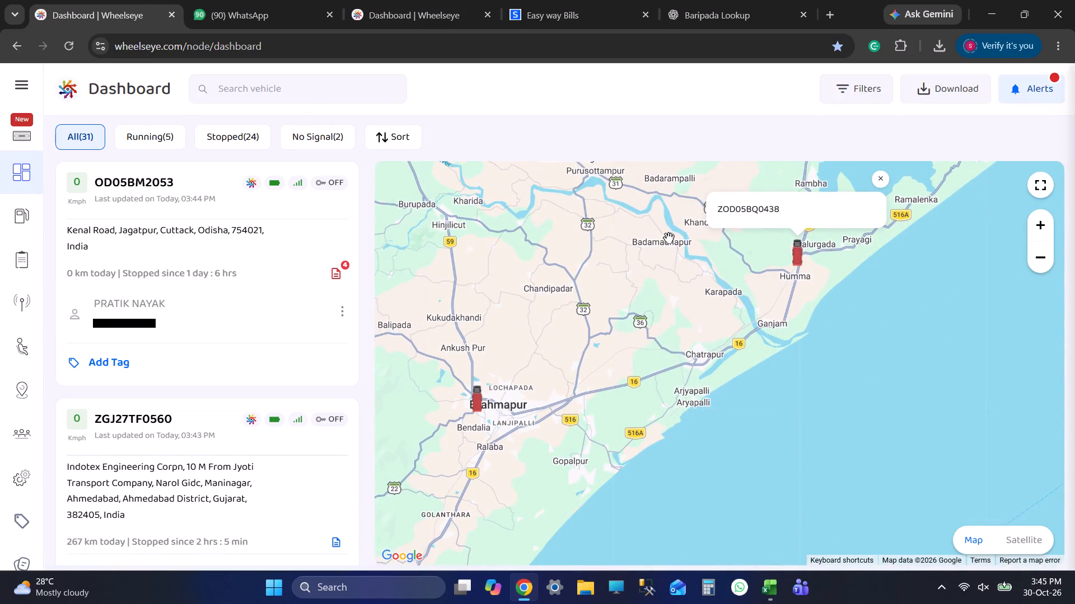
Search the dashboard for vehicle 0438, open its route history for today and examine its location near Humma.
{"action": "left_click", "coordinate": [264, 88]}
{"action": "type", "text": "0438"}
{"action": "key", "text": "Return"}
{"action": "left_click", "coordinate": [236, 227]}
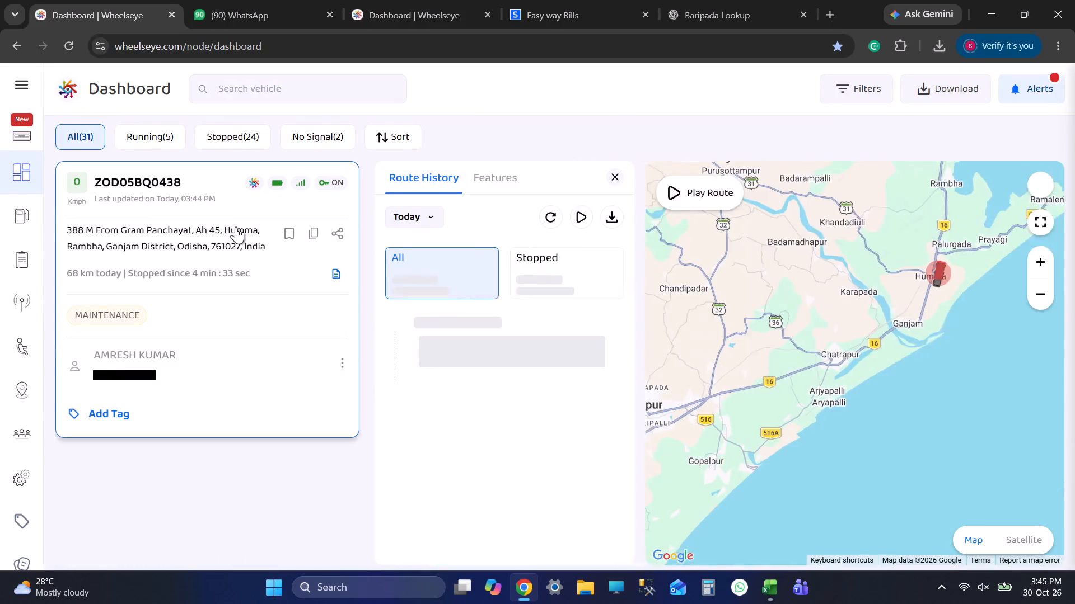
{"action": "scroll", "coordinate": [825, 431], "scroll_direction": "up", "scroll_amount": 2}
{"action": "left_click_drag", "start_coordinate": [793, 510], "coordinate": [868, 287]}
{"action": "scroll", "coordinate": [846, 289], "scroll_direction": "up", "scroll_amount": 3}
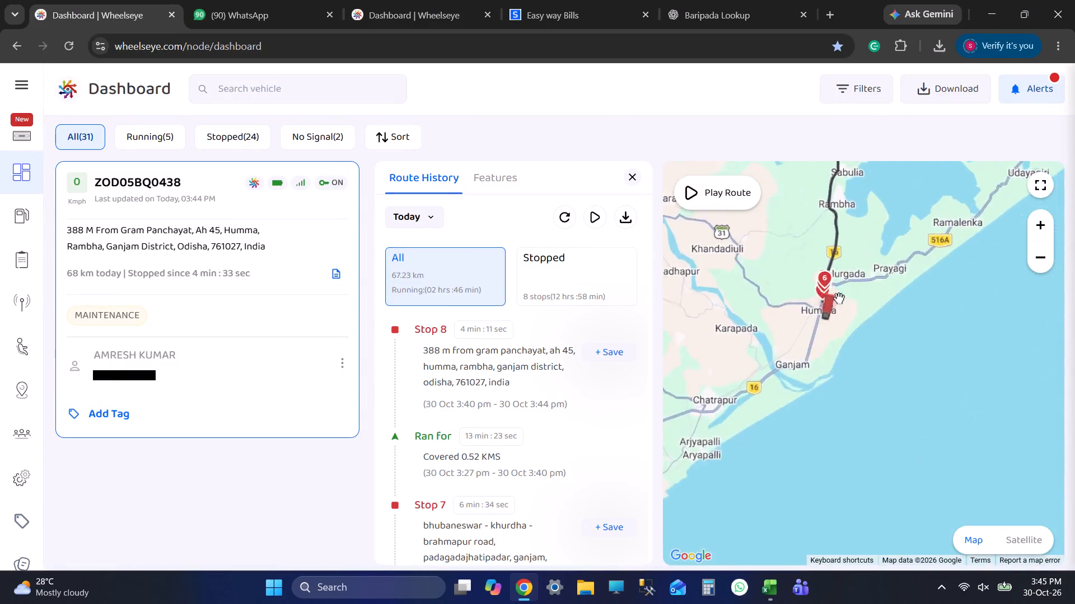
Examine vehicle 0438's route for today around Humma and along the coast toward Brahmapur.
{"action": "scroll", "coordinate": [839, 298], "scroll_direction": "up", "scroll_amount": 7}
{"action": "scroll", "coordinate": [843, 351], "scroll_direction": "down", "scroll_amount": 9}
{"action": "scroll", "coordinate": [845, 353], "scroll_direction": "up", "scroll_amount": 1}
{"action": "scroll", "coordinate": [845, 353], "scroll_direction": "down", "scroll_amount": 5}
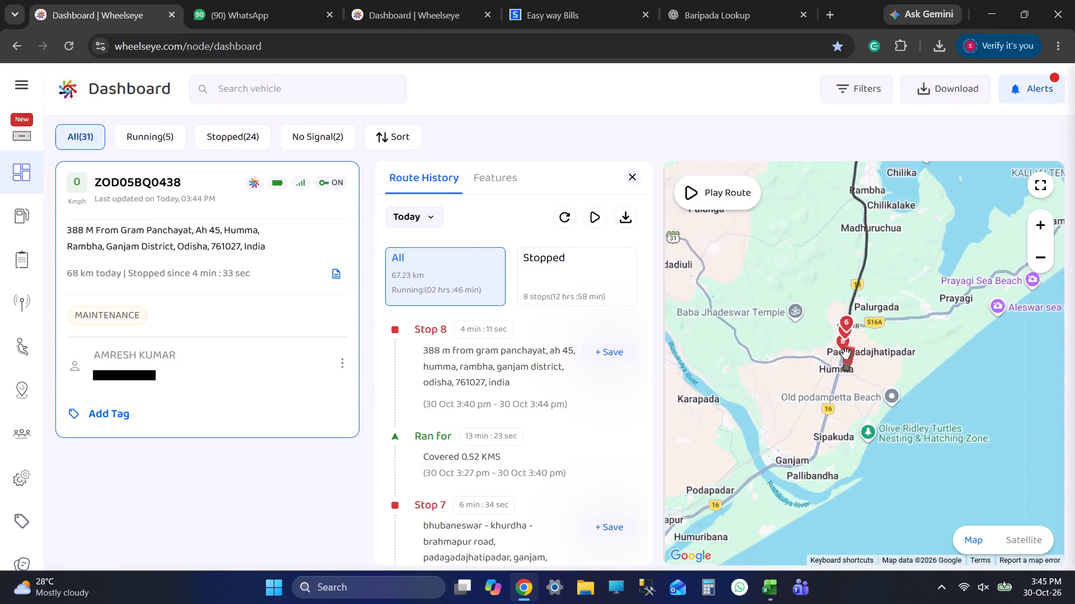
{"action": "scroll", "coordinate": [845, 353], "scroll_direction": "down", "scroll_amount": 9}
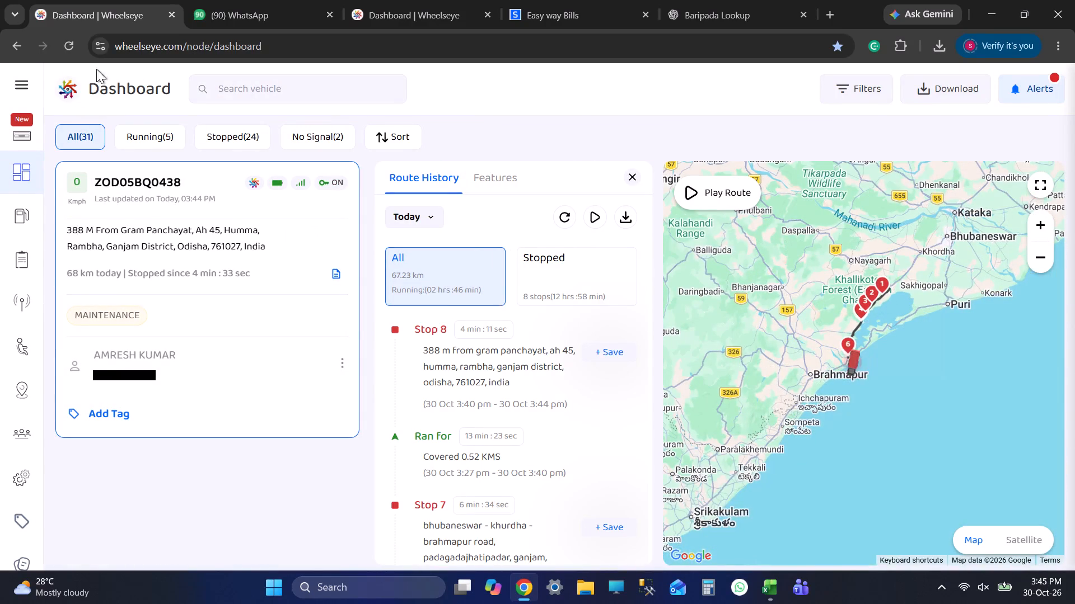
Reload the Wheelseye dashboard and check the vehicles between Raurkela, Khordha and Brahmapur on the fleet map.
{"action": "left_click", "coordinate": [77, 53]}
{"action": "left_click", "coordinate": [721, 373]}
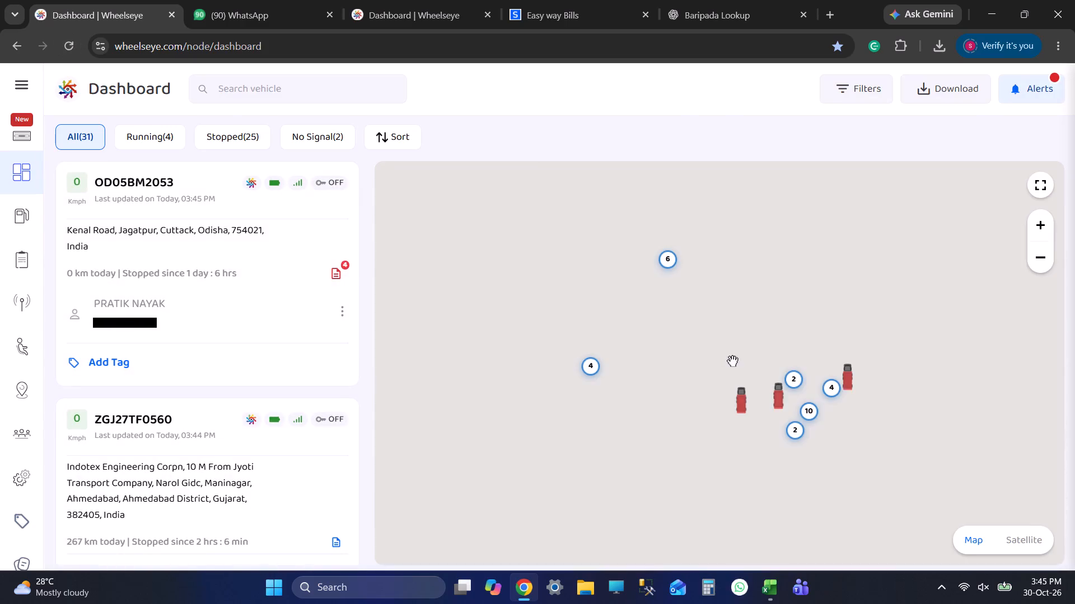
{"action": "scroll", "coordinate": [755, 414], "scroll_direction": "up", "scroll_amount": 20}
{"action": "scroll", "coordinate": [755, 414], "scroll_direction": "up", "scroll_amount": 1}
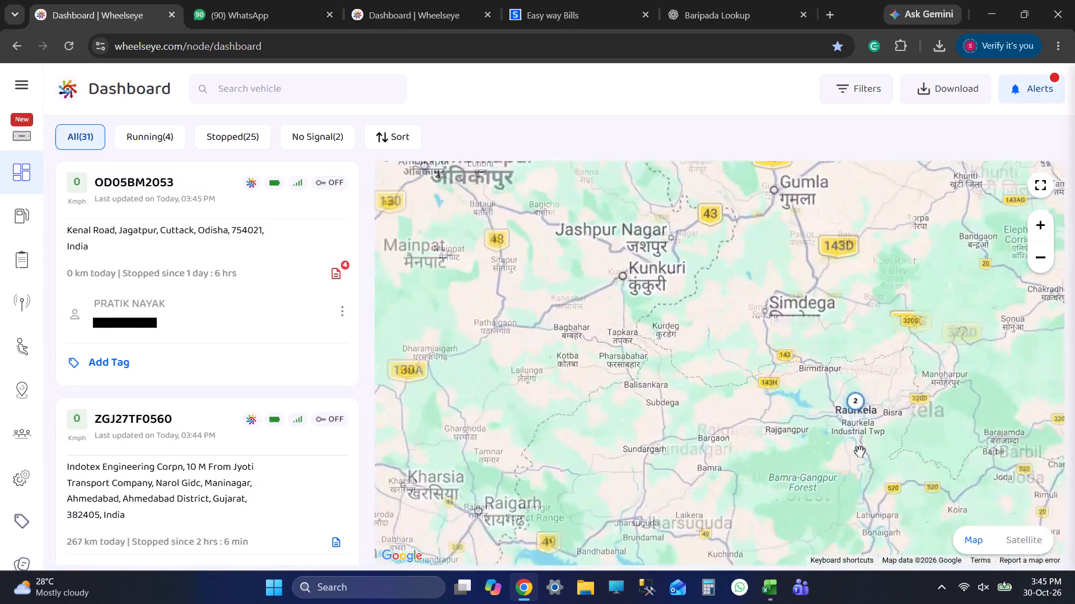
{"action": "left_click_drag", "start_coordinate": [864, 455], "coordinate": [793, 267]}
{"action": "scroll", "coordinate": [814, 298], "scroll_direction": "down", "scroll_amount": 5}
{"action": "scroll", "coordinate": [855, 389], "scroll_direction": "down", "scroll_amount": 3}
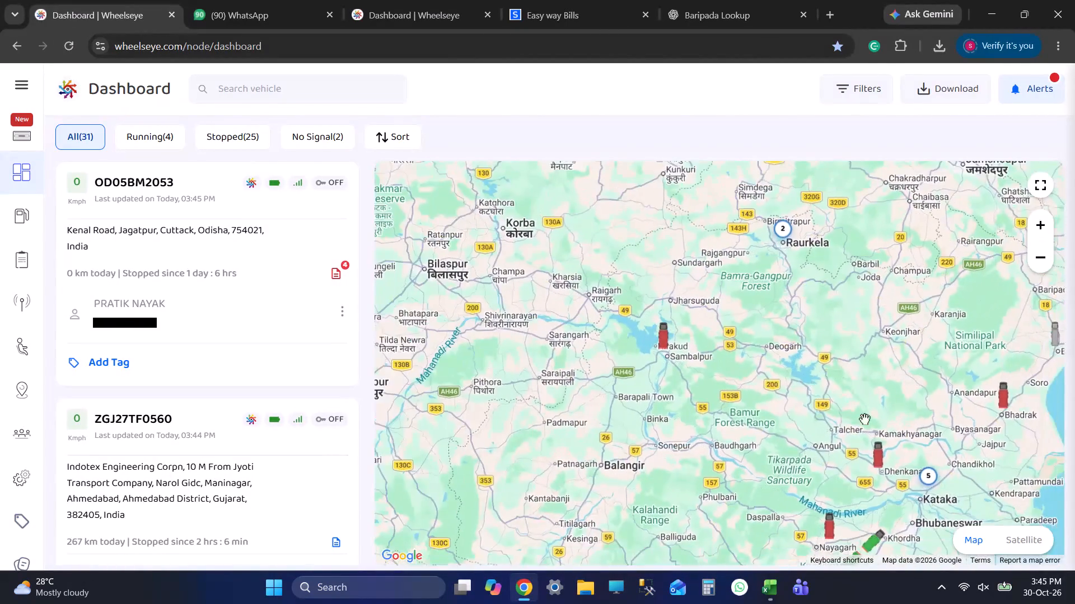
{"action": "left_click_drag", "start_coordinate": [793, 353], "coordinate": [686, 277]}
{"action": "left_click_drag", "start_coordinate": [775, 480], "coordinate": [828, 367]}
{"action": "scroll", "coordinate": [735, 373], "scroll_direction": "up", "scroll_amount": 3}
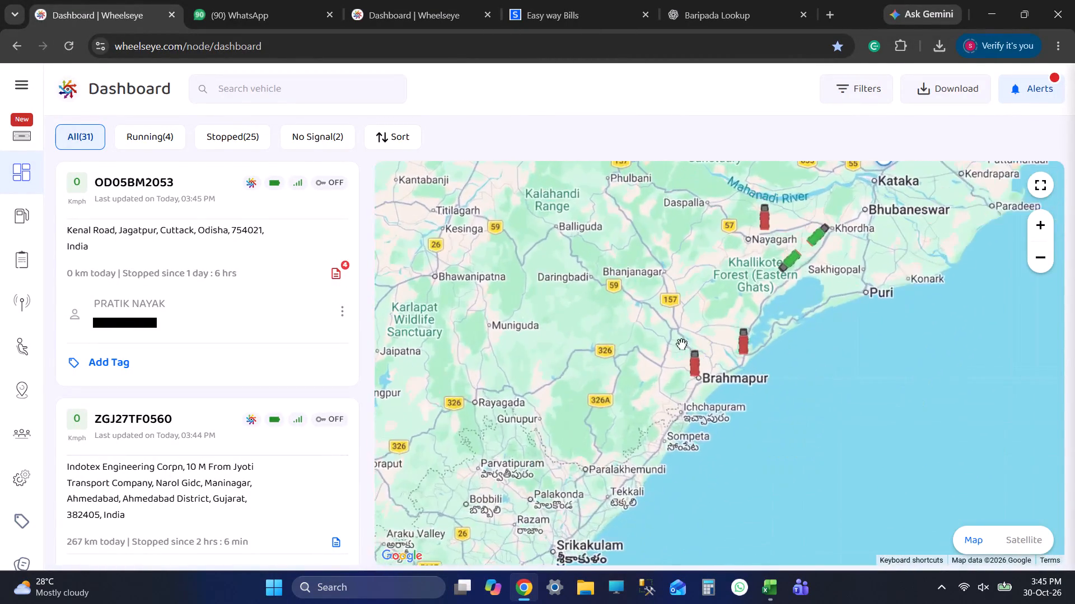
{"action": "scroll", "coordinate": [702, 370], "scroll_direction": "up", "scroll_amount": 1}
{"action": "left_click_drag", "start_coordinate": [729, 408], "coordinate": [815, 311]}
{"action": "left_click_drag", "start_coordinate": [758, 377], "coordinate": [698, 470]}
{"action": "scroll", "coordinate": [771, 328], "scroll_direction": "down", "scroll_amount": 2}
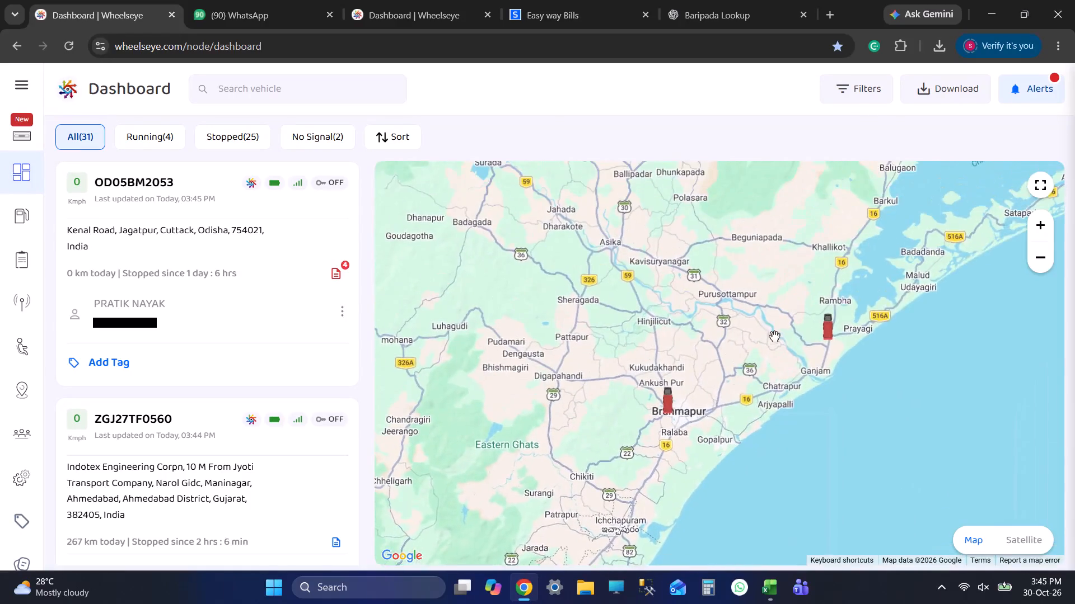
{"action": "scroll", "coordinate": [774, 336], "scroll_direction": "down", "scroll_amount": 2}
{"action": "left_click_drag", "start_coordinate": [795, 325], "coordinate": [740, 460]}
{"action": "left_click_drag", "start_coordinate": [793, 367], "coordinate": [770, 446]}
{"action": "scroll", "coordinate": [802, 431], "scroll_direction": "down", "scroll_amount": 2}
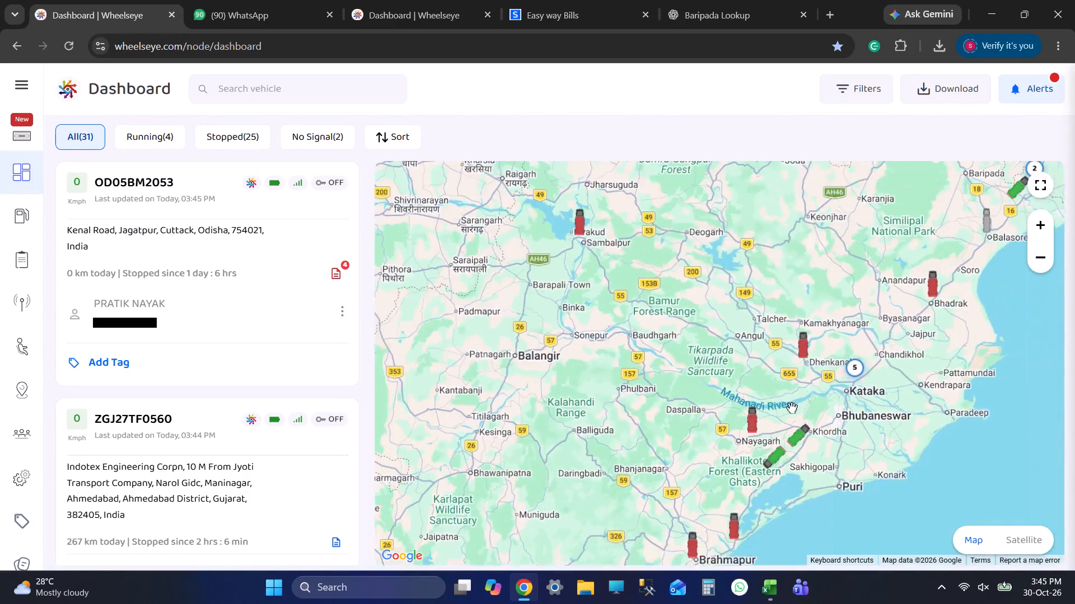
Identify the vehicle on highway 57 between Nayagarh and Bolagarh on the fleet map.
{"action": "left_click_drag", "start_coordinate": [749, 419], "coordinate": [717, 446]}
{"action": "scroll", "coordinate": [712, 432], "scroll_direction": "up", "scroll_amount": 7}
{"action": "left_click_drag", "start_coordinate": [723, 503], "coordinate": [667, 416]}
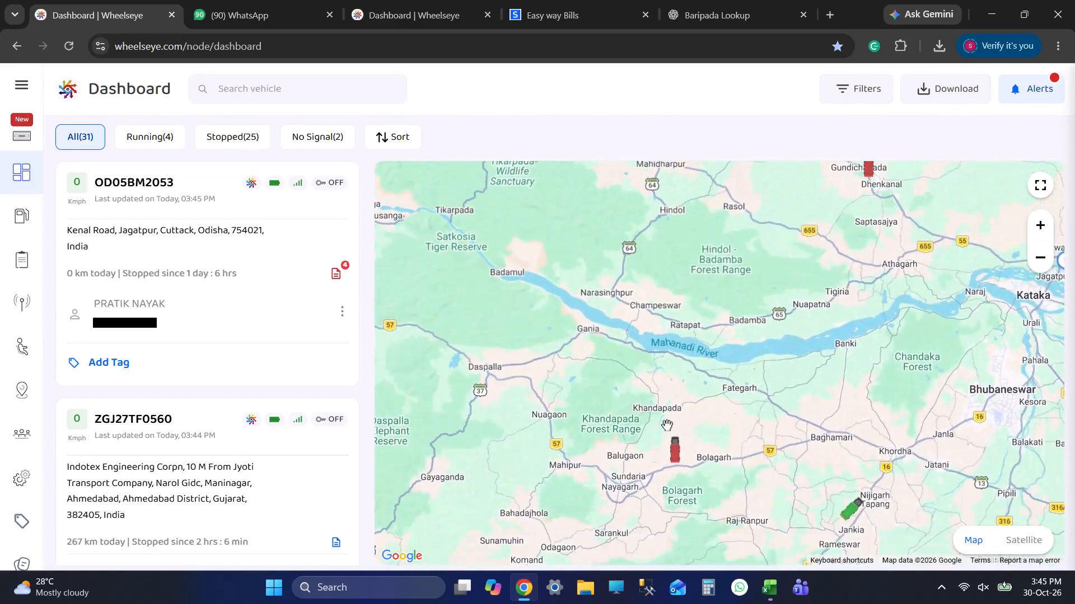
{"action": "scroll", "coordinate": [667, 437], "scroll_direction": "up", "scroll_amount": 8}
{"action": "left_click", "coordinate": [723, 417]}
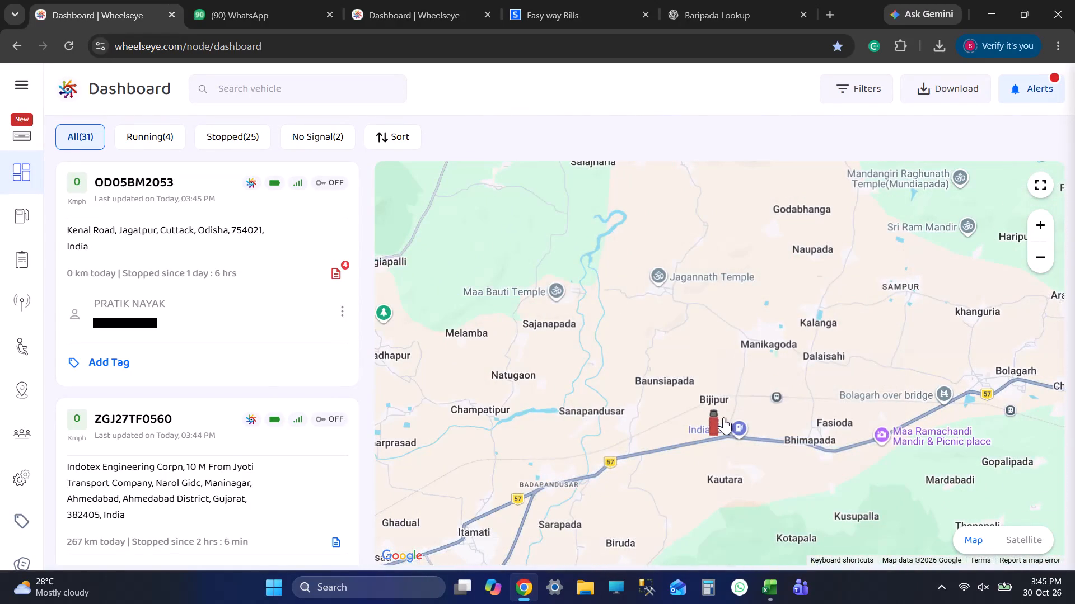
{"action": "scroll", "coordinate": [752, 437], "scroll_direction": "down", "scroll_amount": 10}
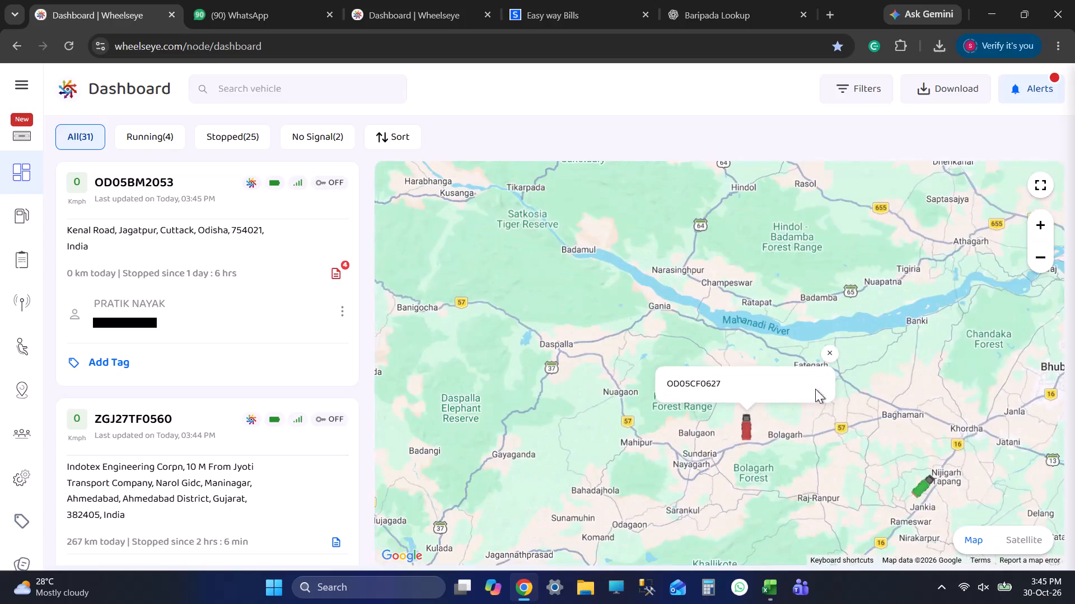
{"action": "left_click", "coordinate": [832, 356]}
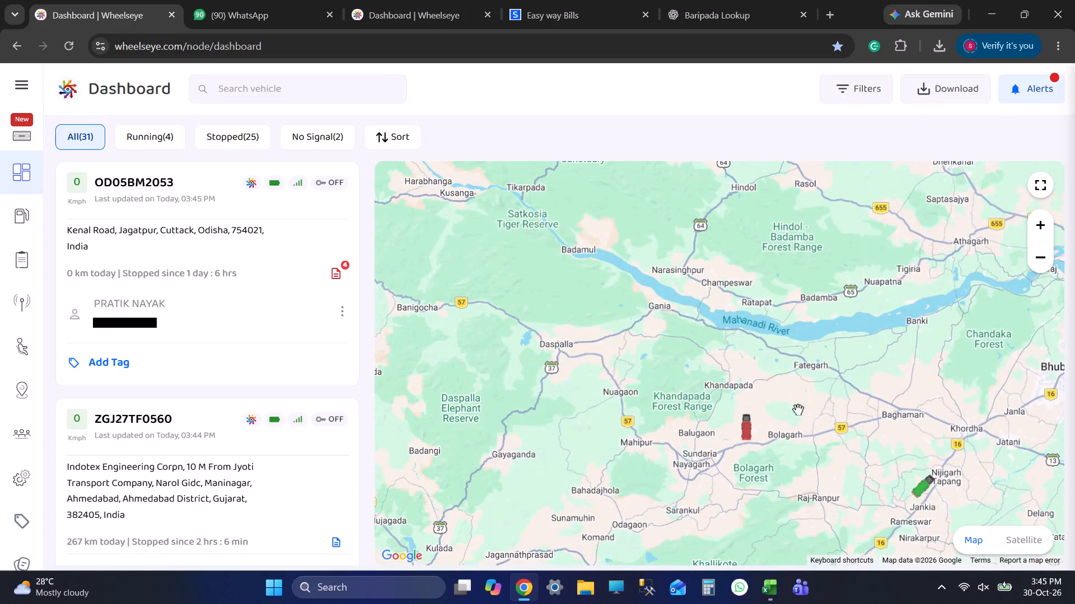
Search the dashboard for vehicle 0627, open its route history for today and examine its location near Kautara on highway 57.
{"action": "scroll", "coordinate": [793, 425], "scroll_direction": "down", "scroll_amount": 2}
{"action": "left_click", "coordinate": [278, 86]}
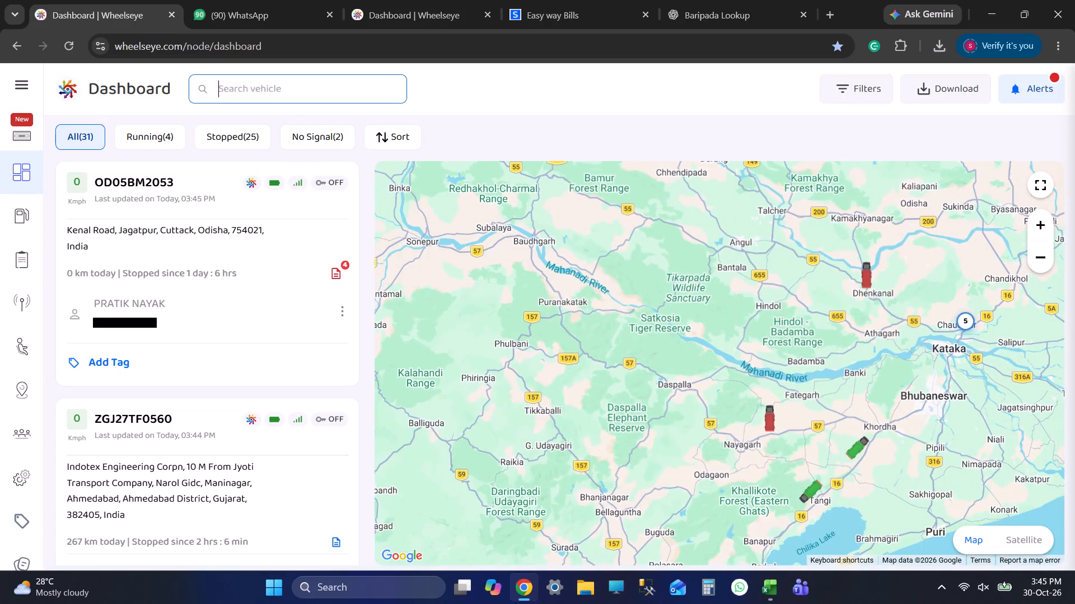
{"action": "type", "text": "0627"}
{"action": "key", "text": "Return"}
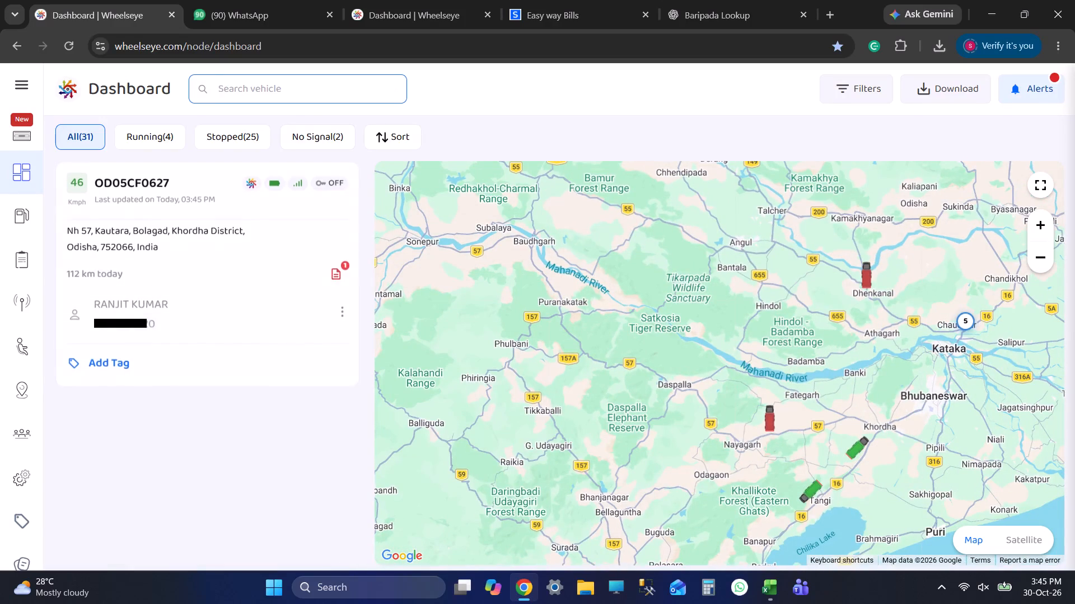
{"action": "left_click", "coordinate": [100, 263]}
{"action": "scroll", "coordinate": [760, 395], "scroll_direction": "up", "scroll_amount": 2}
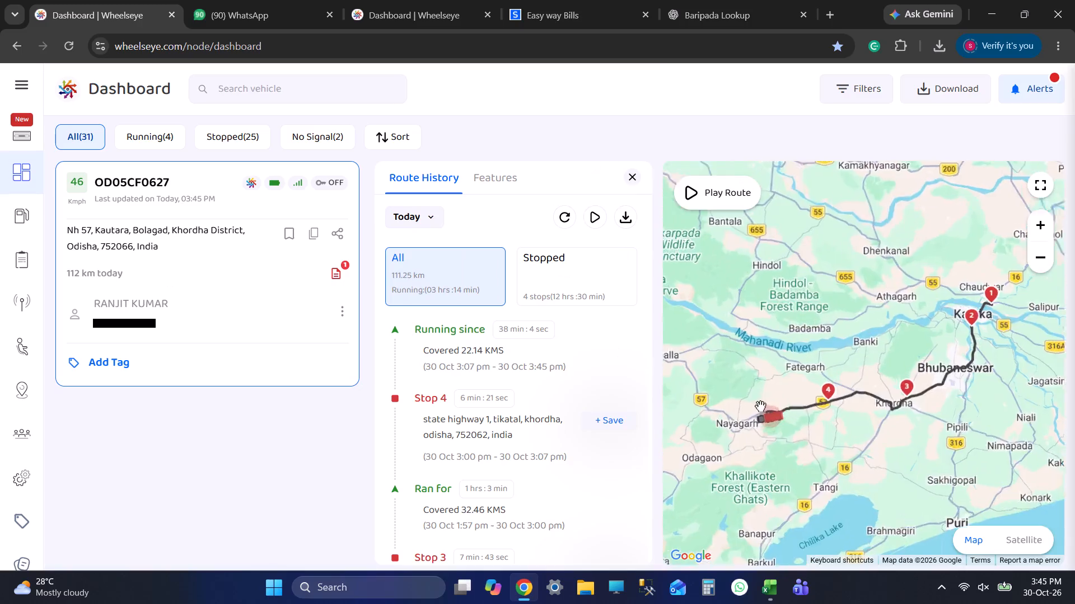
{"action": "scroll", "coordinate": [760, 406], "scroll_direction": "up", "scroll_amount": 4}
{"action": "left_click_drag", "start_coordinate": [768, 409], "coordinate": [830, 386]}
{"action": "scroll", "coordinate": [842, 395], "scroll_direction": "up", "scroll_amount": 3}
{"action": "left_click_drag", "start_coordinate": [859, 390], "coordinate": [891, 389]}
{"action": "scroll", "coordinate": [898, 395], "scroll_direction": "up", "scroll_amount": 3}
{"action": "left_click_drag", "start_coordinate": [881, 401], "coordinate": [913, 412]}
{"action": "scroll", "coordinate": [919, 413], "scroll_direction": "down", "scroll_amount": 6}
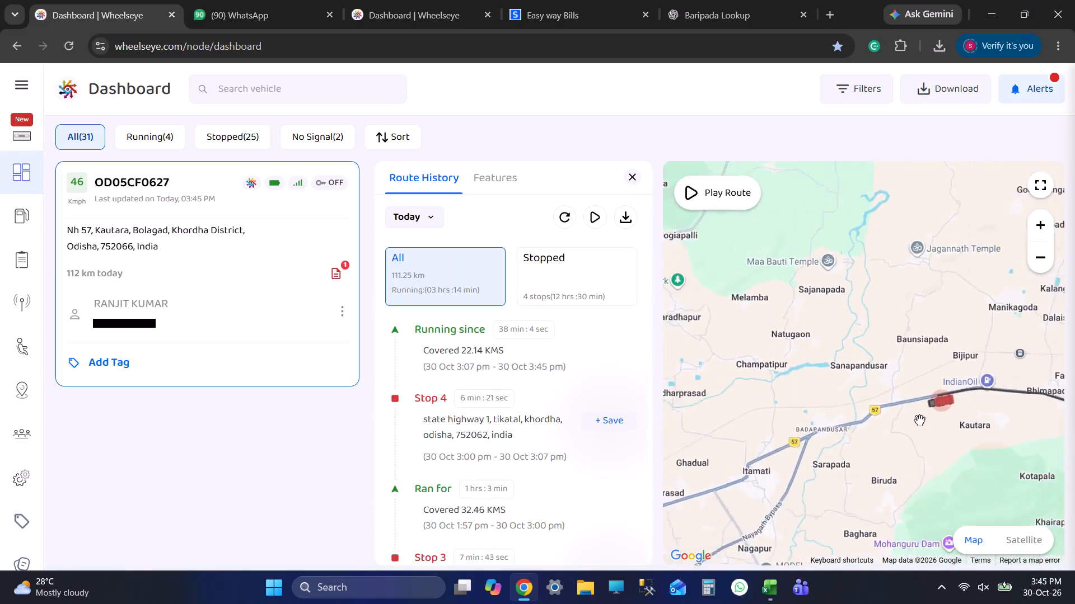
{"action": "scroll", "coordinate": [919, 421], "scroll_direction": "down", "scroll_amount": 1}
{"action": "scroll", "coordinate": [919, 421], "scroll_direction": "up", "scroll_amount": 1}
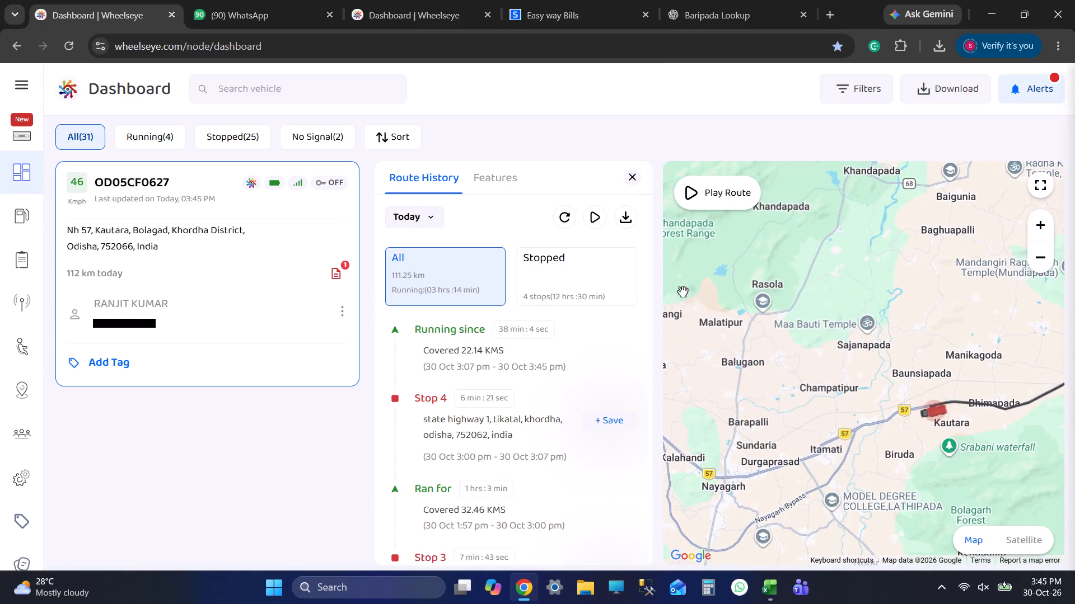
Refresh vehicle 0627's route history and examine its current position east of Nayagarh again.
{"action": "left_click", "coordinate": [560, 210]}
{"action": "scroll", "coordinate": [778, 414], "scroll_direction": "up", "scroll_amount": 2}
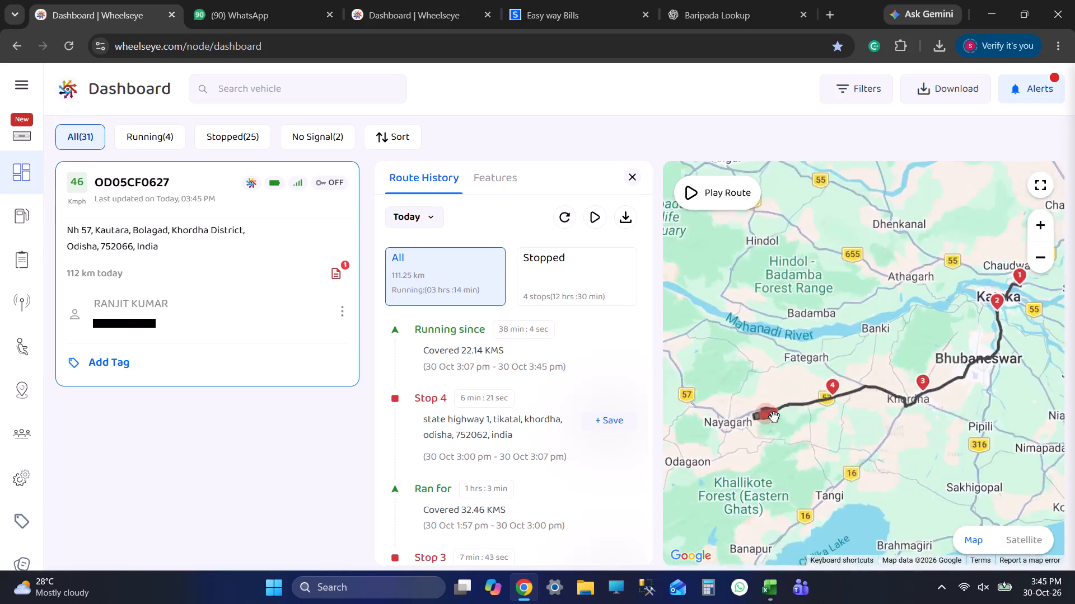
{"action": "left_click_drag", "start_coordinate": [754, 419], "coordinate": [792, 417]}
{"action": "scroll", "coordinate": [727, 421], "scroll_direction": "up", "scroll_amount": 1}
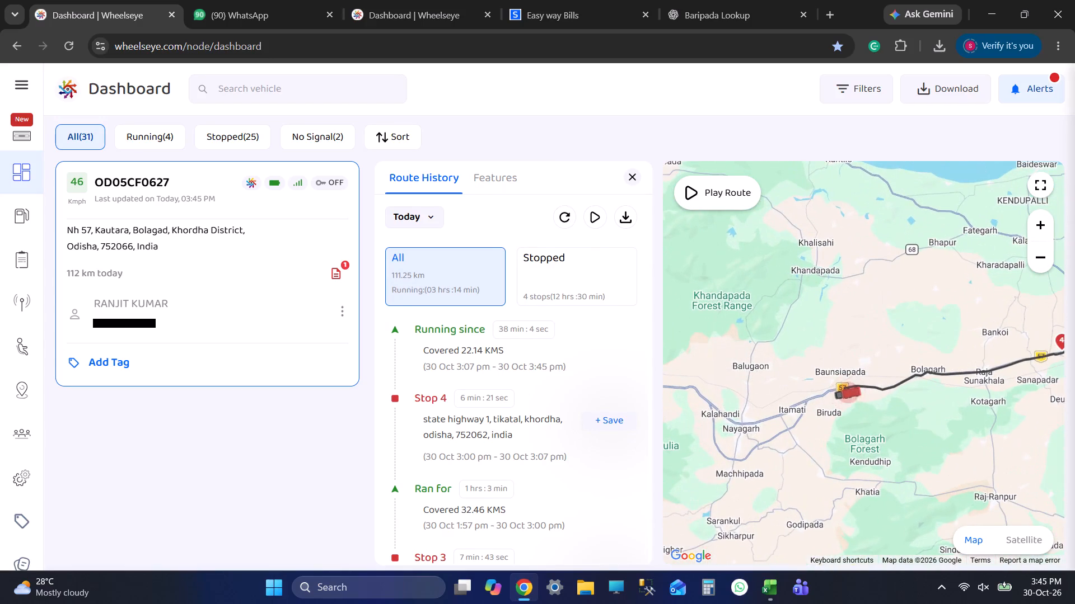
Review Stop 3, Stop 4 and Stop 2 of vehicle 0627's route for today, with their times and addresses.
{"action": "scroll", "coordinate": [491, 389], "scroll_direction": "down", "scroll_amount": 1}
{"action": "left_click", "coordinate": [534, 493]}
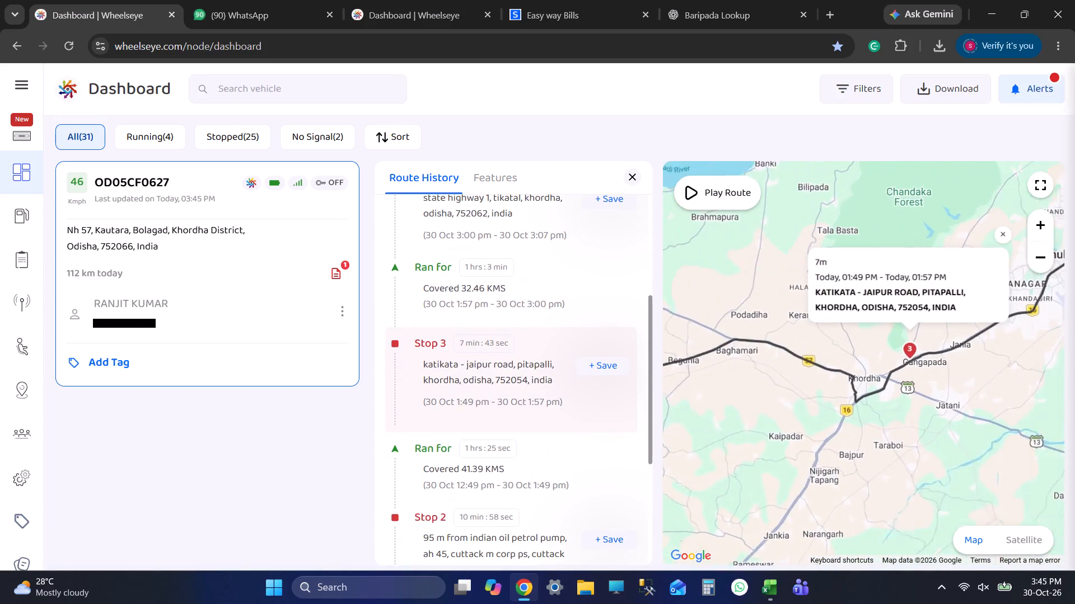
{"action": "scroll", "coordinate": [534, 493], "scroll_direction": "up", "scroll_amount": 2}
{"action": "left_click", "coordinate": [527, 377]}
{"action": "scroll", "coordinate": [808, 440], "scroll_direction": "down", "scroll_amount": 2}
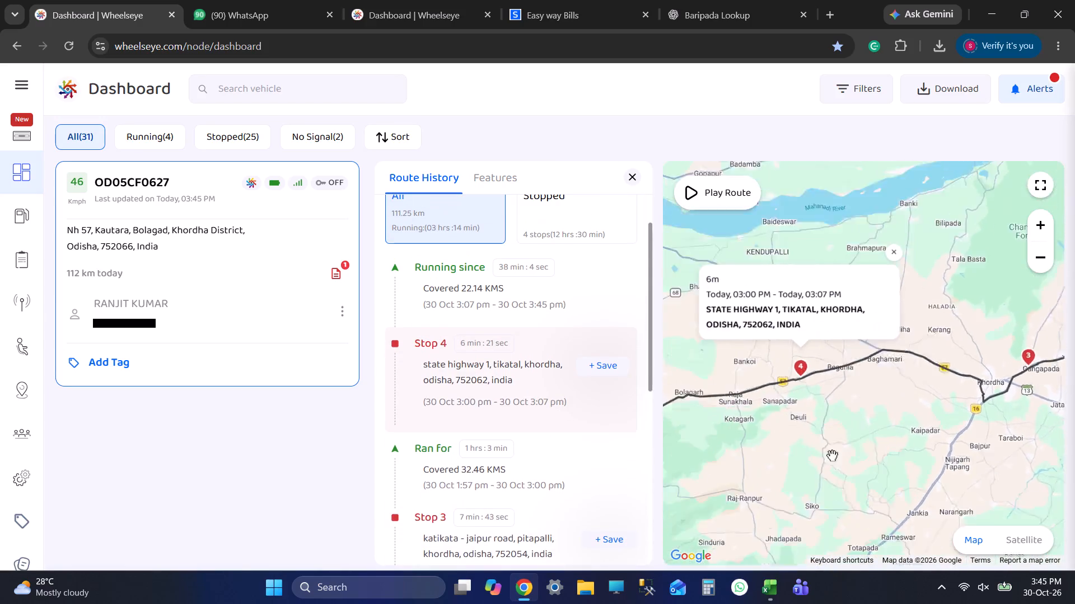
{"action": "scroll", "coordinate": [832, 455], "scroll_direction": "down", "scroll_amount": 4}
{"action": "left_click_drag", "start_coordinate": [894, 466], "coordinate": [847, 465]}
{"action": "scroll", "coordinate": [874, 442], "scroll_direction": "down", "scroll_amount": 4}
{"action": "scroll", "coordinate": [900, 376], "scroll_direction": "up", "scroll_amount": 8}
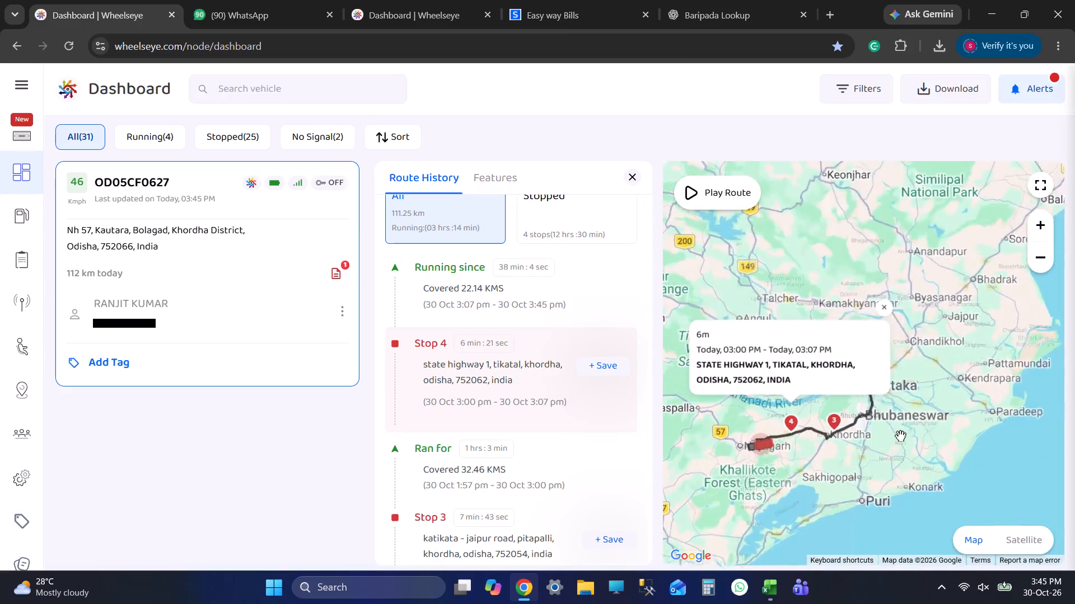
{"action": "scroll", "coordinate": [900, 436], "scroll_direction": "up", "scroll_amount": 5}
{"action": "left_click_drag", "start_coordinate": [876, 354], "coordinate": [916, 410]}
{"action": "scroll", "coordinate": [928, 403], "scroll_direction": "up", "scroll_amount": 2}
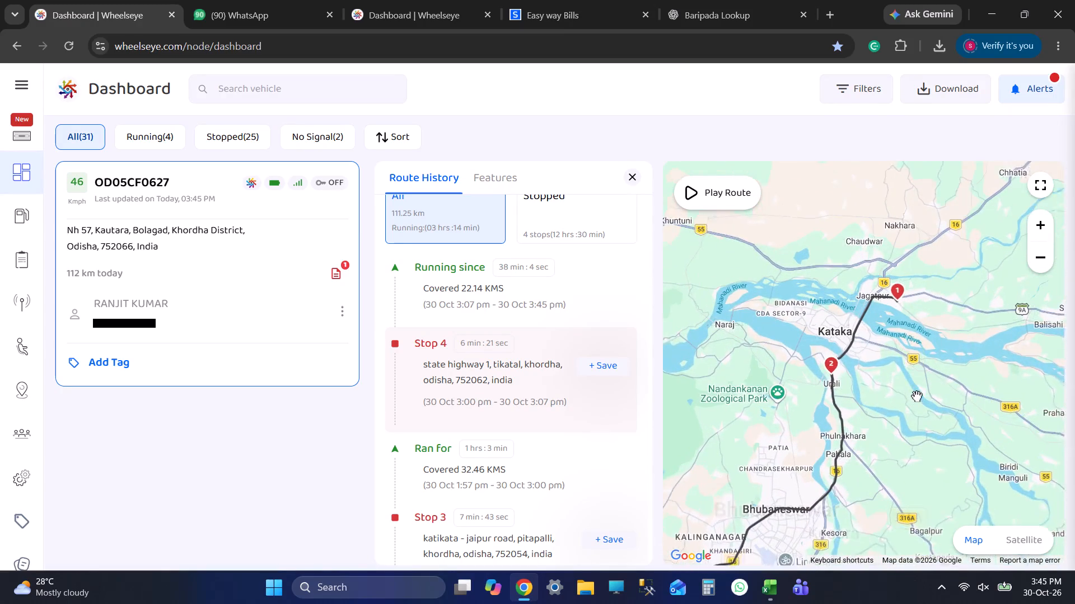
{"action": "left_click", "coordinate": [823, 359]}
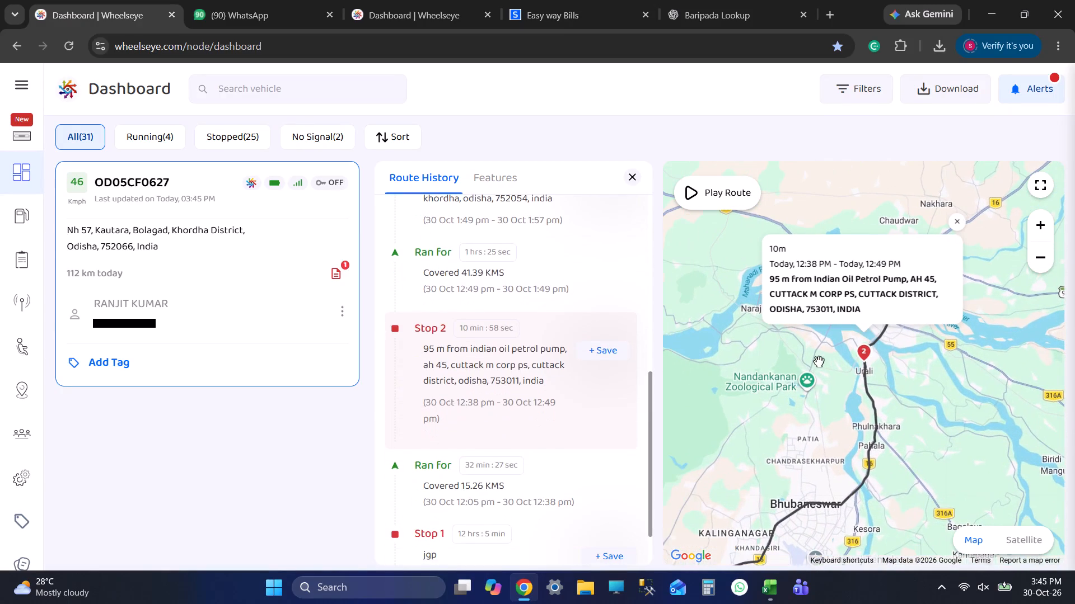
{"action": "scroll", "coordinate": [819, 365], "scroll_direction": "down", "scroll_amount": 2}
Reload the Wheelseye dashboard and check the vehicles from Balasore and Bhadrak to Dhenkanal and Khordha on the fleet map.
{"action": "left_click", "coordinate": [67, 48]}
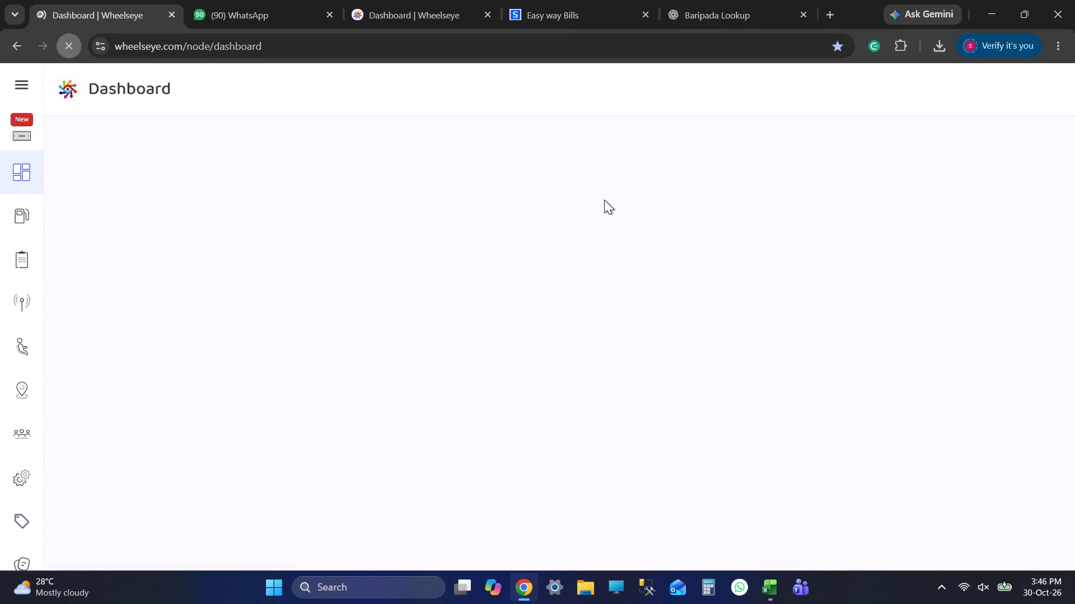
{"action": "left_click", "coordinate": [675, 346]}
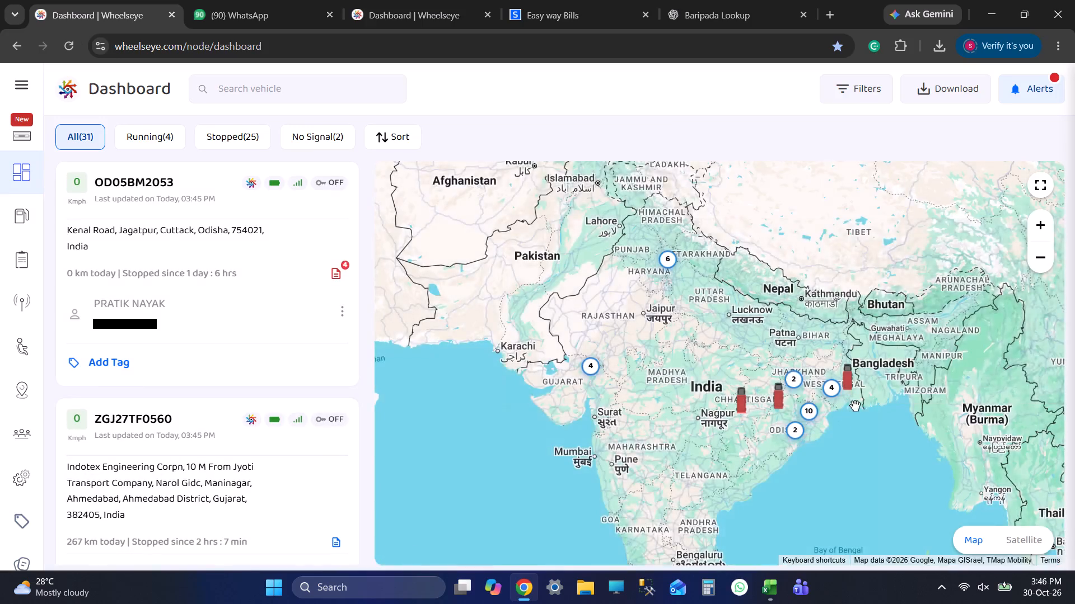
{"action": "scroll", "coordinate": [855, 405], "scroll_direction": "up", "scroll_amount": 10}
{"action": "scroll", "coordinate": [852, 461], "scroll_direction": "up", "scroll_amount": 4}
{"action": "left_click_drag", "start_coordinate": [876, 422], "coordinate": [848, 396]}
{"action": "scroll", "coordinate": [852, 373], "scroll_direction": "up", "scroll_amount": 4}
{"action": "scroll", "coordinate": [814, 370], "scroll_direction": "down", "scroll_amount": 4}
{"action": "left_click_drag", "start_coordinate": [794, 454], "coordinate": [837, 323]}
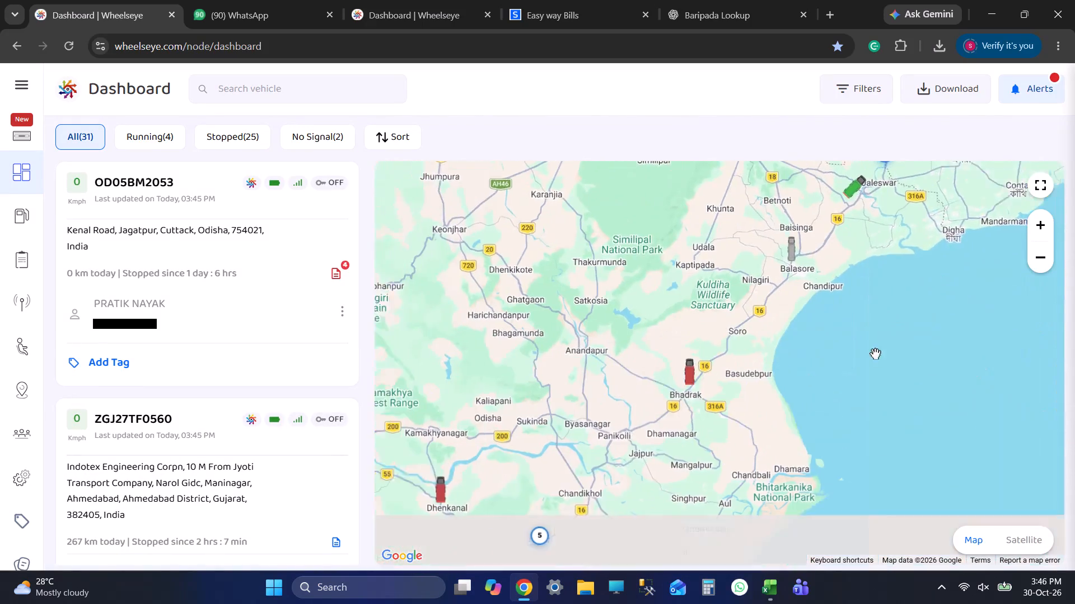
{"action": "left_click_drag", "start_coordinate": [812, 376], "coordinate": [877, 386]}
{"action": "left_click_drag", "start_coordinate": [685, 416], "coordinate": [791, 400]}
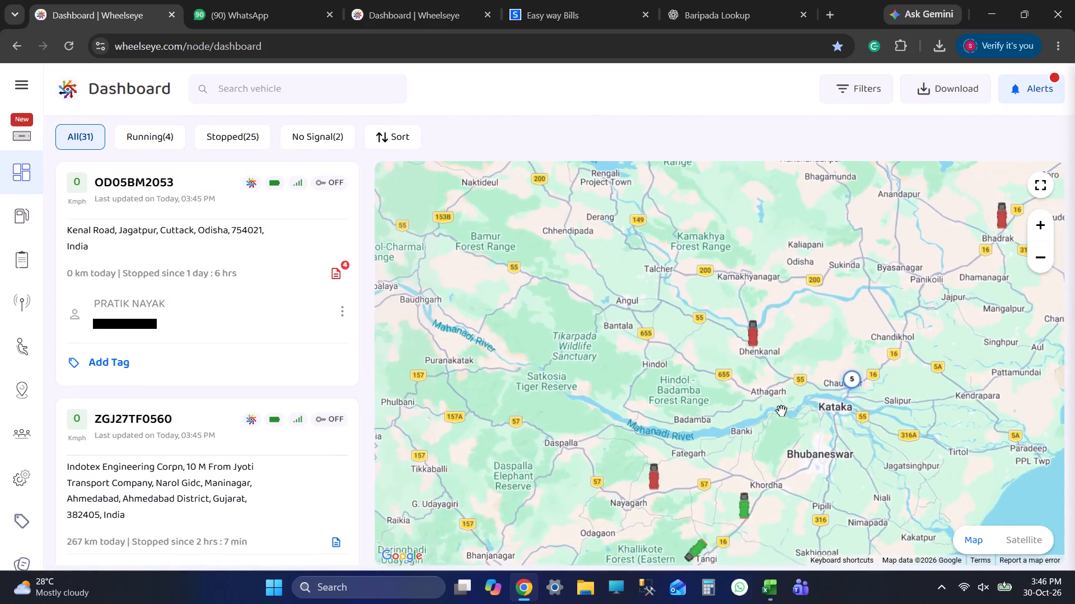
Examine the vehicle cluster at Jagatpur near Cuttack and list the vehicles grouped on Kenal Road.
{"action": "scroll", "coordinate": [808, 404], "scroll_direction": "up", "scroll_amount": 3}
{"action": "scroll", "coordinate": [909, 392], "scroll_direction": "up", "scroll_amount": 16}
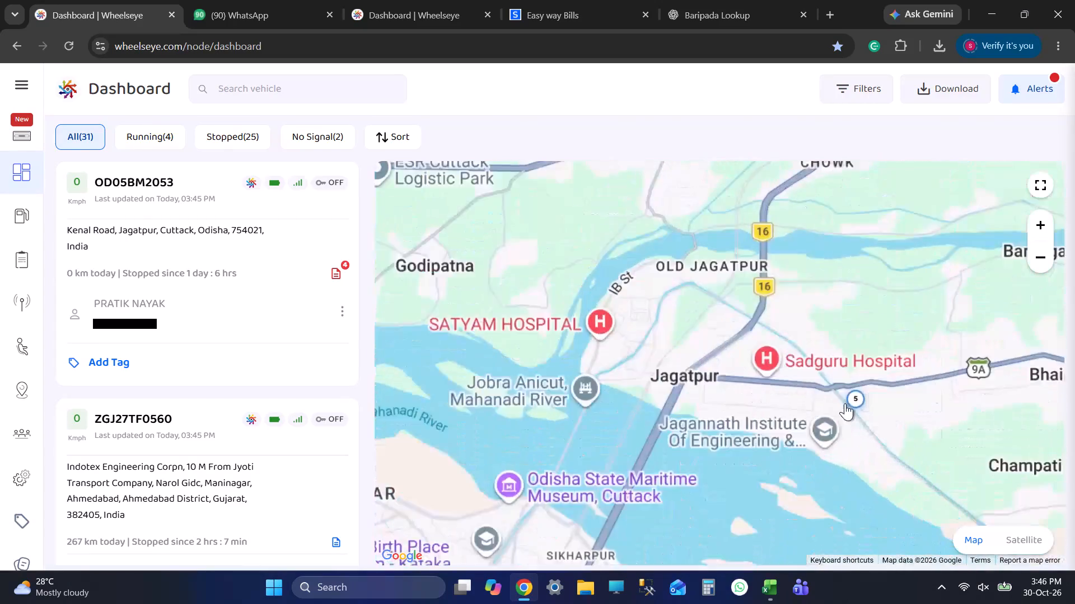
{"action": "scroll", "coordinate": [845, 403], "scroll_direction": "up", "scroll_amount": 6}
{"action": "scroll", "coordinate": [882, 437], "scroll_direction": "up", "scroll_amount": 3}
{"action": "left_click", "coordinate": [870, 474]}
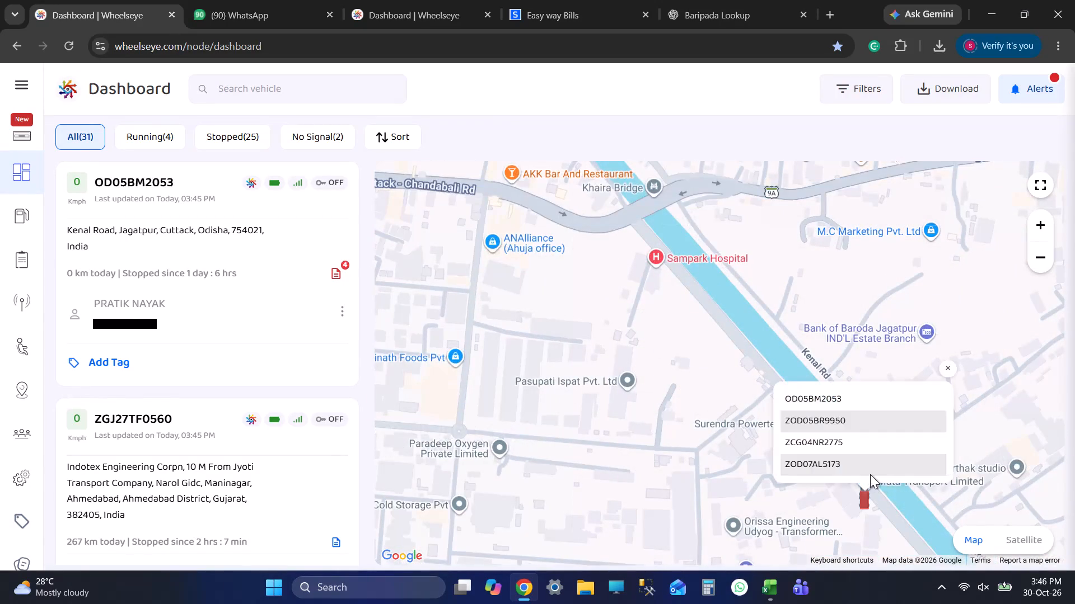
{"action": "left_click", "coordinate": [960, 372]}
{"action": "left_click", "coordinate": [950, 372]}
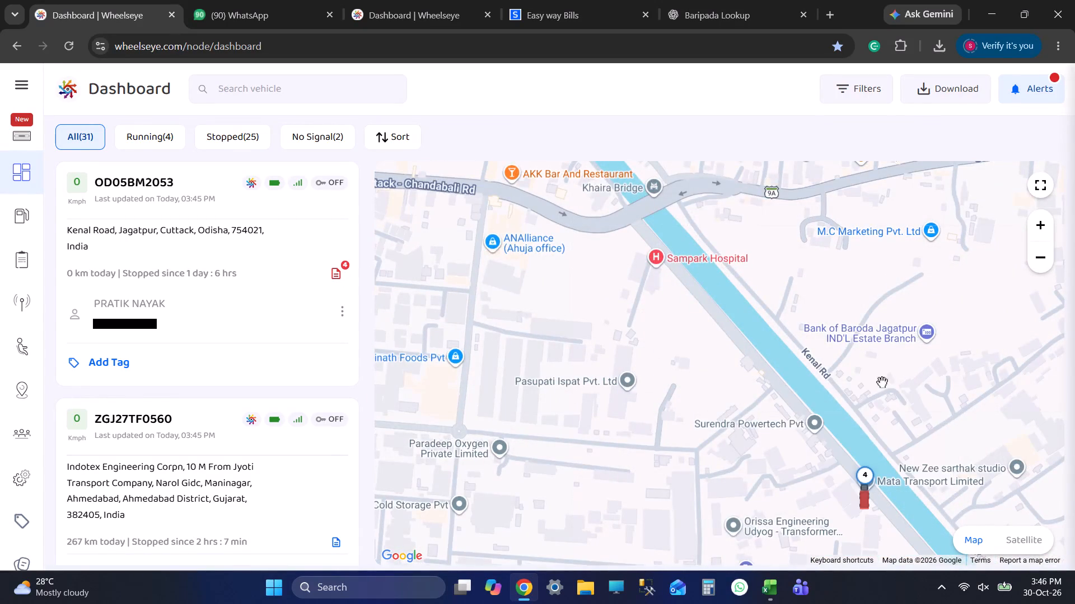
Examine the fleet map from Jagatpur across Odisha to Jaleswar and identify the running vehicle near Sonakania.
{"action": "scroll", "coordinate": [850, 401], "scroll_direction": "down", "scroll_amount": 20}
{"action": "scroll", "coordinate": [850, 401], "scroll_direction": "down", "scroll_amount": 4}
{"action": "left_click_drag", "start_coordinate": [847, 455], "coordinate": [855, 375]}
{"action": "scroll", "coordinate": [868, 383], "scroll_direction": "down", "scroll_amount": 16}
{"action": "scroll", "coordinate": [867, 444], "scroll_direction": "down", "scroll_amount": 2}
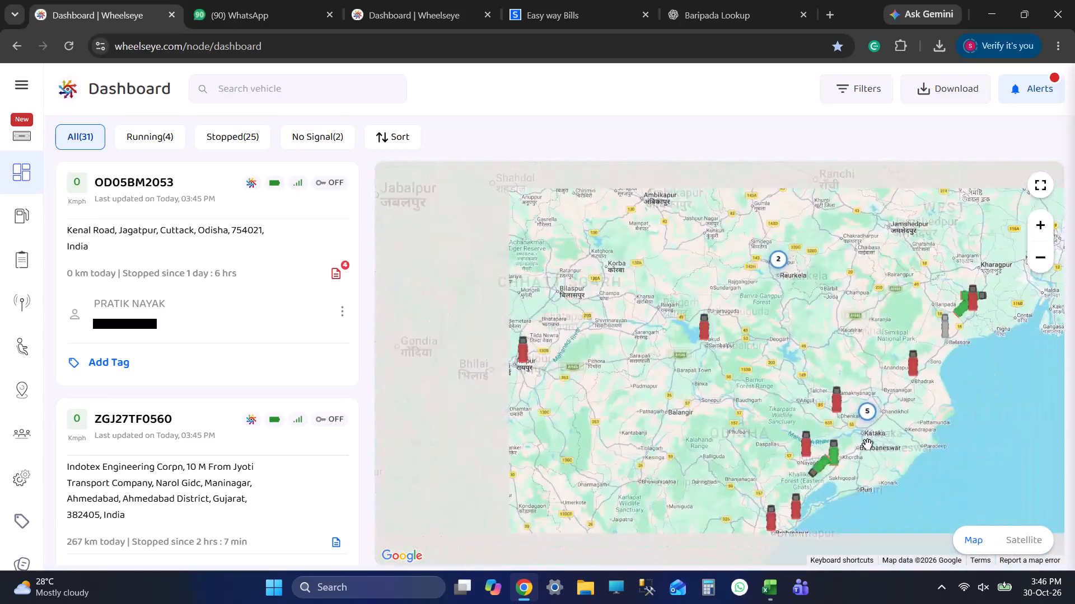
{"action": "left_click_drag", "start_coordinate": [796, 399], "coordinate": [873, 284]}
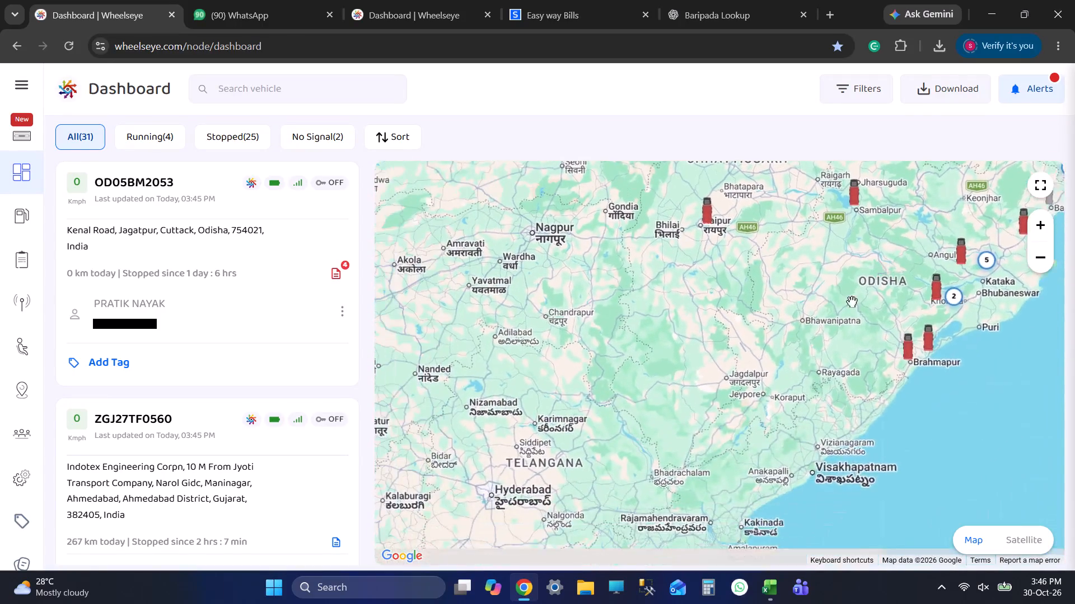
{"action": "left_click_drag", "start_coordinate": [838, 314], "coordinate": [730, 395]}
{"action": "left_click_drag", "start_coordinate": [886, 299], "coordinate": [847, 345]}
{"action": "scroll", "coordinate": [774, 404], "scroll_direction": "up", "scroll_amount": 2}
{"action": "scroll", "coordinate": [737, 428], "scroll_direction": "down", "scroll_amount": 1}
{"action": "scroll", "coordinate": [735, 428], "scroll_direction": "up", "scroll_amount": 4}
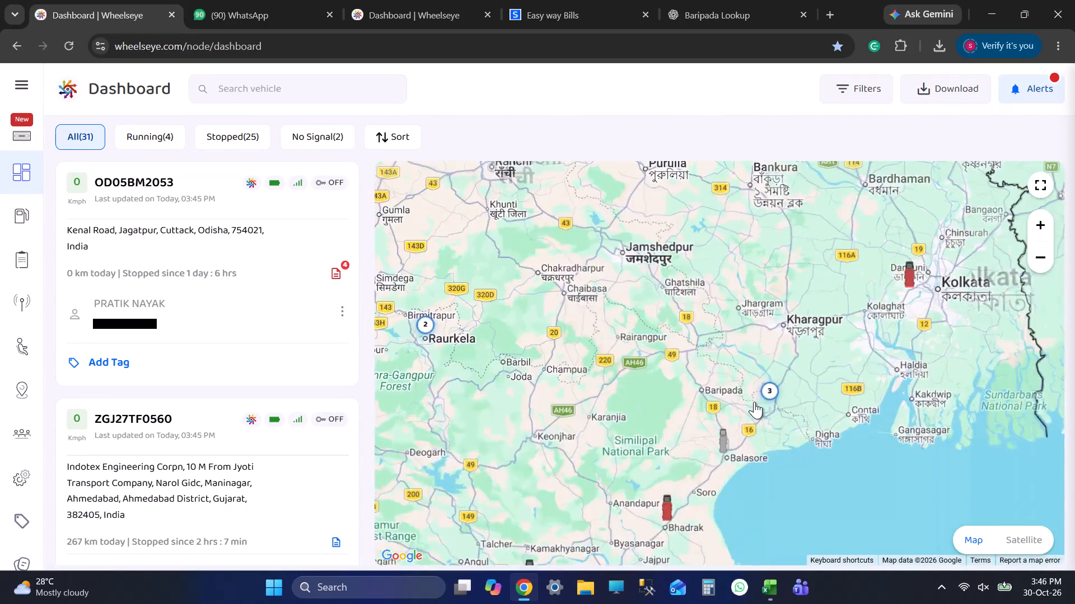
{"action": "scroll", "coordinate": [754, 402], "scroll_direction": "up", "scroll_amount": 7}
{"action": "scroll", "coordinate": [805, 427], "scroll_direction": "up", "scroll_amount": 3}
{"action": "left_click_drag", "start_coordinate": [897, 427], "coordinate": [890, 427]}
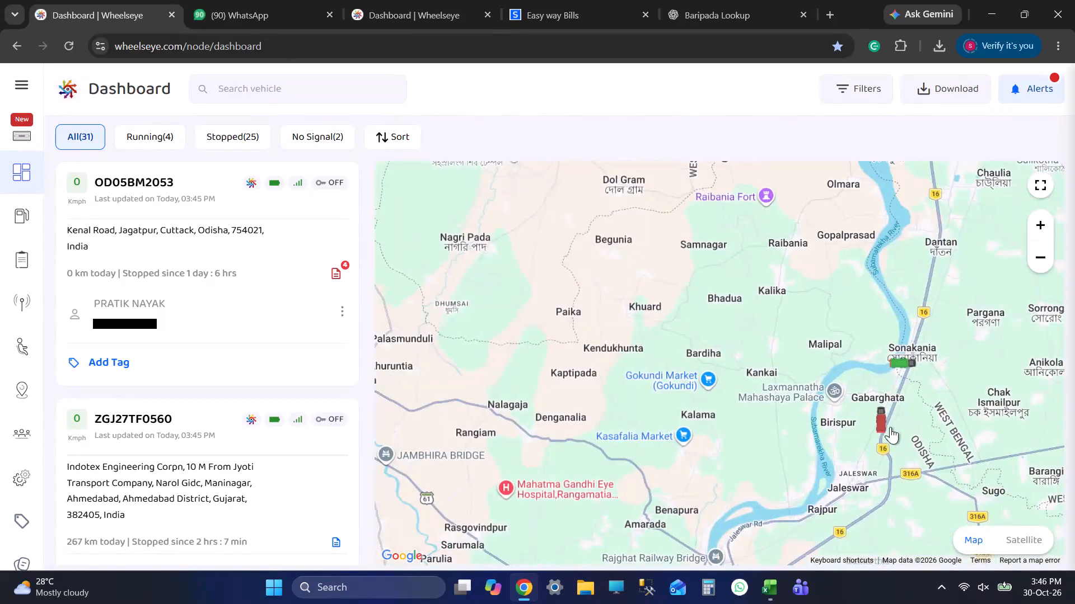
{"action": "left_click_drag", "start_coordinate": [890, 427], "coordinate": [877, 442]}
{"action": "left_click", "coordinate": [875, 398]}
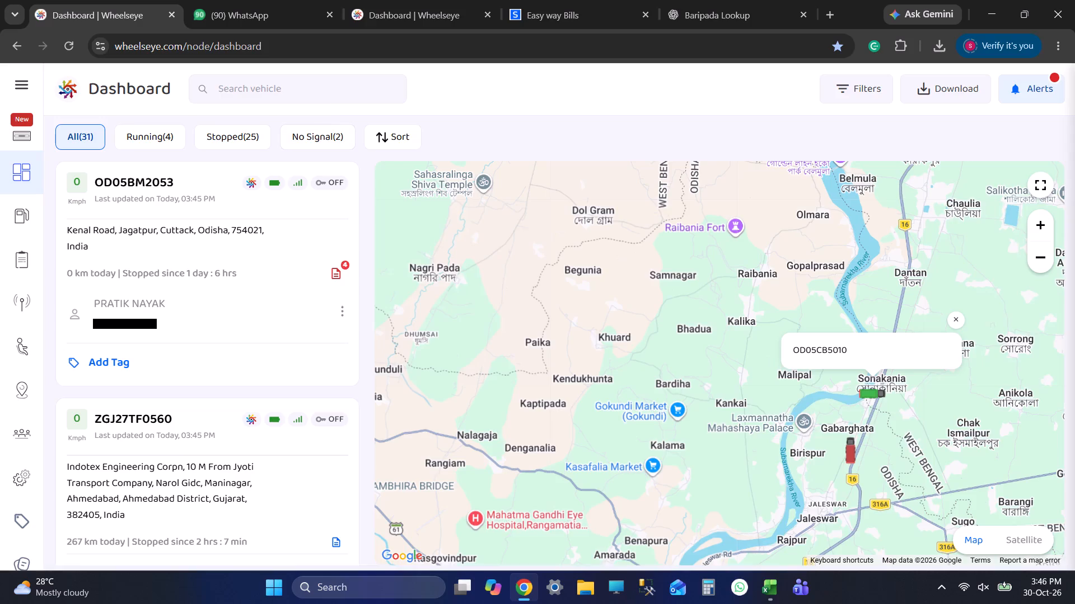
{"action": "left_click", "coordinate": [317, 100]}
{"action": "type", "text": "5010"}
{"action": "key", "text": "Return"}
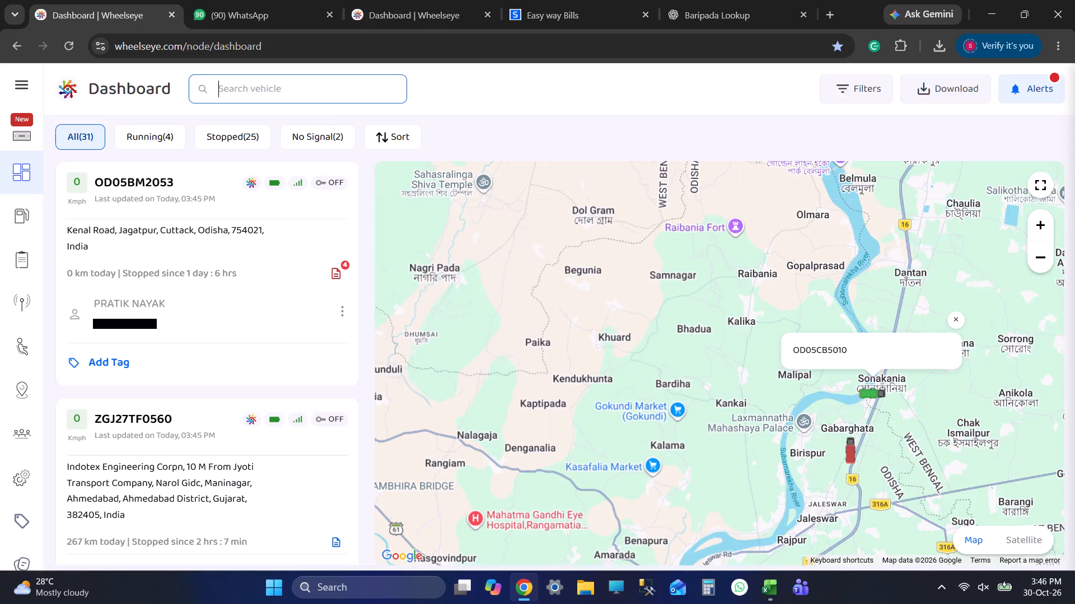
{"action": "left_click", "coordinate": [197, 310]}
{"action": "scroll", "coordinate": [945, 267], "scroll_direction": "up", "scroll_amount": 17}
{"action": "scroll", "coordinate": [921, 253], "scroll_direction": "up", "scroll_amount": 7}
{"action": "scroll", "coordinate": [951, 219], "scroll_direction": "down", "scroll_amount": 1}
{"action": "scroll", "coordinate": [951, 219], "scroll_direction": "up", "scroll_amount": 3}
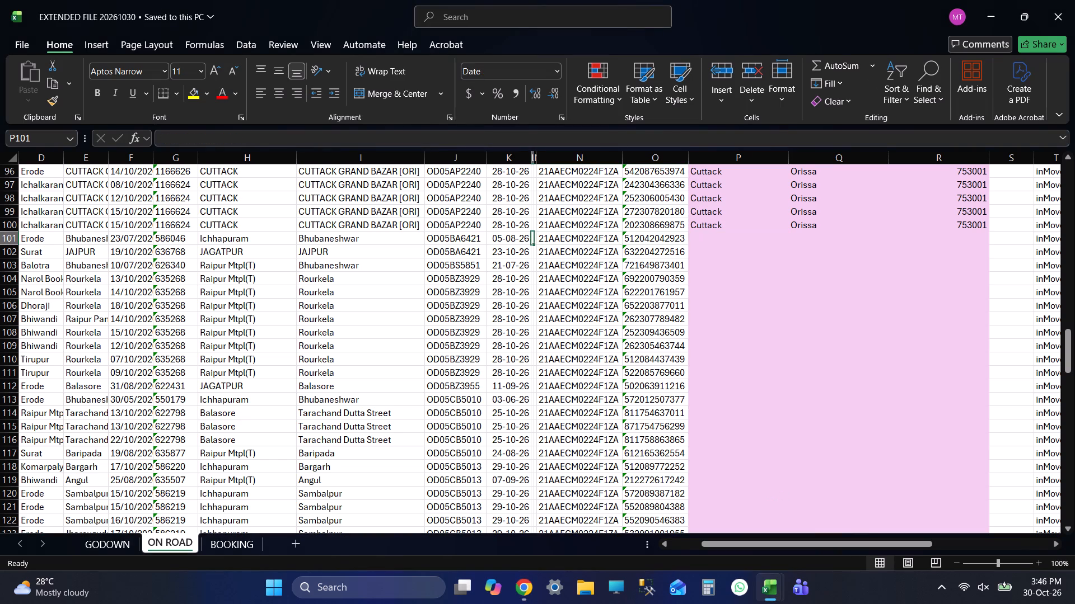
{"action": "key", "text": "Tab"}
{"action": "key", "text": "Tab"}
{"action": "key", "text": "Tab"}
{"action": "key", "text": "Tab"}
{"action": "key", "text": "alt+Tab"}
{"action": "key", "text": "alt+Tab"}
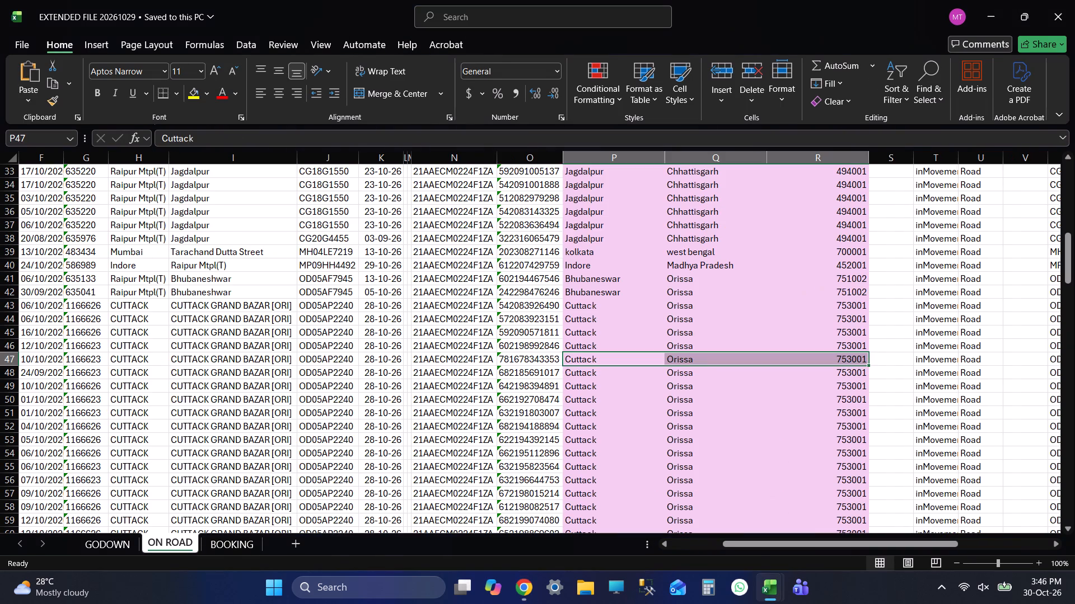
{"action": "left_click", "coordinate": [636, 285]}
{"action": "key", "text": "shift+Right"}
{"action": "key", "text": "shift+Right"}
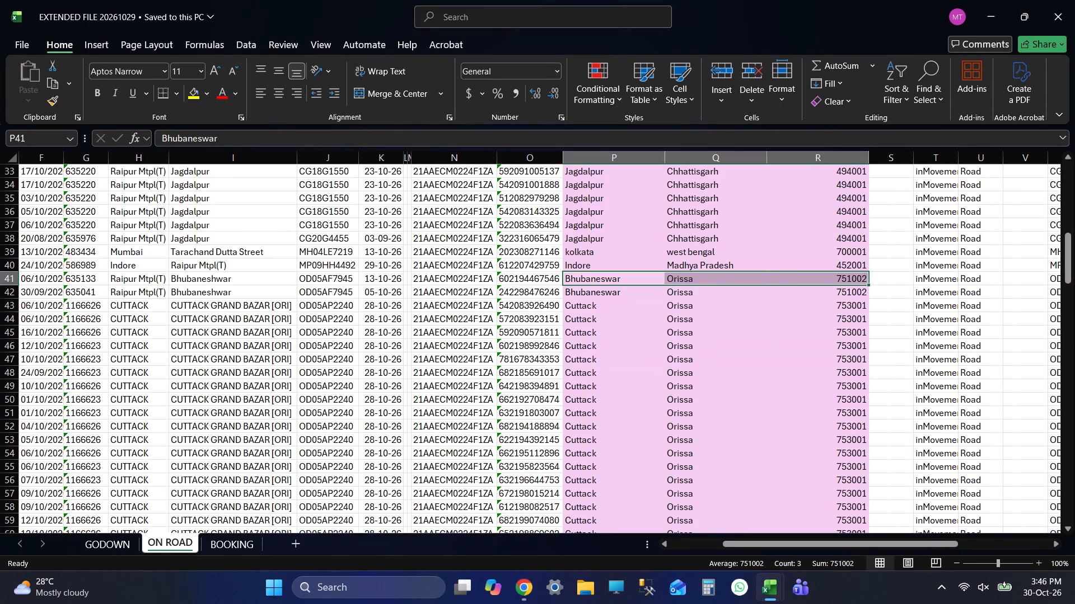
{"action": "key", "text": "ctrl+c"}
{"action": "key", "text": "alt+Tab"}
{"action": "key", "text": "ctrl+v"}
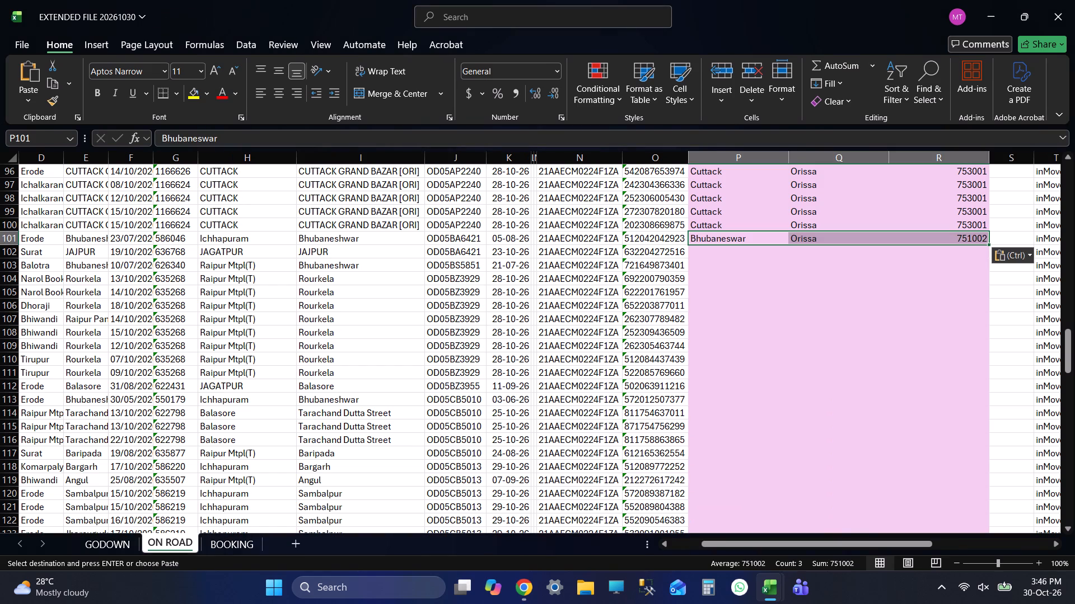
{"action": "key", "text": "Down"}
{"action": "key", "text": "ctrl+s"}
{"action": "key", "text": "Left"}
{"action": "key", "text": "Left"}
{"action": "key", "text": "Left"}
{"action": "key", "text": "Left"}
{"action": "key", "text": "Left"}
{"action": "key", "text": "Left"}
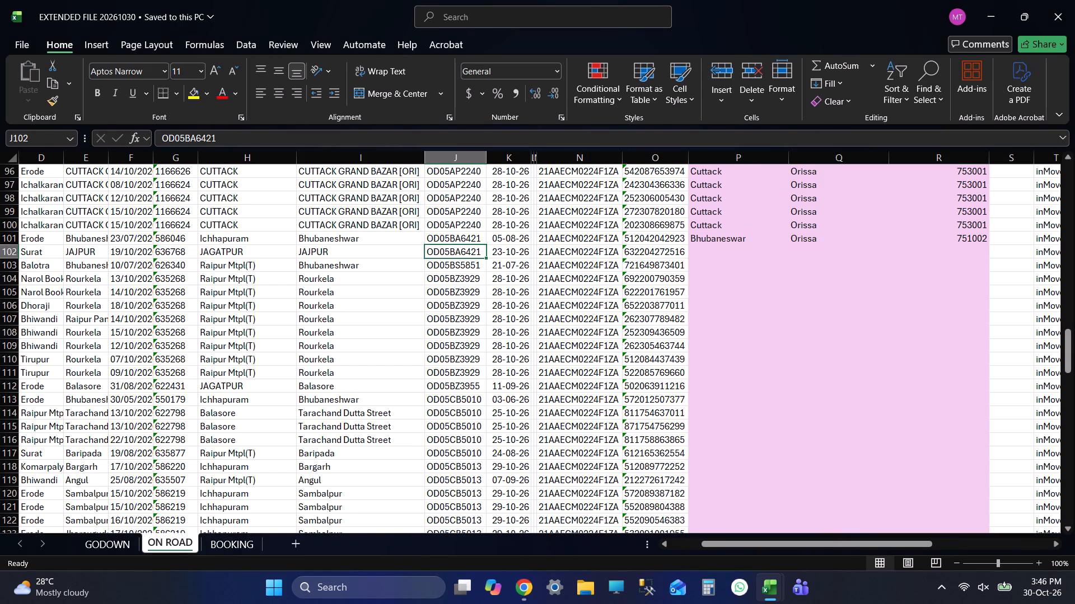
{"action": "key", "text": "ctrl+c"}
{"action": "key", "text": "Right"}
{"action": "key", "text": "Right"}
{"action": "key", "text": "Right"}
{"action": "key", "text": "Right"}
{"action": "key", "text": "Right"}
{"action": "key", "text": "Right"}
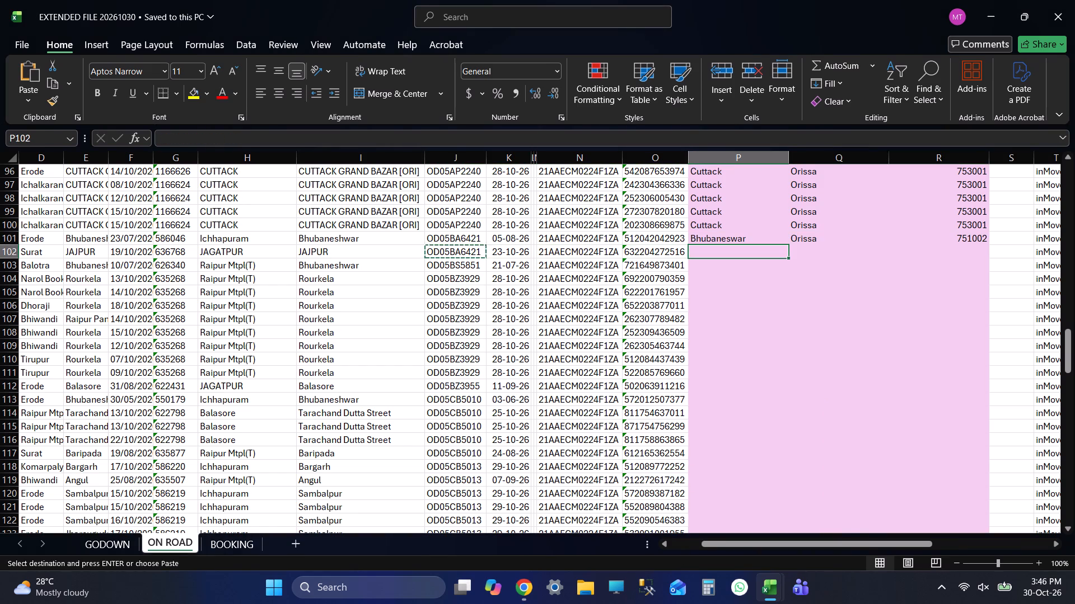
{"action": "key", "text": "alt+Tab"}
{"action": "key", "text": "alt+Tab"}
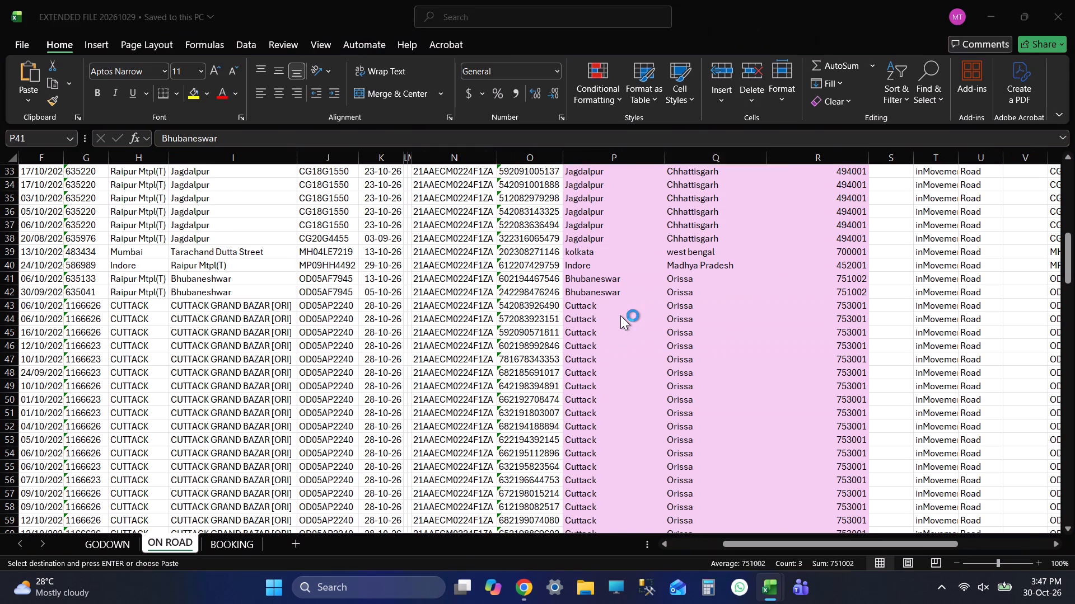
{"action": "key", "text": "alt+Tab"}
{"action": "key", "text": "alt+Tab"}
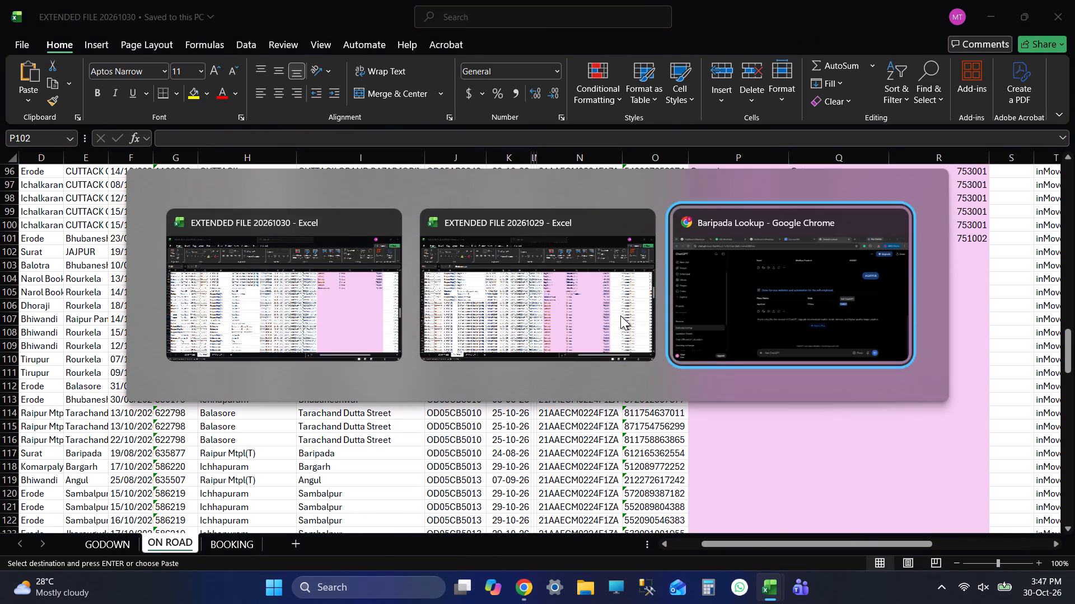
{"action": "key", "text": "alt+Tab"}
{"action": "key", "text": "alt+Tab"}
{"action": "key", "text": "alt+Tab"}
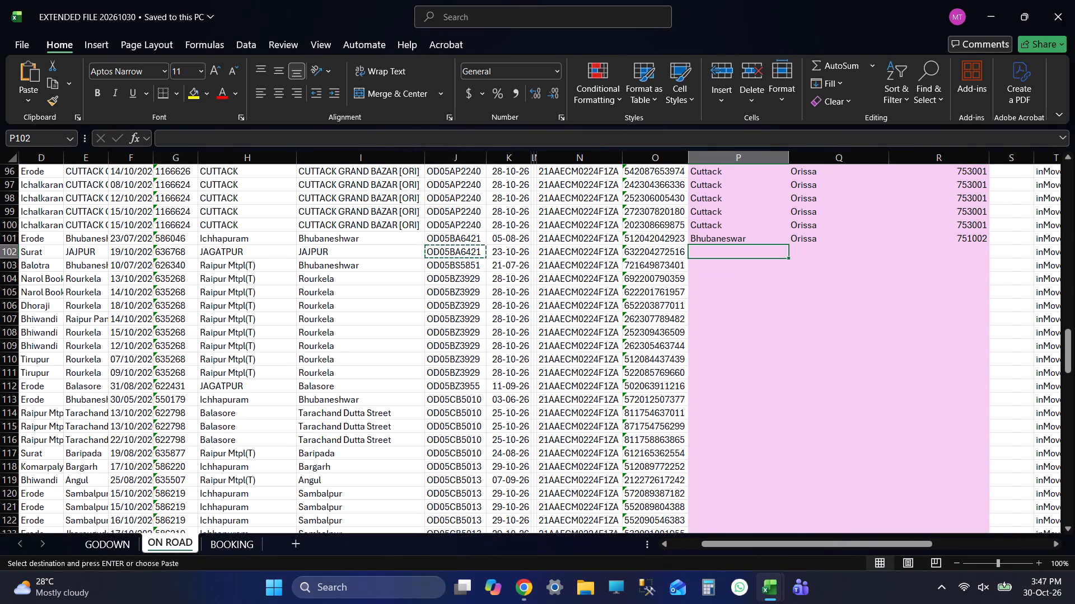
Find JAJ in column P of EXTENDED FILE 20261029, copy Jajpur, Orissa, 755001 into row 102 of EXTENDED FILE 20261030, and save.
{"action": "key", "text": "alt+Tab"}
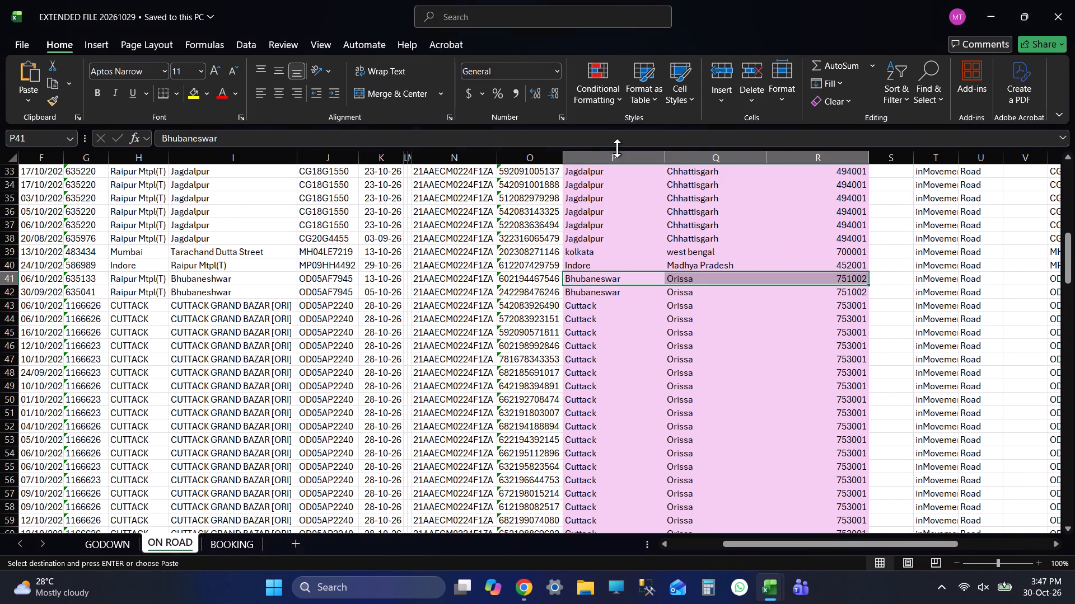
{"action": "left_click", "coordinate": [601, 158]}
{"action": "key", "text": "ctrl+f"}
{"action": "type", "text": "JAJ"}
{"action": "key", "text": "Return"}
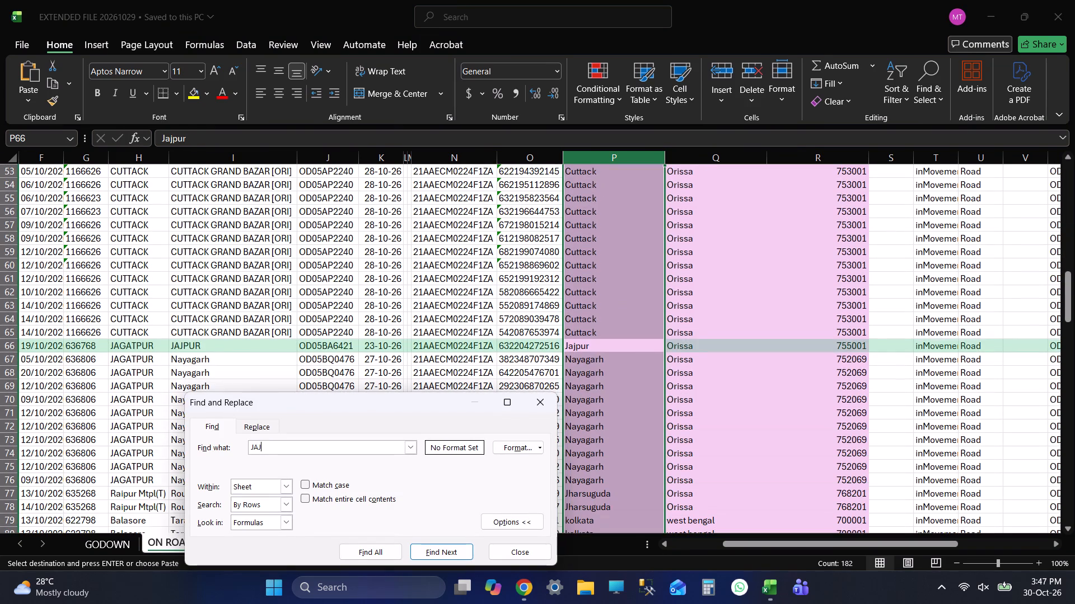
{"action": "left_click", "coordinate": [611, 352]}
{"action": "key", "text": "shift+Right"}
{"action": "key", "text": "shift+Right"}
{"action": "key", "text": "ctrl+c"}
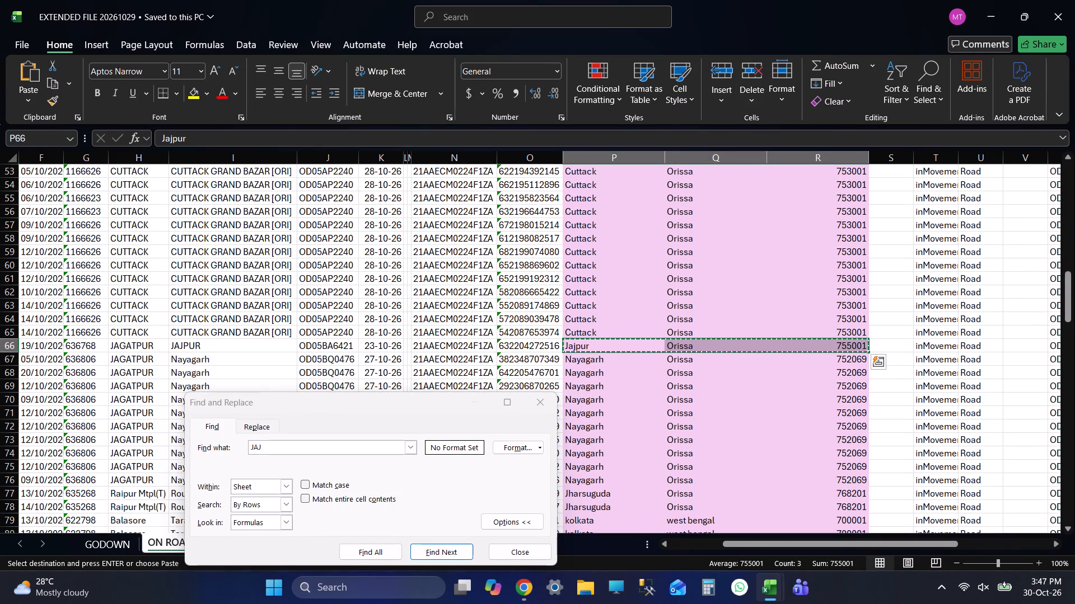
{"action": "left_click", "coordinate": [508, 548]}
{"action": "key", "text": "alt+Tab"}
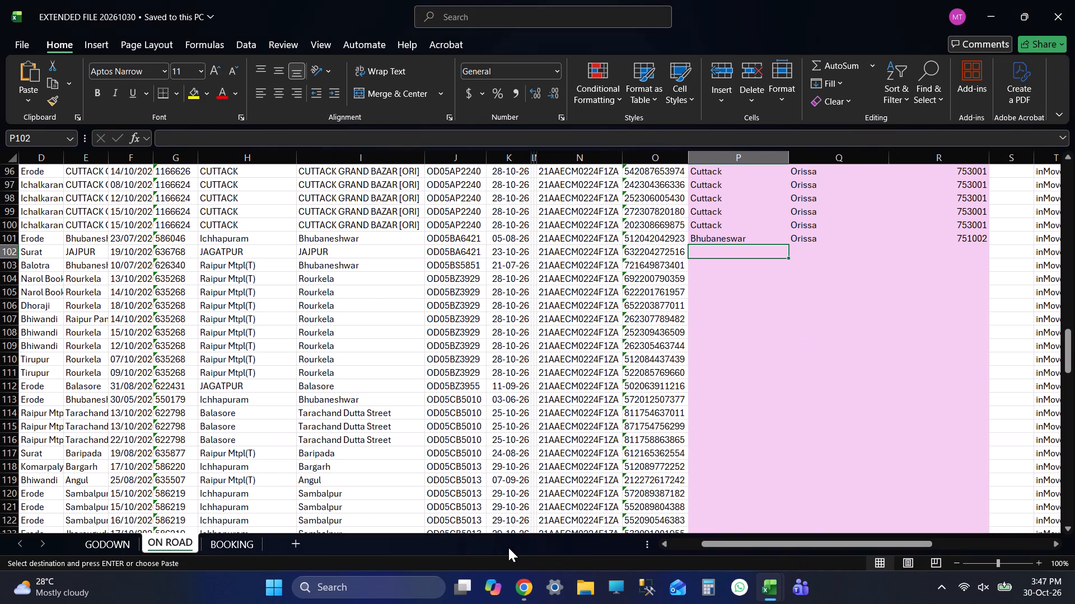
{"action": "key", "text": "ctrl+v"}
{"action": "key", "text": "Down"}
{"action": "key", "text": "ctrl+s"}
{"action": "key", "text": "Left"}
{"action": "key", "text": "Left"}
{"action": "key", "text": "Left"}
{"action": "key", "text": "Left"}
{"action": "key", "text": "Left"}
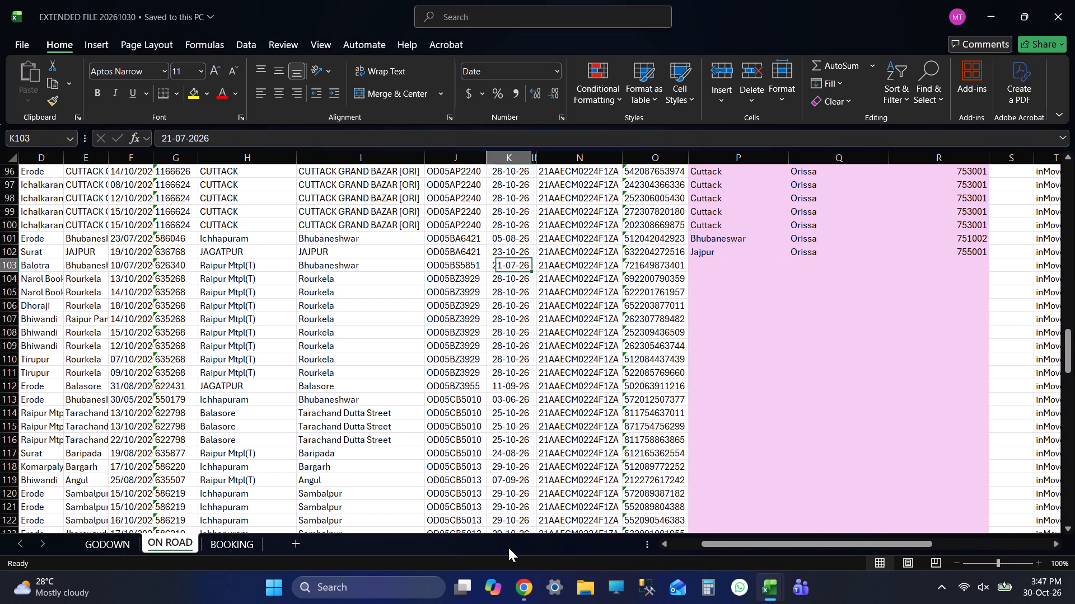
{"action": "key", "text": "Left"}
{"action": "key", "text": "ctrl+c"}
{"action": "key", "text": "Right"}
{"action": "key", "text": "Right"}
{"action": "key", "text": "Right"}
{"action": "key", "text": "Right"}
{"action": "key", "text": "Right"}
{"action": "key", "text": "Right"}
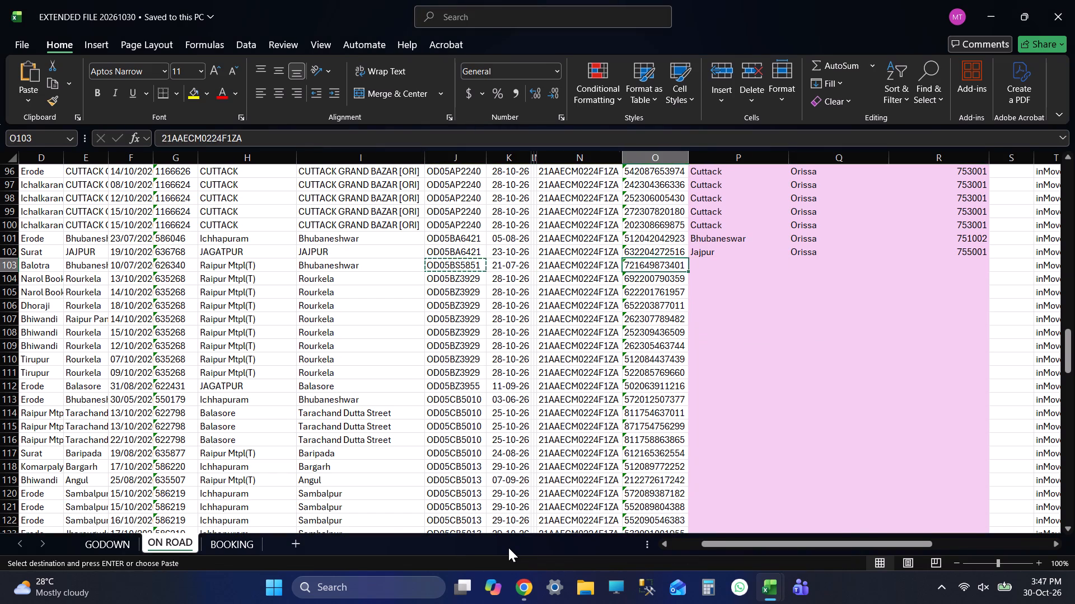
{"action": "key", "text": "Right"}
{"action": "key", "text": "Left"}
Copy Bhubaneswar, Orissa, 751002 from row 101 into row 103 of the ON ROAD sheet and save the workbook.
{"action": "key", "text": "Up"}
{"action": "key", "text": "Up"}
{"action": "key", "text": "shift+Right"}
{"action": "key", "text": "shift+Right"}
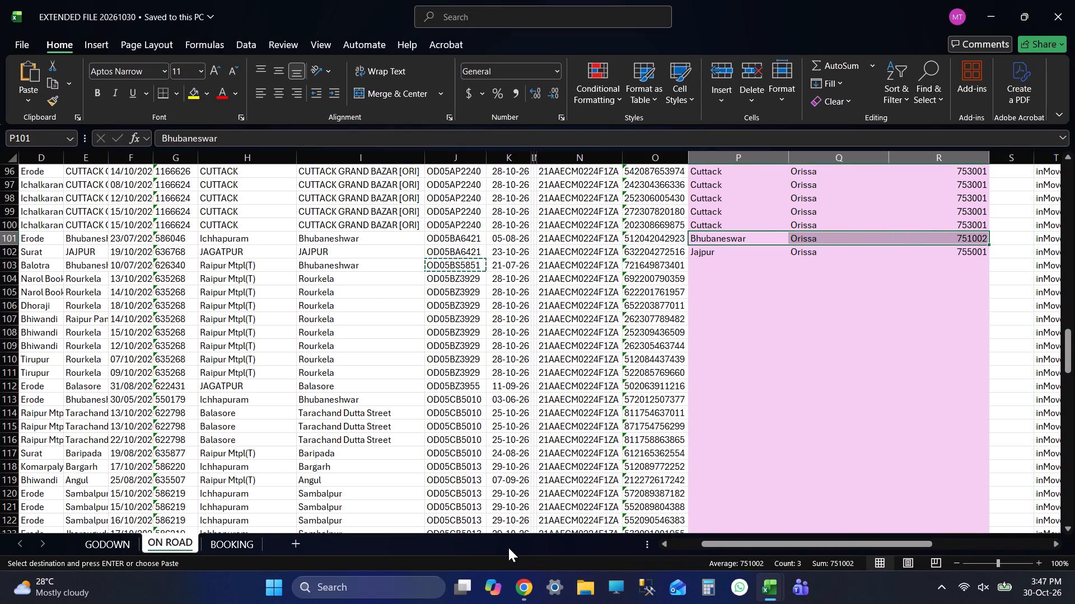
{"action": "key", "text": "ctrl+c"}
{"action": "key", "text": "Down"}
{"action": "key", "text": "Down"}
{"action": "key", "text": "ctrl+v"}
{"action": "key", "text": "ctrl+Down"}
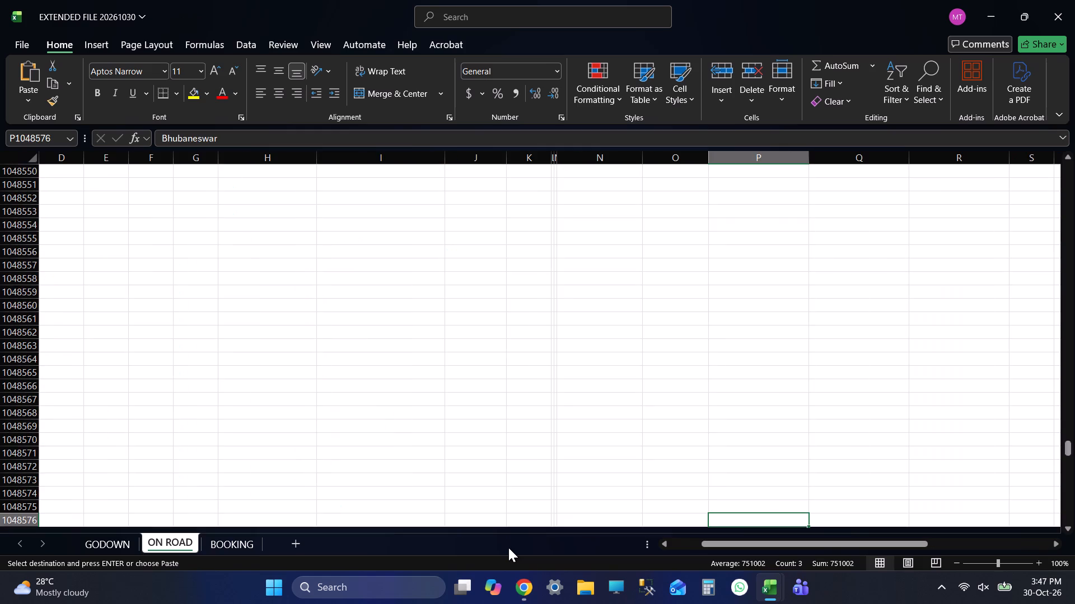
{"action": "key", "text": "ctrl+Up"}
{"action": "key", "text": "Up"}
{"action": "key", "text": "Up"}
{"action": "key", "text": "Up"}
{"action": "key", "text": "Up"}
{"action": "key", "text": "ctrl+Down"}
{"action": "key", "text": "Down"}
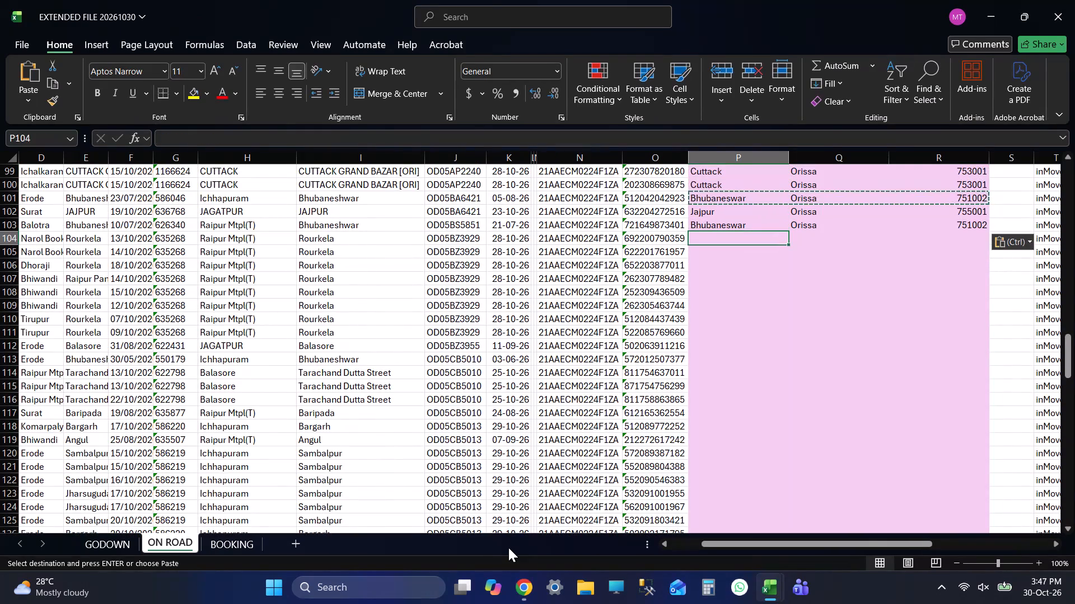
{"action": "key", "text": "ctrl+s"}
Find ROUR in column P of EXTENDED FILE 20261029 and copy rourkela, Orissa, 769001.
{"action": "key", "text": "Left"}
{"action": "key", "text": "Left"}
{"action": "key", "text": "Left"}
{"action": "key", "text": "Left"}
{"action": "key", "text": "Left"}
{"action": "key", "text": "Left"}
{"action": "key", "text": "Right"}
{"action": "key", "text": "Right"}
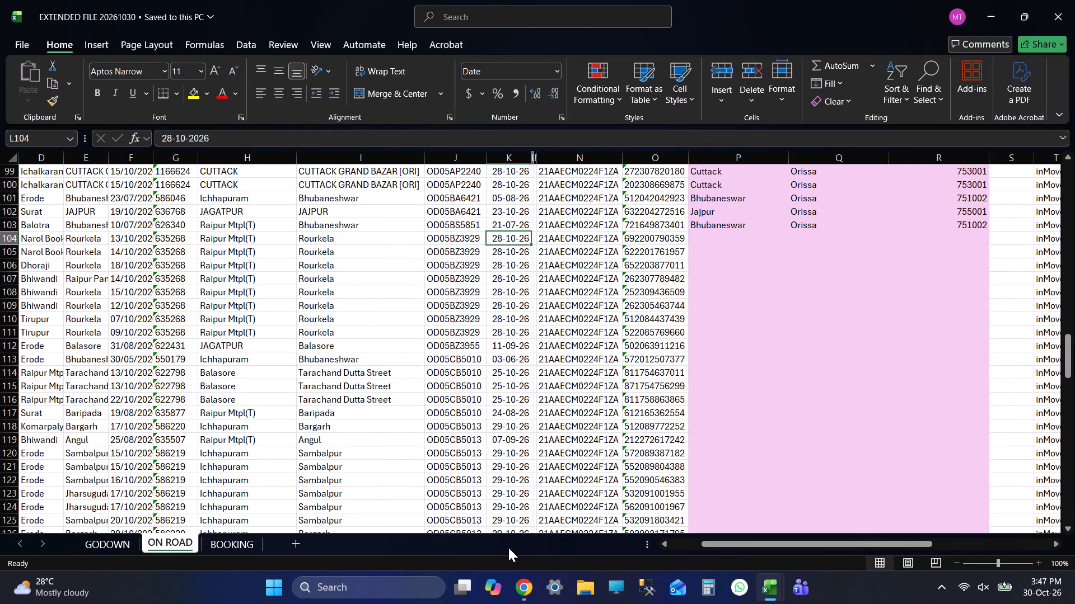
{"action": "key", "text": "Right"}
{"action": "key", "text": "Right"}
{"action": "key", "text": "Right"}
{"action": "key", "text": "Right"}
{"action": "key", "text": "alt+Tab"}
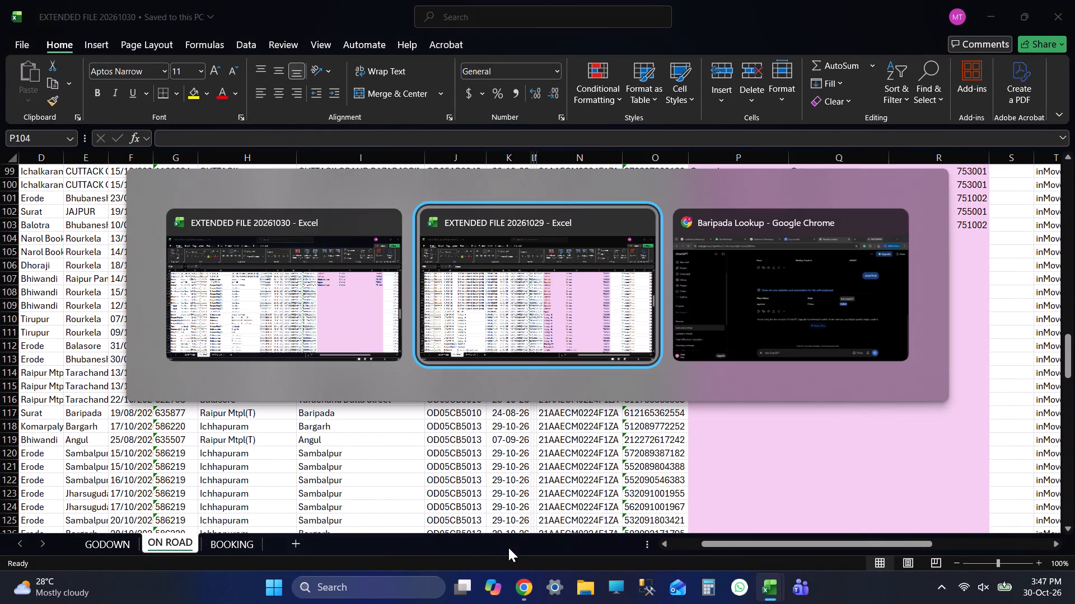
{"action": "left_click", "coordinate": [609, 154]}
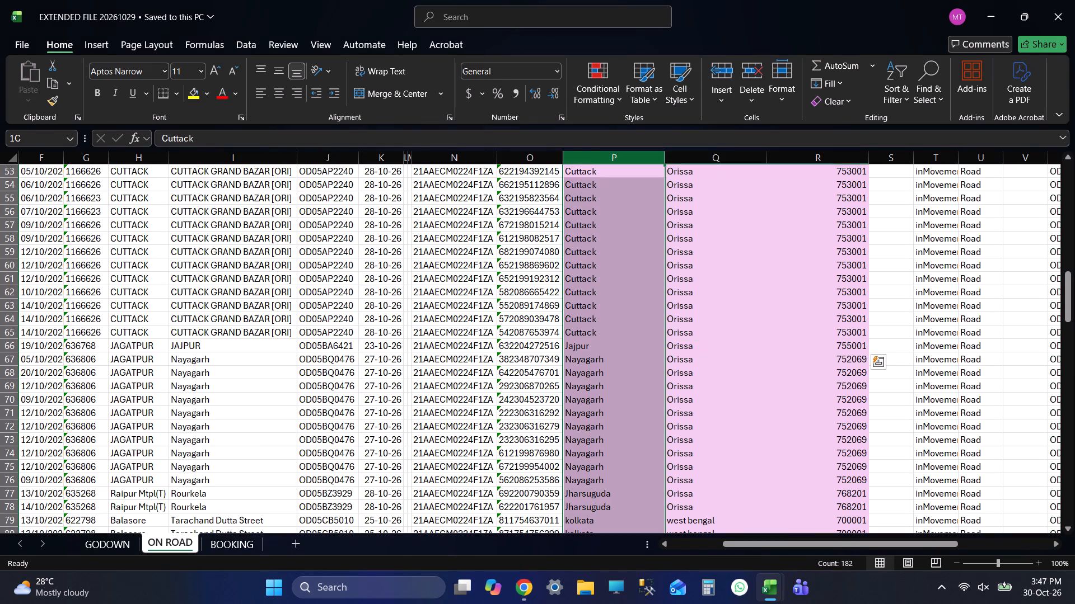
{"action": "key", "text": "ctrl+f"}
{"action": "type", "text": "ROUR"}
{"action": "key", "text": "Return"}
{"action": "left_click", "coordinate": [585, 351]}
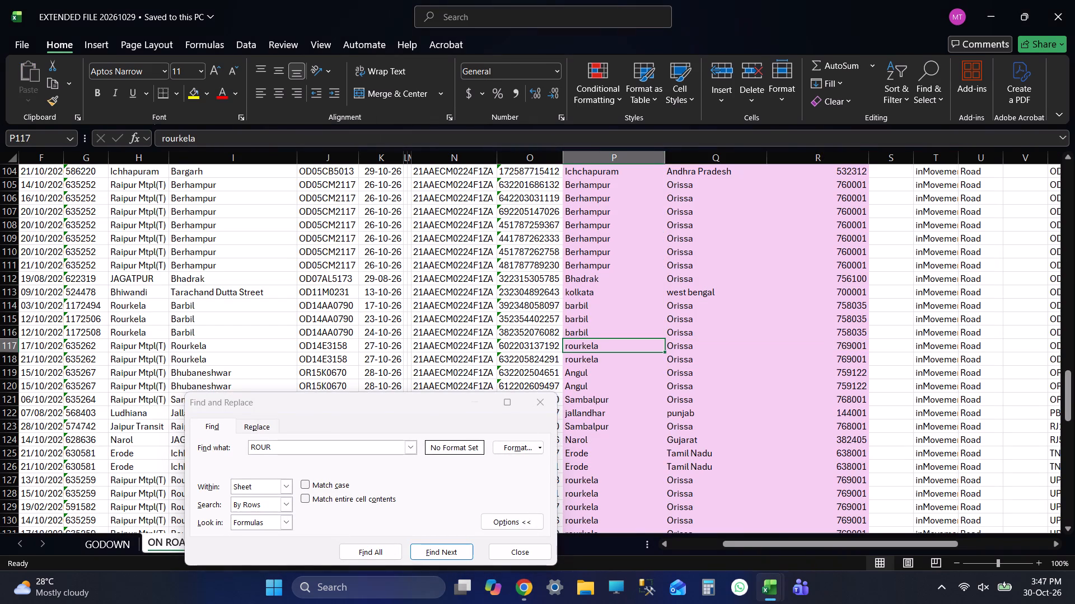
{"action": "key", "text": "shift+Right"}
{"action": "key", "text": "shift+Right"}
{"action": "key", "text": "ctrl+c"}
{"action": "key", "text": "ctrl+c"}
{"action": "key", "text": "ctrl+c"}
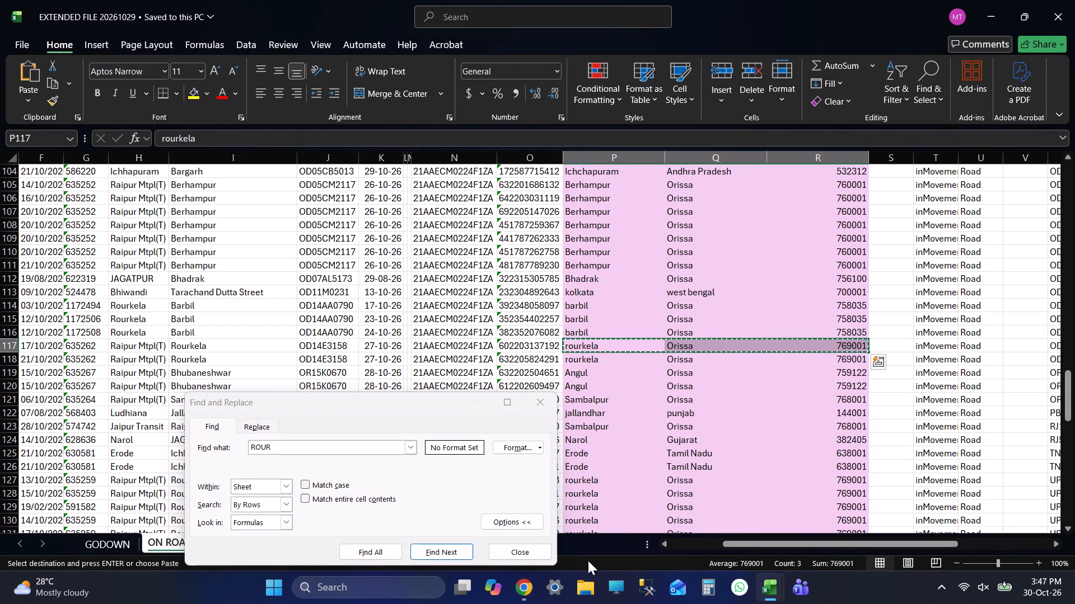
{"action": "left_click", "coordinate": [524, 550]}
Paste rourkela, Orissa, 769001 into rows 104 to 111 of EXTENDED FILE 20261030's ON ROAD sheet and save.
{"action": "key", "text": "alt+Tab"}
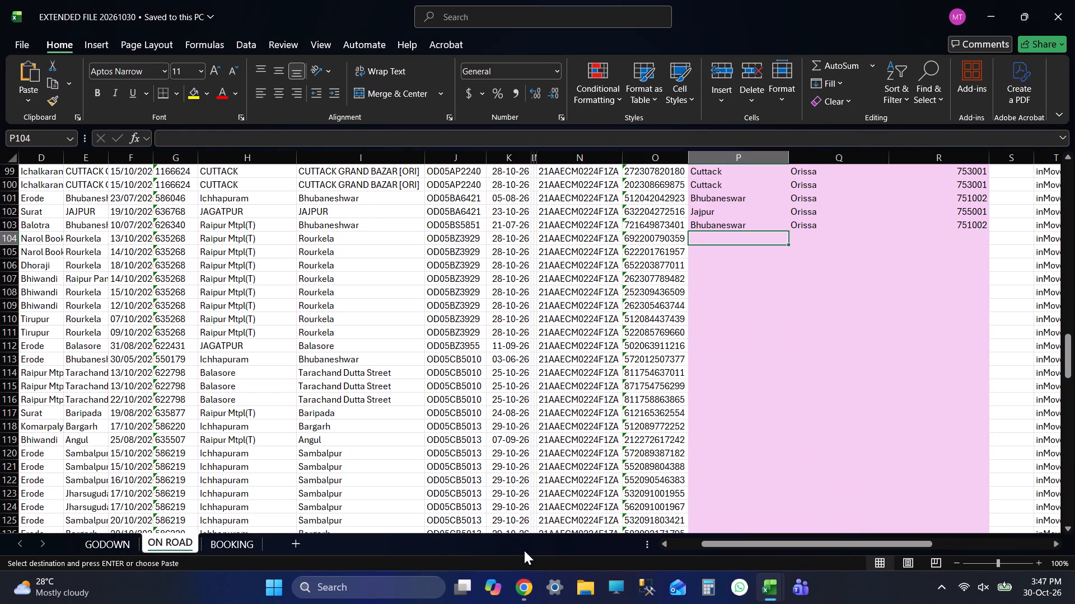
{"action": "key", "text": "shift+Down"}
{"action": "key", "text": "shift+Down"}
{"action": "key", "text": "shift+Down"}
{"action": "key", "text": "shift+Down"}
{"action": "key", "text": "shift+Down"}
{"action": "key", "text": "shift+Down"}
{"action": "key", "text": "shift+Down"}
{"action": "key", "text": "shift+Down"}
{"action": "key", "text": "shift+Down"}
{"action": "key", "text": "shift+Up"}
{"action": "key", "text": "shift+Up"}
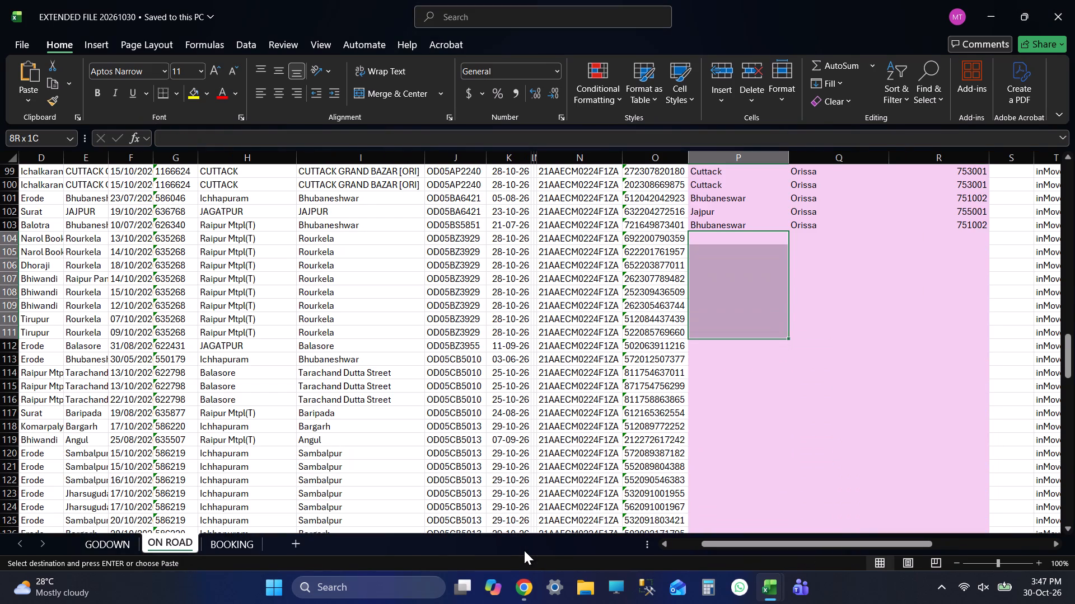
{"action": "key", "text": "ctrl+v"}
{"action": "key", "text": "ctrl+Down"}
{"action": "key", "text": "Down"}
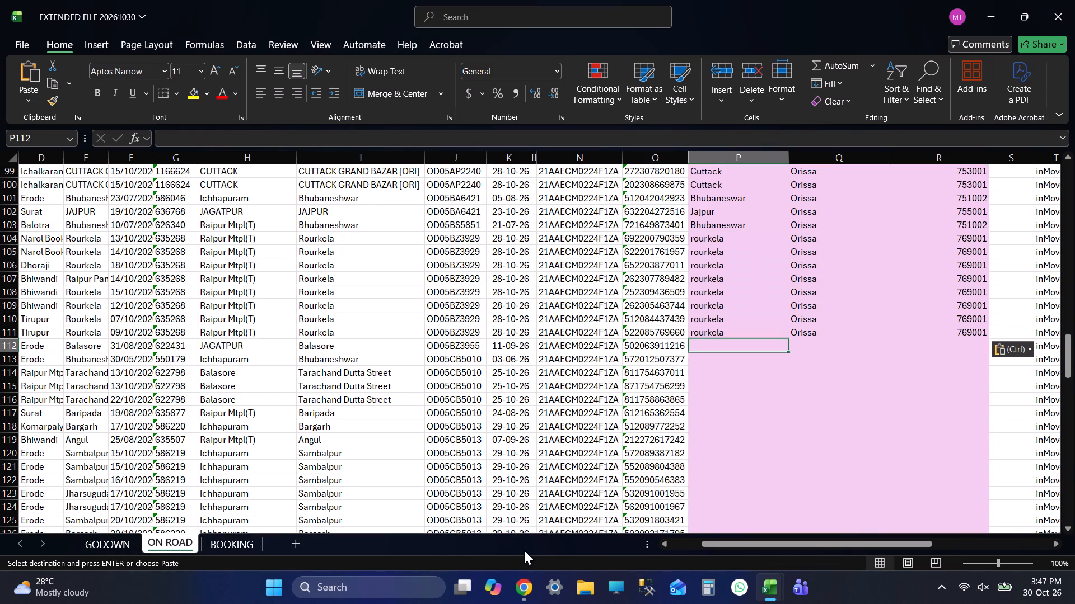
{"action": "key", "text": "ctrl+s"}
{"action": "key", "text": "ctrl+s"}
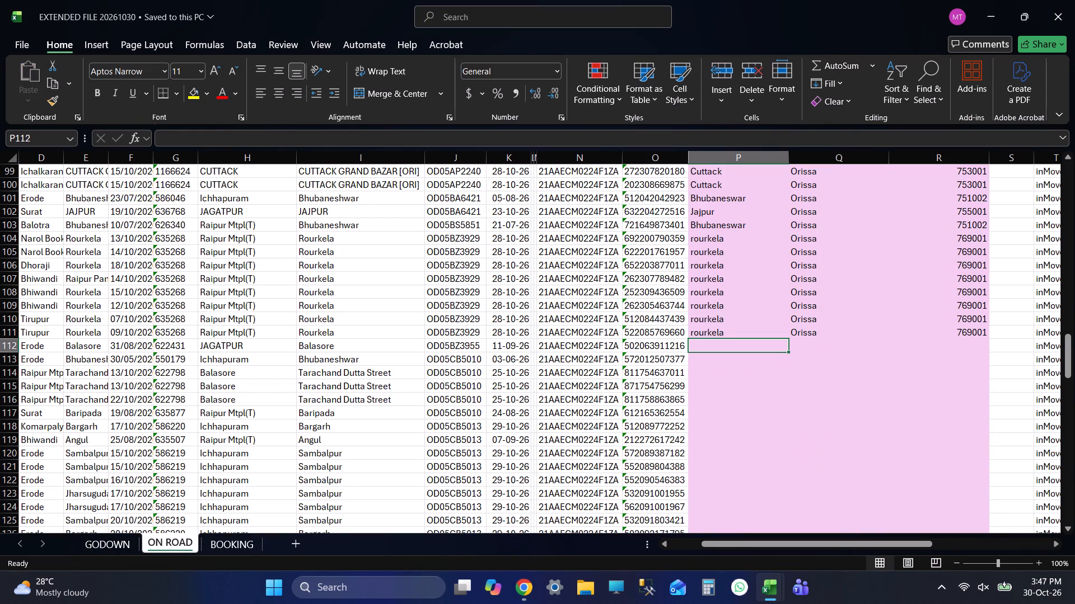
Find BALAS in column P of EXTENDED FILE 20261029, copy Balasore, Orissa, 756001 into row 112 of EXTENDED FILE 20261030, and save.
{"action": "scroll", "coordinate": [614, 418], "scroll_direction": "down", "scroll_amount": 3}
{"action": "key", "text": "alt+Tab"}
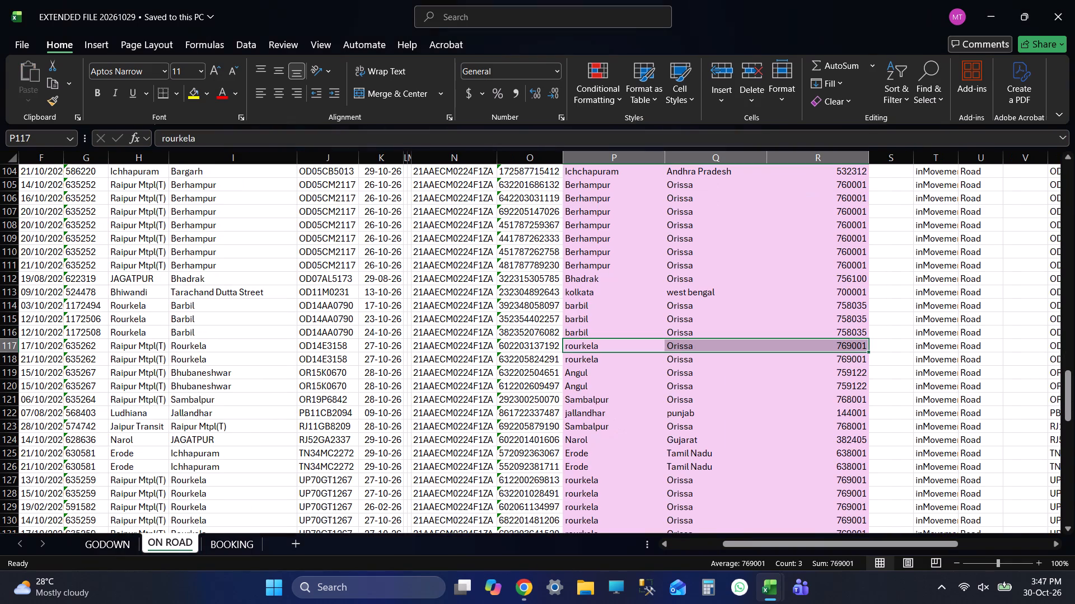
{"action": "left_click", "coordinate": [614, 155]}
{"action": "key", "text": "ctrl+f"}
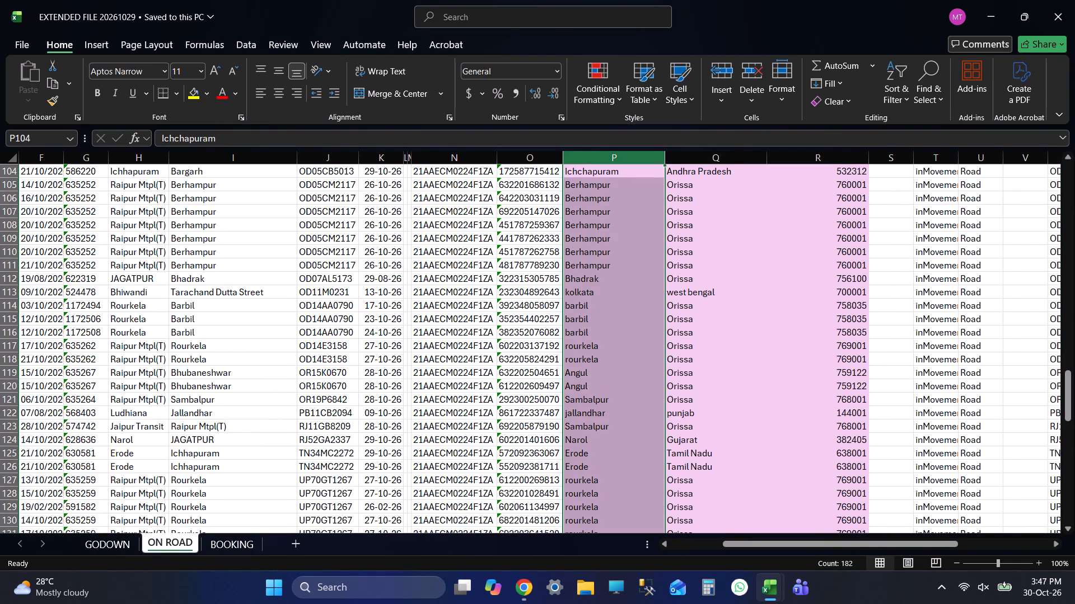
{"action": "type", "text": "BALAS"}
{"action": "key", "text": "Return"}
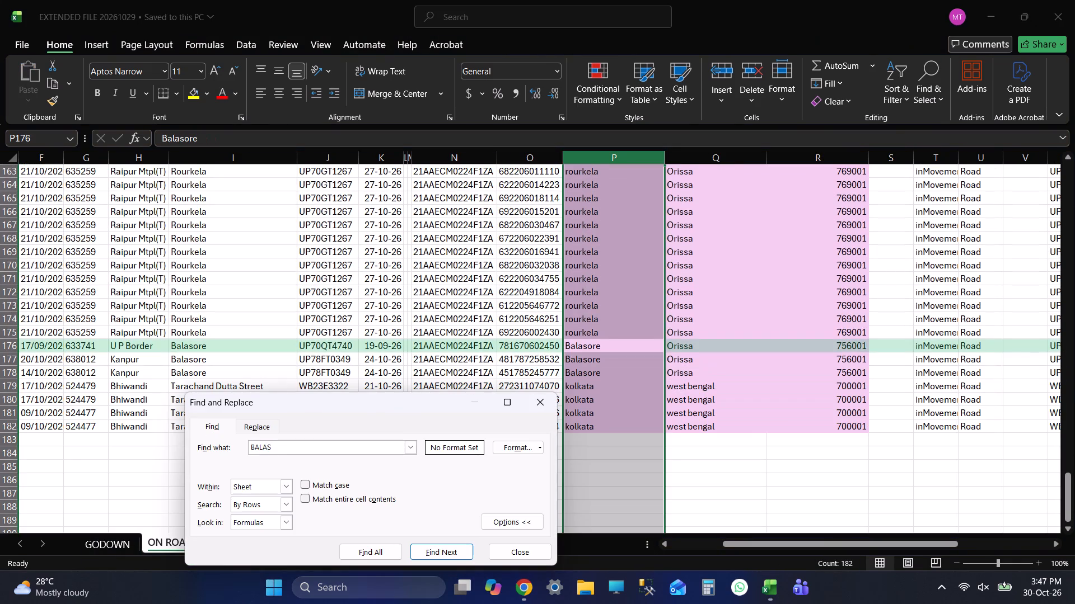
{"action": "left_click", "coordinate": [605, 344]}
{"action": "key", "text": "shift+Right"}
{"action": "key", "text": "shift+Right"}
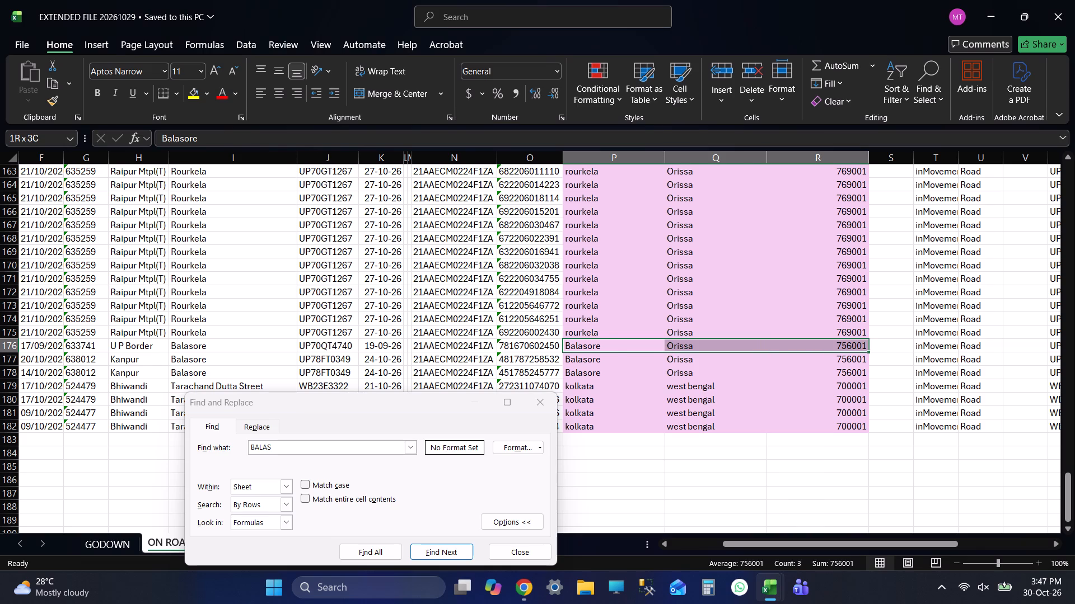
{"action": "key", "text": "ctrl+c"}
{"action": "left_click", "coordinate": [515, 544]}
{"action": "key", "text": "alt+Tab"}
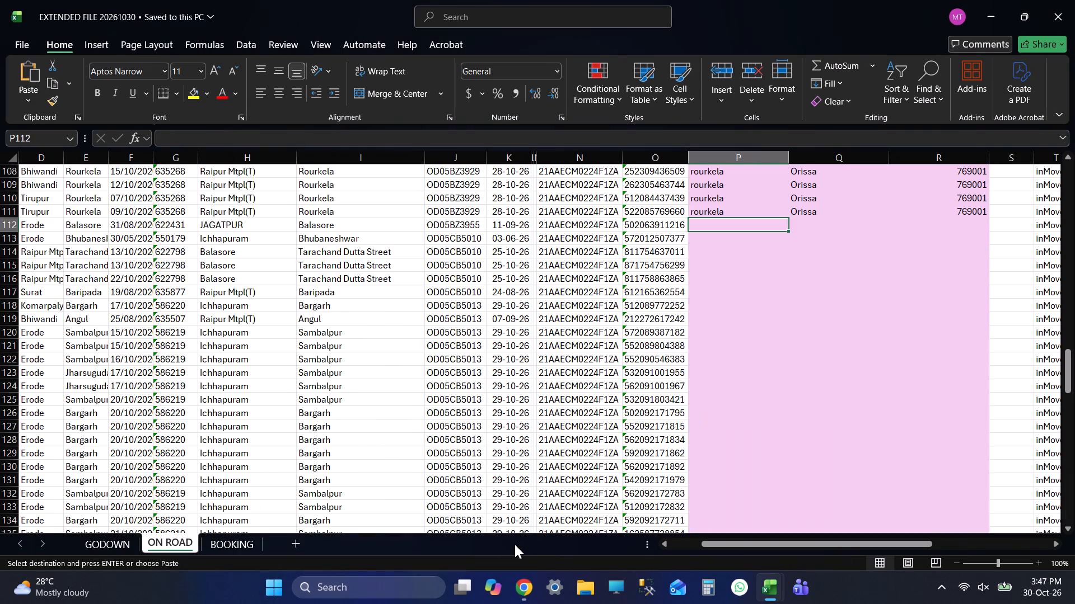
{"action": "key", "text": "ctrl+v"}
{"action": "key", "text": "Down"}
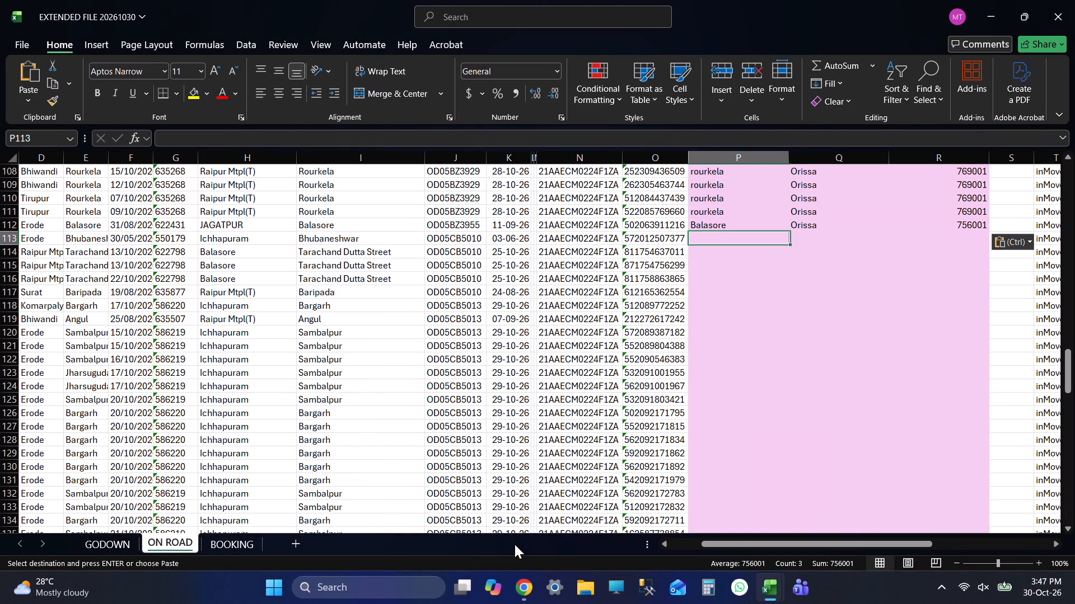
{"action": "key", "text": "ctrl+s"}
Find BHU in column P of EXTENDED FILE 20261029, copy Bhubaneswar, Orissa, 751002 into row 113 of EXTENDED FILE 20261030, and save.
{"action": "key", "text": "alt+Tab"}
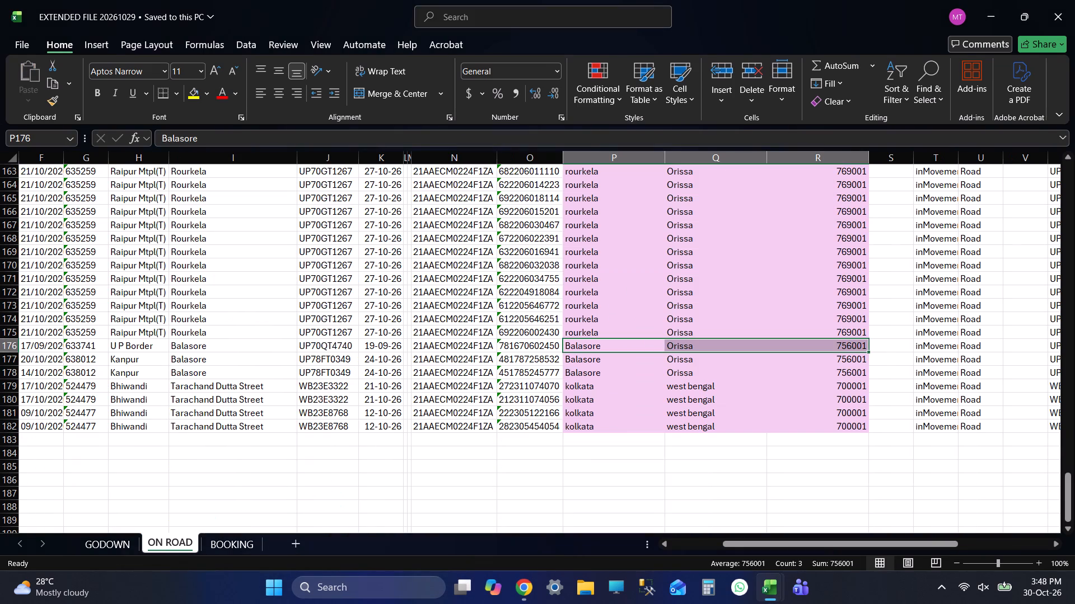
{"action": "left_click", "coordinate": [624, 162]}
{"action": "key", "text": "ctrl+f"}
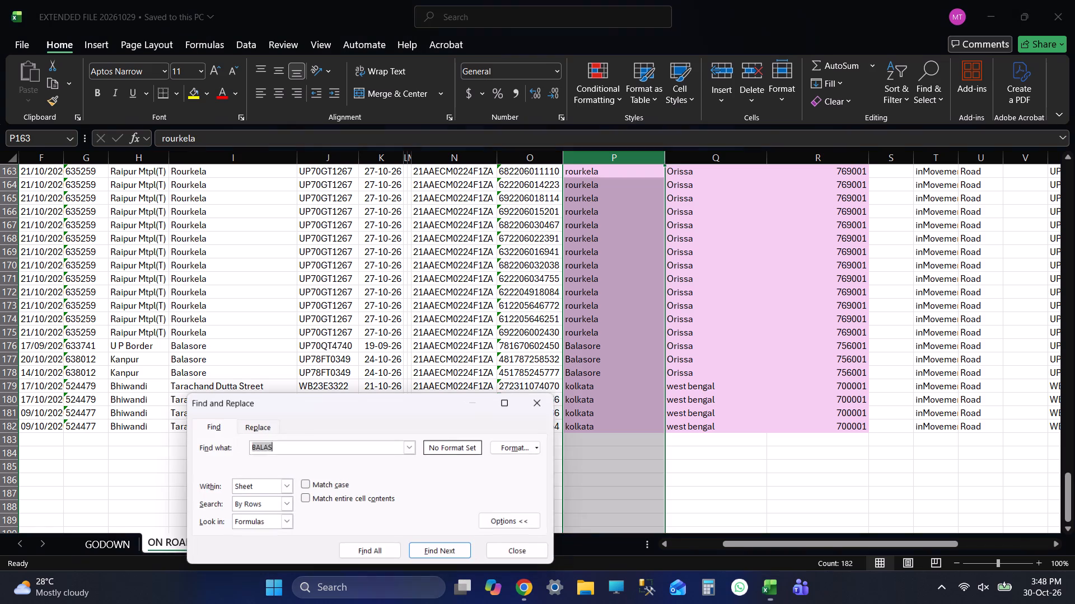
{"action": "type", "text": "BHU"}
{"action": "key", "text": "Return"}
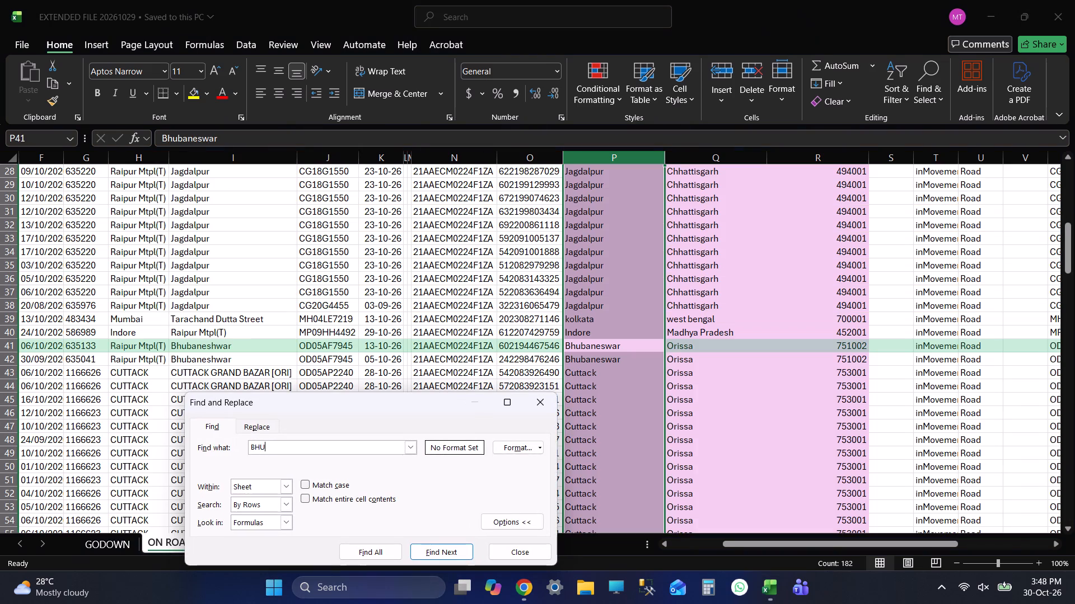
{"action": "left_click", "coordinate": [615, 348]}
{"action": "key", "text": "shift+Right"}
{"action": "key", "text": "shift+Right"}
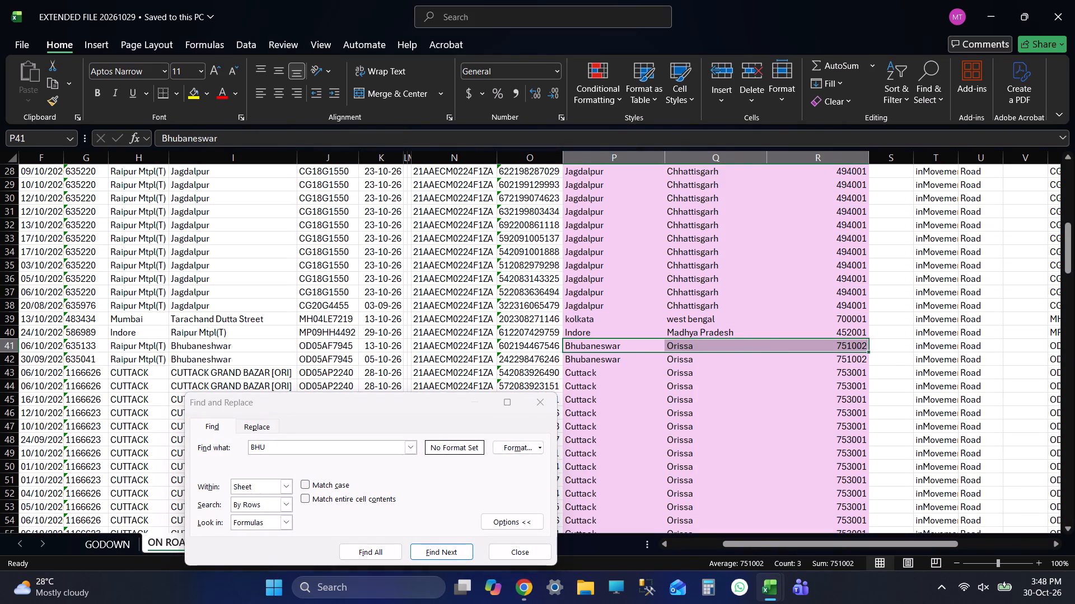
{"action": "key", "text": "ctrl+c"}
{"action": "left_click", "coordinate": [514, 549]}
{"action": "key", "text": "alt+Tab"}
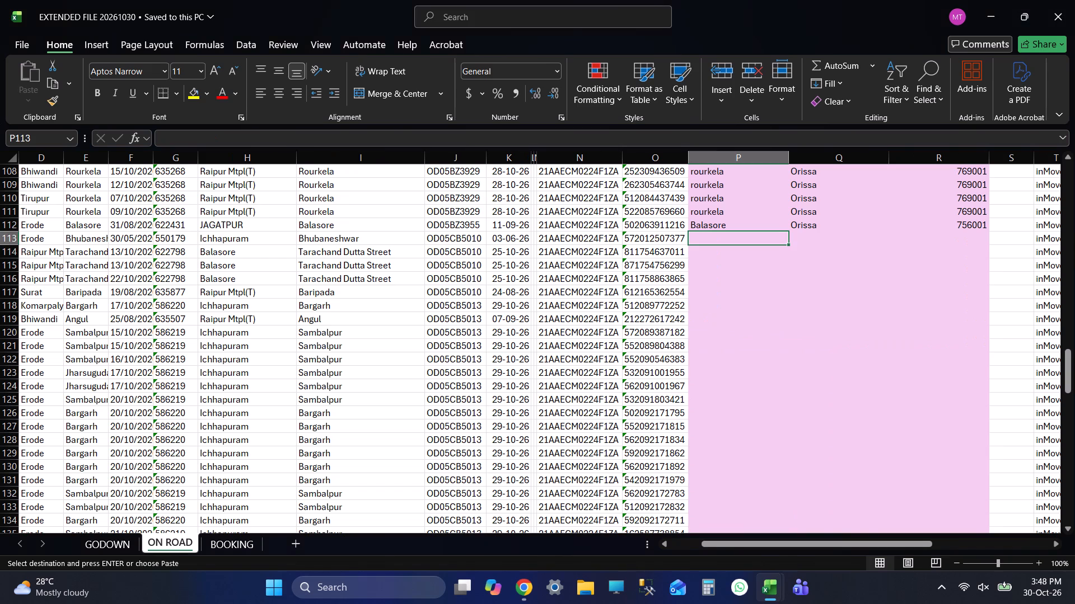
{"action": "key", "text": "ctrl+v"}
{"action": "key", "text": "Down"}
{"action": "key", "text": "ctrl+s"}
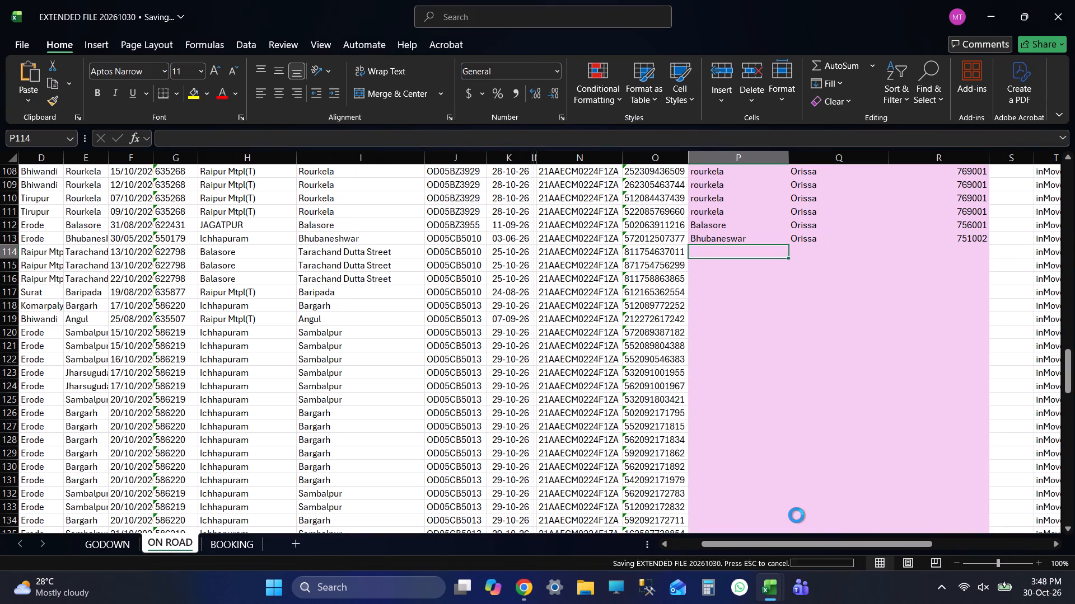
{"action": "key", "text": "Left"}
{"action": "key", "text": "Left"}
{"action": "key", "text": "Left"}
{"action": "key", "text": "Left"}
{"action": "key", "text": "Left"}
{"action": "key", "text": "Left"}
{"action": "key", "text": "ctrl+c"}
{"action": "key", "text": "ctrl+Right"}
{"action": "key", "text": "Right"}
{"action": "key", "text": "Right"}
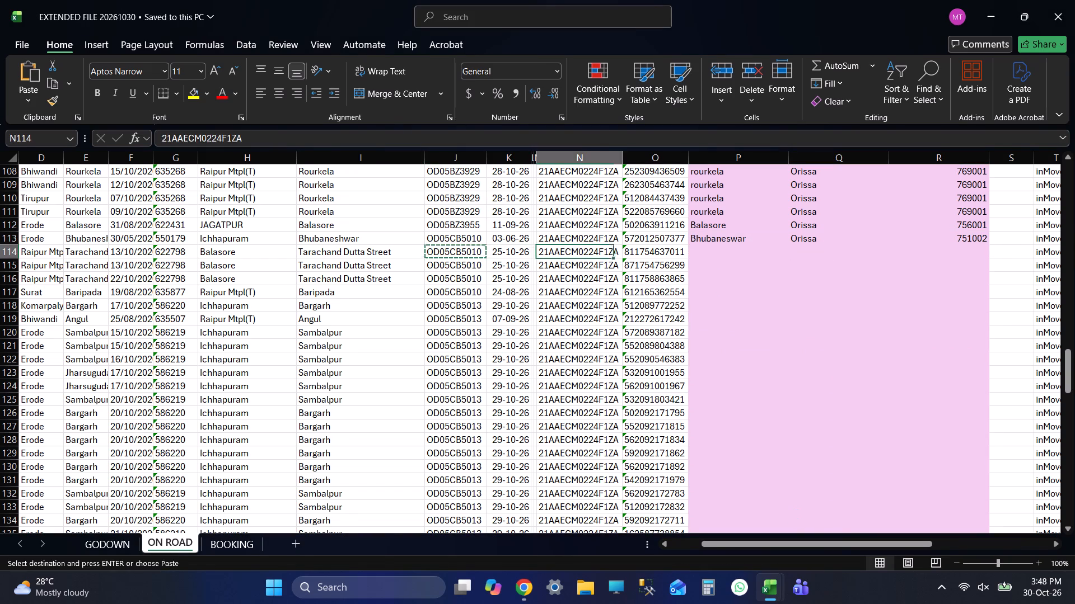
{"action": "key", "text": "Right"}
{"action": "key", "text": "Right"}
{"action": "key", "text": "alt+Tab"}
{"action": "key", "text": "alt+Tab"}
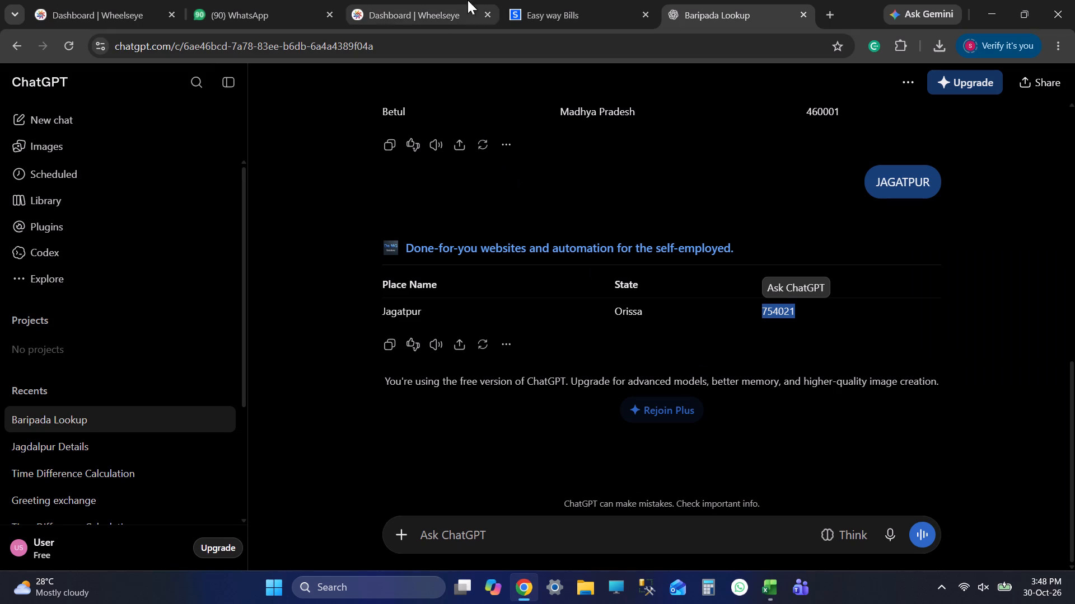
{"action": "left_click", "coordinate": [564, 10]}
{"action": "left_click", "coordinate": [573, 492]}
{"action": "left_click", "coordinate": [571, 509]}
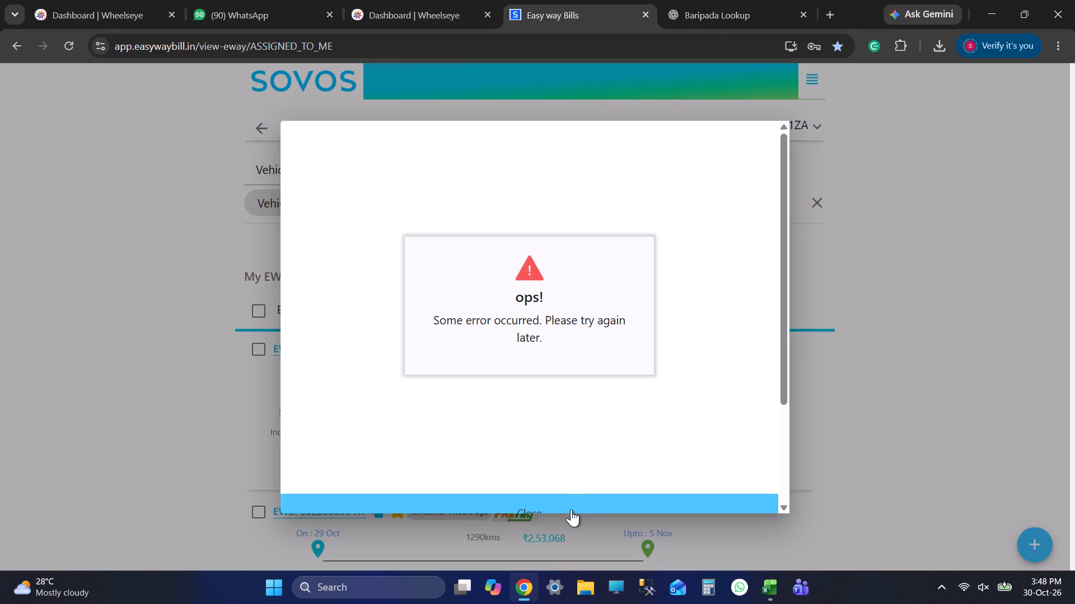
{"action": "double_click", "coordinate": [548, 173]}
{"action": "key", "text": "ctrl+v"}
{"action": "left_click", "coordinate": [727, 176]}
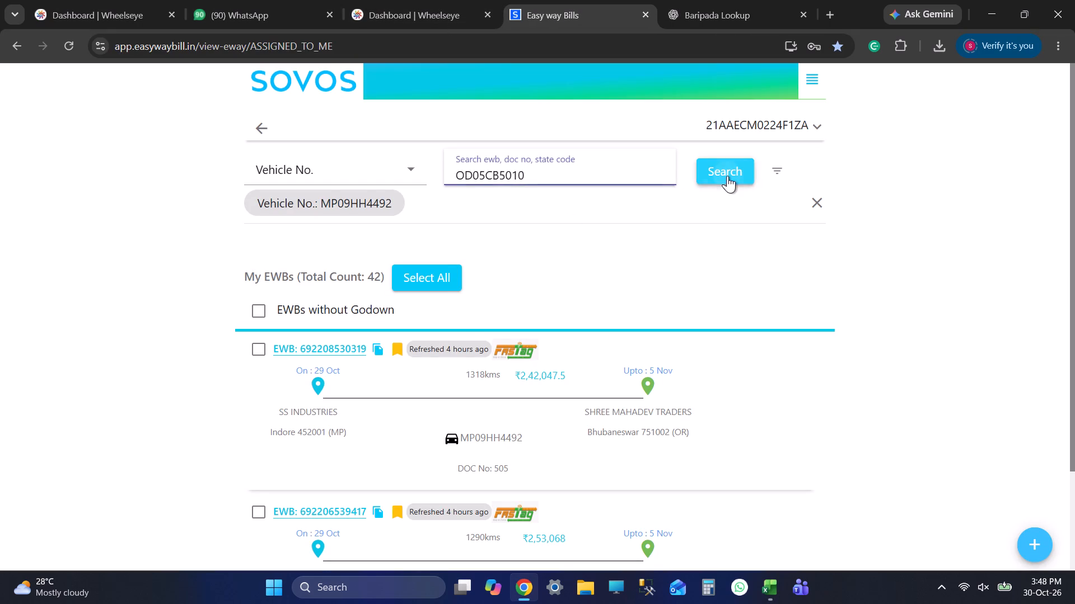
{"action": "left_click", "coordinate": [511, 355]}
{"action": "key", "text": "alt+Tab"}
{"action": "key", "text": "alt+Tab"}
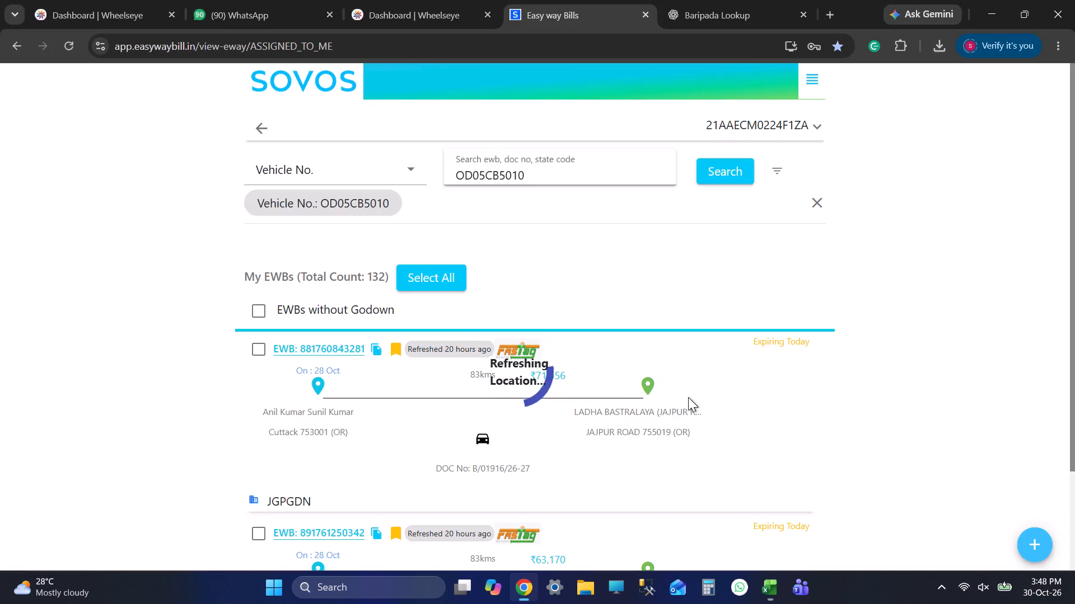
{"action": "key", "text": "alt+Tab"}
{"action": "key", "text": "alt+Tab"}
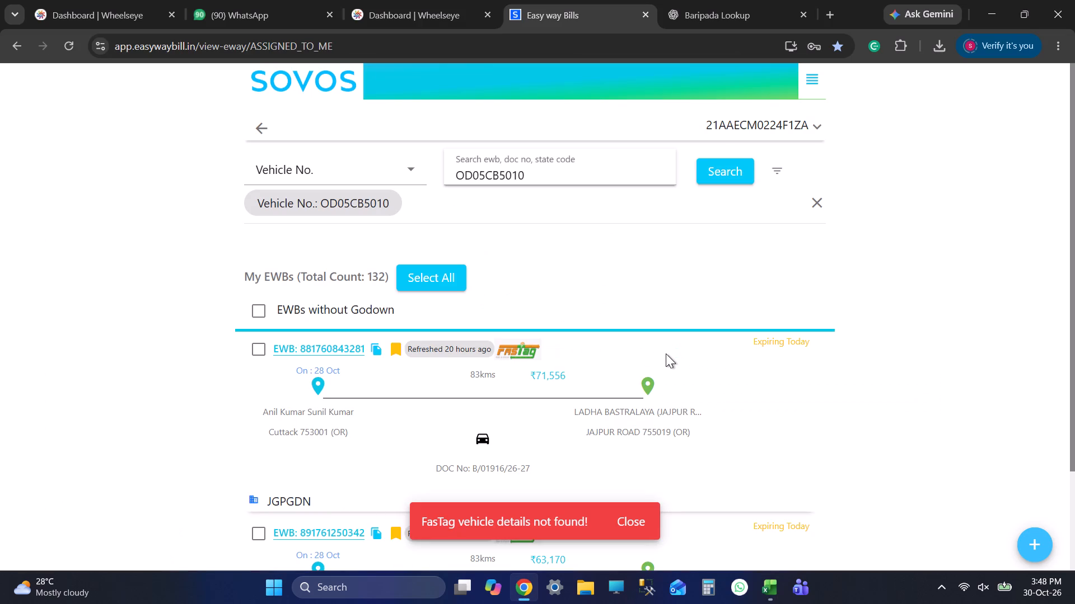
{"action": "key", "text": "alt+Tab"}
{"action": "key", "text": "alt+Tab"}
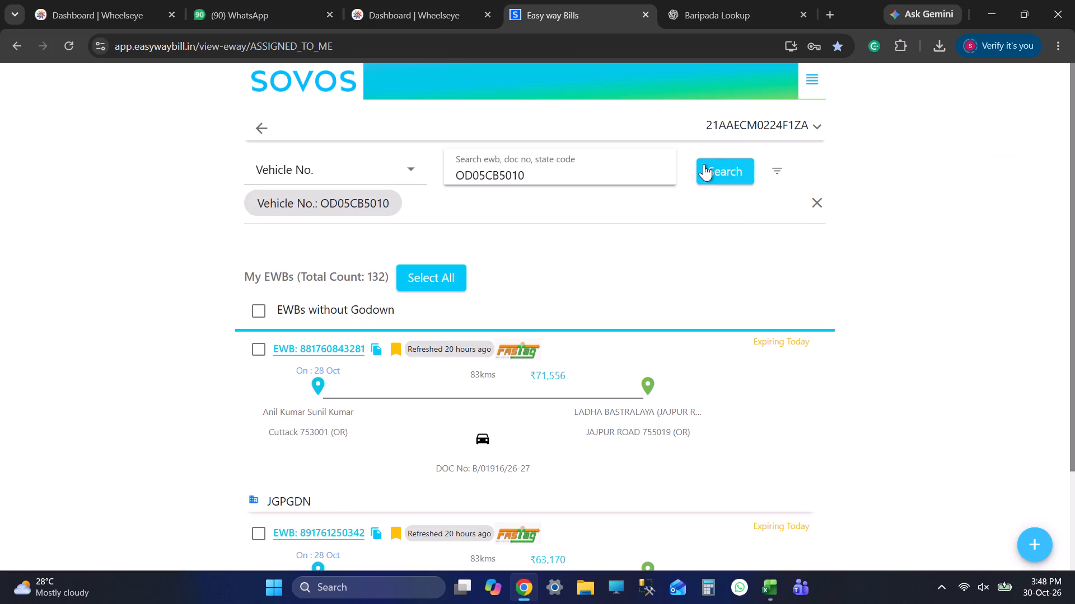
{"action": "left_click", "coordinate": [737, 147]}
{"action": "left_click", "coordinate": [723, 177]}
{"action": "left_click", "coordinate": [526, 340]}
{"action": "key", "text": "alt+Tab"}
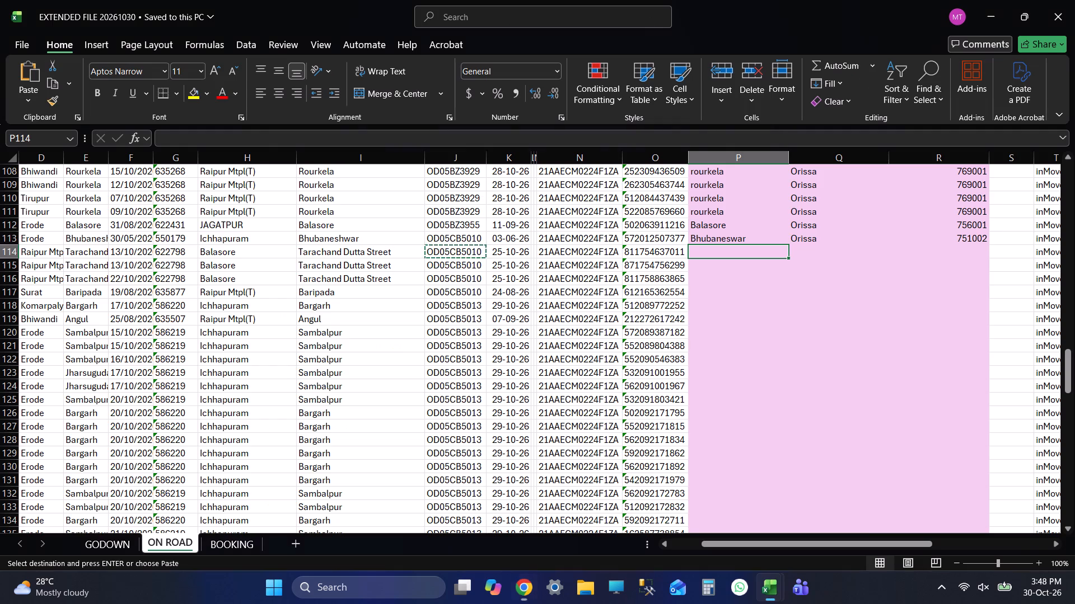
{"action": "key", "text": "alt+Tab"}
{"action": "key", "text": "alt+Tab"}
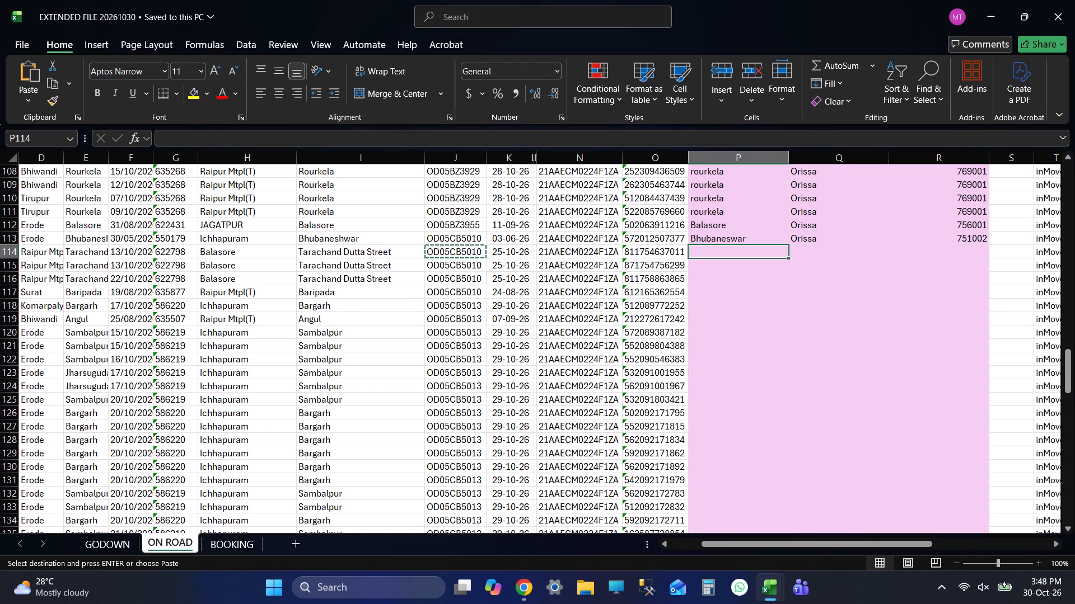
Find KOLKA in column P of EXTENDED FILE 20261029 and copy the kolkata, west bengal, 700001 cells from row 39.
{"action": "key", "text": "alt+Tab"}
{"action": "key", "text": "alt+Tab"}
{"action": "key", "text": "alt+Tab"}
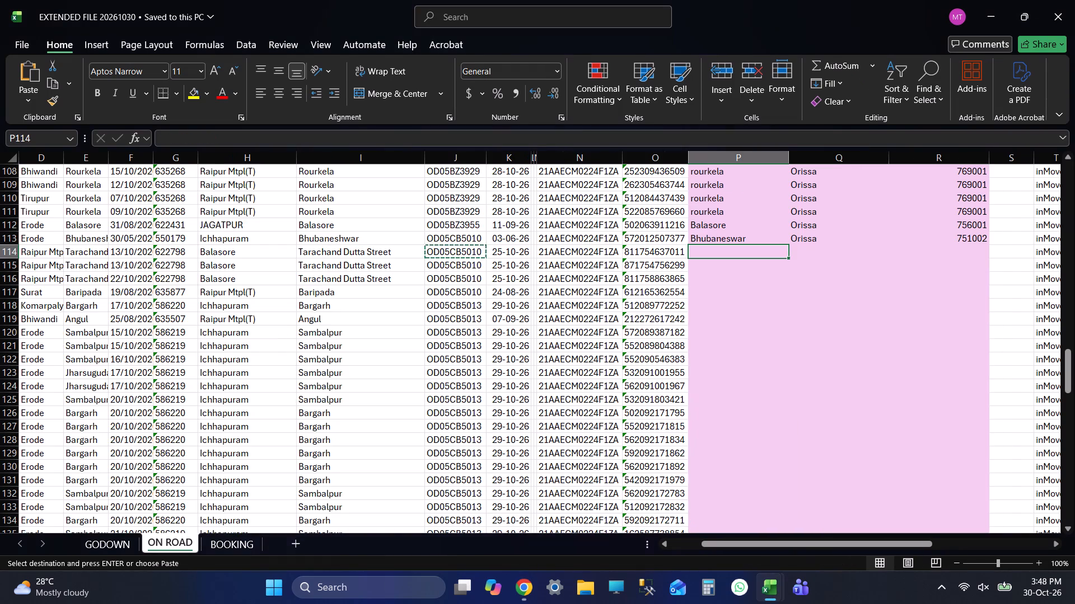
{"action": "key", "text": "alt+Tab"}
{"action": "left_click", "coordinate": [602, 160]}
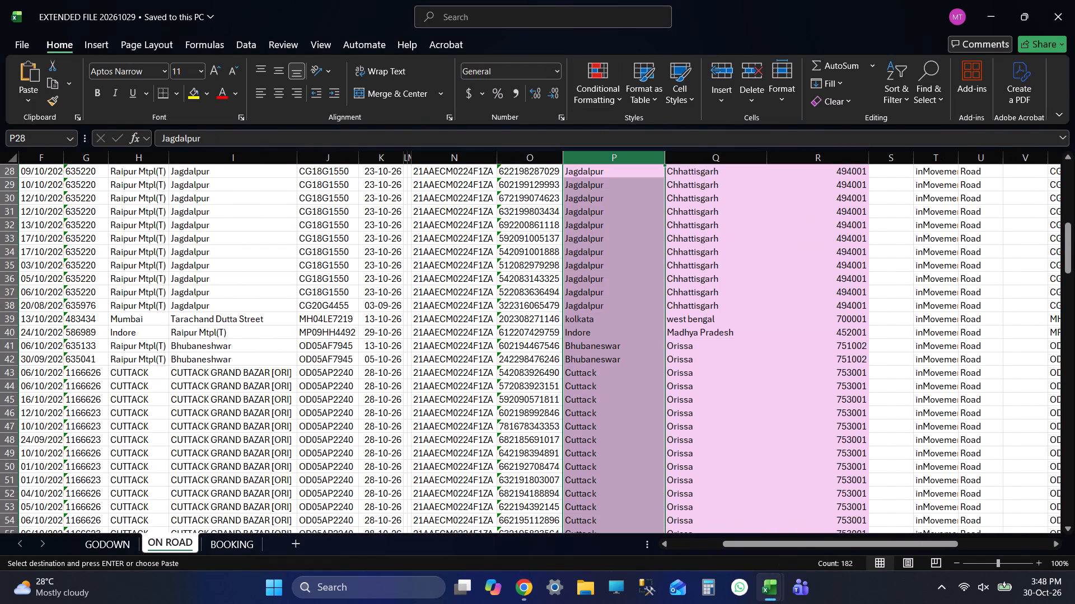
{"action": "key", "text": "ctrl+f"}
{"action": "type", "text": "KOLKA"}
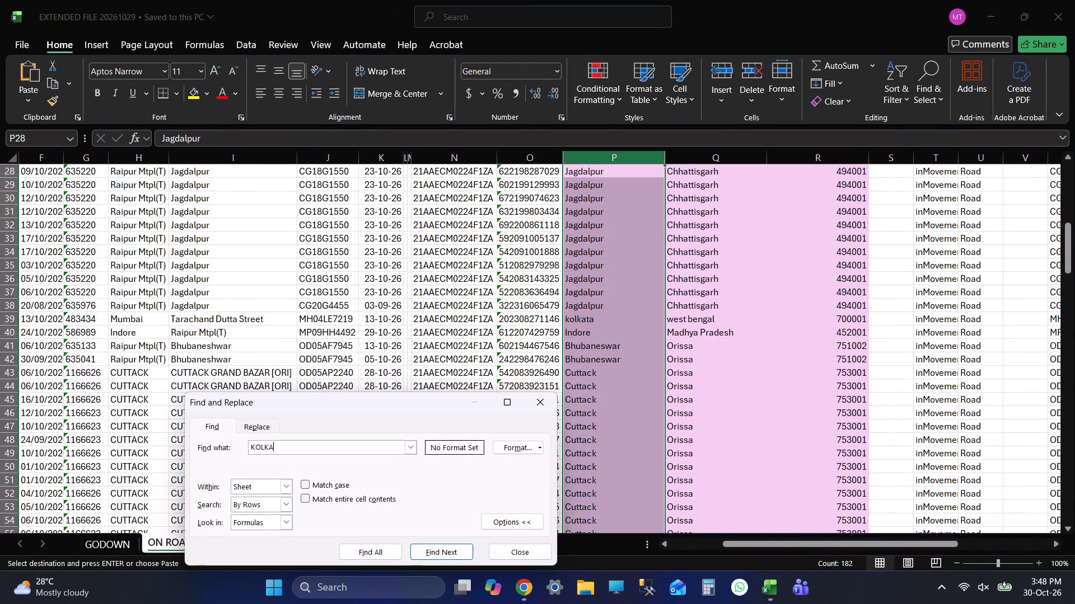
{"action": "key", "text": "Return"}
{"action": "left_click", "coordinate": [592, 318]}
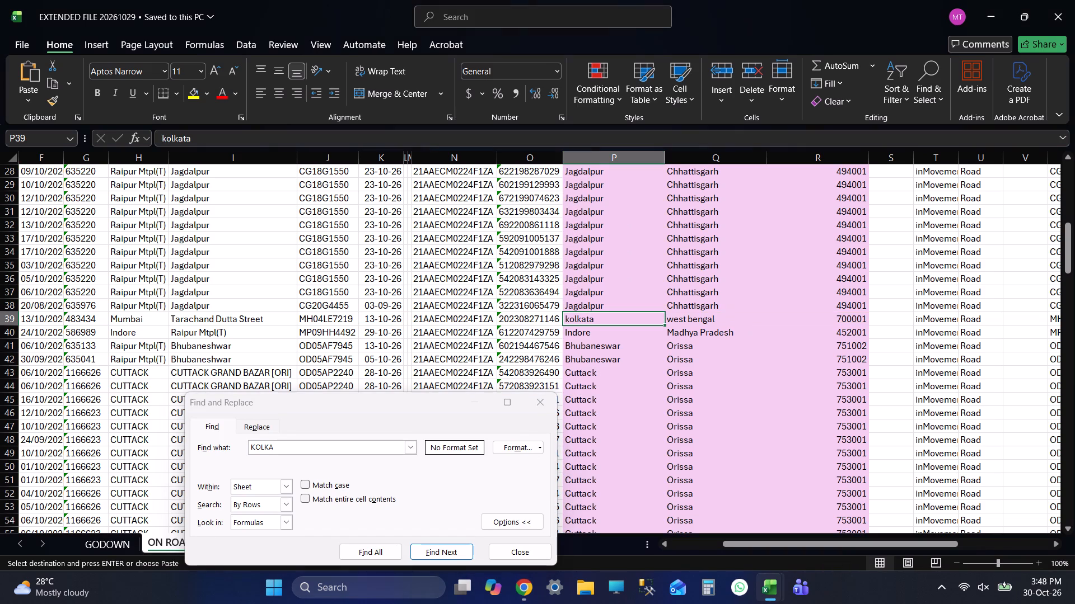
{"action": "key", "text": "shift+Right"}
{"action": "key", "text": "shift+Right"}
{"action": "key", "text": "ctrl+c"}
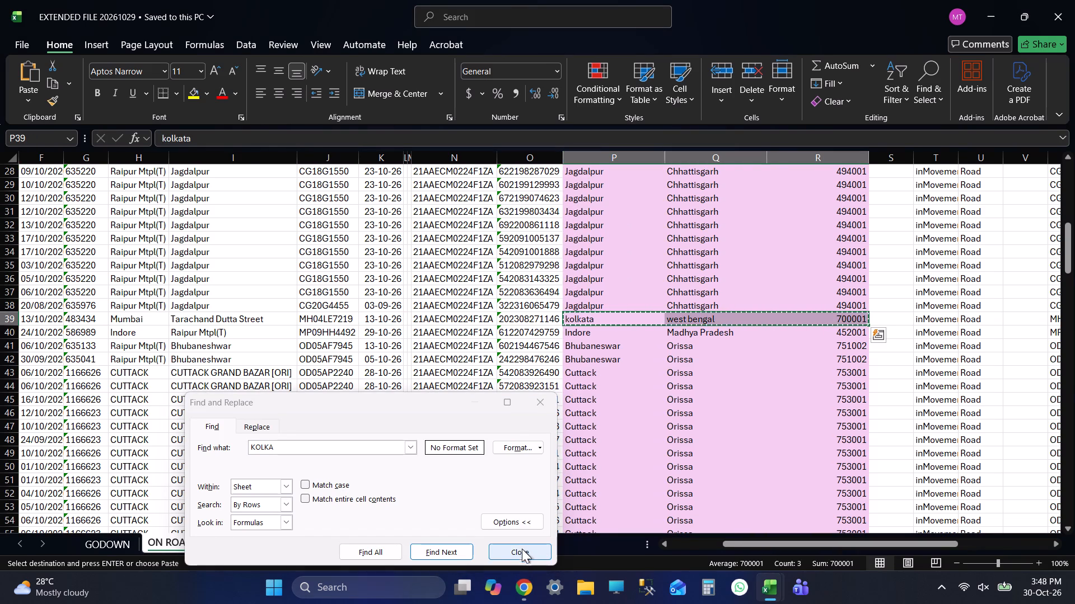
{"action": "left_click", "coordinate": [513, 545]}
Paste kolkata, west bengal, 700001 into rows 114 to 116 of EXTENDED FILE 20261030 and save.
{"action": "key", "text": "alt+Tab"}
{"action": "key", "text": "shift+Down"}
{"action": "key", "text": "shift+Down"}
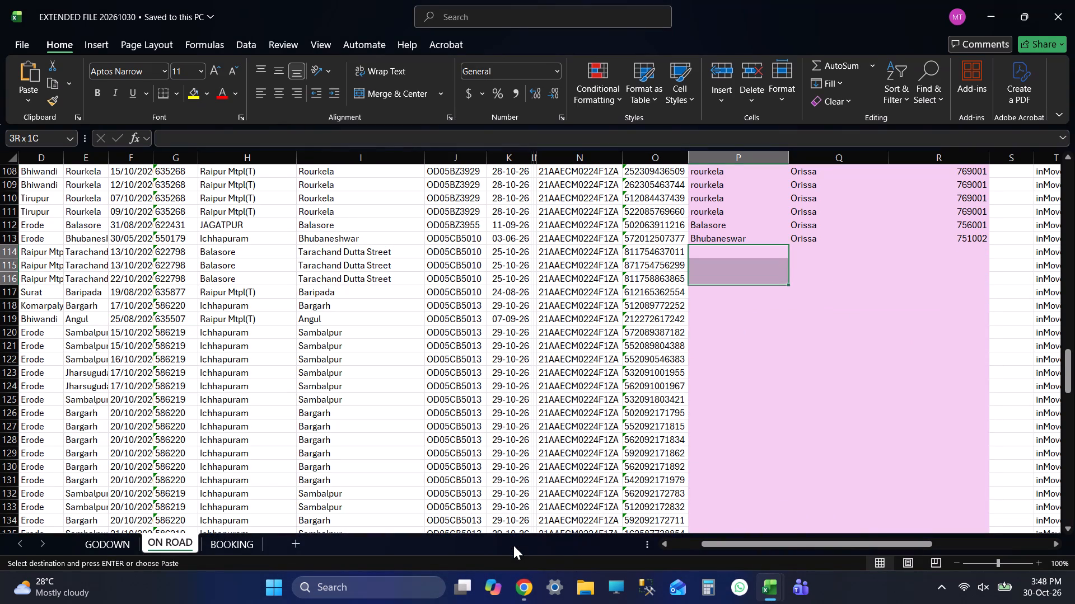
{"action": "key", "text": "ctrl+v"}
{"action": "key", "text": "ctrl+Down"}
{"action": "key", "text": "Down"}
{"action": "key", "text": "ctrl+s"}
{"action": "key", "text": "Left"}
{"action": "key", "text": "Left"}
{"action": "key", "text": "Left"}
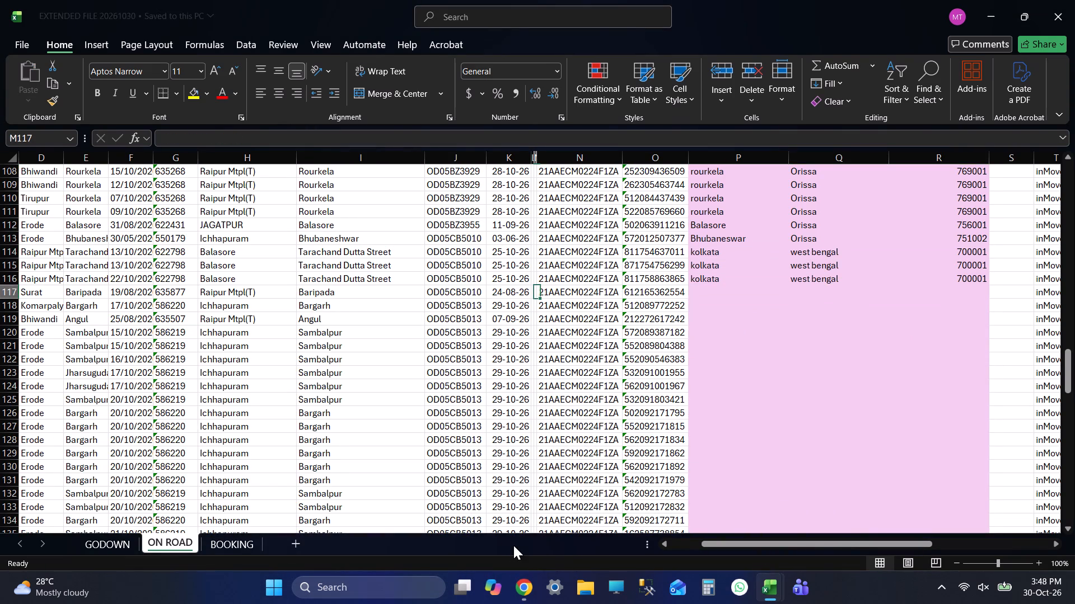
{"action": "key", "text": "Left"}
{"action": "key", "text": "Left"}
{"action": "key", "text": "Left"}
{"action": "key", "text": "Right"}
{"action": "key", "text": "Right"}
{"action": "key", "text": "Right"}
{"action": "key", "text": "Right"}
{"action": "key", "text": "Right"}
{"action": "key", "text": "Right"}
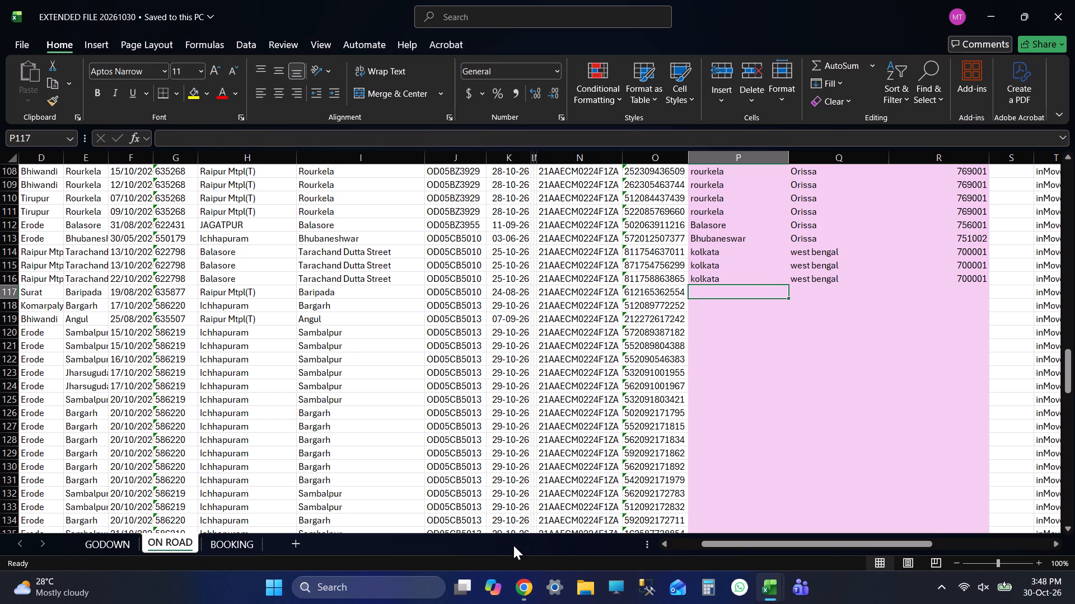
{"action": "key", "text": "alt+Tab"}
{"action": "left_click", "coordinate": [619, 158]}
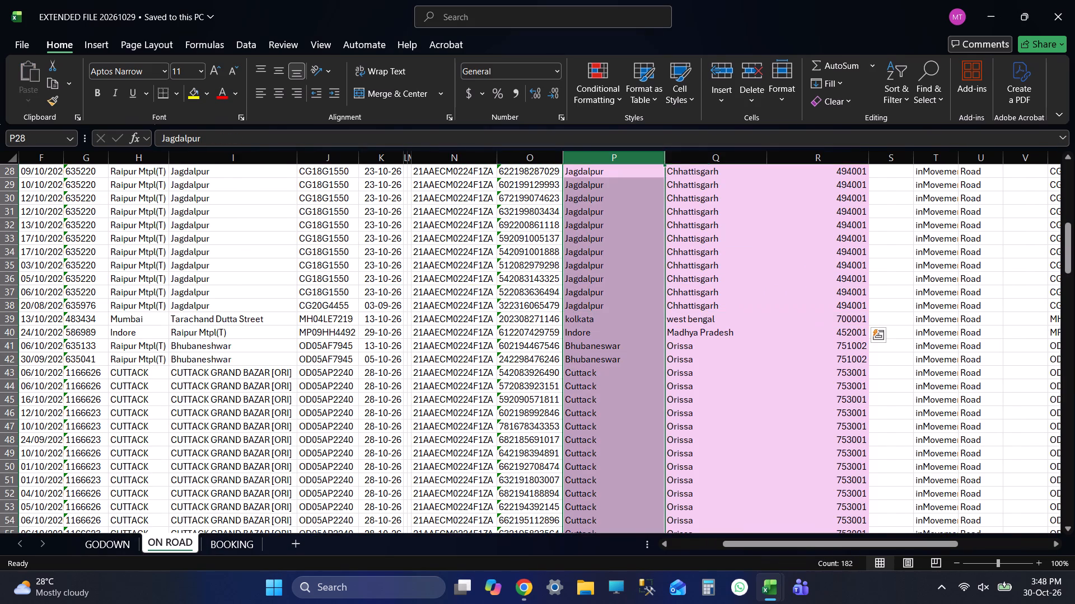
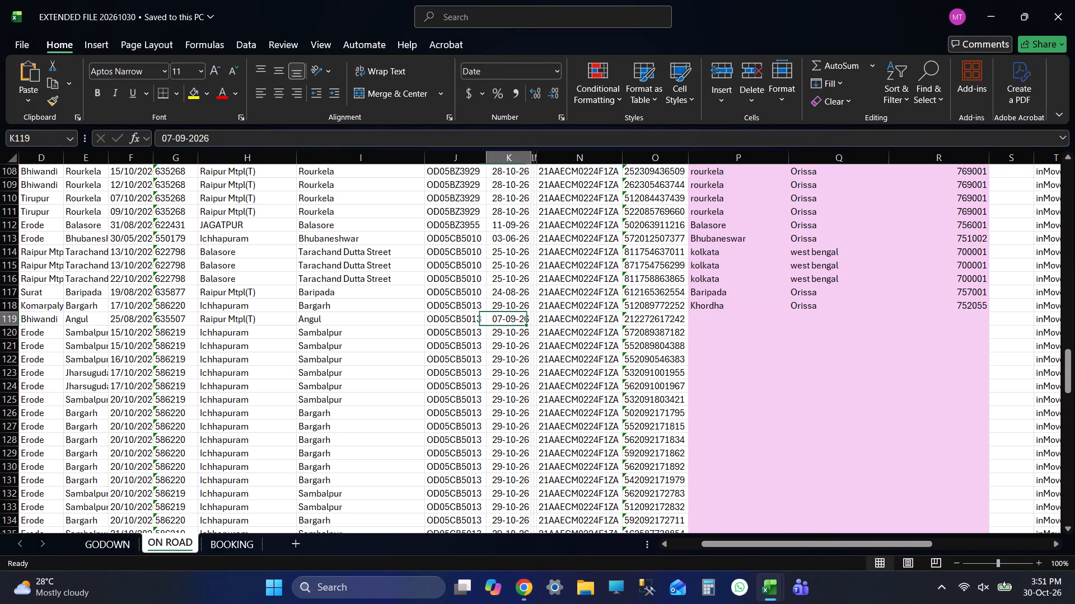
{"action": "key", "text": "Right"}
{"action": "key", "text": "Right"}
{"action": "key", "text": "Right"}
{"action": "key", "text": "Right"}
{"action": "key", "text": "Right"}
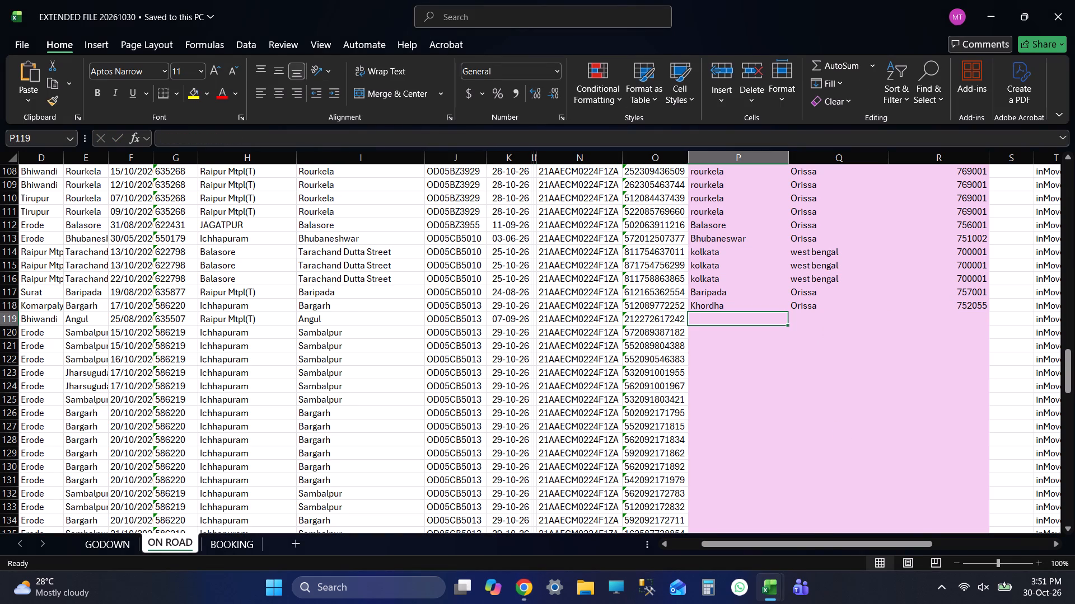
Find ANGUL in column P of EXTENDED FILE 20261029 and copy the place, state and PIN code cells Angul, Orissa, 759122.
{"action": "key", "text": "alt+Tab"}
{"action": "key", "text": "alt+Tab"}
{"action": "key", "text": "alt+Tab"}
{"action": "key", "text": "alt+Tab"}
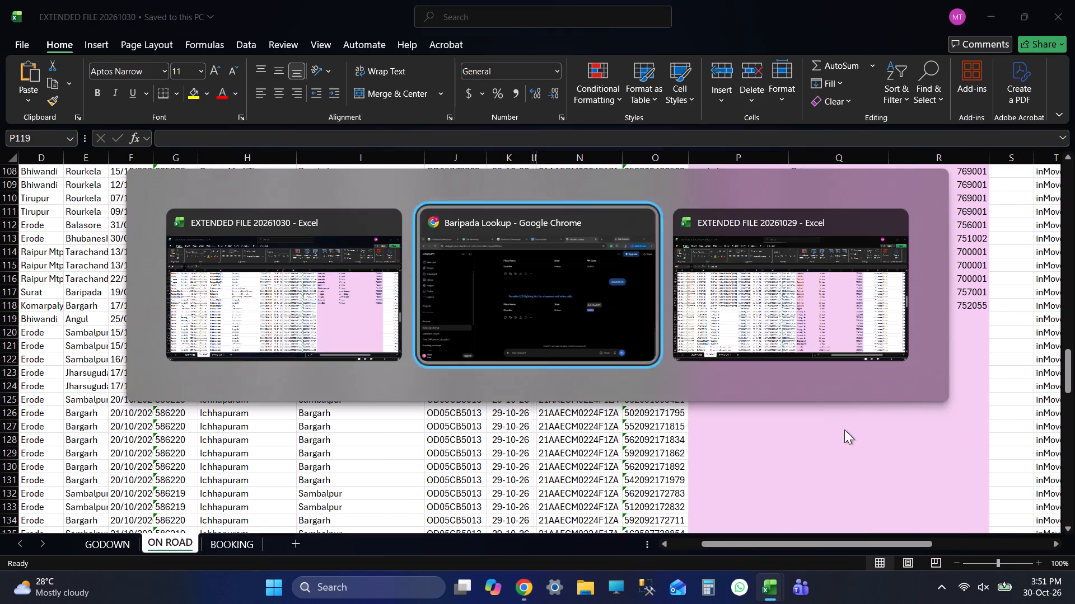
{"action": "left_click", "coordinate": [610, 160]}
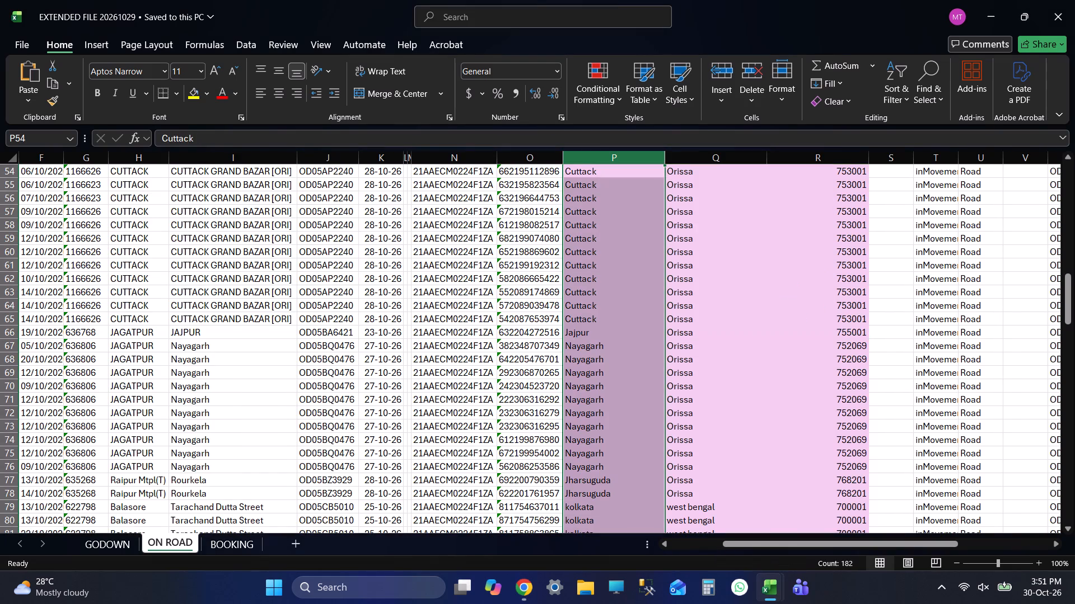
{"action": "key", "text": "ctrl+f"}
{"action": "type", "text": "ANGUL"}
{"action": "key", "text": "Return"}
{"action": "left_click", "coordinate": [611, 357]}
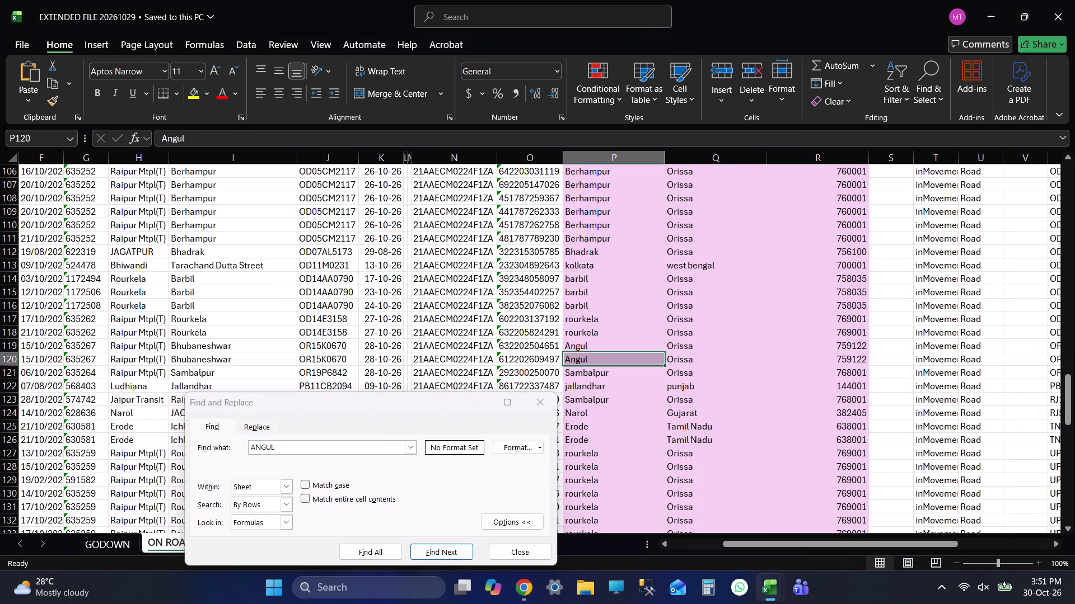
{"action": "key", "text": "shift+Right"}
{"action": "key", "text": "shift+Right"}
{"action": "key", "text": "ctrl+c"}
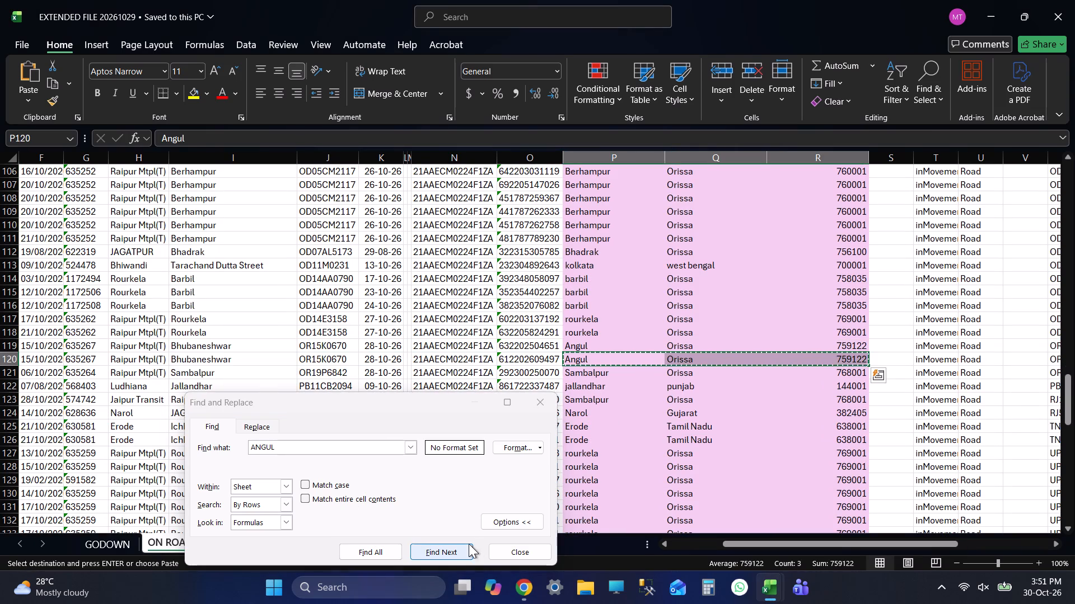
{"action": "left_click", "coordinate": [513, 553]}
{"action": "key", "text": "alt+Tab"}
{"action": "key", "text": "ctrl+v"}
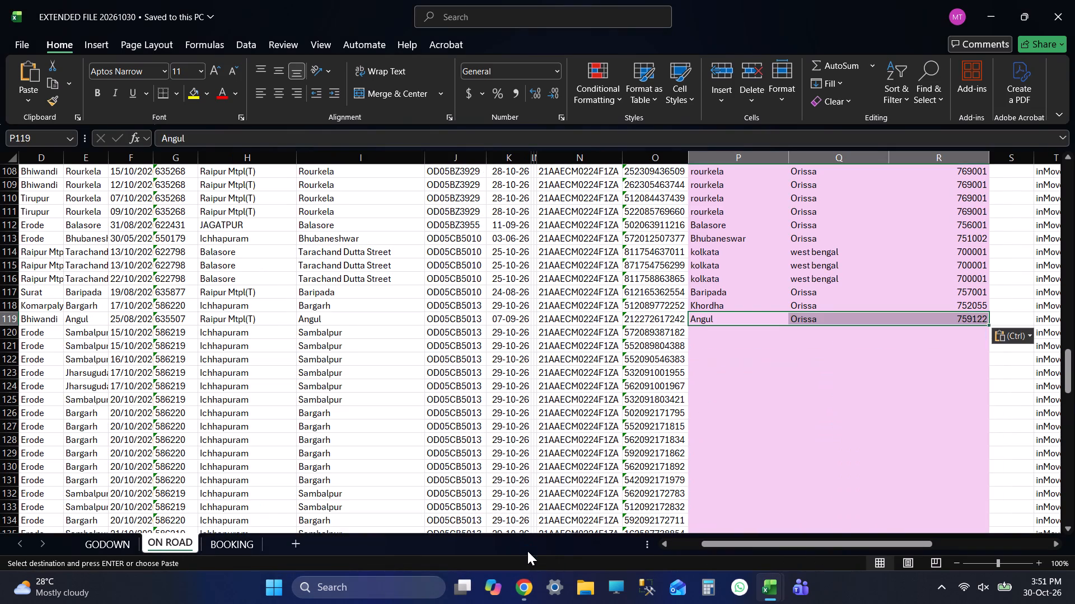
{"action": "key", "text": "Down"}
{"action": "key", "text": "ctrl+s"}
Examine row 120's date and vehicle number, ending on its empty place cell P120.
{"action": "key", "text": "Left"}
{"action": "key", "text": "Left"}
{"action": "key", "text": "Left"}
{"action": "key", "text": "Left"}
{"action": "key", "text": "Left"}
{"action": "key", "text": "Left"}
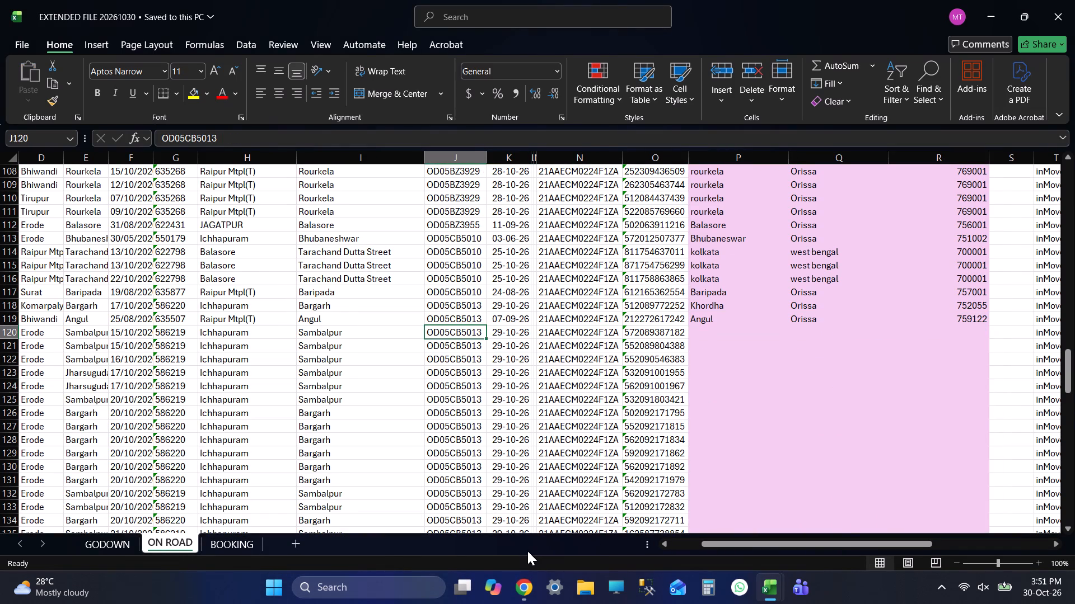
{"action": "key", "text": "Right"}
{"action": "key", "text": "Right"}
{"action": "key", "text": "Right"}
{"action": "key", "text": "Right"}
{"action": "key", "text": "Right"}
{"action": "key", "text": "Right"}
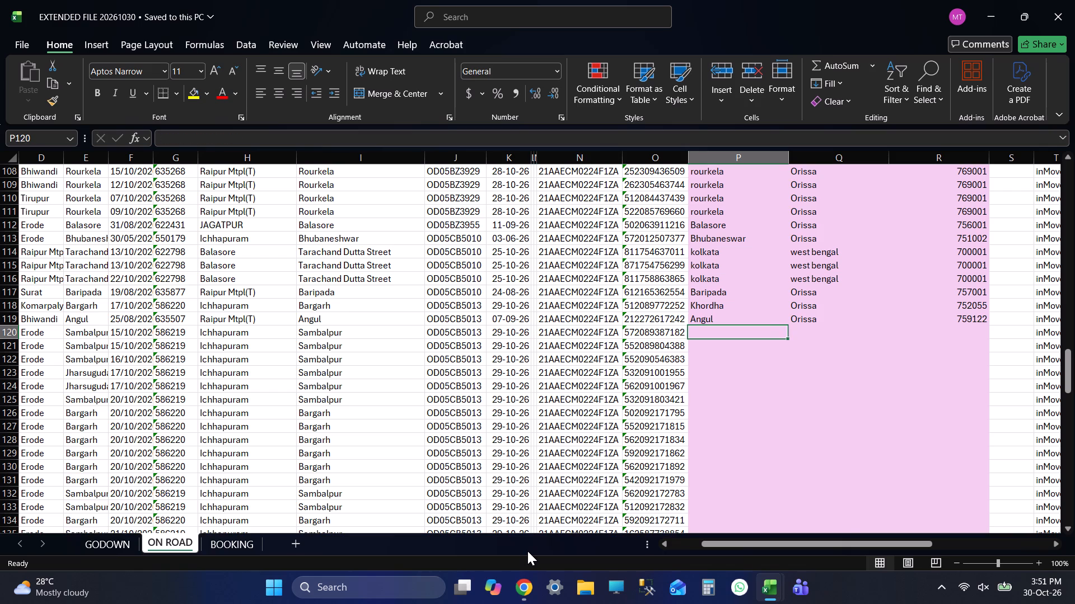
Copy Khordha, Orissa, 752055 from row 118 into columns P to R of rows 120 to 142 and save the workbook.
{"action": "key", "text": "Up"}
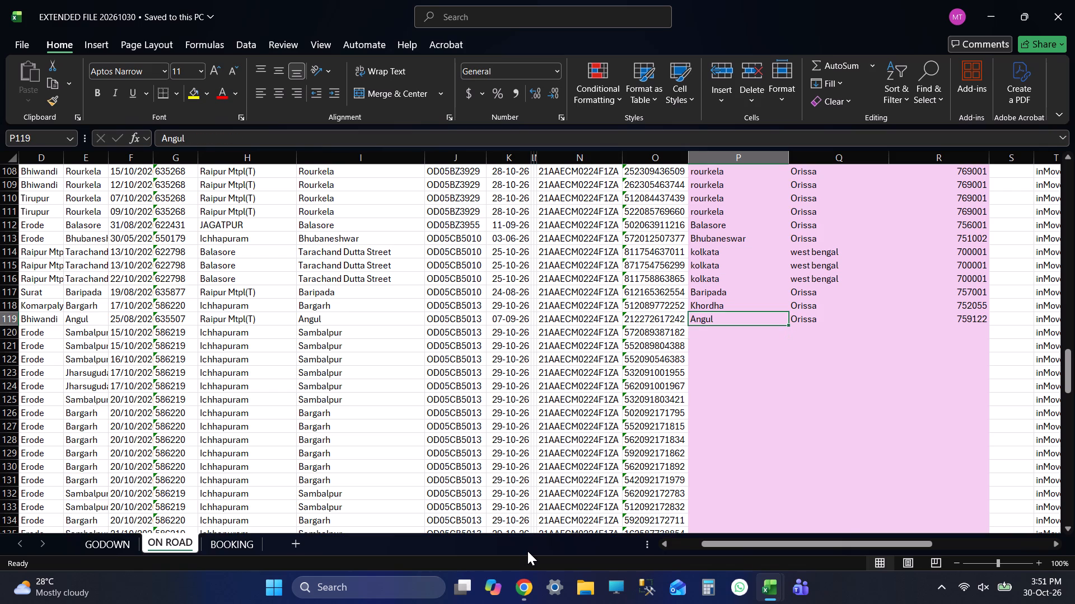
{"action": "key", "text": "Up"}
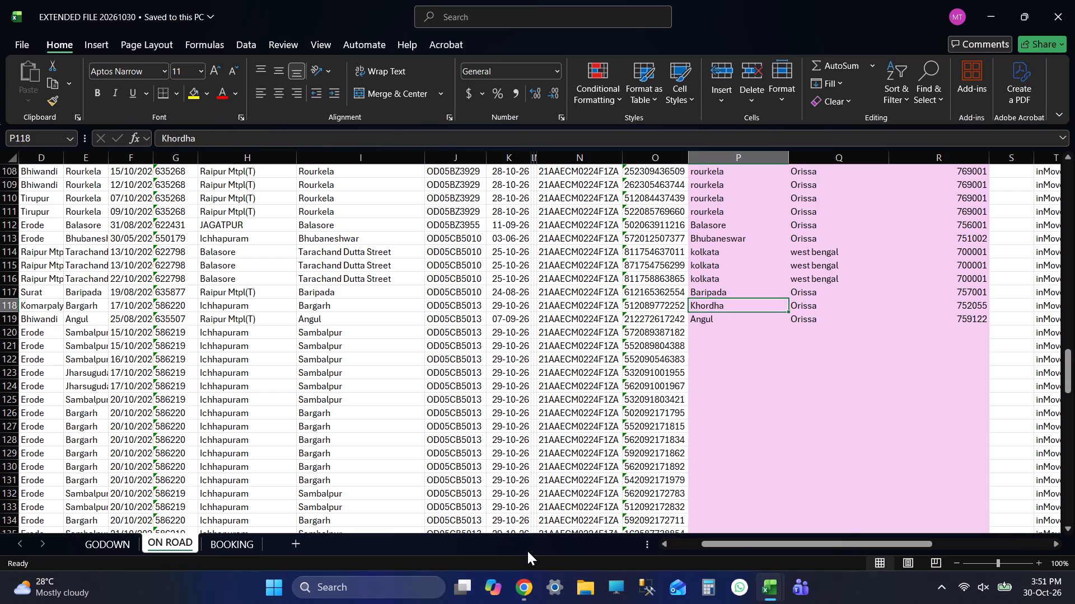
{"action": "key", "text": "shift+Right"}
{"action": "key", "text": "shift+Right"}
{"action": "key", "text": "ctrl+c"}
{"action": "key", "text": "Down"}
{"action": "key", "text": "Down"}
{"action": "key", "text": "shift+Down"}
{"action": "key", "text": "shift+Down"}
{"action": "key", "text": "shift+Down"}
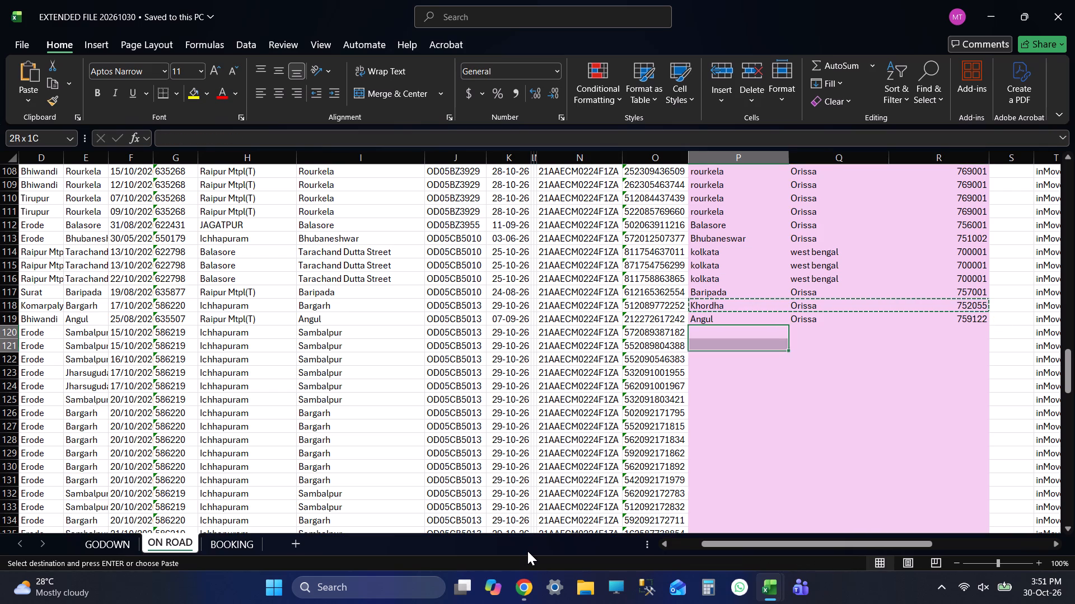
{"action": "key", "text": "shift+Down"}
{"action": "key", "text": "shift+Down"}
{"action": "key", "text": "shift+Down"}
{"action": "key", "text": "shift+Down"}
{"action": "key", "text": "shift+Down"}
{"action": "key", "text": "shift+Down"}
{"action": "key", "text": "shift+Down"}
{"action": "key", "text": "shift+Down"}
{"action": "key", "text": "shift+Down"}
{"action": "key", "text": "shift+Down"}
{"action": "key", "text": "shift+Down"}
{"action": "key", "text": "shift+Down"}
{"action": "key", "text": "shift+Down"}
{"action": "key", "text": "shift+Down"}
{"action": "key", "text": "shift+Down"}
{"action": "key", "text": "shift+Down"}
{"action": "key", "text": "shift+Down"}
{"action": "key", "text": "shift+Down"}
{"action": "key", "text": "shift+Down"}
{"action": "key", "text": "shift+Down"}
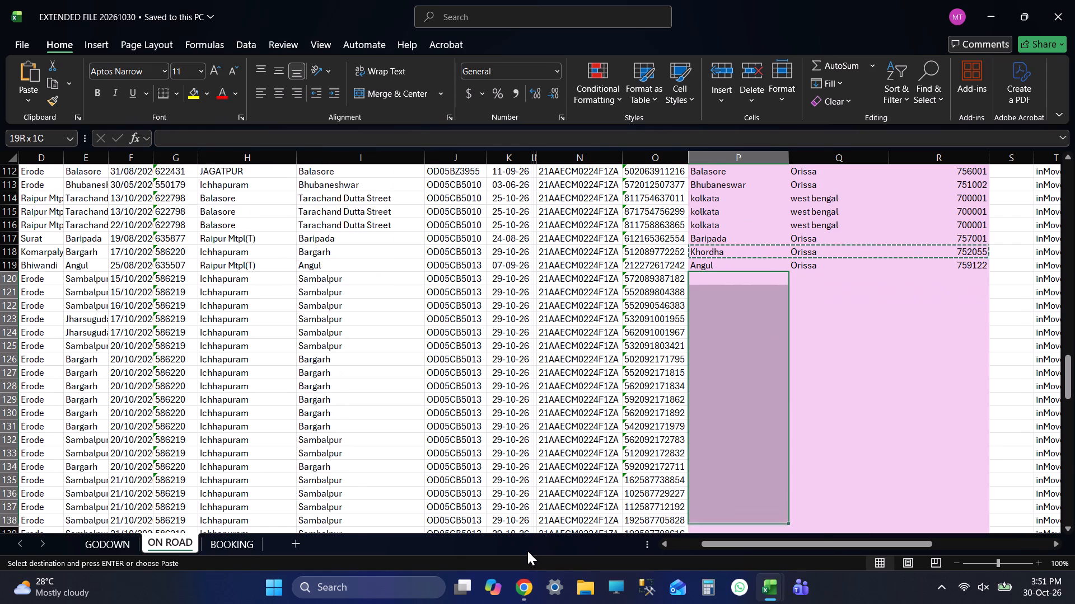
{"action": "key", "text": "shift+Up"}
{"action": "key", "text": "shift+Up"}
{"action": "key", "text": "shift+Up"}
{"action": "key", "text": "shift+Up"}
{"action": "key", "text": "shift+Up"}
{"action": "key", "text": "shift+Up"}
{"action": "key", "text": "shift+Up"}
{"action": "key", "text": "shift+Up"}
{"action": "key", "text": "shift+Up"}
{"action": "key", "text": "shift+Up"}
{"action": "key", "text": "shift+Up"}
{"action": "key", "text": "shift+Up"}
{"action": "key", "text": "shift+Up"}
{"action": "key", "text": "shift+Up"}
{"action": "key", "text": "shift+Up"}
{"action": "key", "text": "shift+Up"}
{"action": "key", "text": "shift+Up"}
{"action": "key", "text": "shift+Up"}
{"action": "key", "text": "shift+Up"}
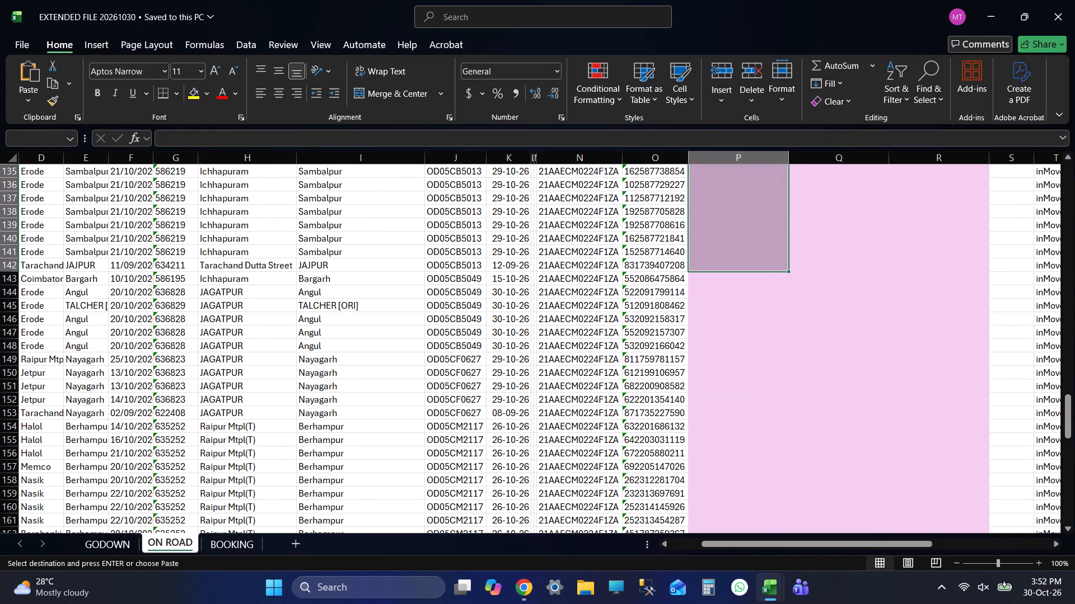
{"action": "scroll", "coordinate": [591, 385], "scroll_direction": "up", "scroll_amount": 4}
{"action": "scroll", "coordinate": [635, 359], "scroll_direction": "up", "scroll_amount": 5}
{"action": "scroll", "coordinate": [635, 359], "scroll_direction": "down", "scroll_amount": 2}
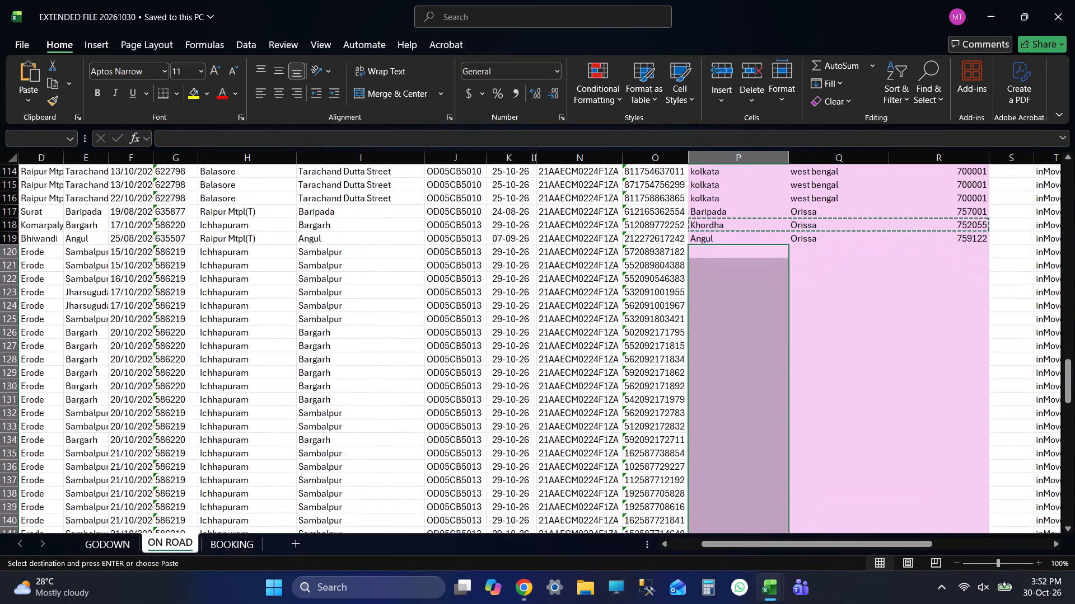
{"action": "scroll", "coordinate": [744, 361], "scroll_direction": "down", "scroll_amount": 2}
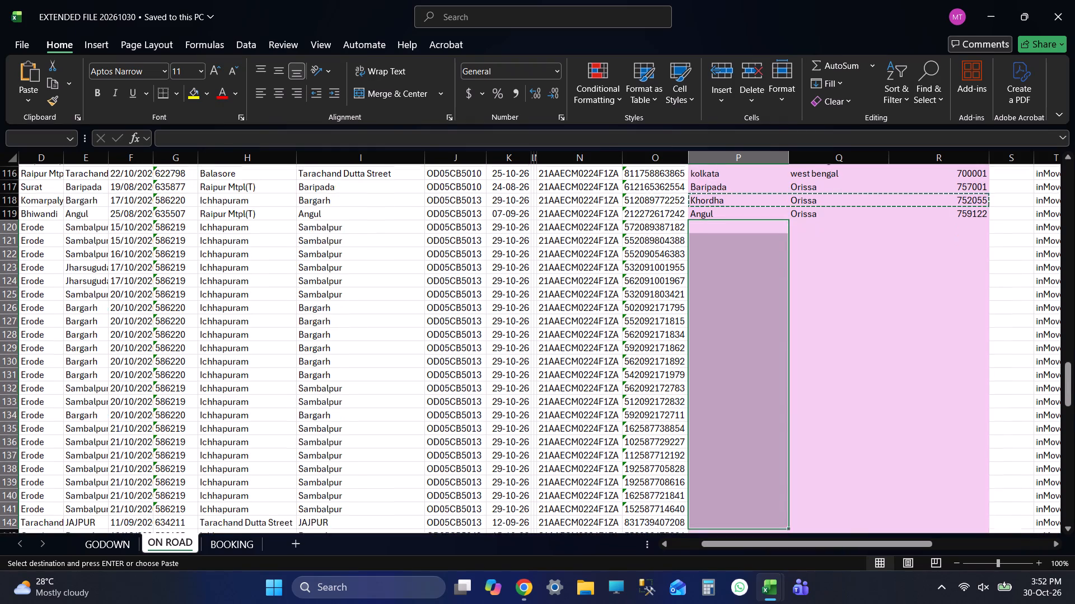
{"action": "scroll", "coordinate": [744, 361], "scroll_direction": "down", "scroll_amount": 1}
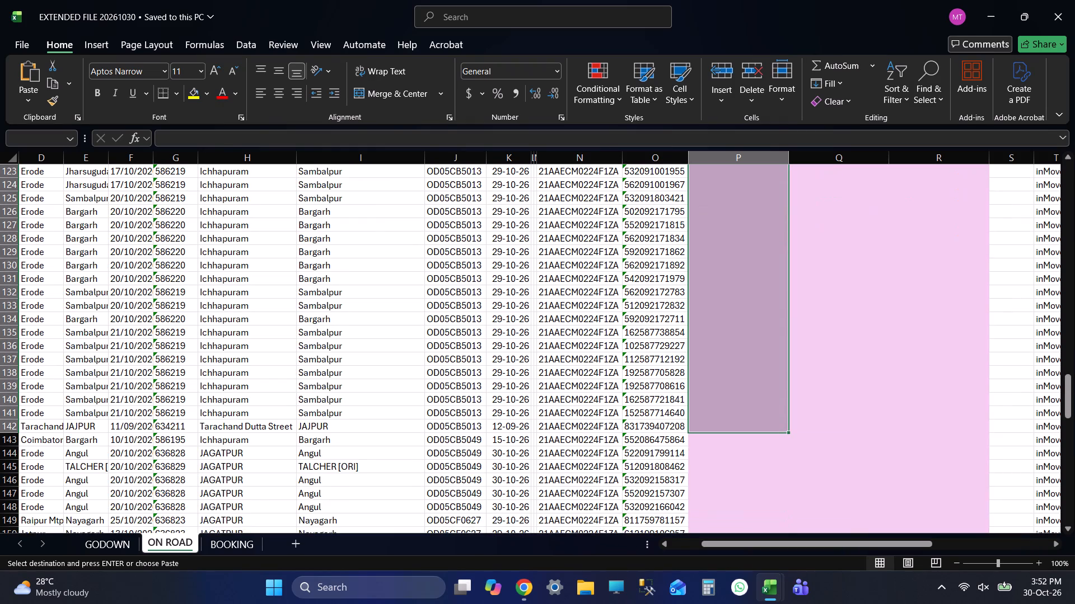
{"action": "key", "text": "ctrl+v"}
{"action": "key", "text": "ctrl+Down"}
{"action": "key", "text": "Down"}
{"action": "key", "text": "ctrl+s"}
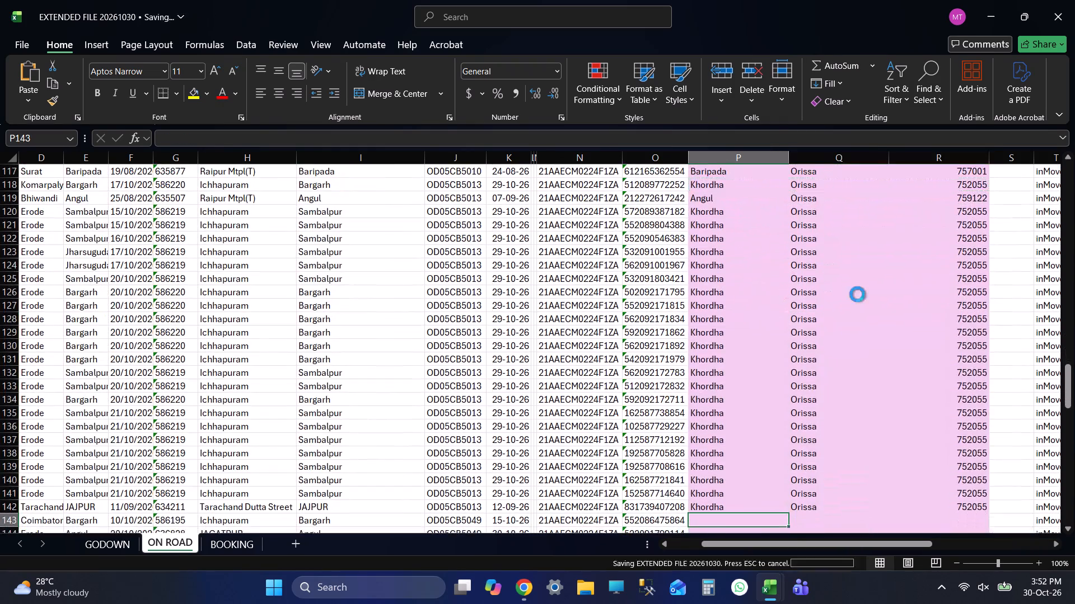
{"action": "scroll", "coordinate": [857, 294], "scroll_direction": "down", "scroll_amount": 4}
{"action": "key", "text": "ctrl+s"}
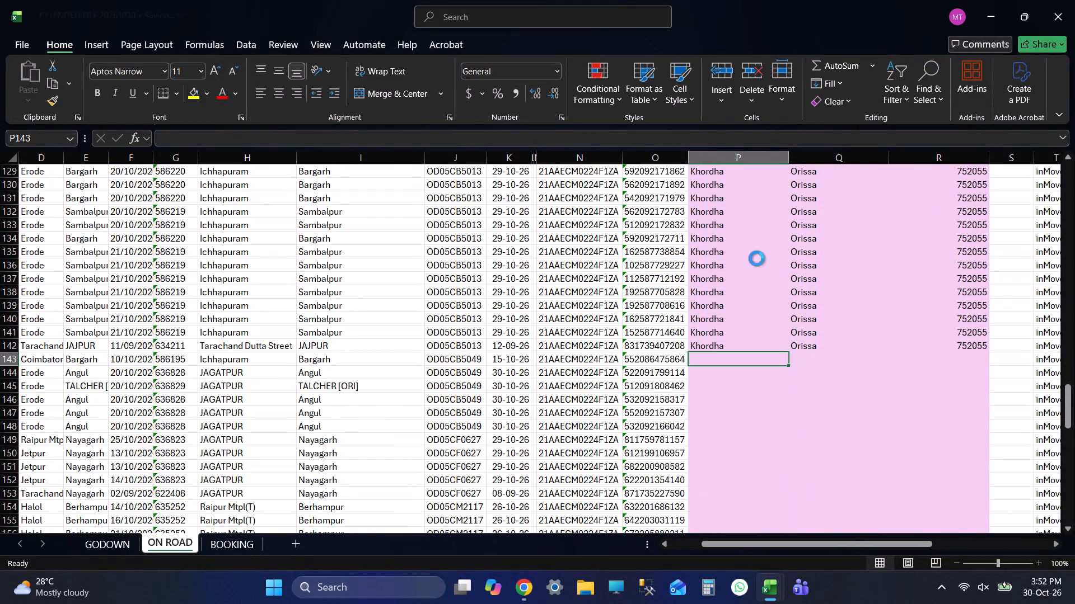
Examine row 143's destination, vehicle number and date.
{"action": "scroll", "coordinate": [746, 254], "scroll_direction": "down", "scroll_amount": 2}
{"action": "key", "text": "shift+Tab"}
{"action": "key", "text": "shift+Tab"}
{"action": "key", "text": "shift+Tab"}
{"action": "key", "text": "shift+Tab"}
{"action": "key", "text": "shift+Tab"}
{"action": "key", "text": "shift+Tab"}
{"action": "key", "text": "shift+Tab"}
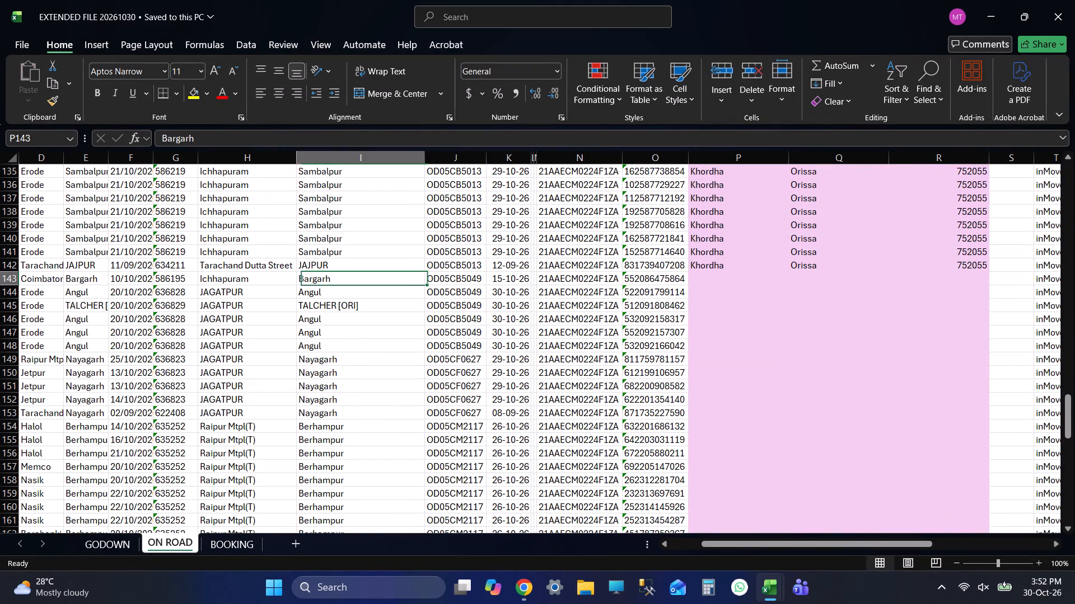
{"action": "key", "text": "Tab"}
{"action": "key", "text": "Tab"}
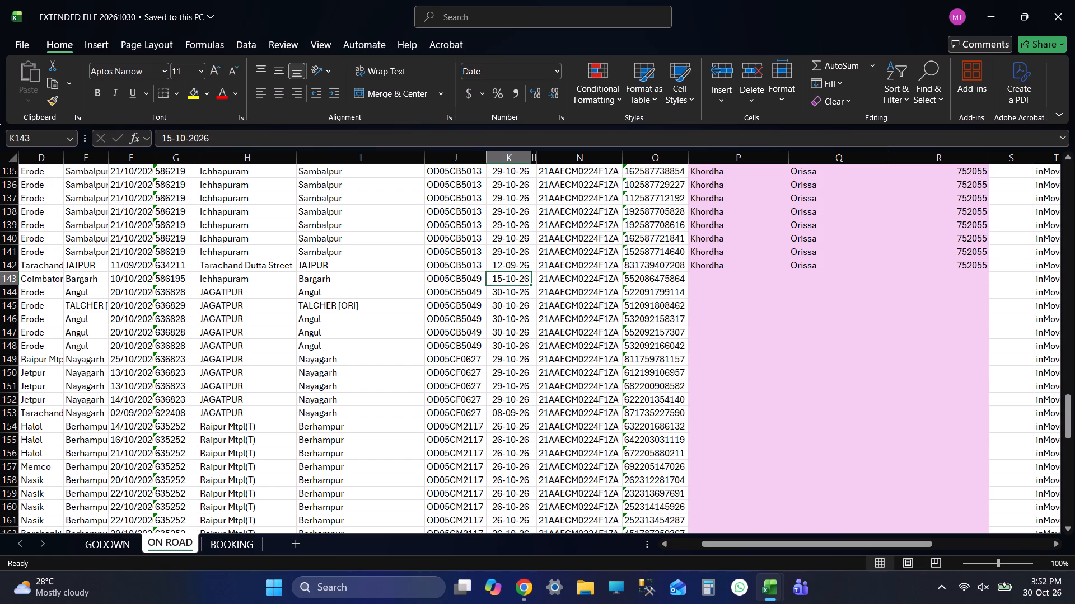
Examine row 142's vehicle number and date against the rows above, ending on its place cell P142.
{"action": "left_click", "coordinate": [466, 263]}
{"action": "key", "text": "Tab"}
{"action": "key", "text": "Tab"}
{"action": "key", "text": "Tab"}
{"action": "key", "text": "Tab"}
{"action": "key", "text": "Tab"}
{"action": "key", "text": "Tab"}
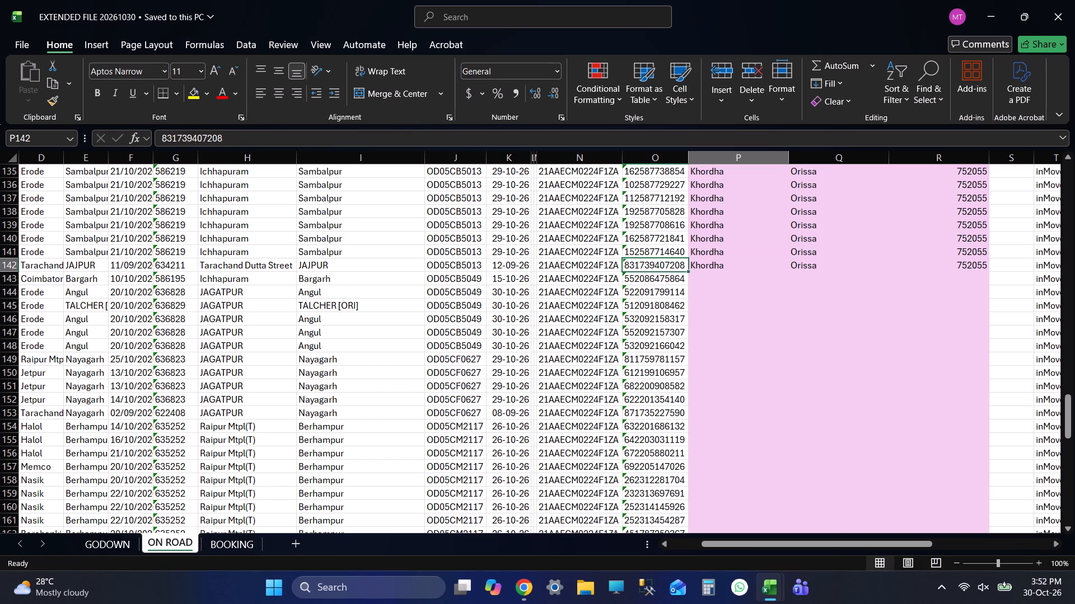
{"action": "scroll", "coordinate": [671, 271], "scroll_direction": "up", "scroll_amount": 5}
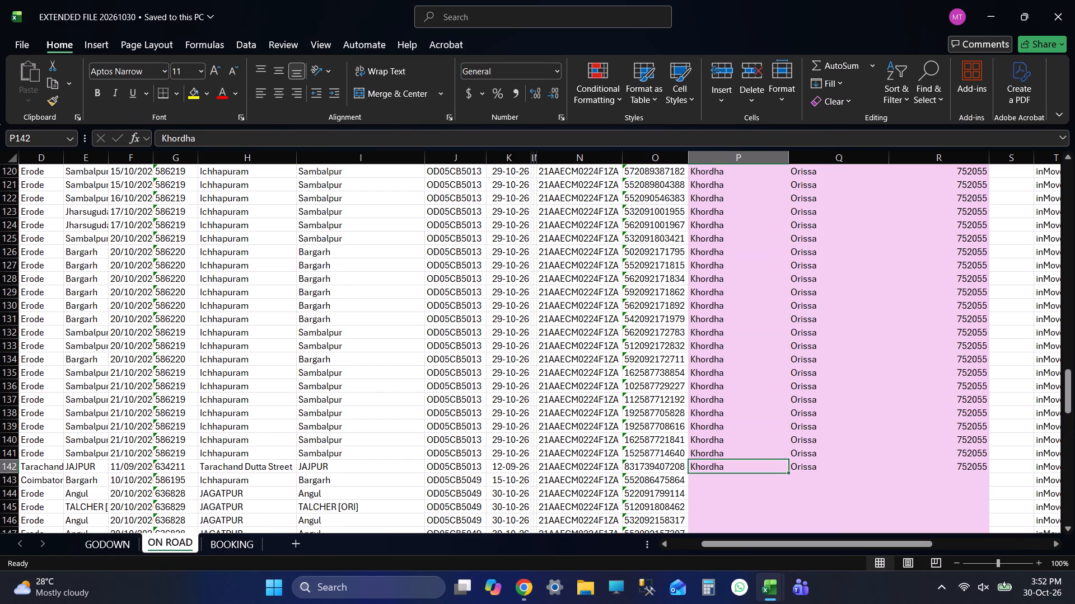
{"action": "scroll", "coordinate": [671, 271], "scroll_direction": "down", "scroll_amount": 1}
Find JAJ in column P of EXTENDED FILE 20261029 and copy the place, state and PIN code cells Jajpur, Orissa, 755001.
{"action": "key", "text": "alt+Tab"}
{"action": "key", "text": "alt+Tab"}
{"action": "key", "text": "alt+Tab"}
{"action": "key", "text": "alt+Tab"}
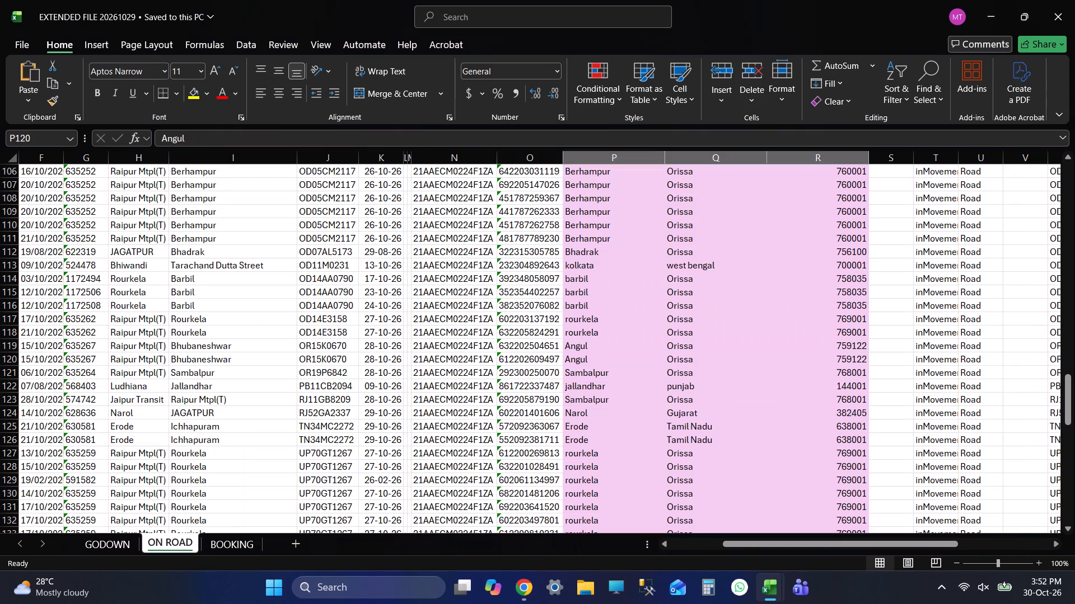
{"action": "left_click", "coordinate": [623, 161]}
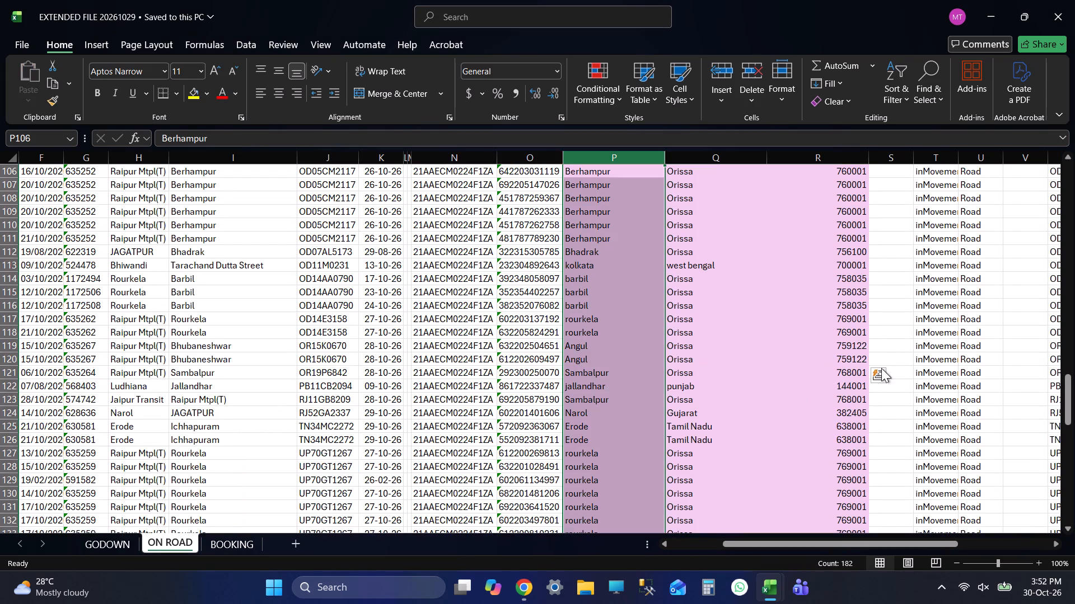
{"action": "key", "text": "ctrl+f"}
{"action": "type", "text": "JAJ"}
{"action": "key", "text": "Return"}
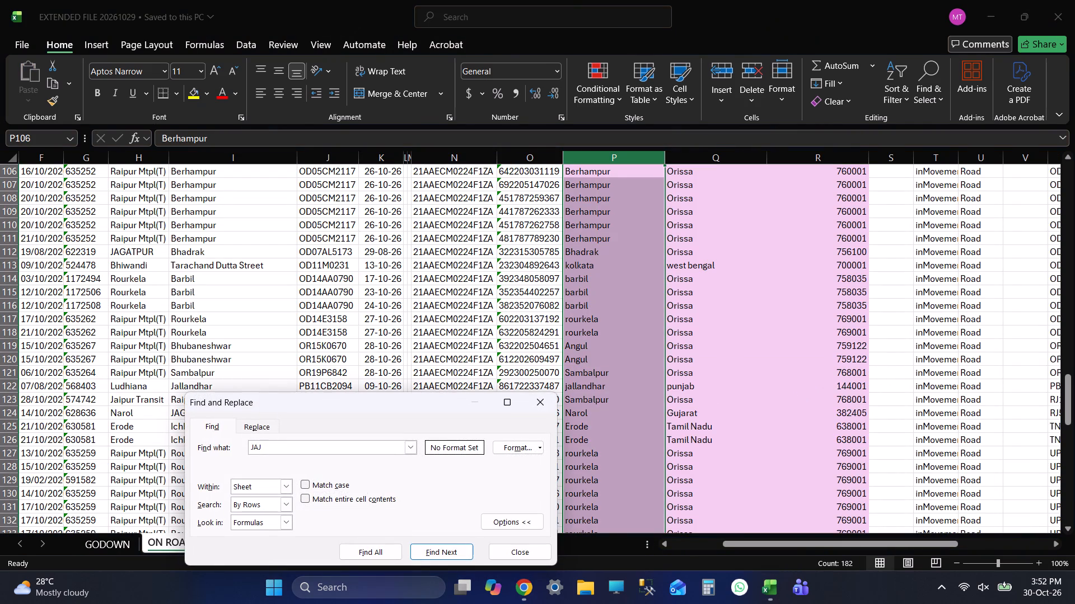
{"action": "left_click", "coordinate": [620, 343]}
{"action": "key", "text": "shift+Right"}
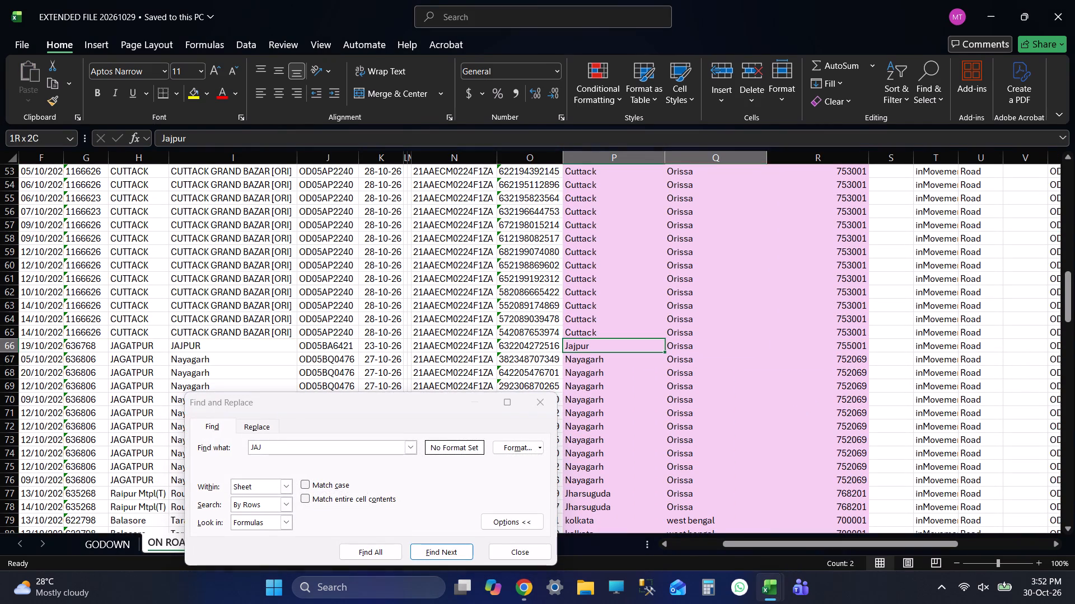
{"action": "key", "text": "shift+Right"}
{"action": "key", "text": "ctrl+c"}
{"action": "left_click", "coordinate": [511, 559]}
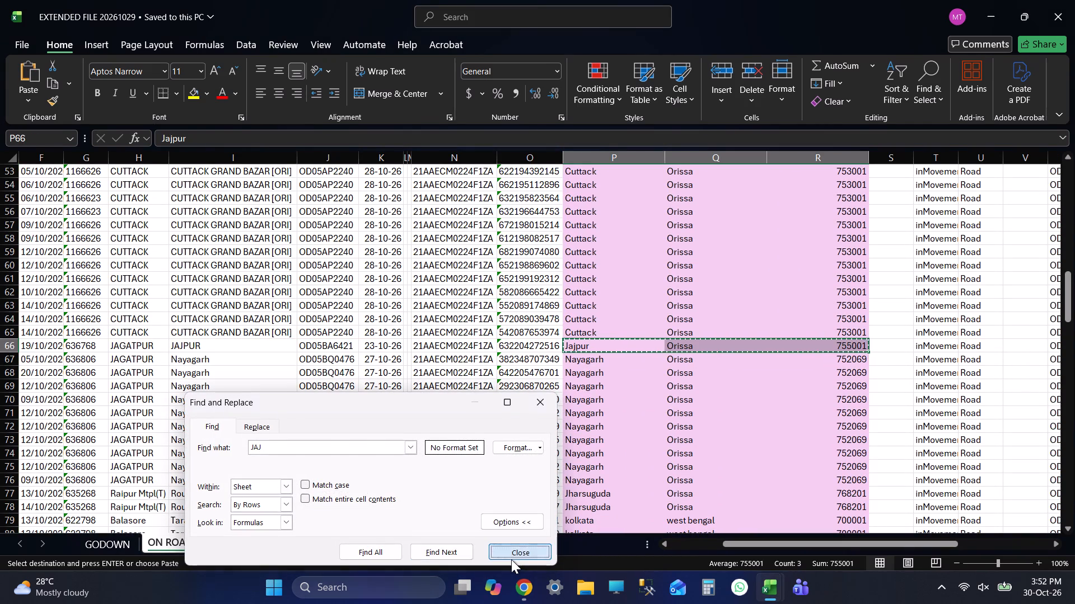
Paste Jajpur, Orissa, 755001 over P142:R142 of EXTENDED FILE 20261030 and save the workbook.
{"action": "key", "text": "alt+Tab"}
{"action": "key", "text": "ctrl+v"}
{"action": "key", "text": "Down"}
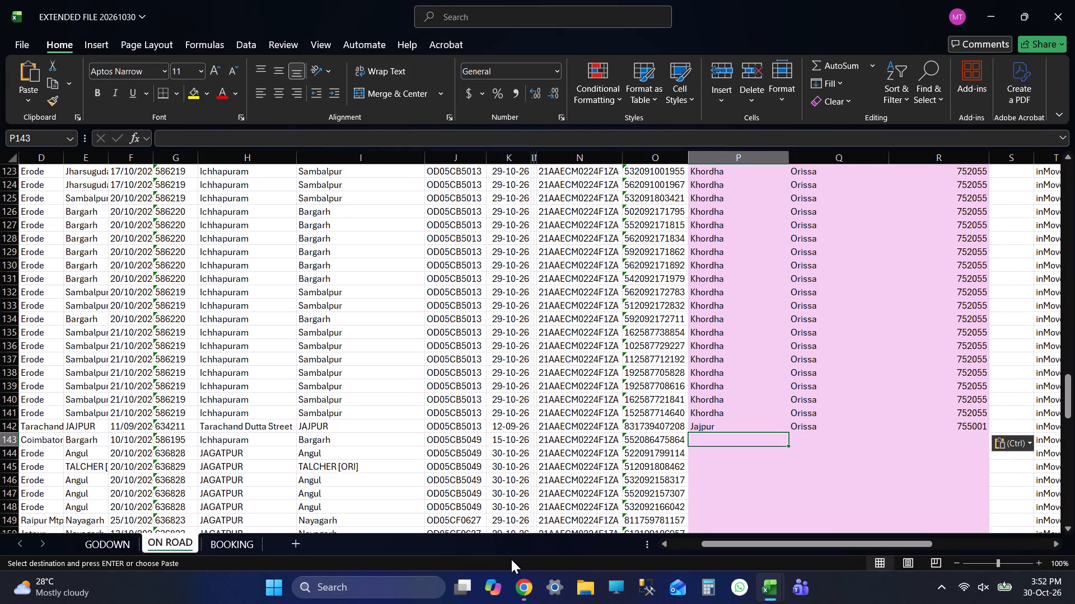
{"action": "key", "text": "ctrl+s"}
Examine row 143's vehicle number and date, ending on its empty place cell P143.
{"action": "key", "text": "Left"}
{"action": "key", "text": "Left"}
{"action": "key", "text": "Left"}
{"action": "key", "text": "Left"}
{"action": "key", "text": "Left"}
{"action": "key", "text": "Left"}
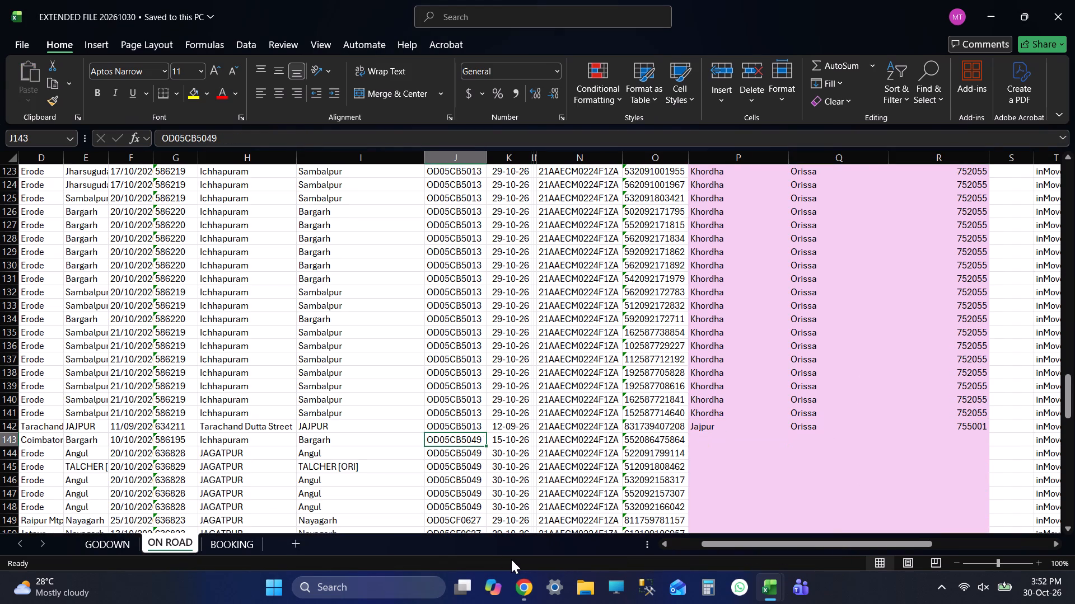
{"action": "key", "text": "Right"}
{"action": "key", "text": "Right"}
{"action": "key", "text": "Right"}
{"action": "key", "text": "Right"}
{"action": "key", "text": "Right"}
{"action": "key", "text": "Right"}
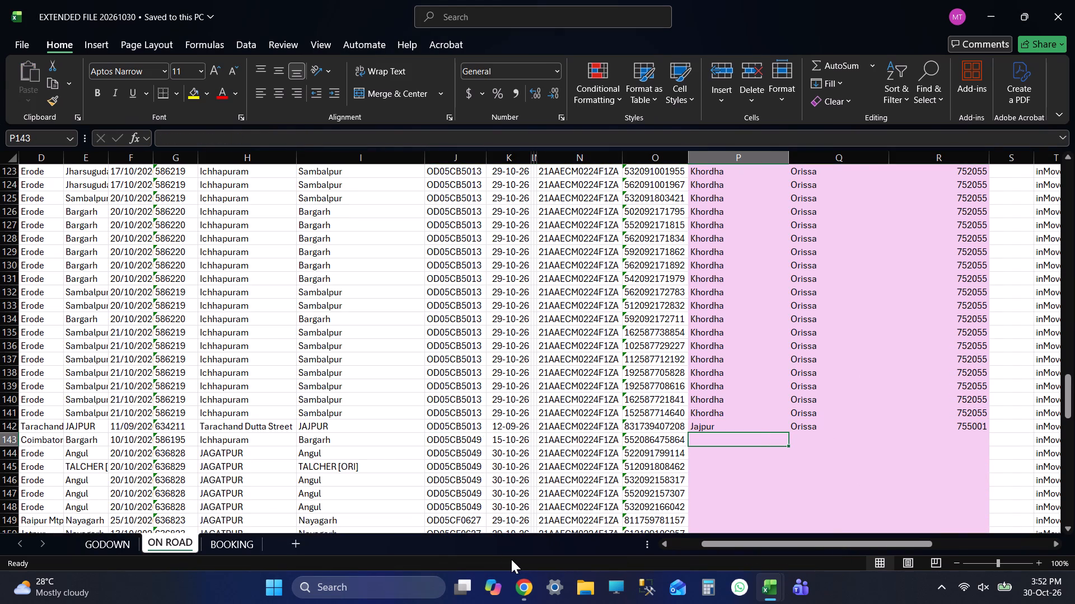
Switch to EXTENDED FILE 20261029 and select the place column P in its ON ROAD sheet.
{"action": "key", "text": "alt+Tab"}
{"action": "left_click", "coordinate": [618, 157]}
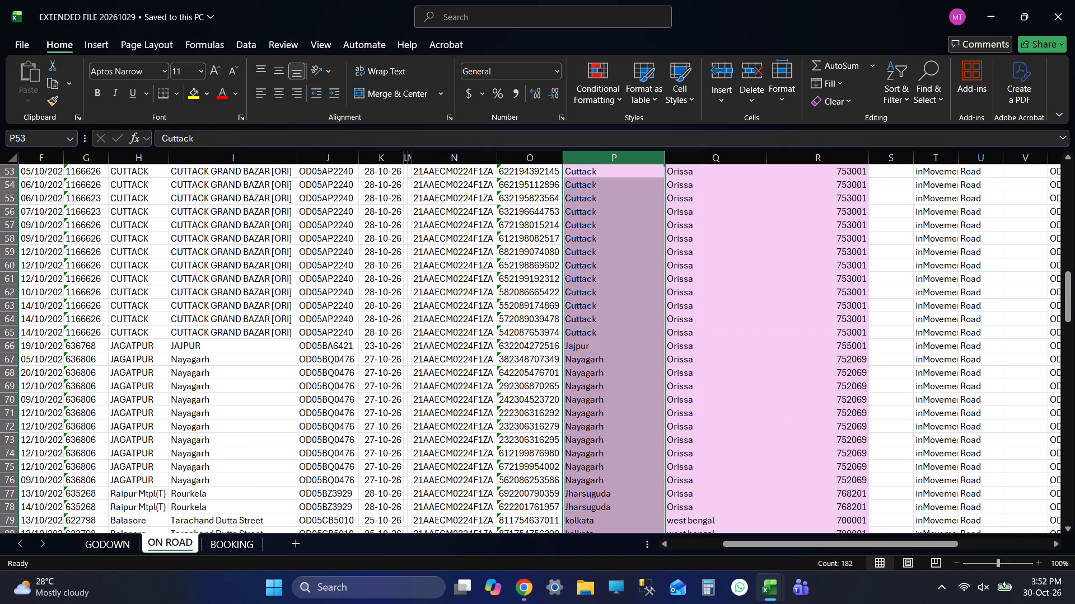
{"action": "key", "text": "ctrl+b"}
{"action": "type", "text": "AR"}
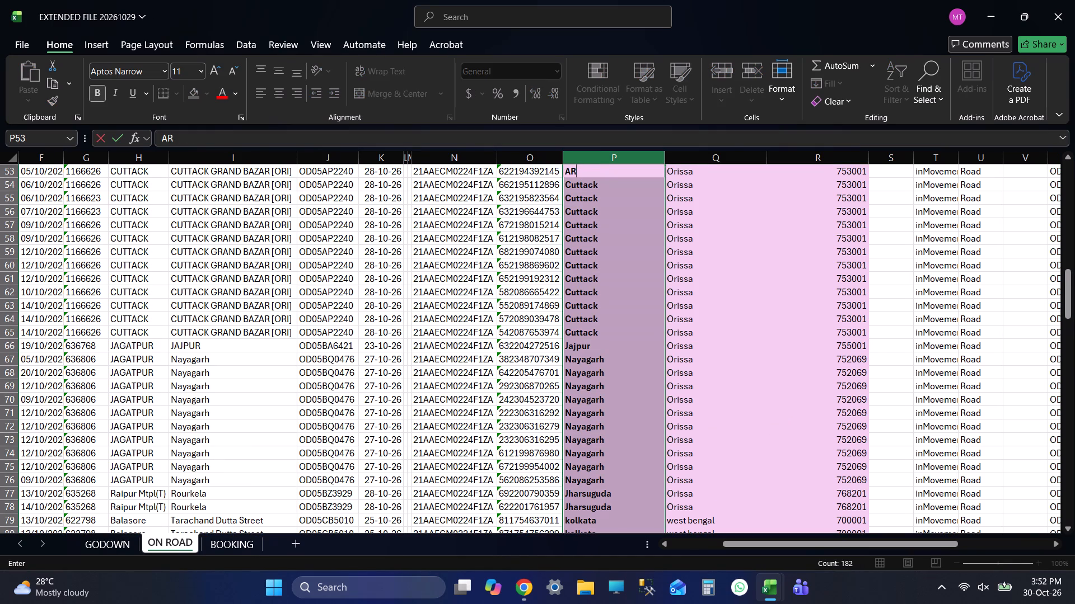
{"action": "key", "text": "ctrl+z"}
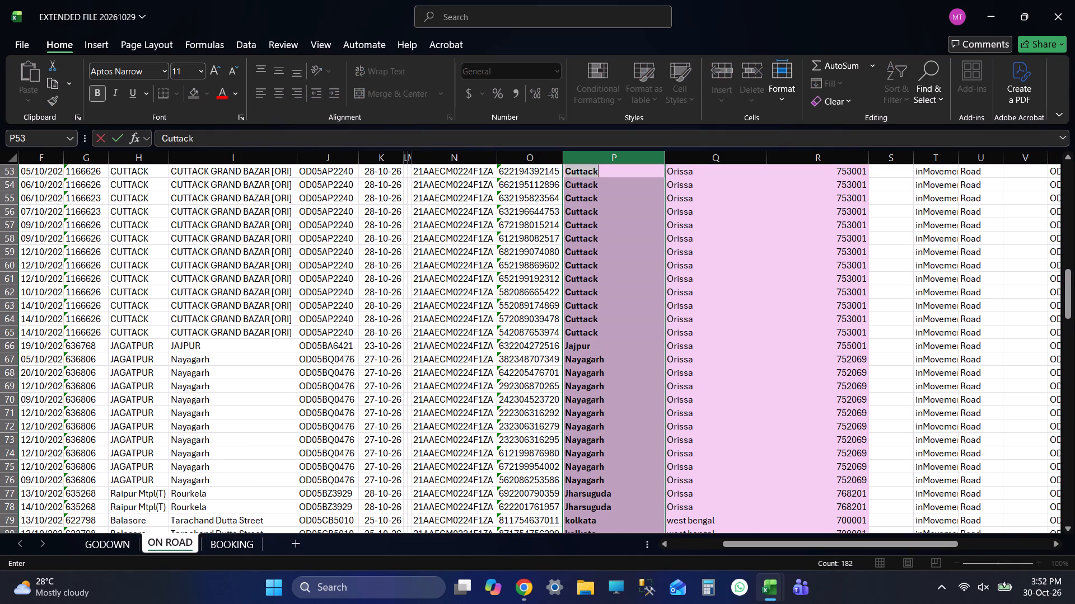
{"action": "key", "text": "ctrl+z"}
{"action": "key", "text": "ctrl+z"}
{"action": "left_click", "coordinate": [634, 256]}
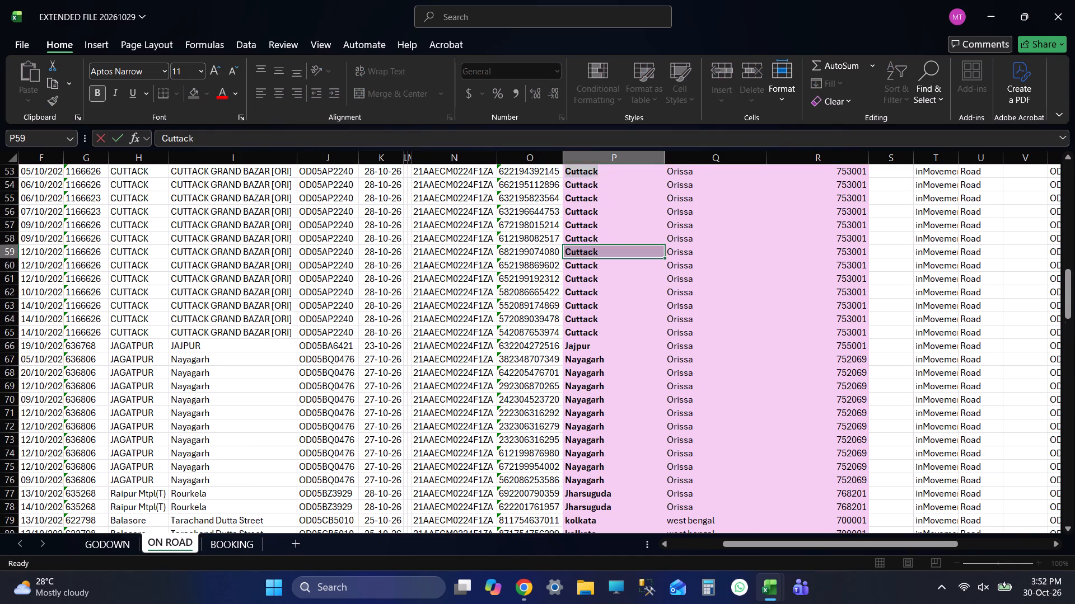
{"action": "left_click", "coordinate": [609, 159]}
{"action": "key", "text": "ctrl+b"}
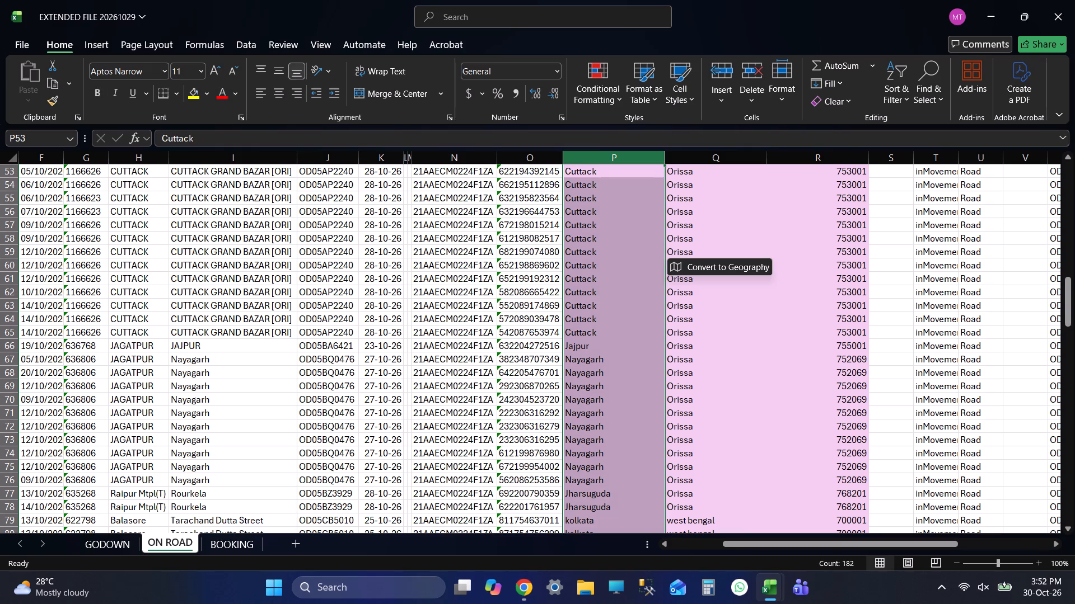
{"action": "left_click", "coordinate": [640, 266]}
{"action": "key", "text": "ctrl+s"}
Search the place column P of EXTENDED FILE 20261029 for BAR and for BARG, and close the search.
{"action": "left_click", "coordinate": [603, 162]}
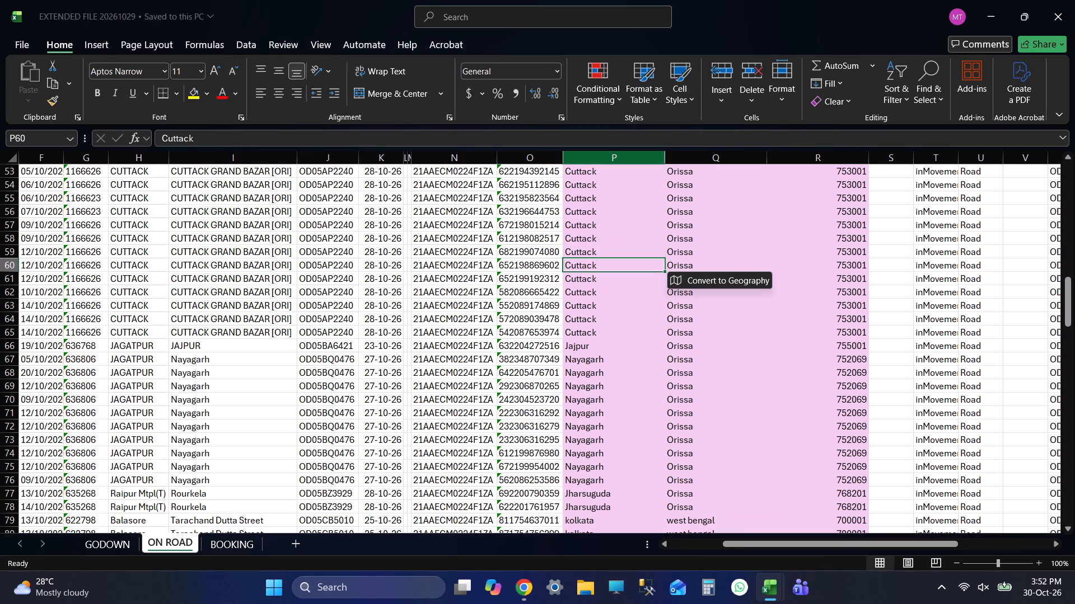
{"action": "key", "text": "ctrl+f"}
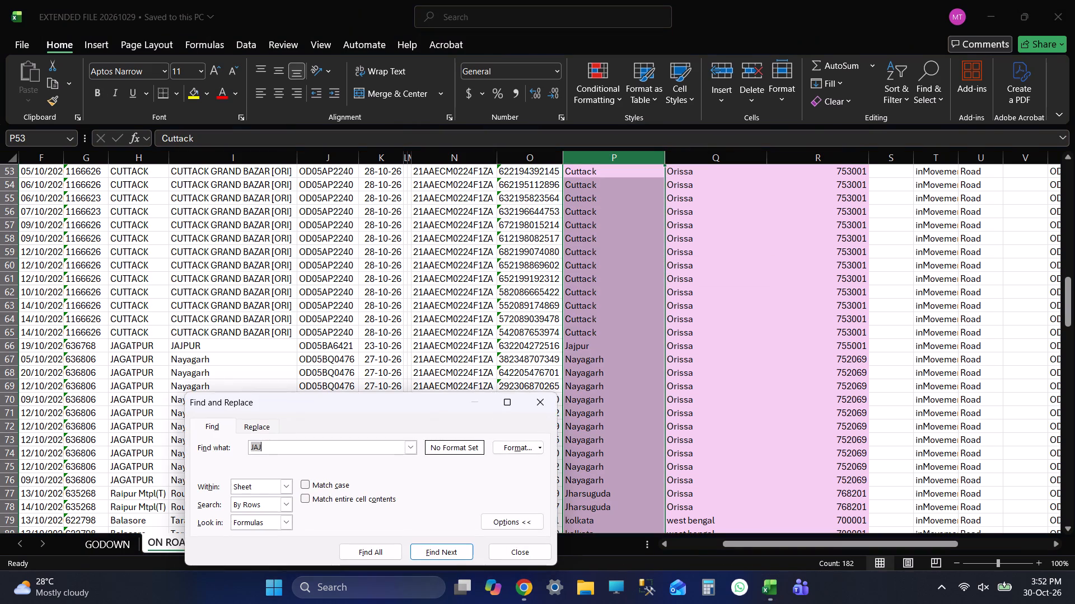
{"action": "type", "text": "BAR"}
{"action": "key", "text": "Return"}
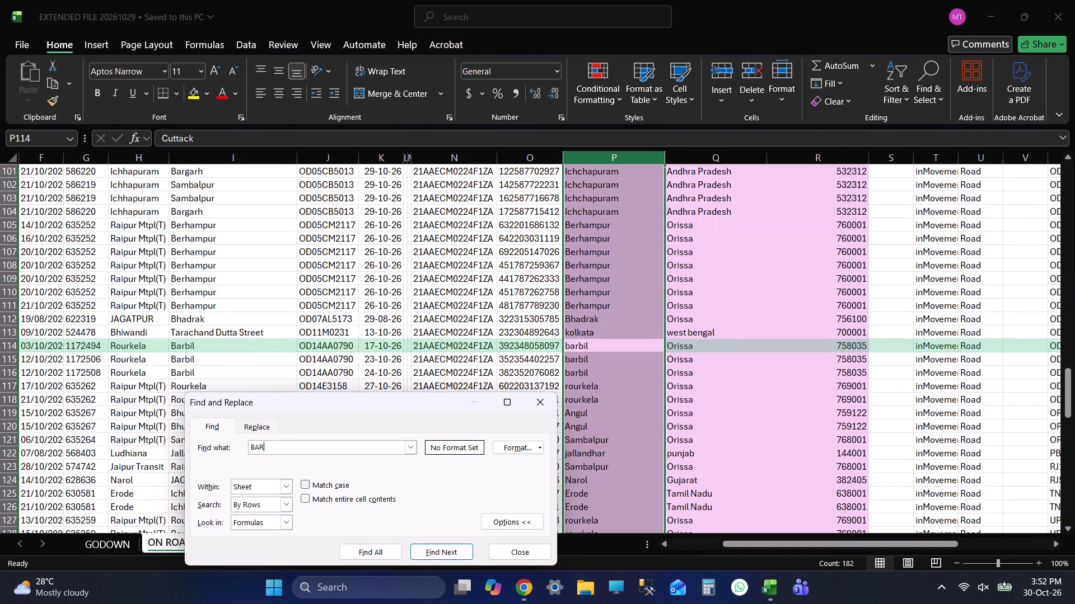
{"action": "key", "text": "g"}
{"action": "key", "text": "Return"}
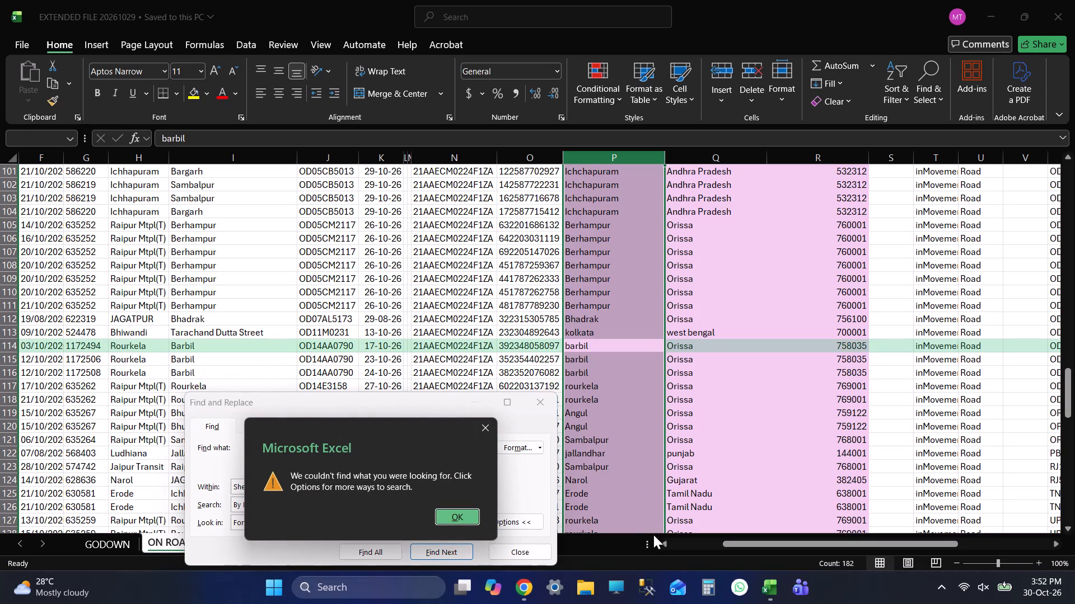
{"action": "left_click", "coordinate": [456, 516]}
{"action": "left_click", "coordinate": [517, 541]}
{"action": "left_click", "coordinate": [519, 559]}
Switch to the Baripada Lookup chat in ChatGPT and submit BARGARH for its place, state and PIN code.
{"action": "key", "text": "alt+Tab"}
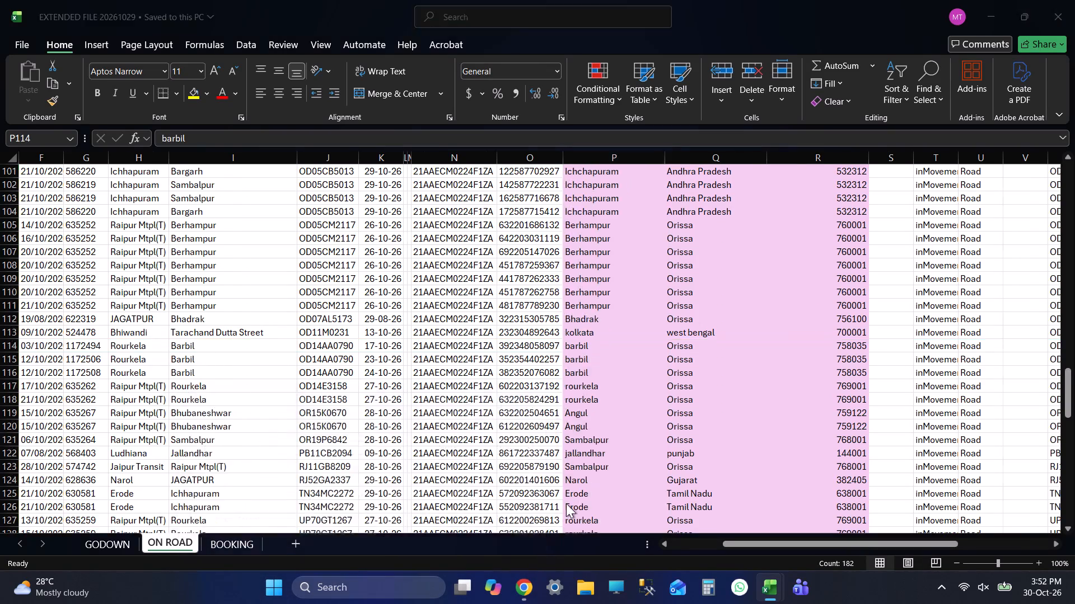
{"action": "key", "text": "alt+Tab"}
{"action": "key", "text": "alt+Tab"}
{"action": "left_click", "coordinate": [532, 548]}
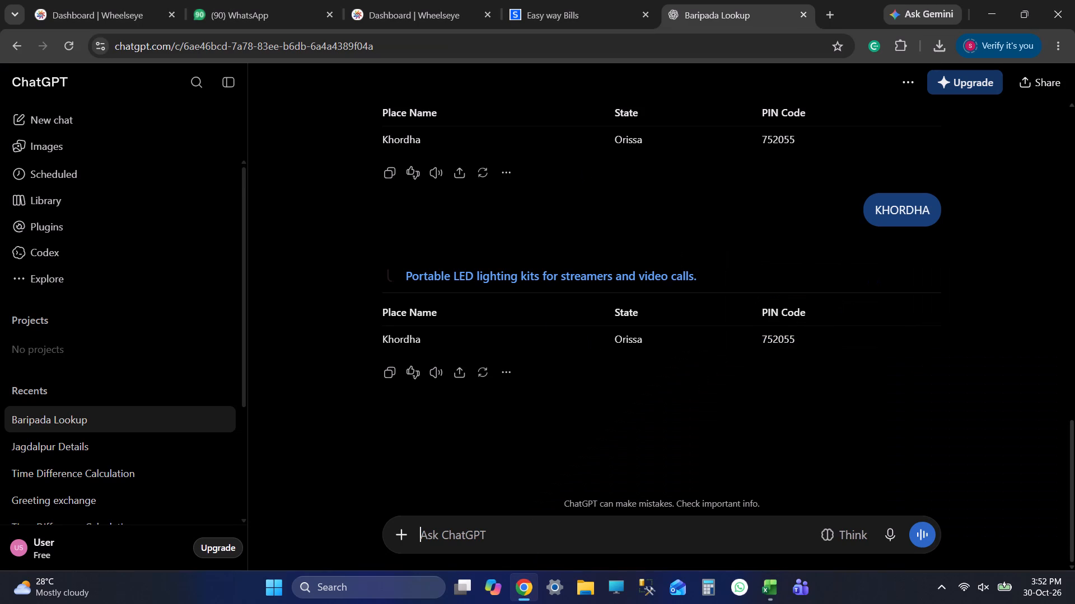
{"action": "key", "text": "b"}
{"action": "key", "text": "BackSpace"}
{"action": "key", "text": "BackSpace"}
{"action": "type", "text": "BARGARH"}
{"action": "key", "text": "Return"}
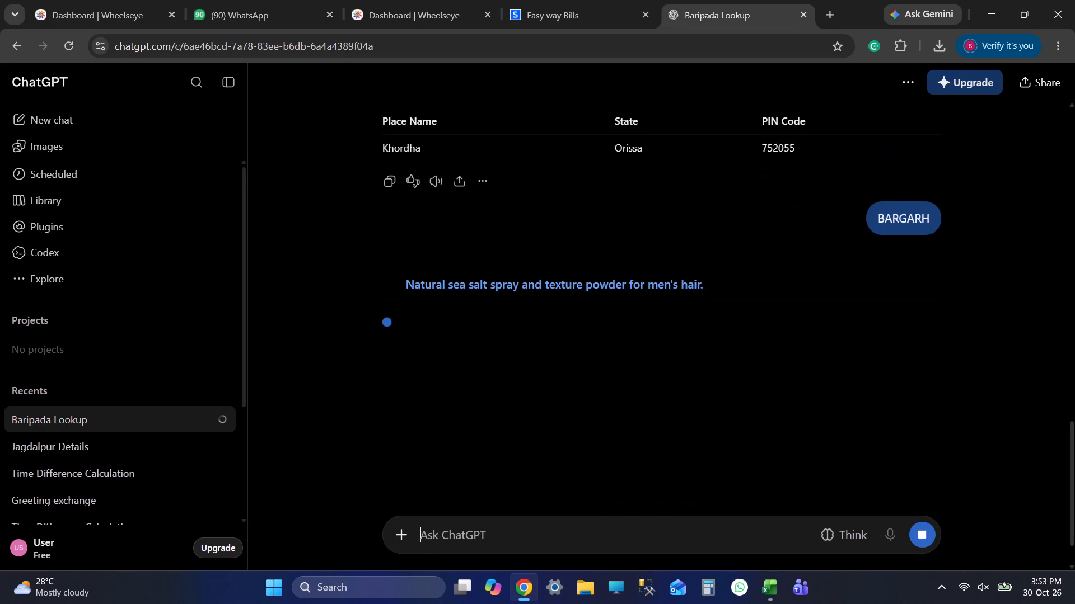
Copy the place name Bargarh from the ChatGPT reply into P143 of EXTENDED FILE 20261030's ON ROAD sheet.
{"action": "key", "text": "alt+Tab"}
{"action": "key", "text": "alt+Tab"}
{"action": "key", "text": "alt+Tab"}
{"action": "scroll", "coordinate": [728, 341], "scroll_direction": "down", "scroll_amount": 4}
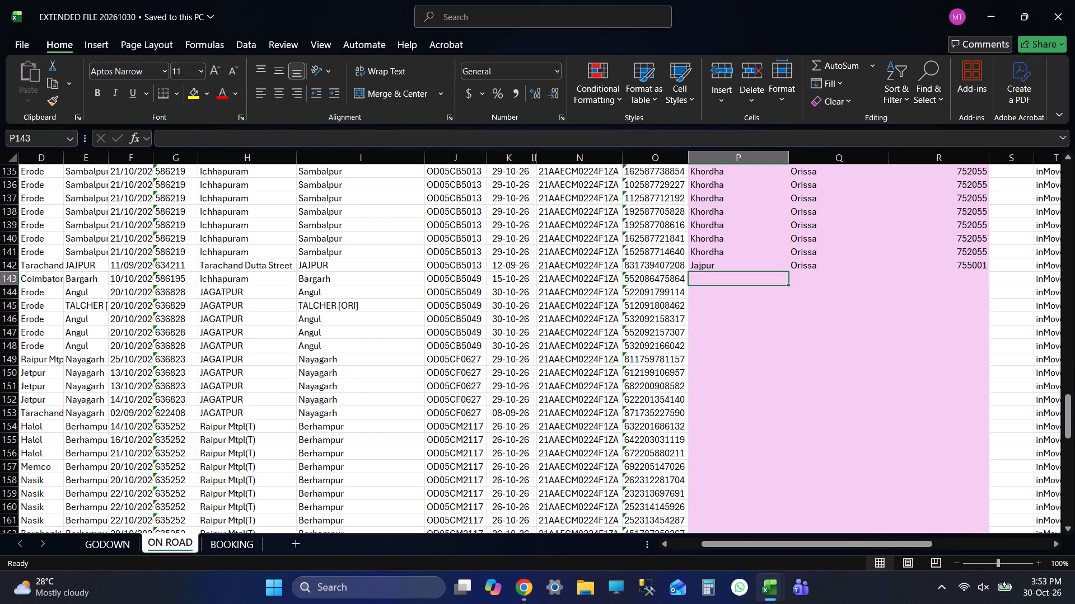
{"action": "key", "text": "alt+Tab"}
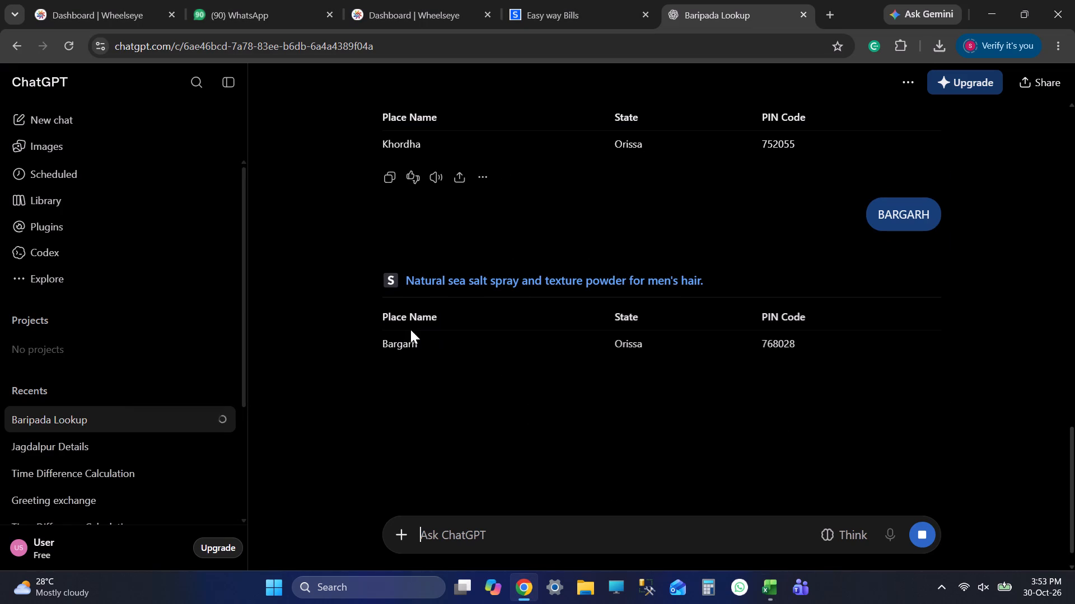
{"action": "double_click", "coordinate": [403, 347]}
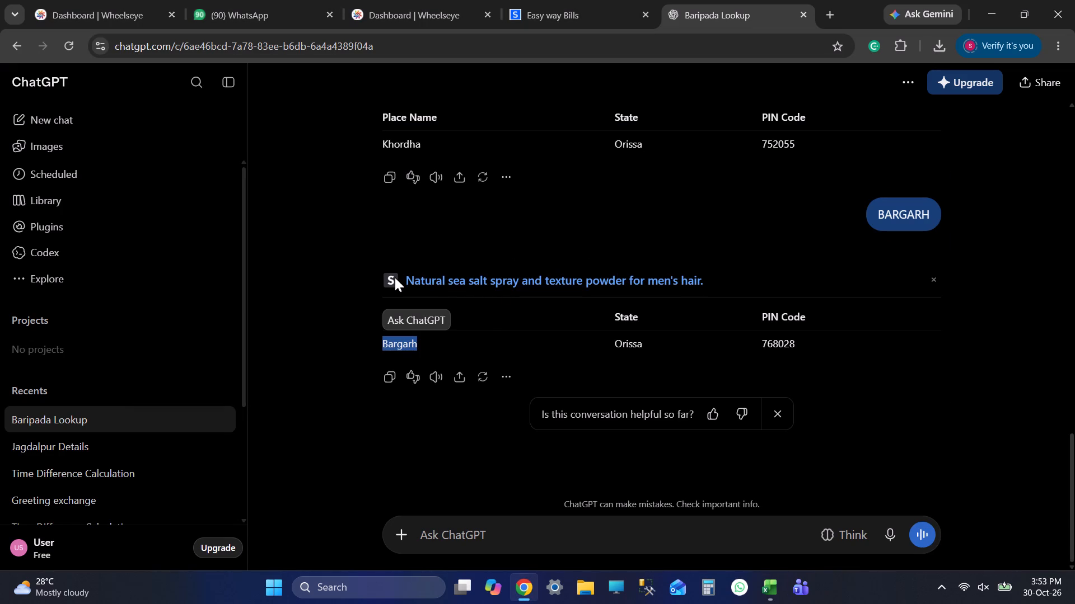
{"action": "left_click", "coordinate": [577, 281]}
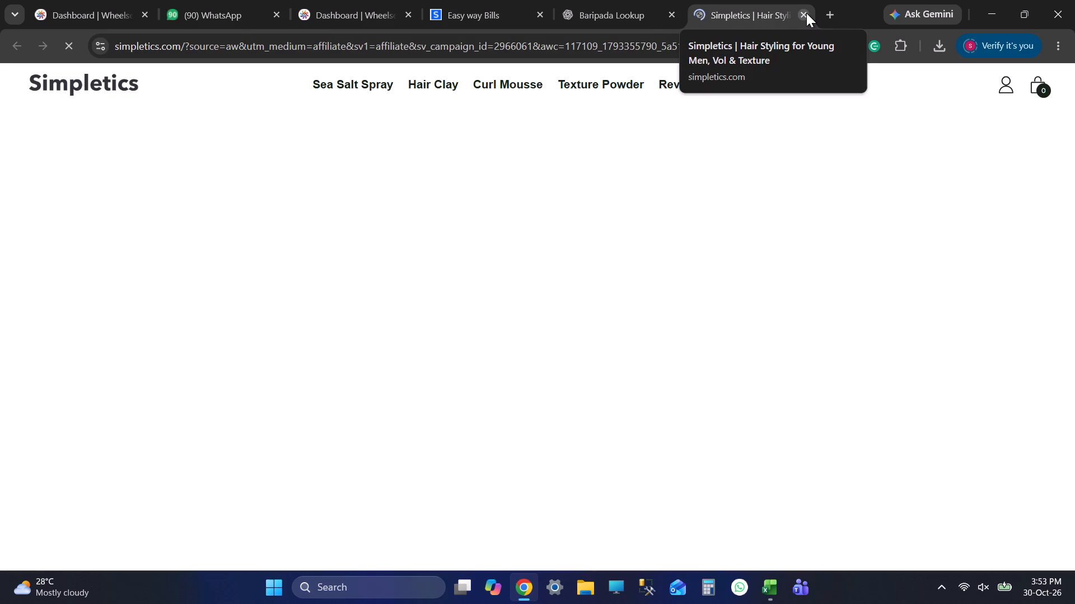
{"action": "left_click", "coordinate": [806, 13]}
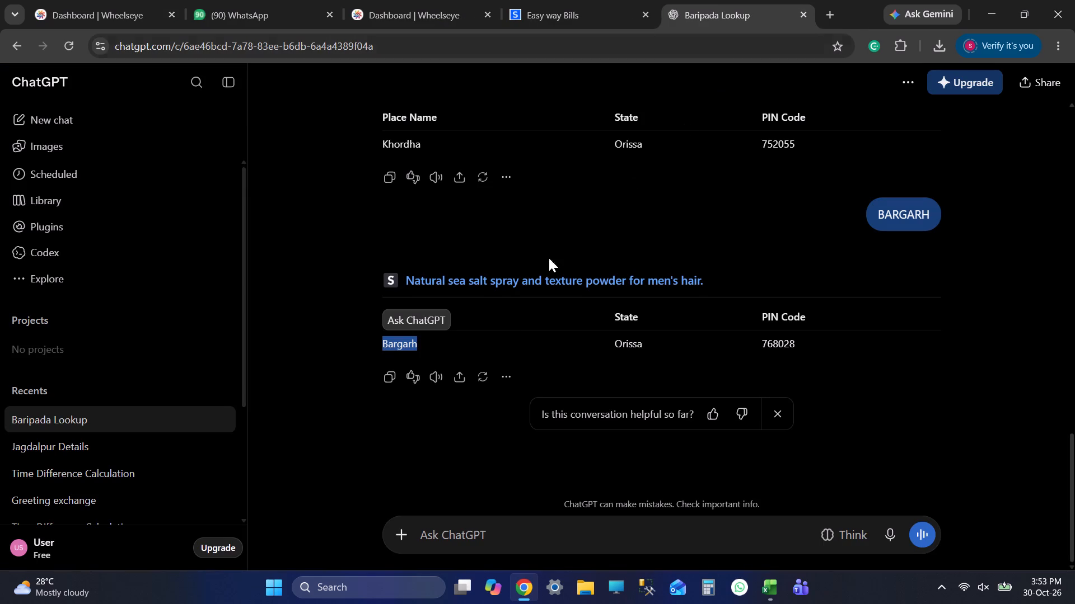
{"action": "key", "text": "ctrl+c"}
{"action": "key", "text": "alt+Tab"}
{"action": "key", "text": "F2"}
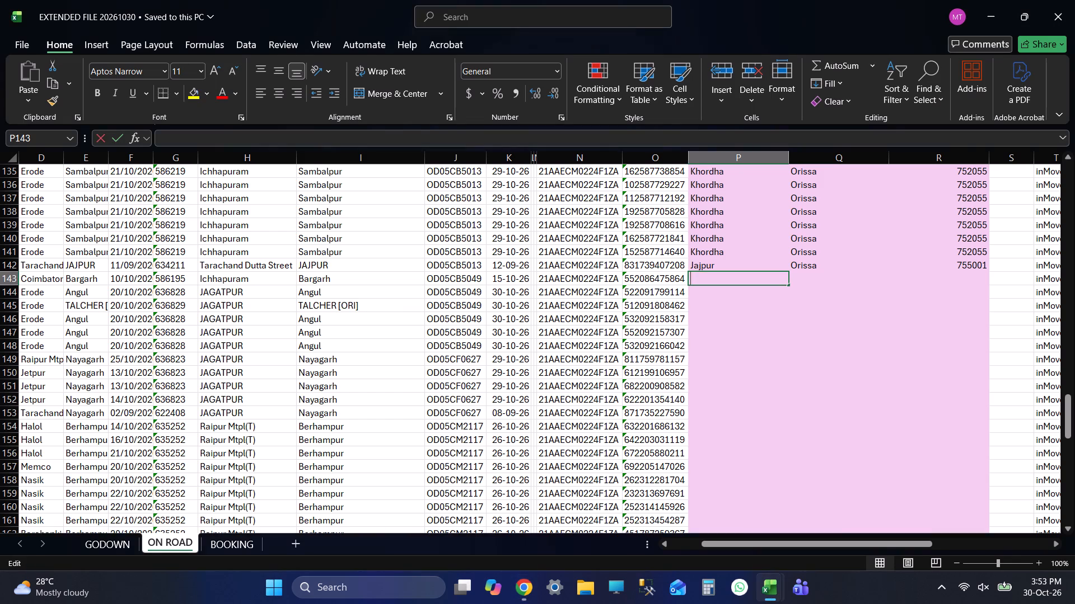
{"action": "key", "text": "ctrl+v"}
{"action": "key", "text": "Tab"}
Copy the state Orissa from the ChatGPT reply into Q143 of EXTENDED FILE 20261030.
{"action": "key", "text": "alt+Tab"}
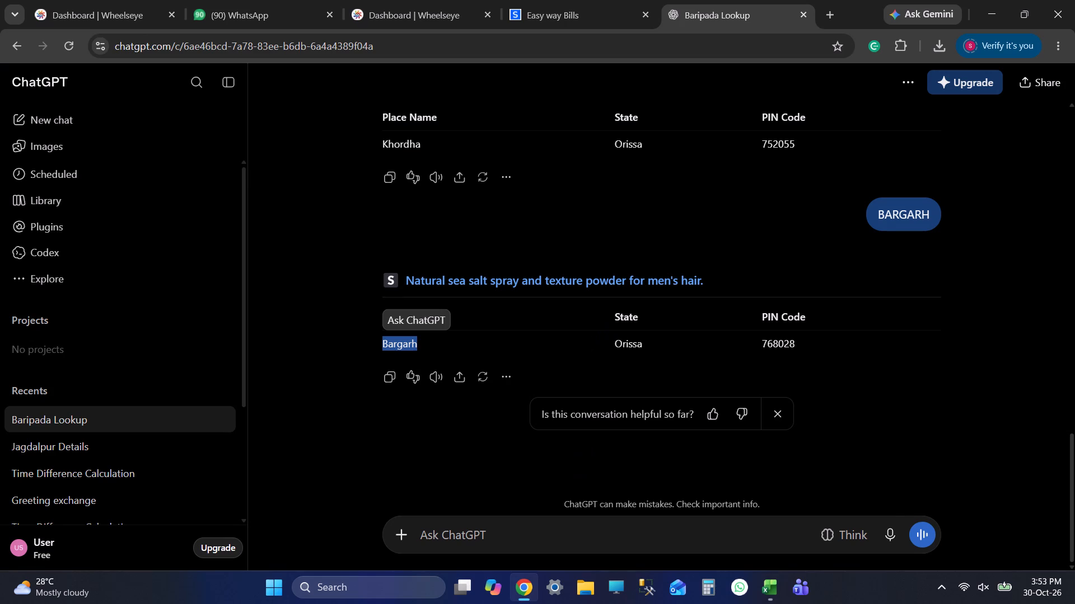
{"action": "double_click", "coordinate": [622, 339]}
{"action": "key", "text": "ctrl+c"}
{"action": "key", "text": "alt+Tab"}
{"action": "key", "text": "F2"}
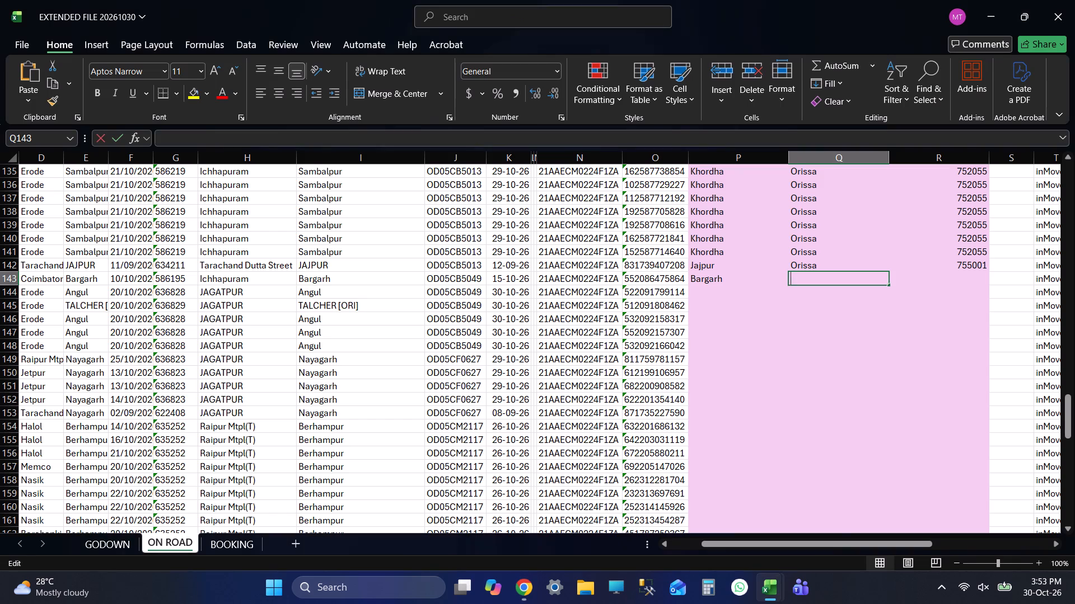
{"action": "key", "text": "ctrl+v"}
{"action": "key", "text": "Tab"}
Copy the PIN code 768028 from the ChatGPT reply into R143 of EXTENDED FILE 20261030 and save the workbook.
{"action": "key", "text": "alt+Tab"}
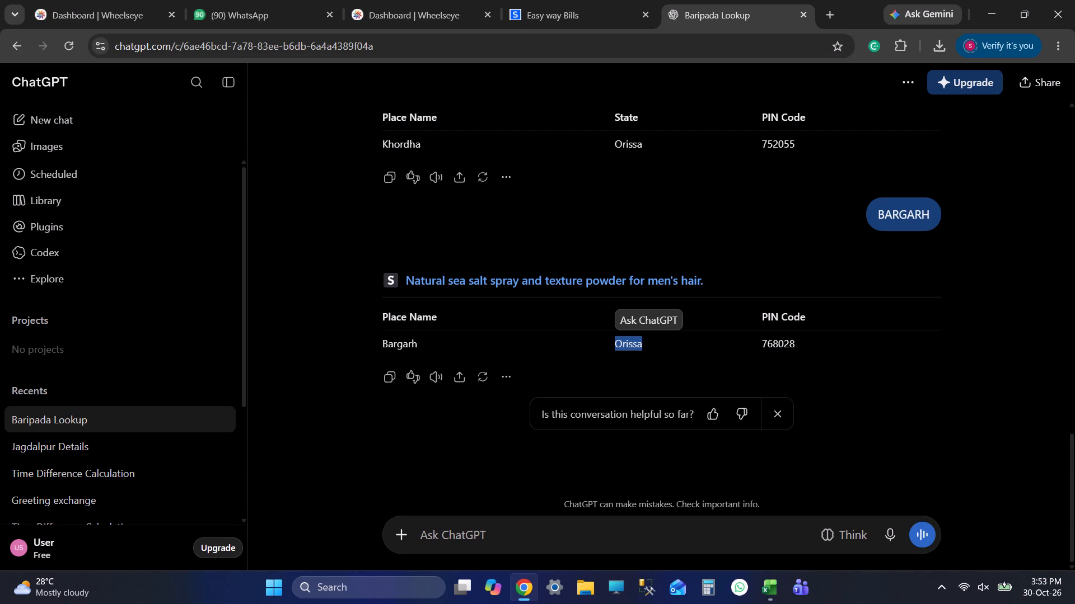
{"action": "double_click", "coordinate": [792, 343]}
{"action": "left_click", "coordinate": [779, 352]}
{"action": "double_click", "coordinate": [770, 338]}
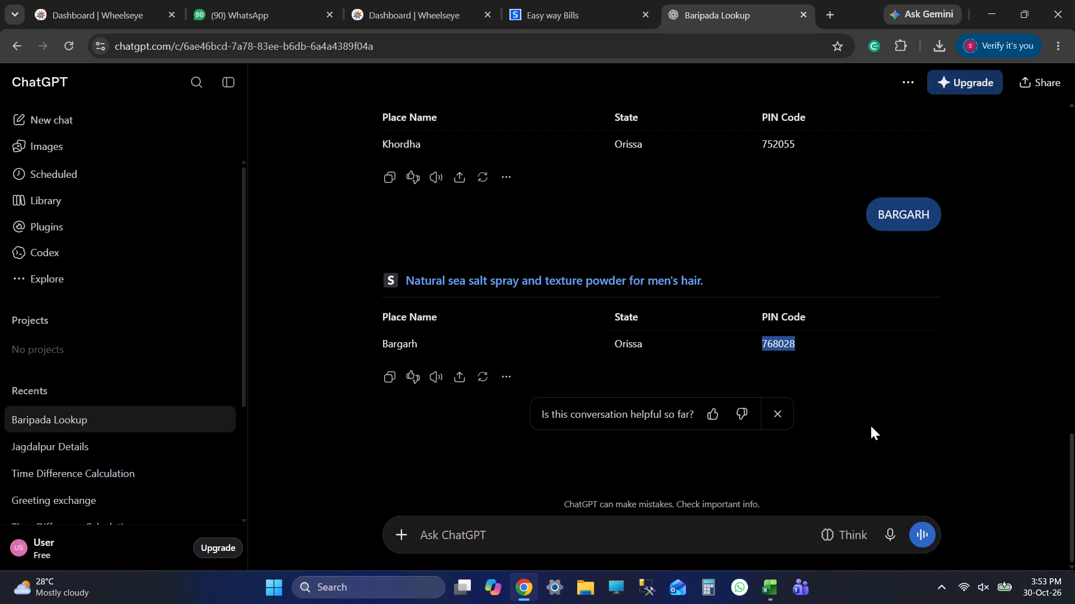
{"action": "key", "text": "ctrl+c"}
{"action": "key", "text": "alt+Tab"}
{"action": "key", "text": "F2"}
{"action": "key", "text": "ctrl+v"}
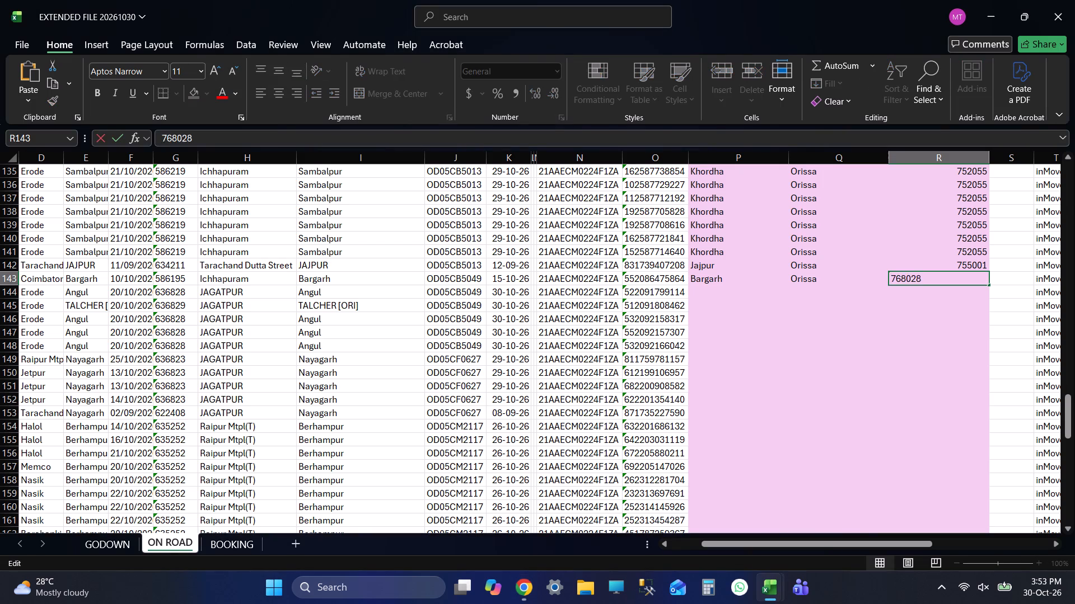
{"action": "key", "text": "Return"}
{"action": "key", "text": "ctrl+s"}
Examine row 144's vehicle number and date, ending on its empty place cell P144.
{"action": "key", "text": "Left"}
{"action": "key", "text": "Left"}
{"action": "key", "text": "Left"}
{"action": "key", "text": "Left"}
{"action": "key", "text": "Left"}
{"action": "key", "text": "Left"}
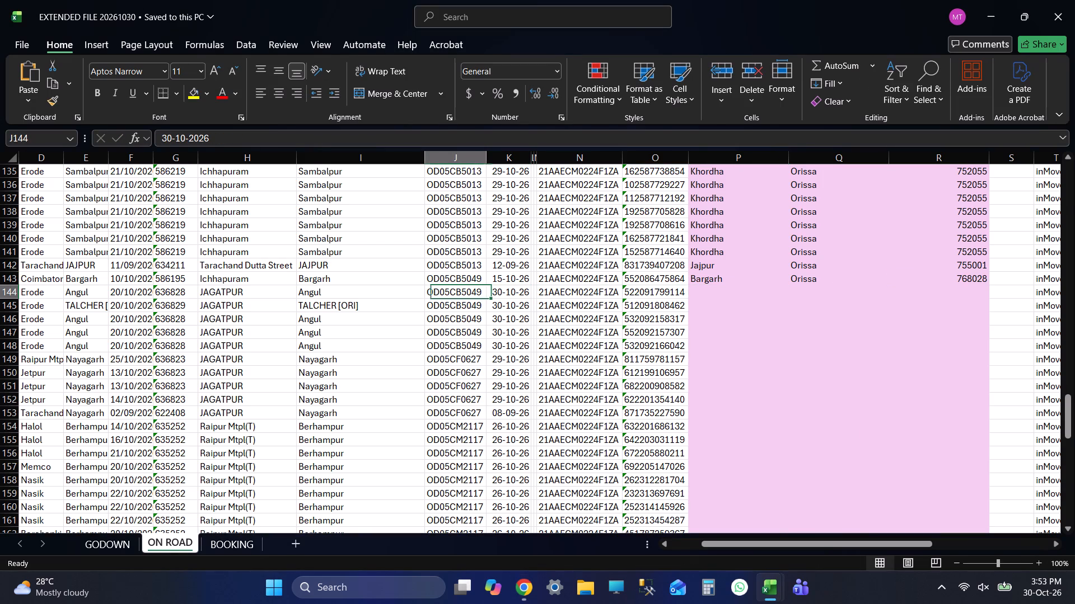
{"action": "key", "text": "Right"}
{"action": "key", "text": "Right"}
{"action": "key", "text": "Right"}
{"action": "key", "text": "Right"}
{"action": "key", "text": "Right"}
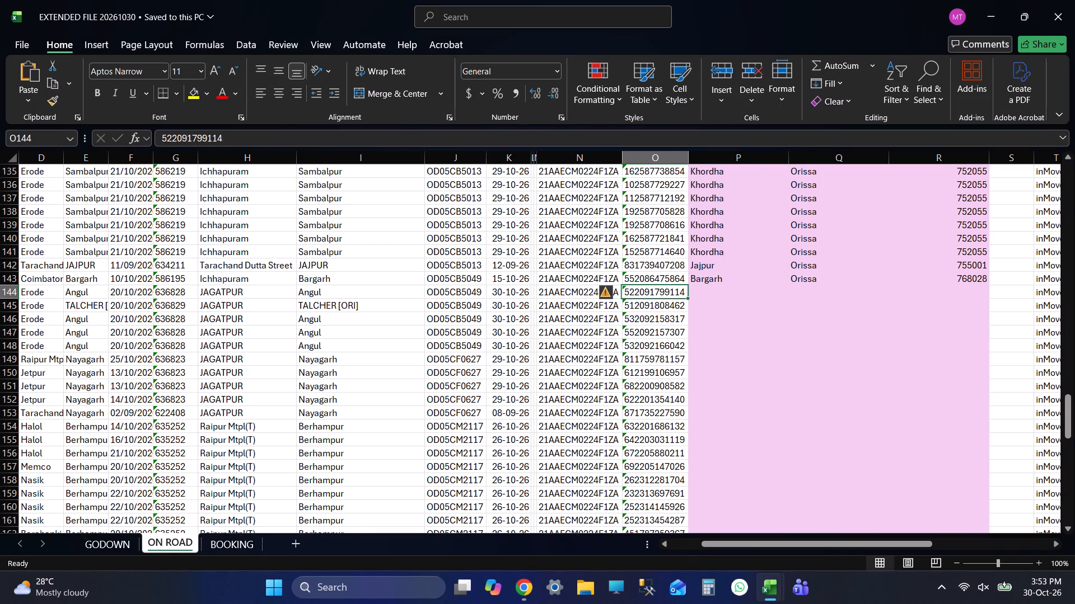
{"action": "key", "text": "alt+Tab"}
{"action": "key", "text": "alt+Tab"}
{"action": "key", "text": "Right"}
Find ANGUL in column P of EXTENDED FILE 20261029 and copy the place, state and PIN code cells Angul, Orissa, 759122.
{"action": "key", "text": "alt+Tab"}
{"action": "key", "text": "alt+Tab"}
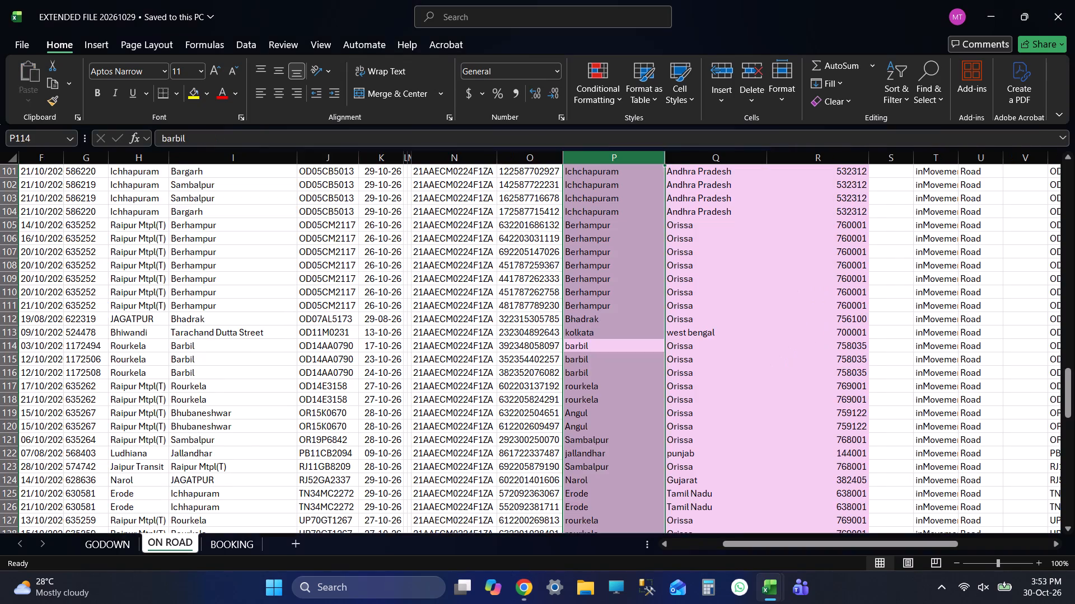
{"action": "key", "text": "alt+Tab"}
{"action": "key", "text": "alt+Tab"}
{"action": "key", "text": "alt+Tab"}
{"action": "key", "text": "alt+Tab"}
{"action": "key", "text": "alt+Tab"}
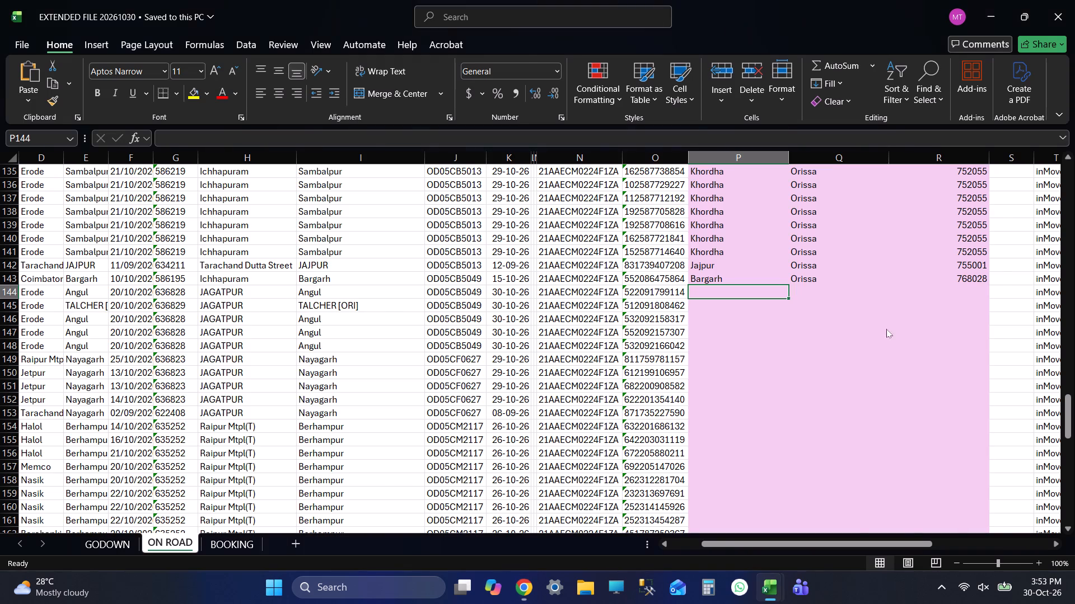
{"action": "key", "text": "alt+Tab"}
{"action": "key", "text": "ctrl+f"}
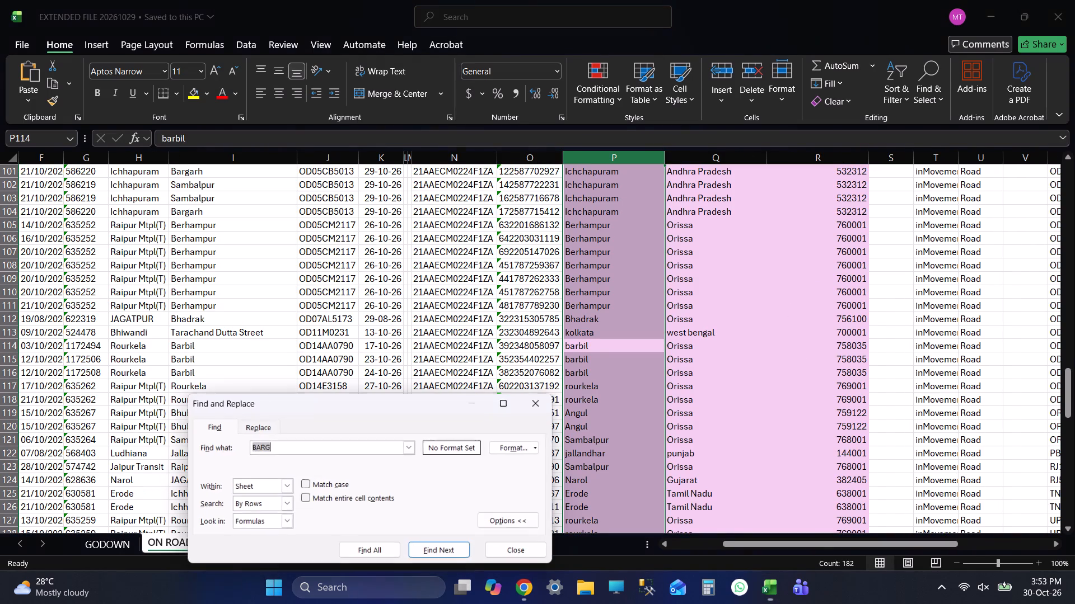
{"action": "type", "text": "ANGUL"}
{"action": "key", "text": "Return"}
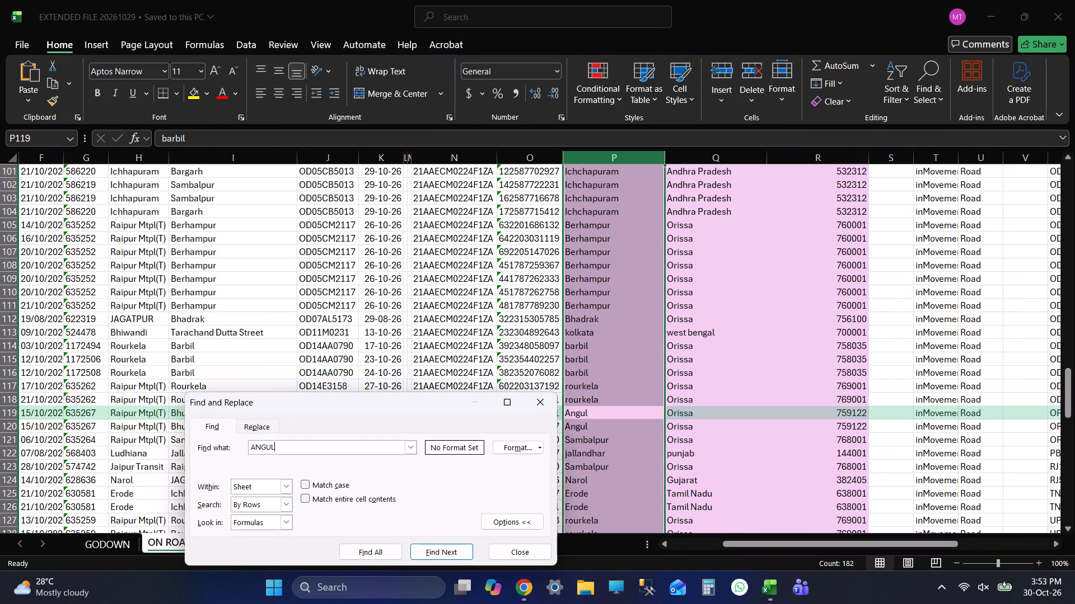
{"action": "left_click", "coordinate": [587, 409]}
{"action": "key", "text": "shift+Right"}
{"action": "key", "text": "shift+Right"}
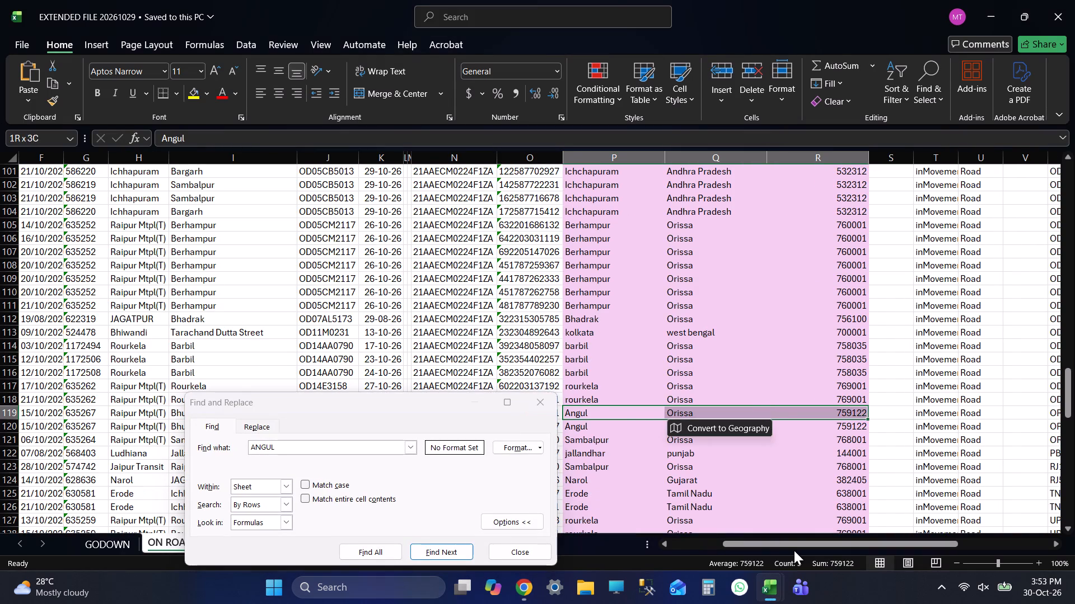
{"action": "key", "text": "ctrl+c"}
{"action": "left_click", "coordinate": [513, 551]}
Paste Angul, Orissa, 759122 over P144:R144 of EXTENDED FILE 20261030 and save the workbook.
{"action": "key", "text": "alt+Tab"}
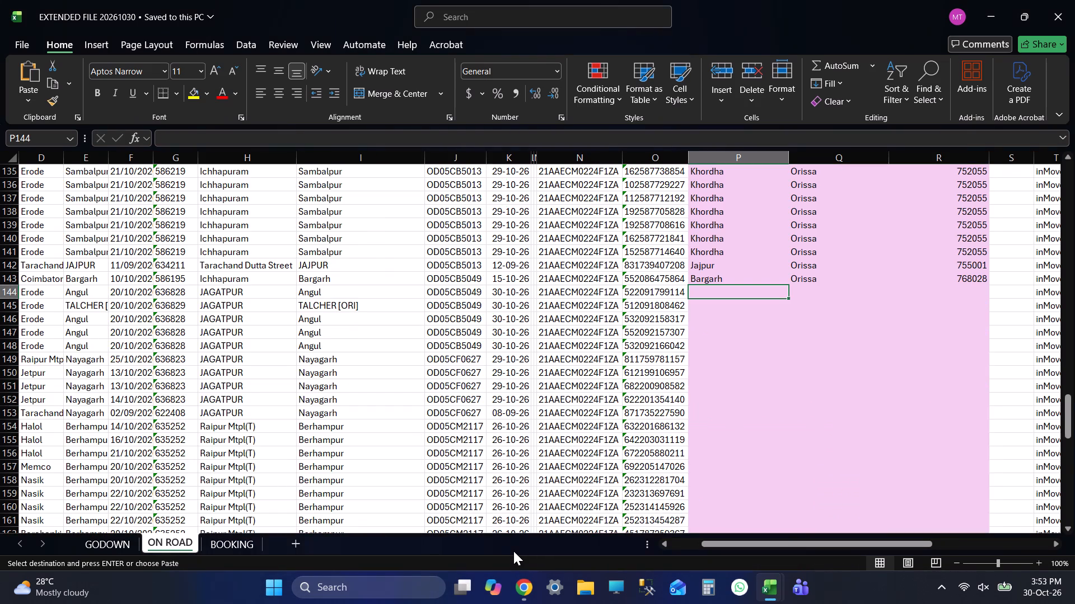
{"action": "key", "text": "ctrl+v"}
{"action": "key", "text": "Down"}
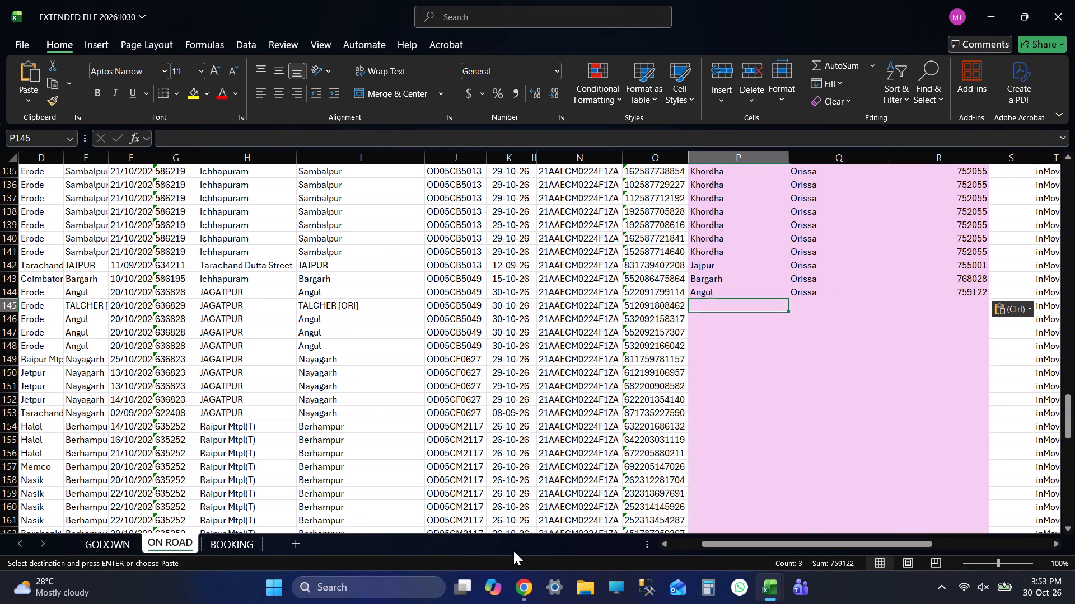
{"action": "key", "text": "ctrl+s"}
Examine row 145's vehicle number and date, ending on row 144's place cell P144.
{"action": "key", "text": "Left"}
{"action": "key", "text": "Left"}
{"action": "key", "text": "Left"}
{"action": "key", "text": "Left"}
{"action": "key", "text": "Left"}
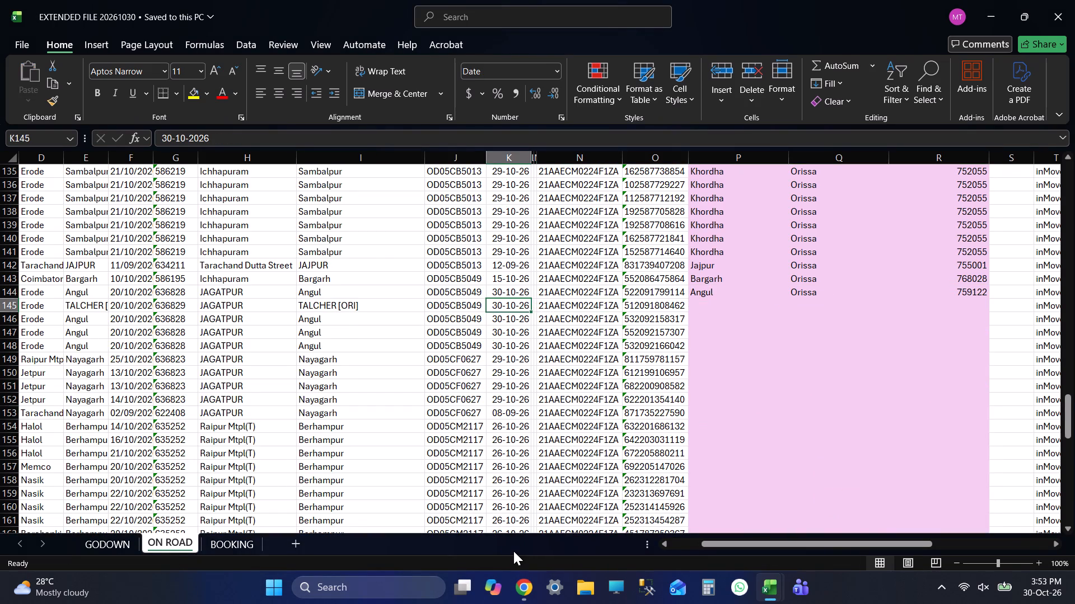
{"action": "key", "text": "Left"}
{"action": "key", "text": "Right"}
{"action": "key", "text": "Right"}
{"action": "key", "text": "Right"}
{"action": "key", "text": "Right"}
{"action": "key", "text": "Right"}
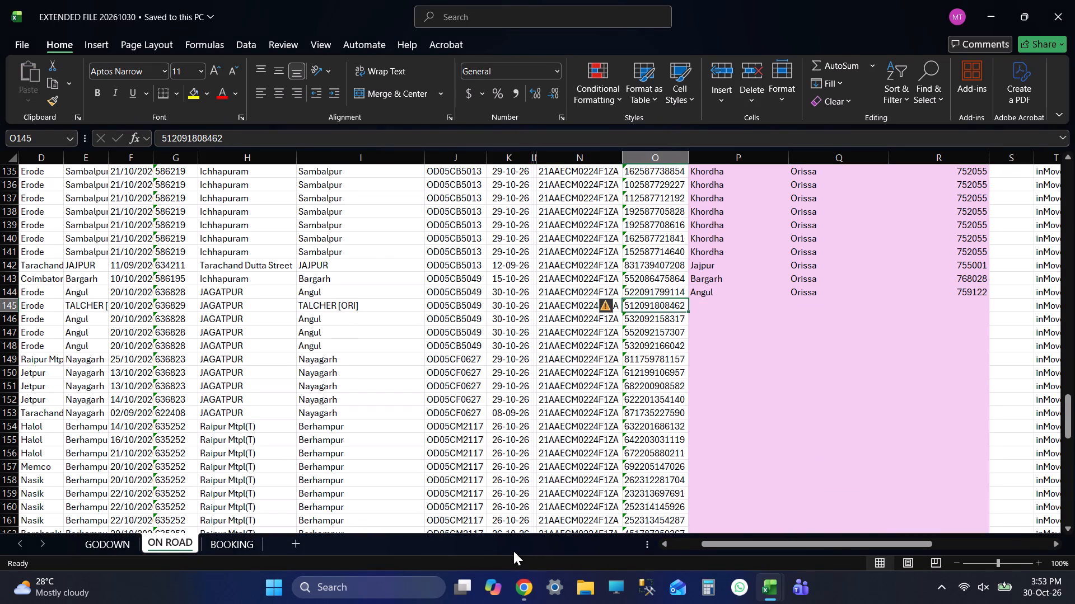
{"action": "key", "text": "Right"}
{"action": "key", "text": "Up"}
{"action": "key", "text": "alt+Tab"}
{"action": "key", "text": "alt+Tab"}
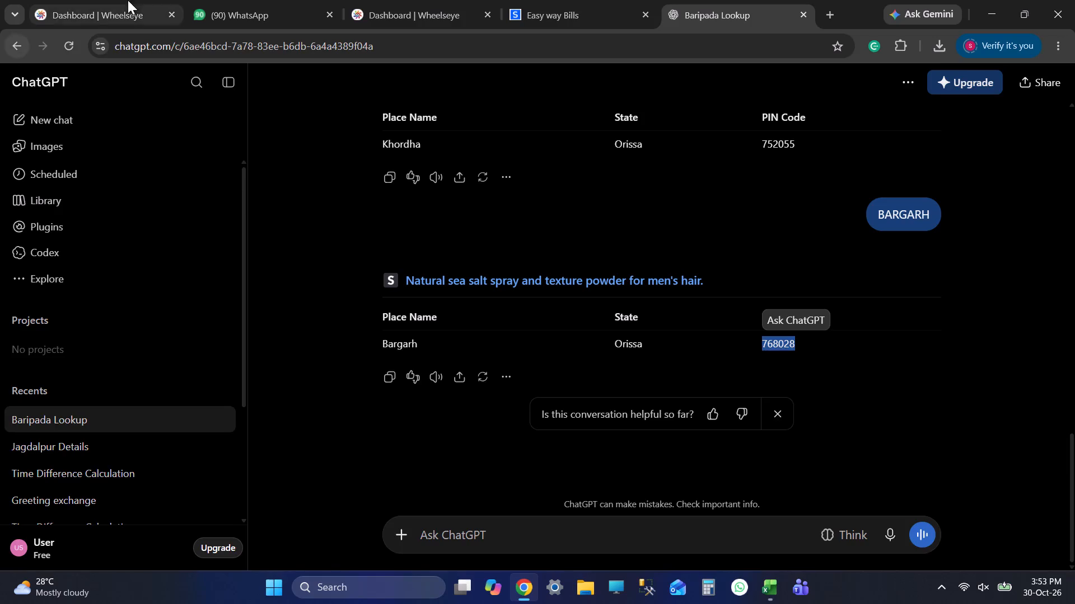
{"action": "left_click", "coordinate": [87, 0]}
{"action": "left_click", "coordinate": [218, 91]}
{"action": "type", "text": "5049"}
{"action": "key", "text": "Return"}
{"action": "left_click", "coordinate": [126, 275]}
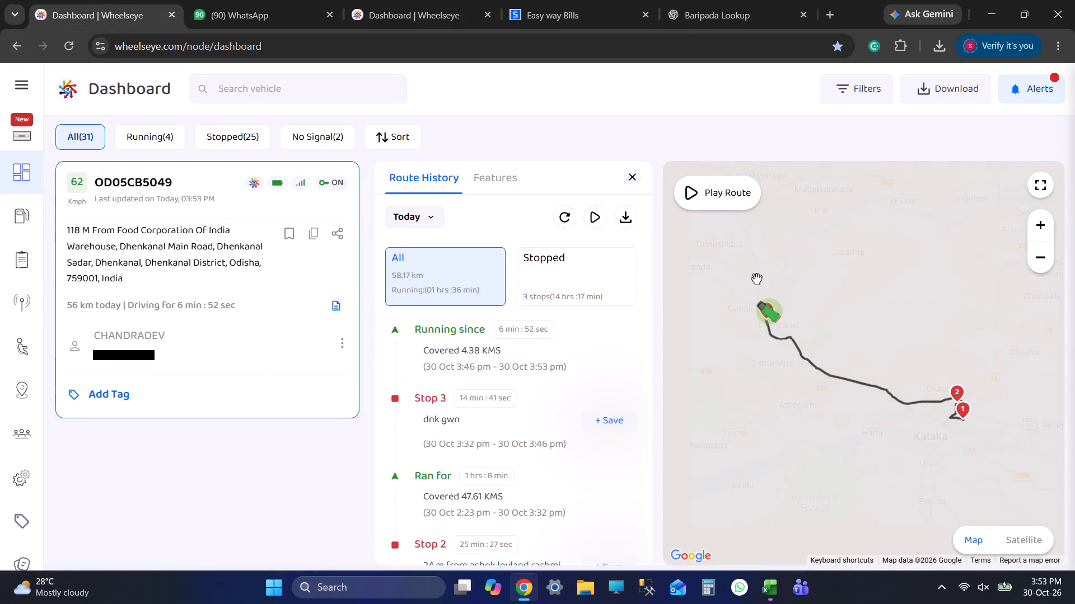
{"action": "scroll", "coordinate": [772, 289], "scroll_direction": "down", "scroll_amount": 2}
{"action": "scroll", "coordinate": [772, 289], "scroll_direction": "up", "scroll_amount": 11}
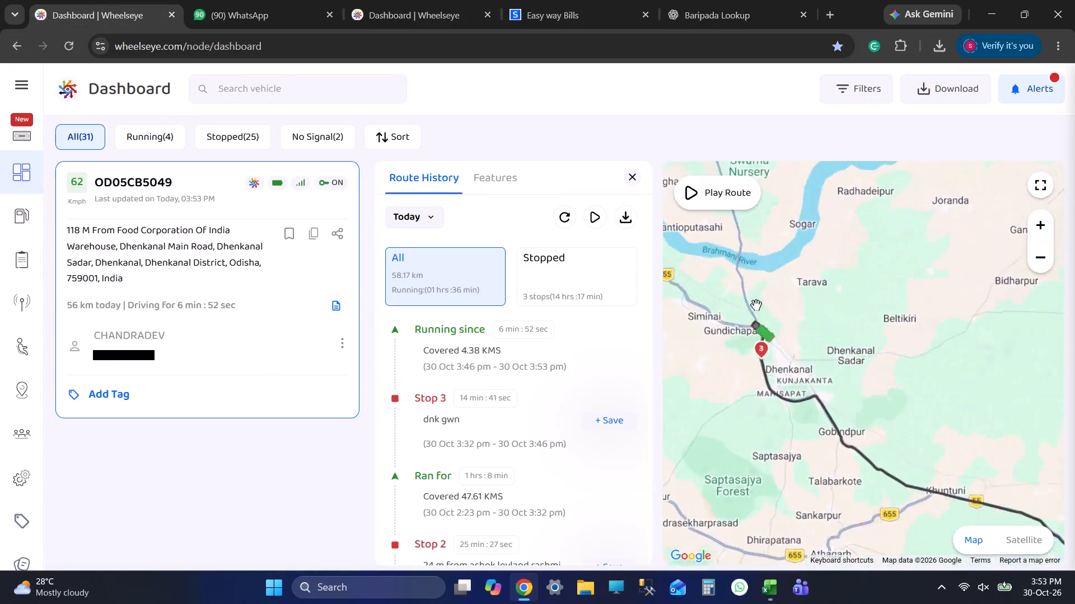
{"action": "left_click", "coordinate": [518, 410]}
{"action": "key", "text": "alt+Tab"}
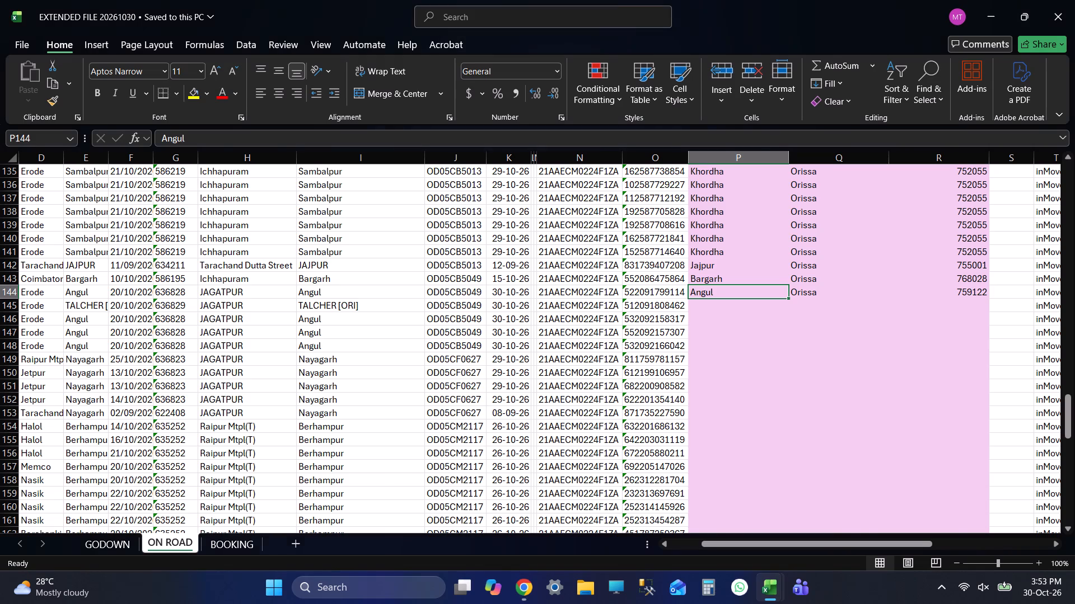
{"action": "key", "text": "alt+Tab"}
{"action": "left_click_drag", "start_coordinate": [746, 347], "coordinate": [833, 410]}
{"action": "scroll", "coordinate": [833, 410], "scroll_direction": "down", "scroll_amount": 4}
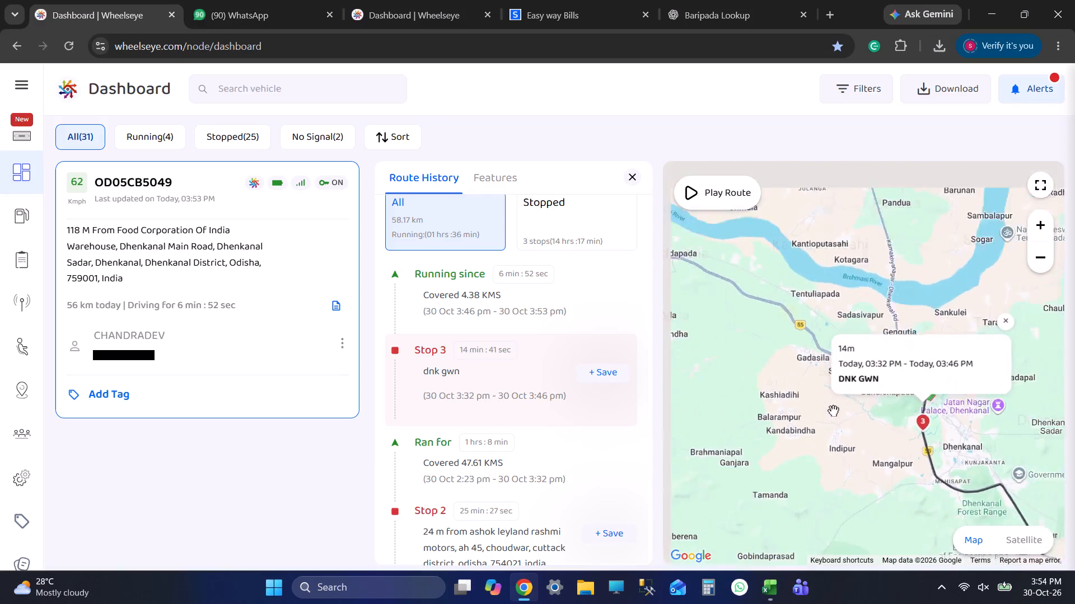
{"action": "scroll", "coordinate": [833, 410], "scroll_direction": "down", "scroll_amount": 7}
{"action": "left_click_drag", "start_coordinate": [765, 405], "coordinate": [808, 412]}
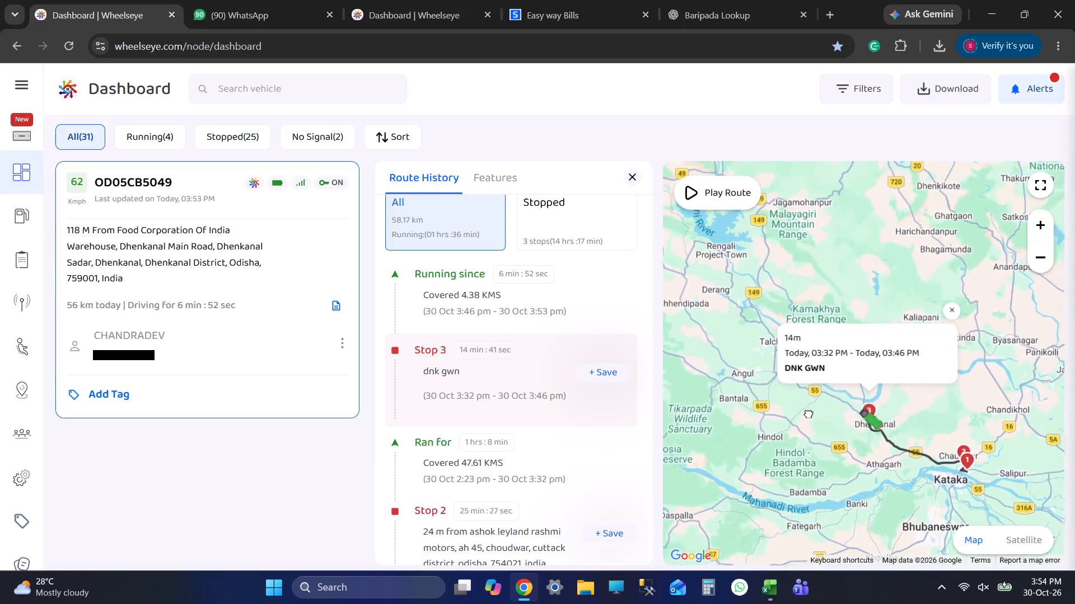
Return to EXTENDED FILE 20261030, clear the Angul place, state and PIN entries from P144:R144, and save the workbook.
{"action": "left_click_drag", "start_coordinate": [808, 412], "coordinate": [797, 416]}
{"action": "left_click", "coordinate": [973, 312]}
{"action": "key", "text": "alt+Tab"}
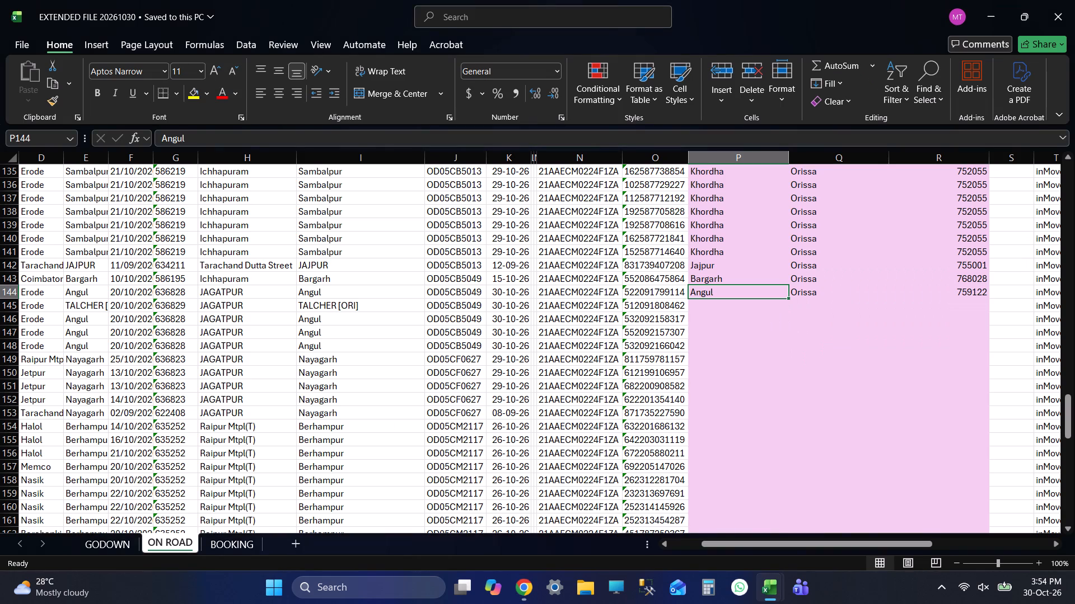
{"action": "key", "text": "ctrl+s"}
{"action": "key", "text": "shift+Right"}
{"action": "key", "text": "shift+Right"}
{"action": "key", "text": "Delete"}
{"action": "key", "text": "Up"}
{"action": "key", "text": "Down"}
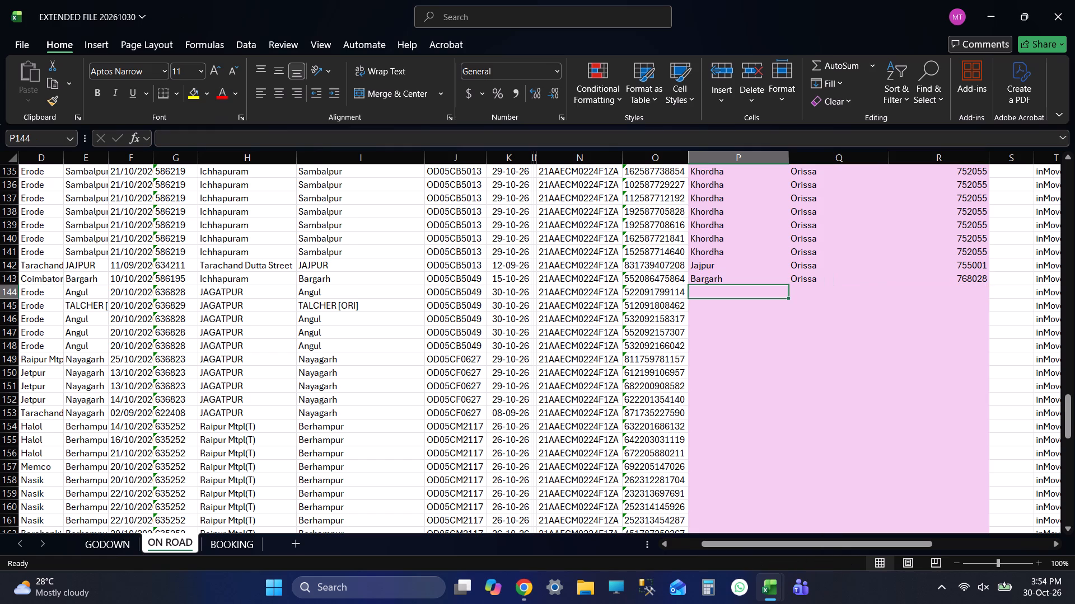
{"action": "key", "text": "ctrl+s"}
{"action": "key", "text": "alt+Tab"}
{"action": "key", "text": "alt+Tab"}
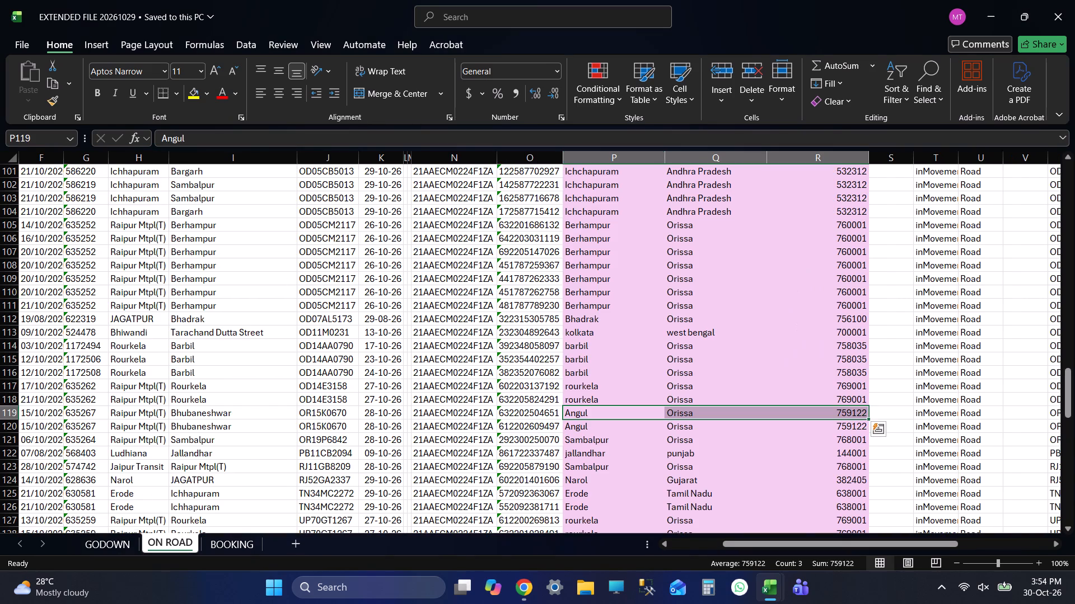
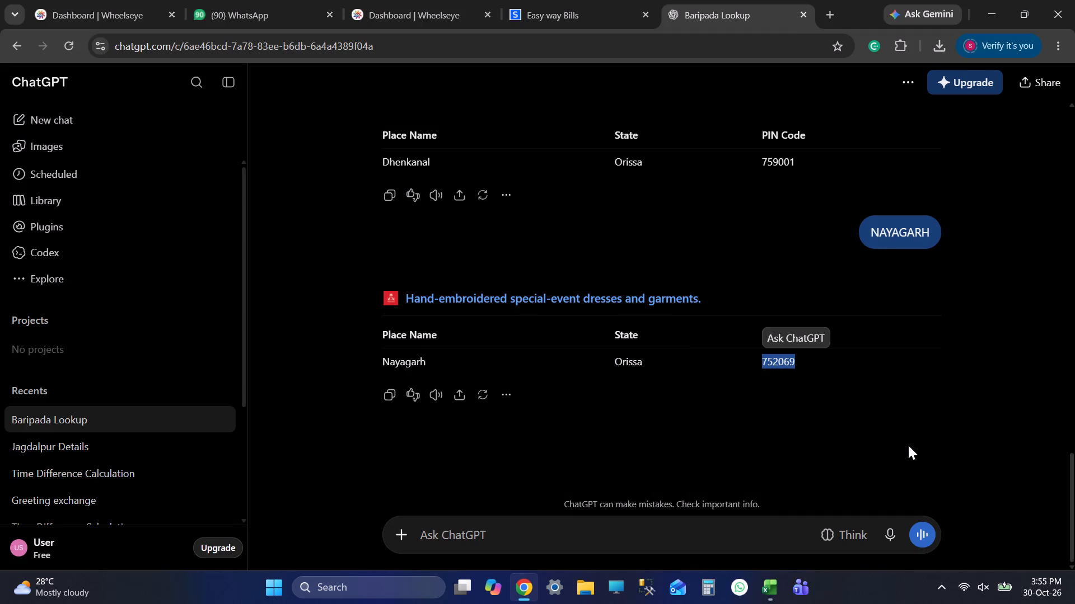
{"action": "key", "text": "ctrl+c"}
{"action": "key", "text": "alt+Tab"}
{"action": "key", "text": "F2"}
{"action": "key", "text": "ctrl+v"}
{"action": "key", "text": "Return"}
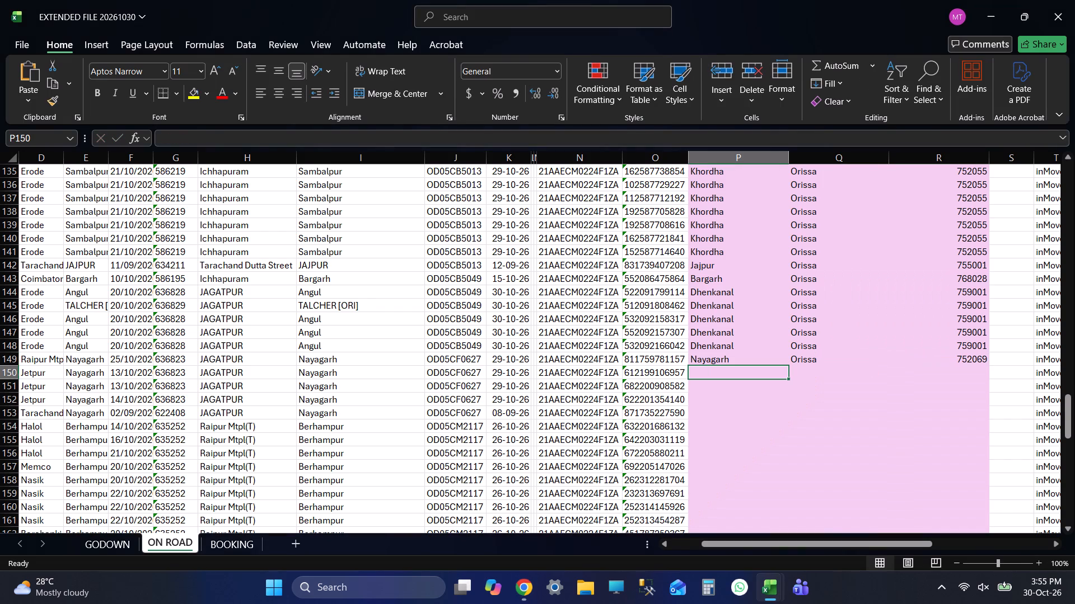
{"action": "key", "text": "ctrl+s"}
{"action": "key", "text": "Up"}
{"action": "key", "text": "shift+Right"}
{"action": "key", "text": "shift+Right"}
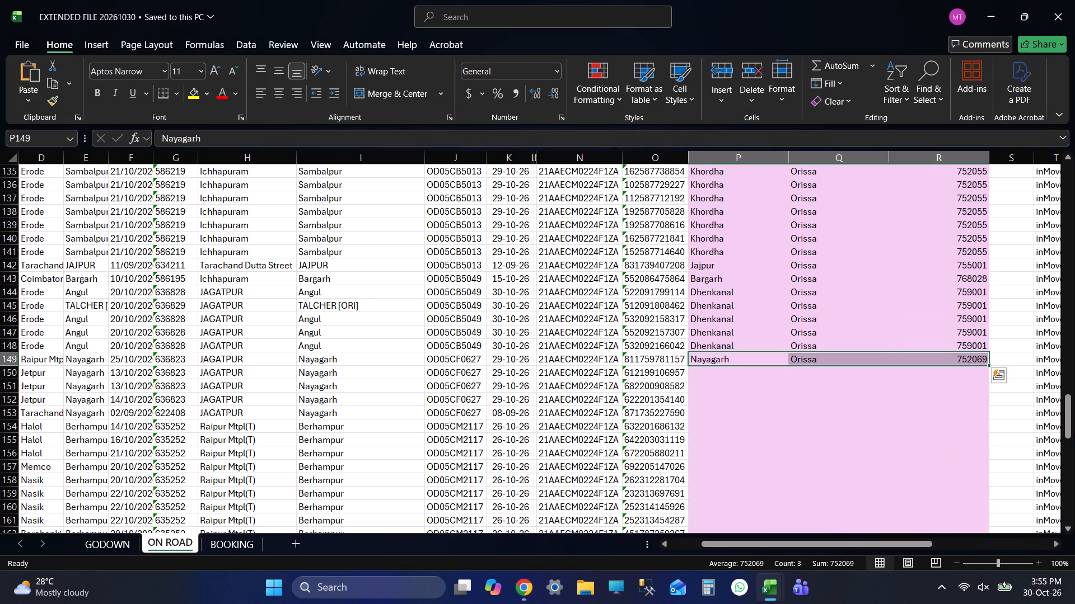
{"action": "key", "text": "ctrl+c"}
{"action": "key", "text": "Down"}
{"action": "key", "text": "shift+Down"}
{"action": "key", "text": "shift+Down"}
{"action": "key", "text": "shift+Down"}
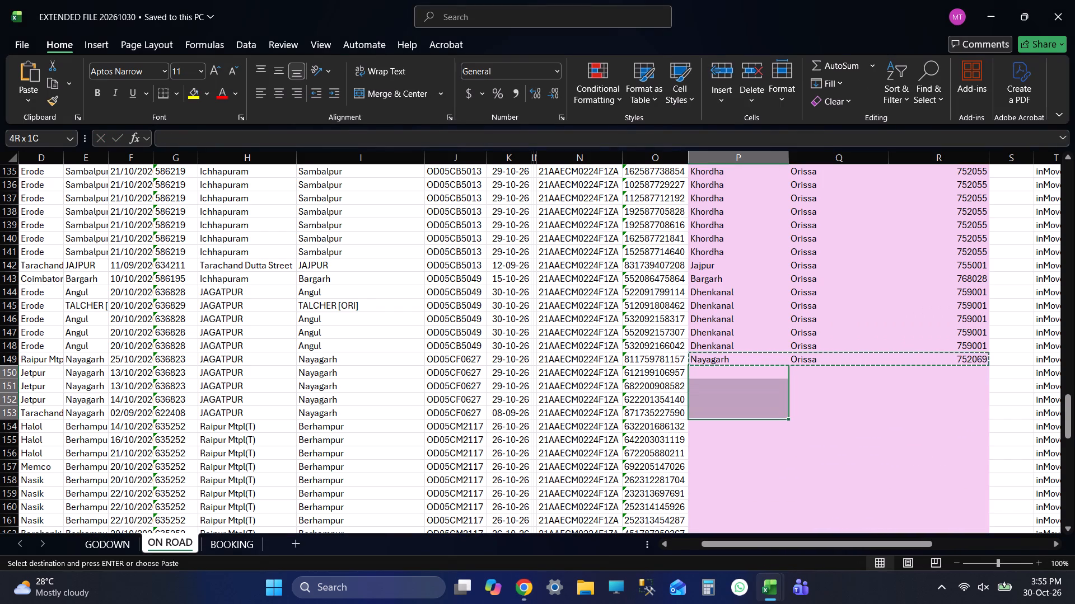
{"action": "key", "text": "ctrl+v"}
{"action": "key", "text": "ctrl+Down"}
{"action": "key", "text": "Down"}
{"action": "key", "text": "ctrl+s"}
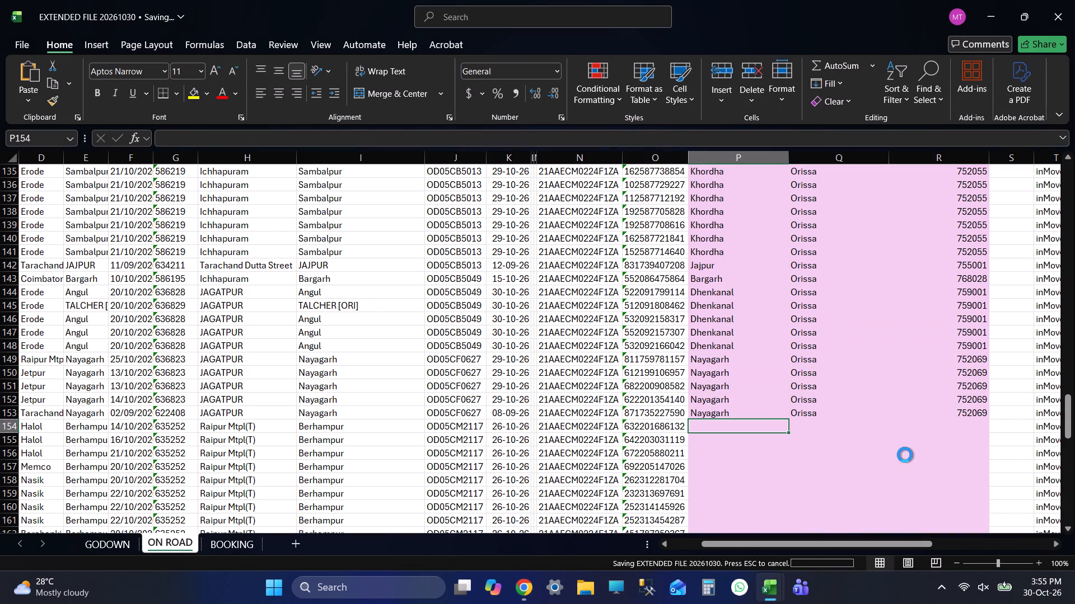
Examine the vehicle number and date in row 154, ending on its place cell P154.
{"action": "scroll", "coordinate": [833, 390], "scroll_direction": "down", "scroll_amount": 5}
{"action": "key", "text": "shift+Tab"}
{"action": "key", "text": "shift+Tab"}
{"action": "key", "text": "shift+Tab"}
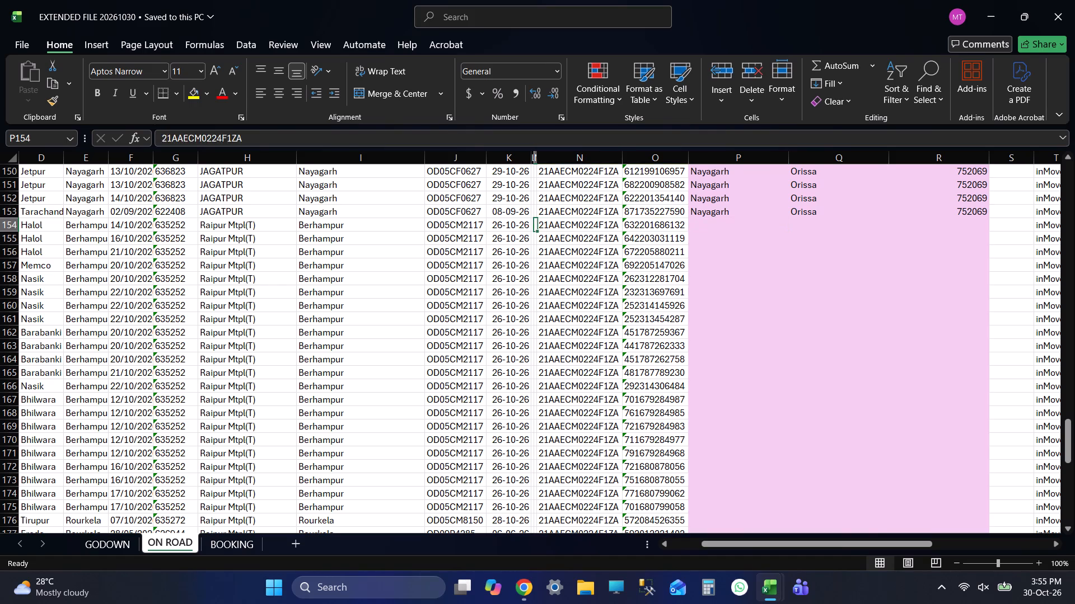
{"action": "key", "text": "shift+Tab"}
{"action": "key", "text": "shift+Tab"}
{"action": "key", "text": "shift+Tab"}
{"action": "key", "text": "Tab"}
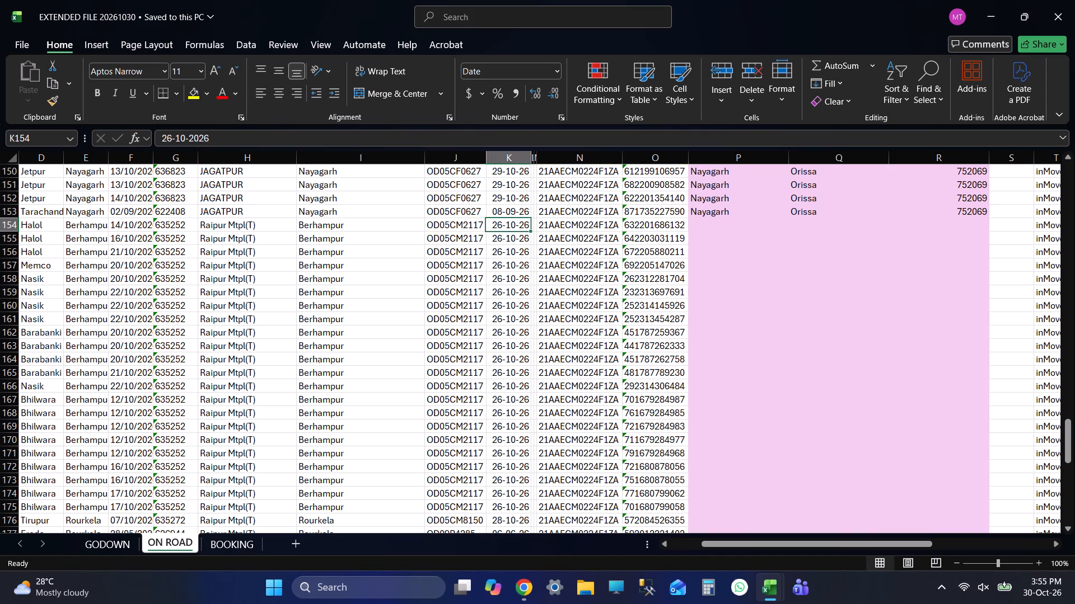
{"action": "key", "text": "Tab"}
{"action": "key", "text": "Tab"}
{"action": "key", "text": "Tab"}
{"action": "key", "text": "Tab"}
{"action": "key", "text": "Tab"}
{"action": "key", "text": "alt+Tab"}
{"action": "key", "text": "alt+Tab"}
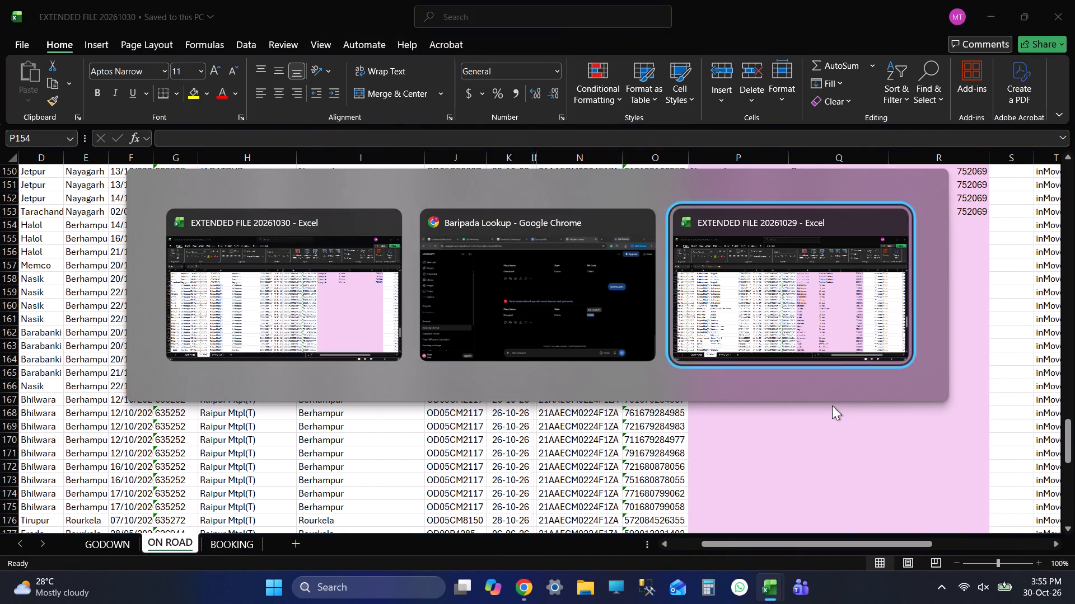
{"action": "left_click", "coordinate": [601, 286]}
{"action": "key", "text": "shift+Right"}
{"action": "key", "text": "shift+Right"}
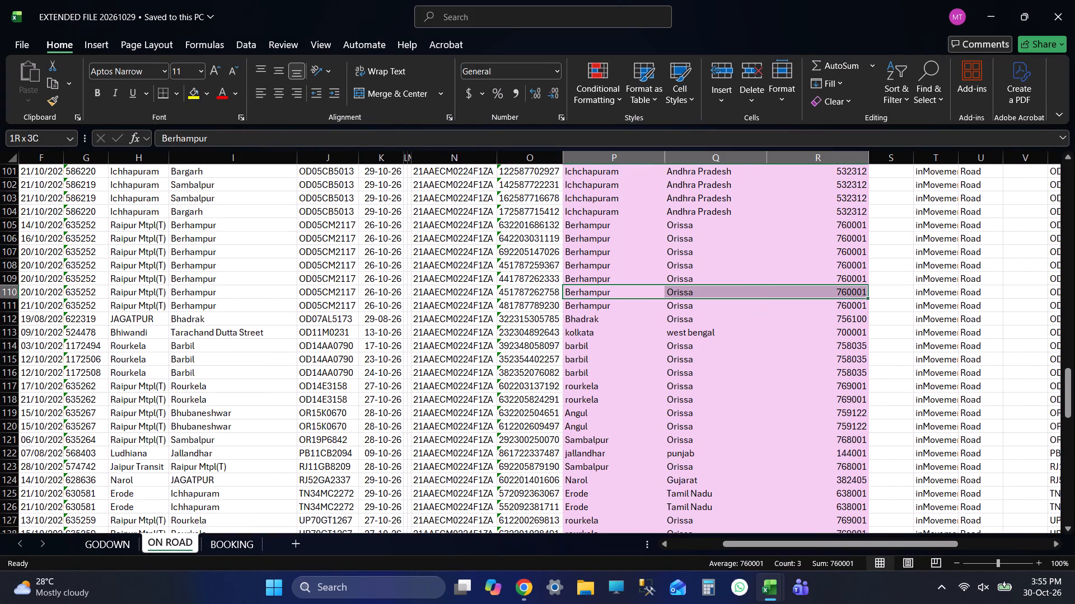
{"action": "key", "text": "ctrl+c"}
{"action": "key", "text": "alt+Tab"}
{"action": "key", "text": "shift+Down"}
{"action": "key", "text": "shift+Down"}
{"action": "key", "text": "shift+Down"}
{"action": "key", "text": "shift+Down"}
{"action": "key", "text": "shift+Down"}
{"action": "key", "text": "shift+Down"}
{"action": "key", "text": "shift+Down"}
{"action": "key", "text": "shift+Down"}
{"action": "key", "text": "shift+Down"}
{"action": "key", "text": "shift+Down"}
{"action": "key", "text": "shift+Down"}
{"action": "key", "text": "shift+Down"}
{"action": "key", "text": "shift+Down"}
{"action": "key", "text": "shift+Down"}
{"action": "key", "text": "shift+Down"}
{"action": "key", "text": "shift+Down"}
{"action": "key", "text": "shift+Down"}
{"action": "key", "text": "shift+Down"}
{"action": "key", "text": "shift+Down"}
{"action": "key", "text": "shift+Down"}
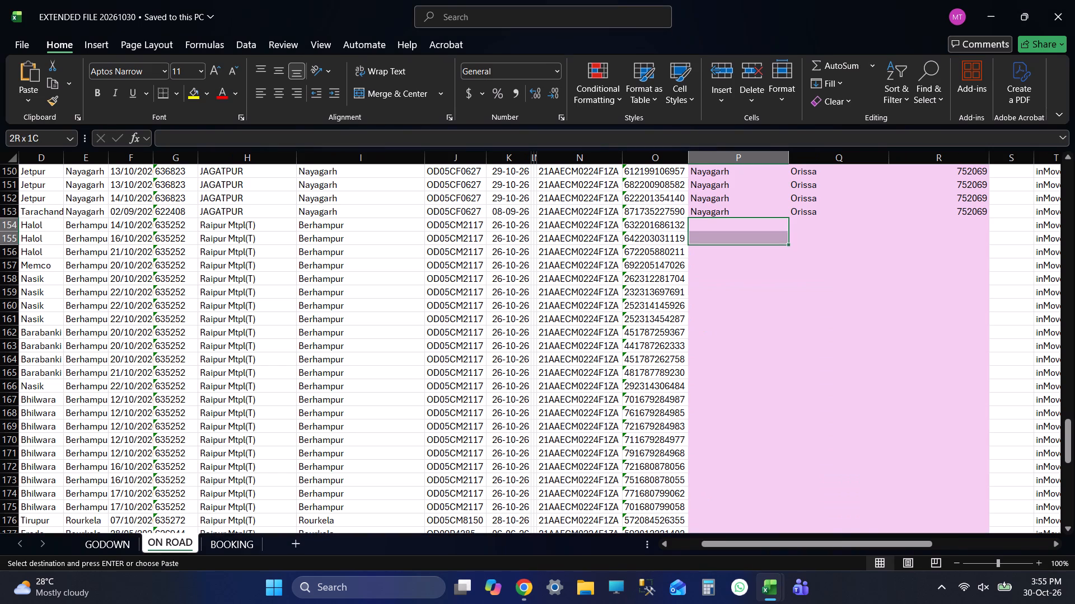
{"action": "key", "text": "shift+Down"}
{"action": "key", "text": "shift+Up"}
{"action": "key", "text": "shift+Up"}
{"action": "key", "text": "shift+Up"}
{"action": "key", "text": "shift+Up"}
{"action": "key", "text": "shift+Up"}
{"action": "key", "text": "shift+Up"}
{"action": "key", "text": "shift+Up"}
{"action": "key", "text": "shift+Up"}
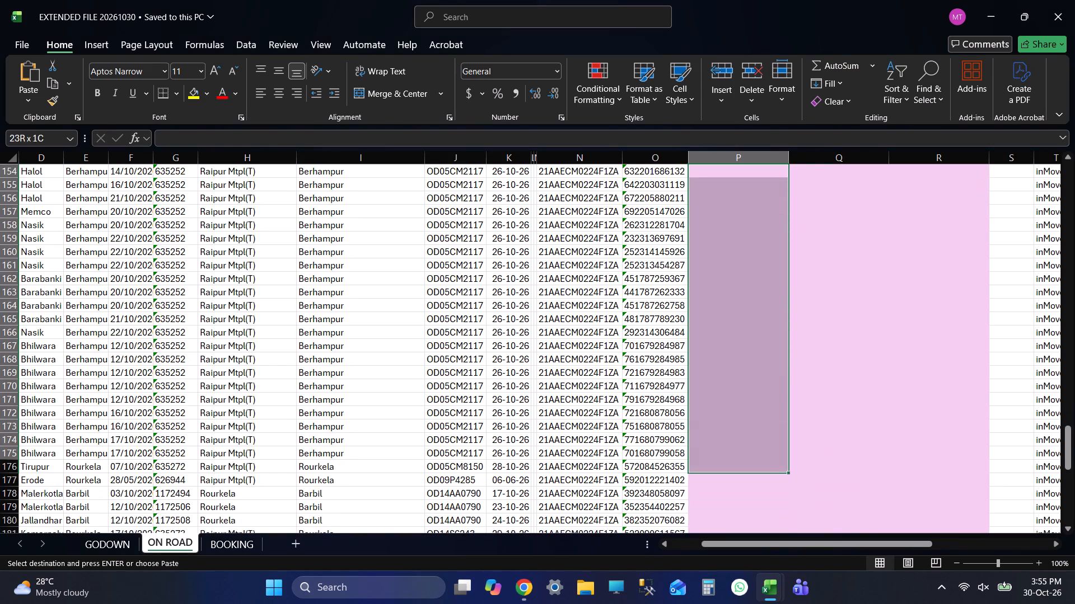
{"action": "key", "text": "shift+Down"}
{"action": "key", "text": "shift+Down"}
{"action": "key", "text": "shift+Down"}
{"action": "key", "text": "ctrl+v"}
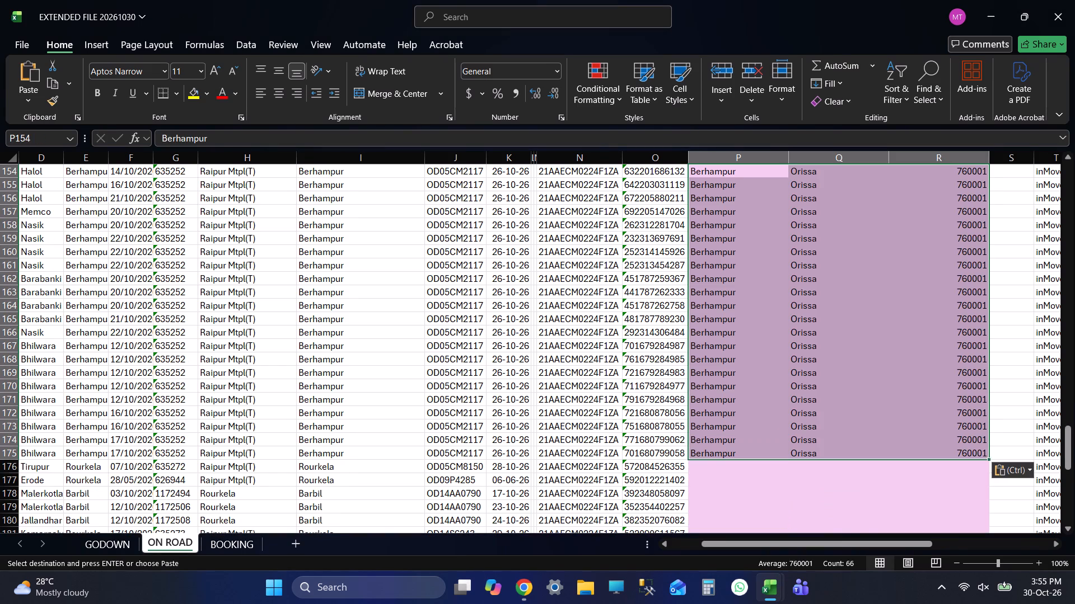
{"action": "key", "text": "ctrl+Down"}
{"action": "key", "text": "Down"}
{"action": "key", "text": "ctrl+s"}
{"action": "key", "text": "ctrl+s"}
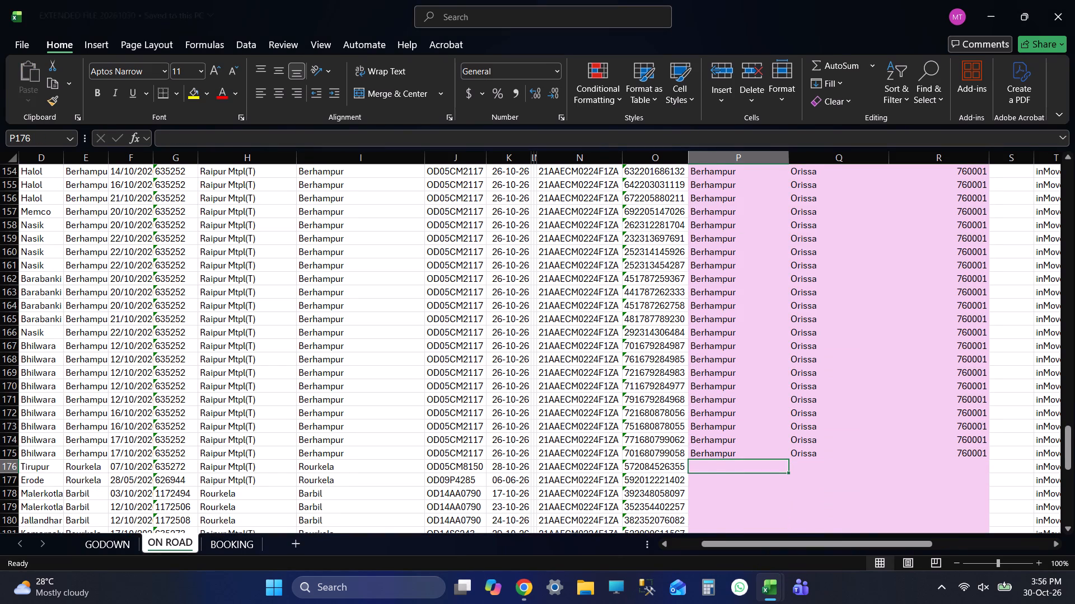
{"action": "scroll", "coordinate": [656, 324], "scroll_direction": "up", "scroll_amount": 5}
{"action": "scroll", "coordinate": [657, 325], "scroll_direction": "down", "scroll_amount": 6}
{"action": "scroll", "coordinate": [657, 325], "scroll_direction": "up", "scroll_amount": 11}
{"action": "scroll", "coordinate": [657, 327], "scroll_direction": "down", "scroll_amount": 3}
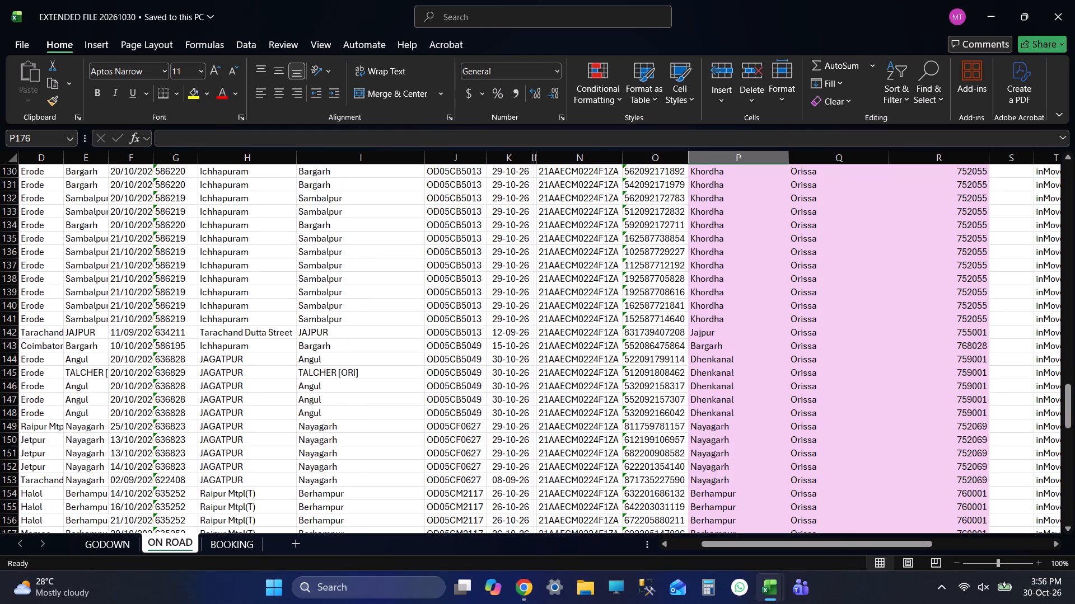
{"action": "scroll", "coordinate": [657, 341], "scroll_direction": "down", "scroll_amount": 13}
{"action": "key", "text": "ctrl+s"}
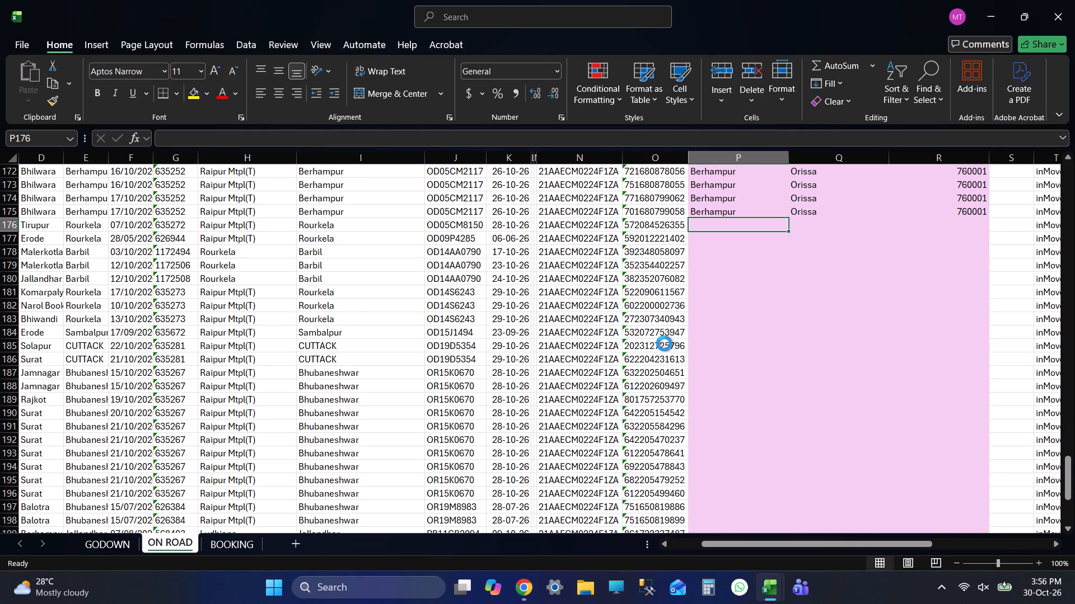
{"action": "key", "text": "shift+Tab"}
{"action": "key", "text": "shift+Tab"}
{"action": "key", "text": "shift+Tab"}
{"action": "key", "text": "shift+Tab"}
{"action": "key", "text": "shift+Tab"}
{"action": "key", "text": "shift+Tab"}
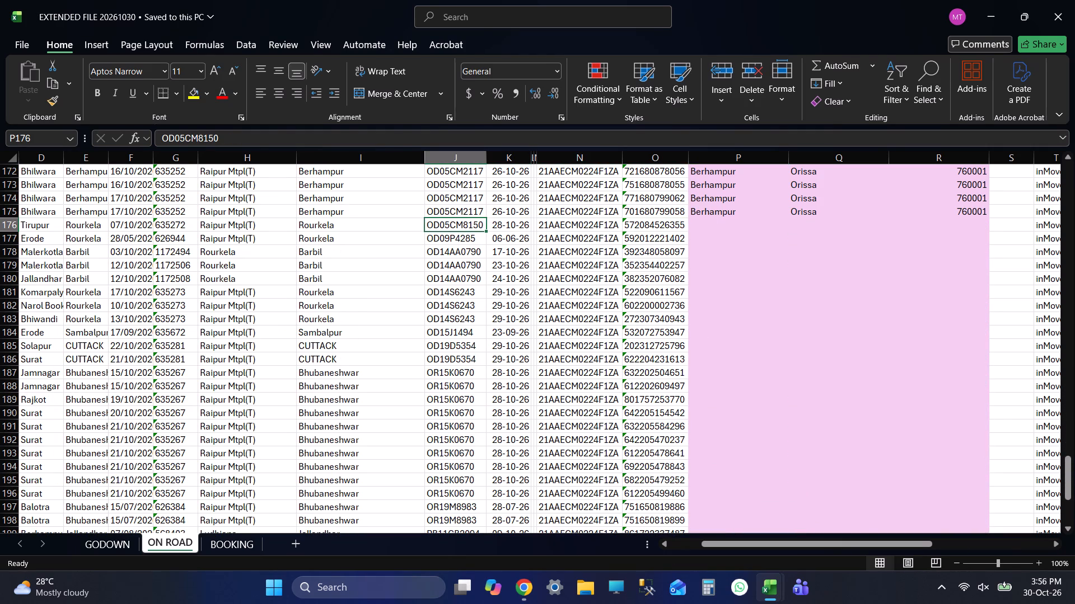
{"action": "key", "text": "ctrl+c"}
{"action": "key", "text": "Tab"}
{"action": "key", "text": "Tab"}
{"action": "key", "text": "Tab"}
{"action": "key", "text": "Tab"}
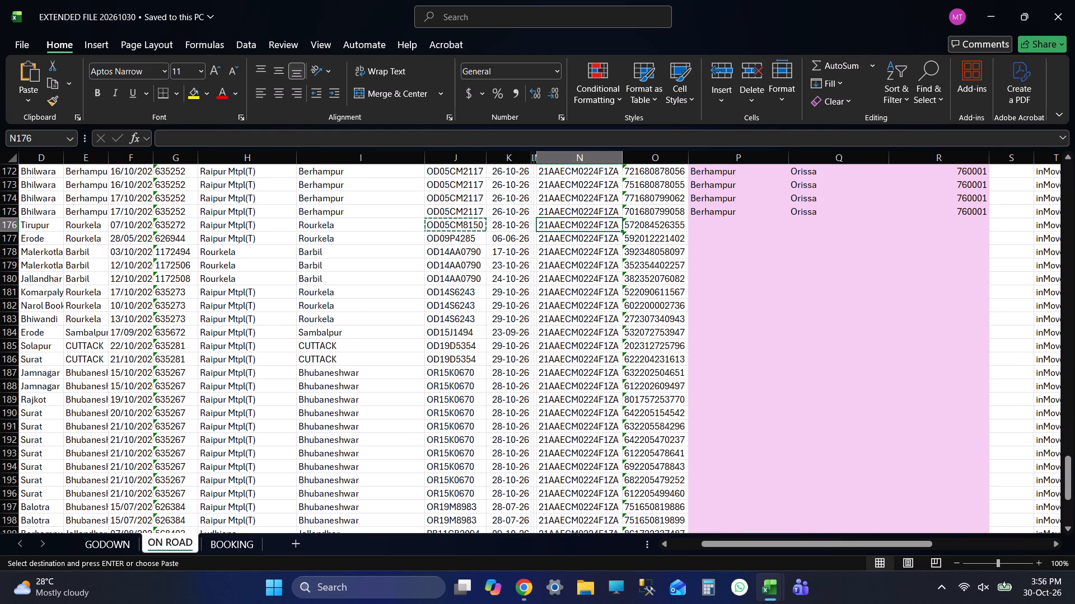
{"action": "key", "text": "Tab"}
{"action": "key", "text": "Tab"}
{"action": "key", "text": "Tab"}
{"action": "key", "text": "shift+Tab"}
{"action": "key", "text": "alt+Tab"}
{"action": "key", "text": "alt+Tab"}
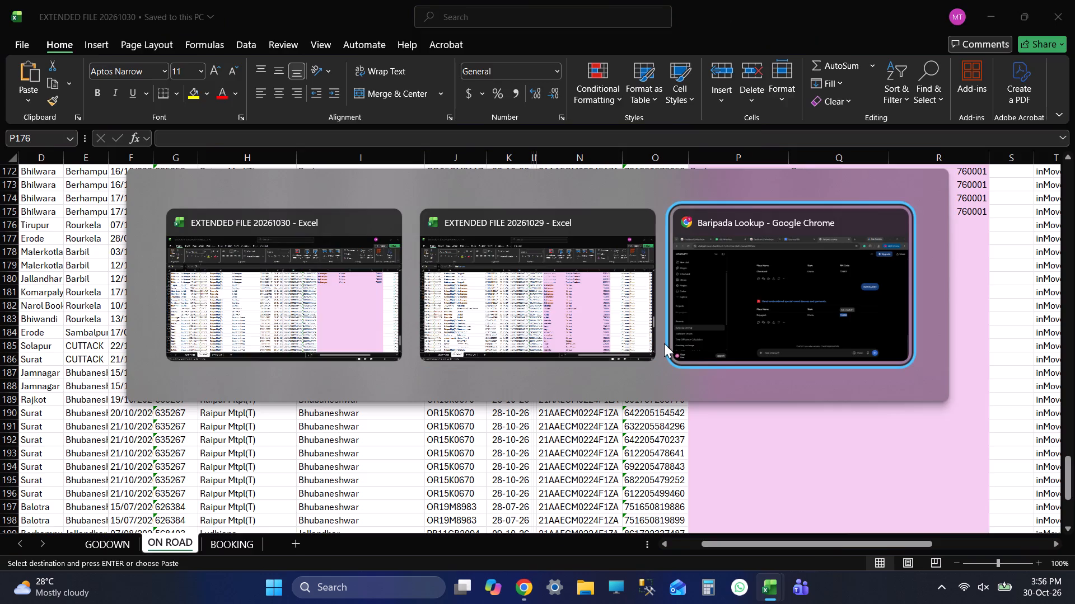
{"action": "left_click", "coordinate": [555, 0]}
{"action": "double_click", "coordinate": [524, 180]}
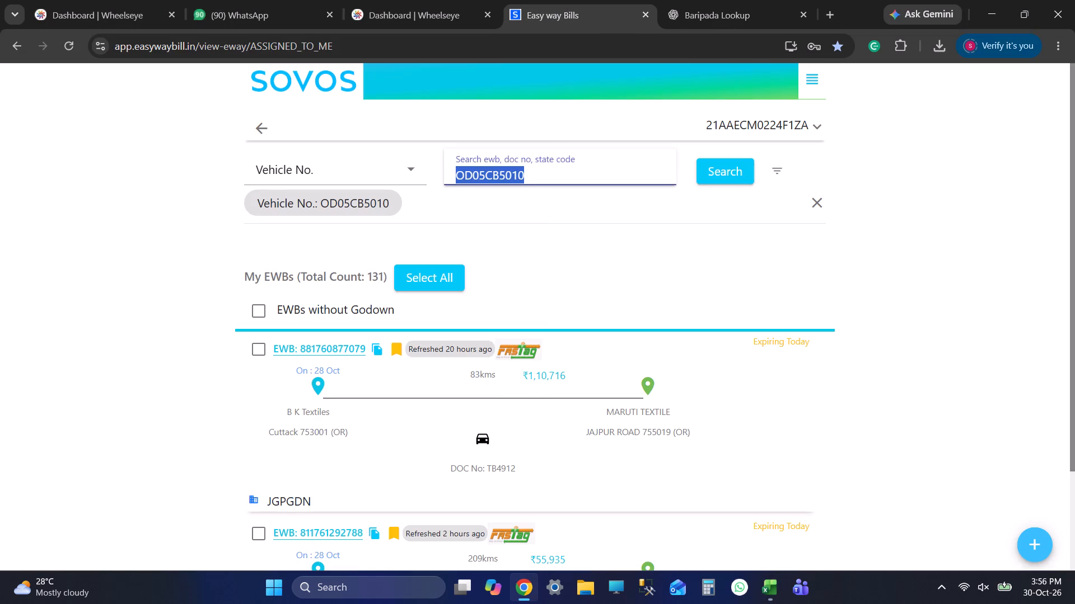
{"action": "key", "text": "ctrl+v"}
{"action": "left_click", "coordinate": [739, 182]}
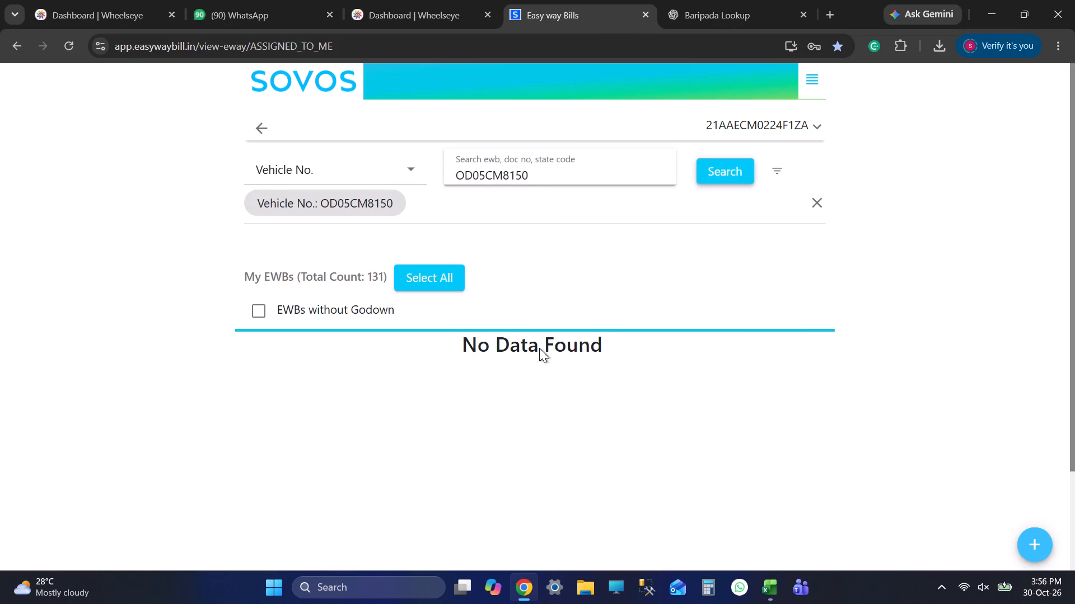
{"action": "left_click", "coordinate": [533, 350]}
{"action": "key", "text": "alt+Tab"}
{"action": "scroll", "coordinate": [633, 401], "scroll_direction": "down", "scroll_amount": 3}
{"action": "scroll", "coordinate": [635, 403], "scroll_direction": "up", "scroll_amount": 2}
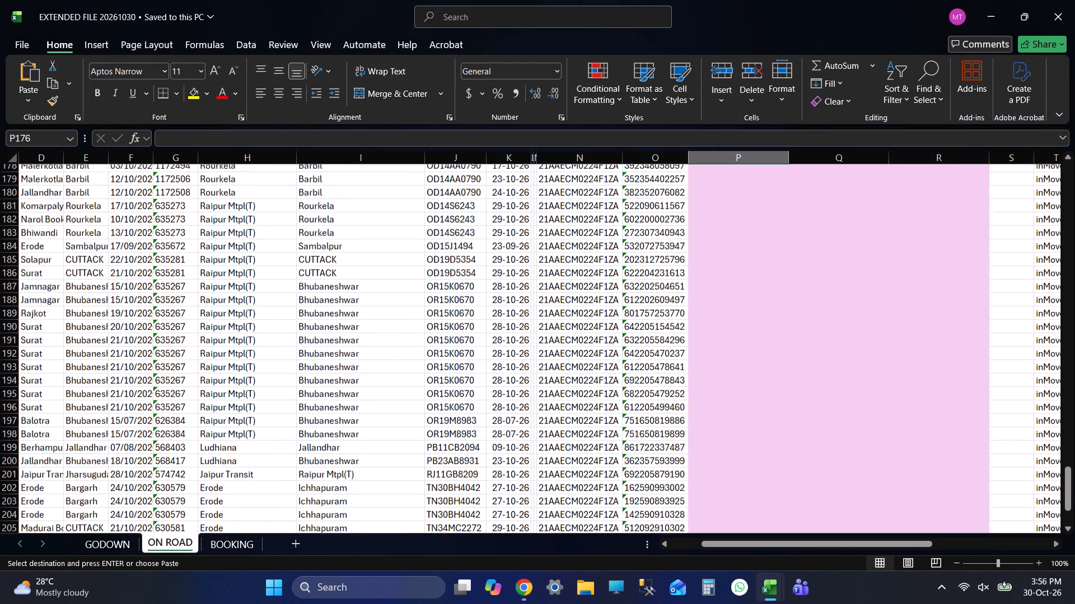
{"action": "scroll", "coordinate": [633, 404], "scroll_direction": "up", "scroll_amount": 1}
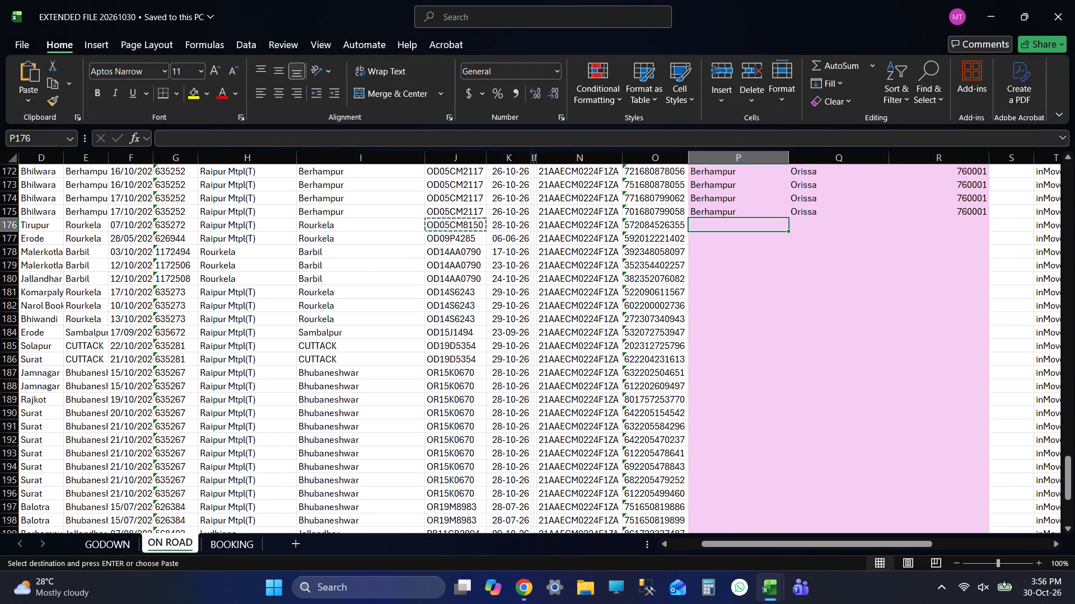
{"action": "key", "text": "alt+Tab"}
{"action": "key", "text": "alt+Tab"}
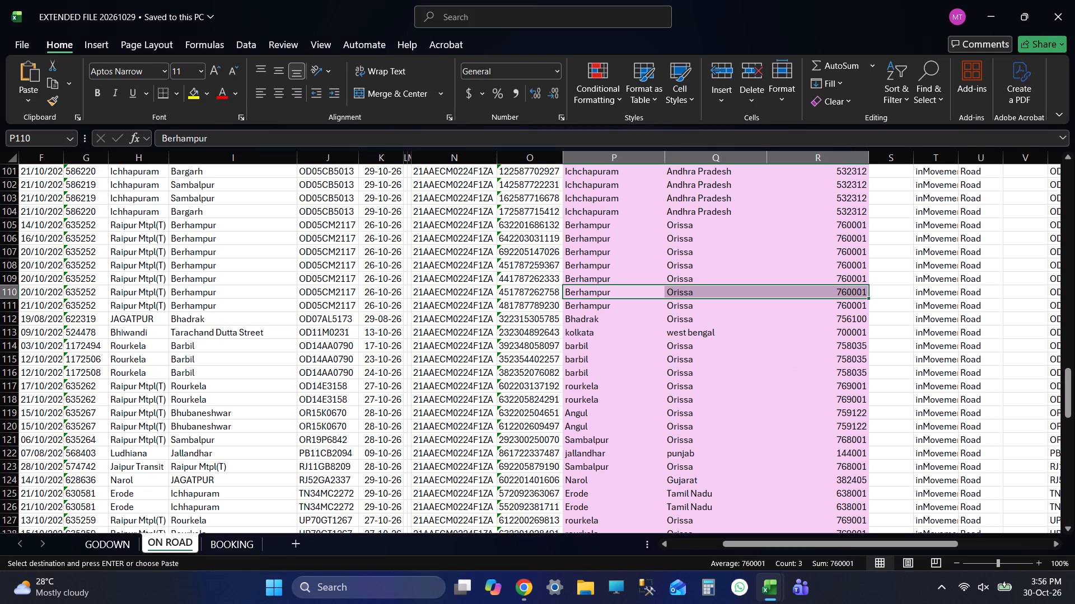
{"action": "left_click", "coordinate": [614, 397]}
{"action": "key", "text": "shift+Right"}
{"action": "key", "text": "shift+Right"}
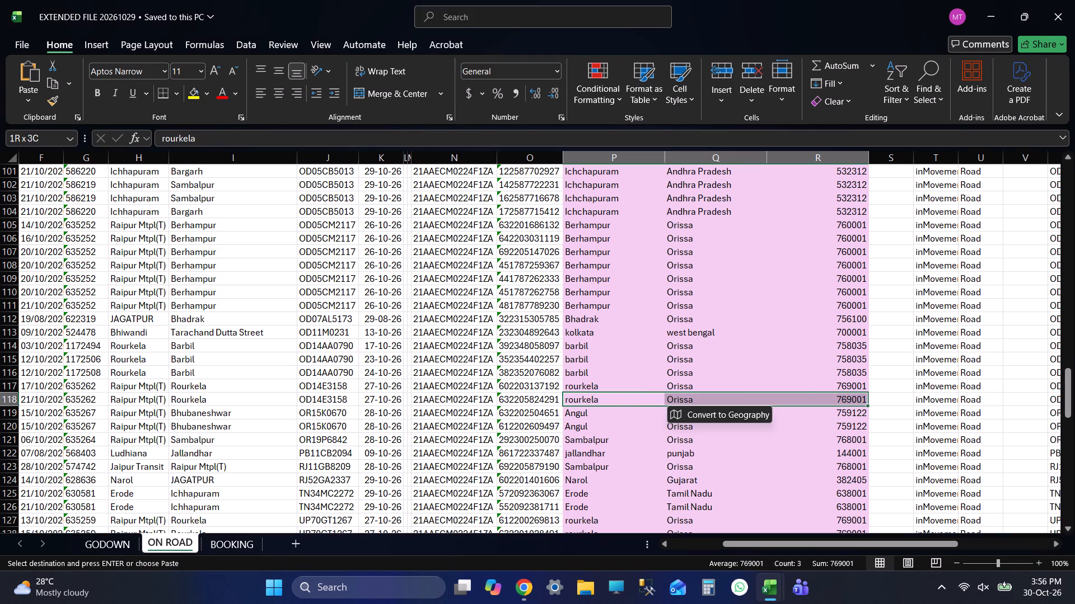
{"action": "key", "text": "ctrl+c"}
{"action": "key", "text": "alt+Tab"}
{"action": "key", "text": "ctrl+v"}
{"action": "key", "text": "Down"}
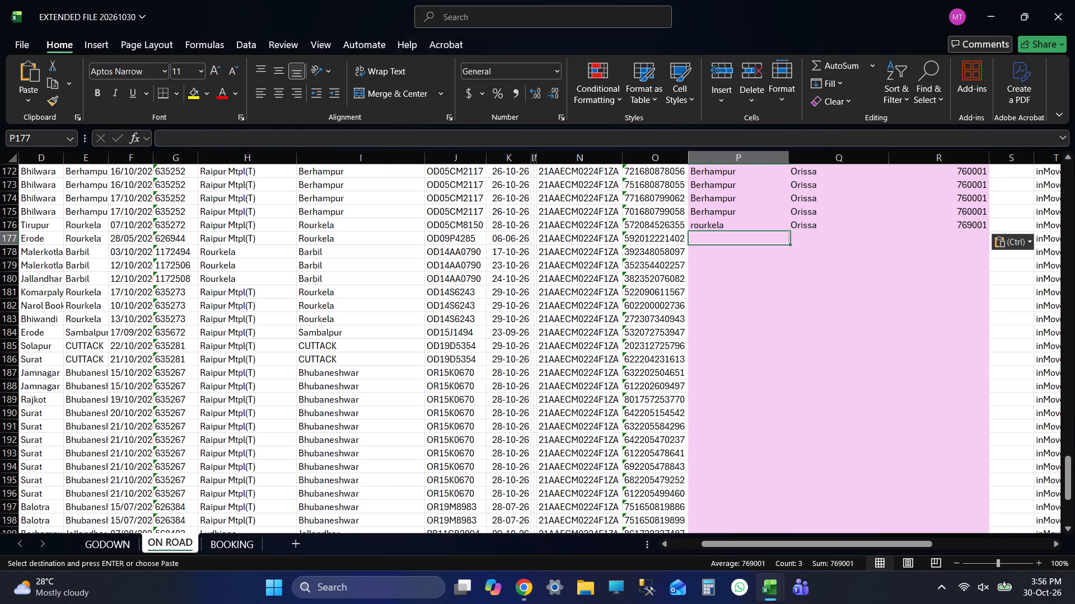
{"action": "key", "text": "ctrl+s"}
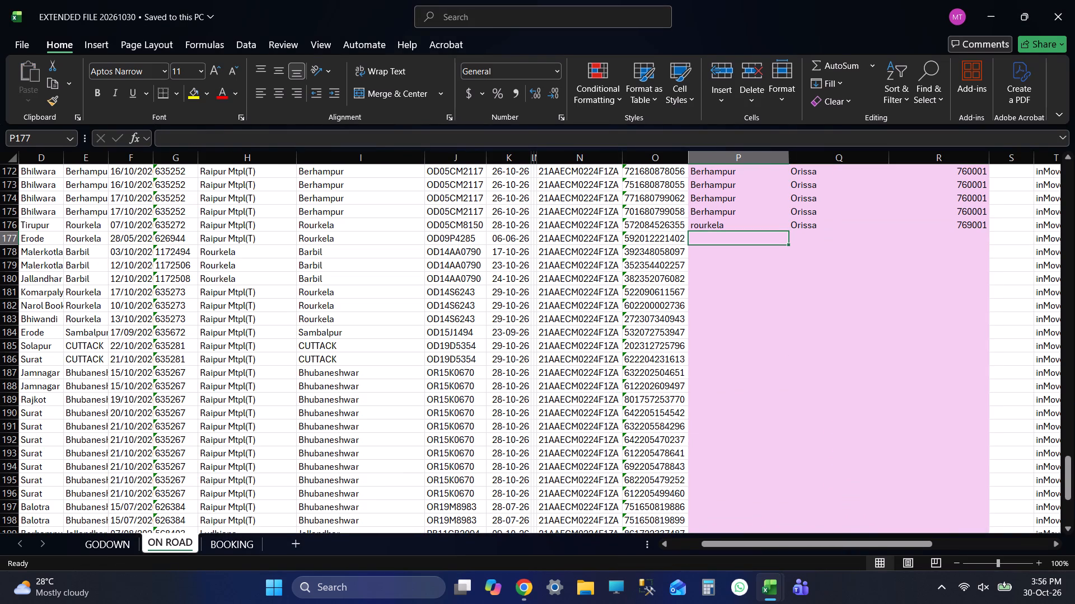
{"action": "key", "text": "Up"}
{"action": "key", "text": "shift+Right"}
{"action": "key", "text": "shift+Right"}
{"action": "key", "text": "ctrl+c"}
{"action": "key", "text": "Down"}
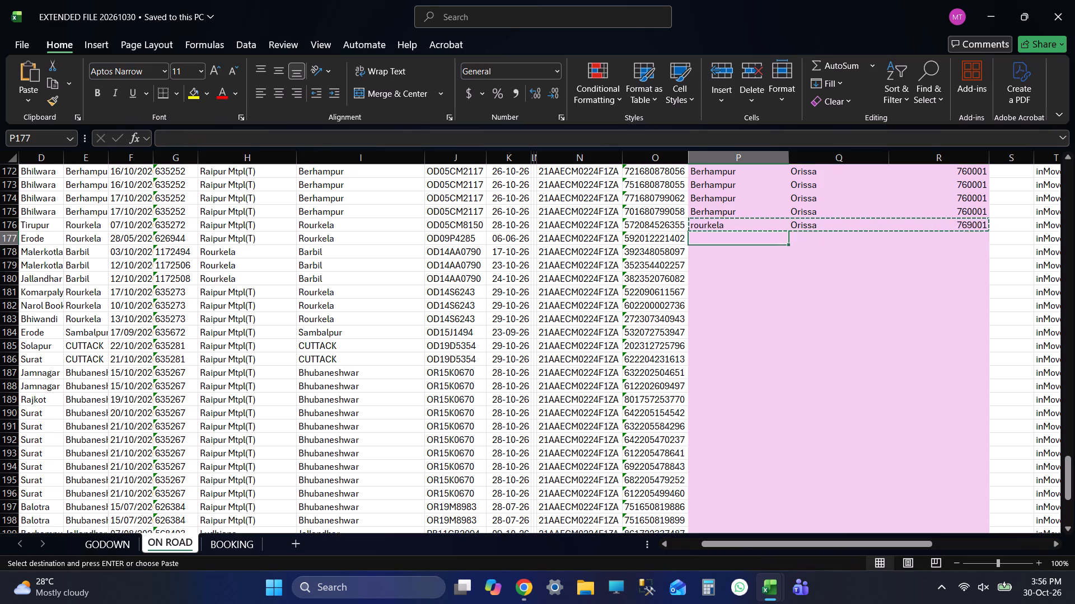
{"action": "key", "text": "ctrl+v"}
{"action": "key", "text": "Down"}
{"action": "key", "text": "ctrl+s"}
{"action": "key", "text": "Left"}
{"action": "key", "text": "Left"}
{"action": "key", "text": "Left"}
{"action": "key", "text": "Left"}
{"action": "key", "text": "Left"}
{"action": "key", "text": "Left"}
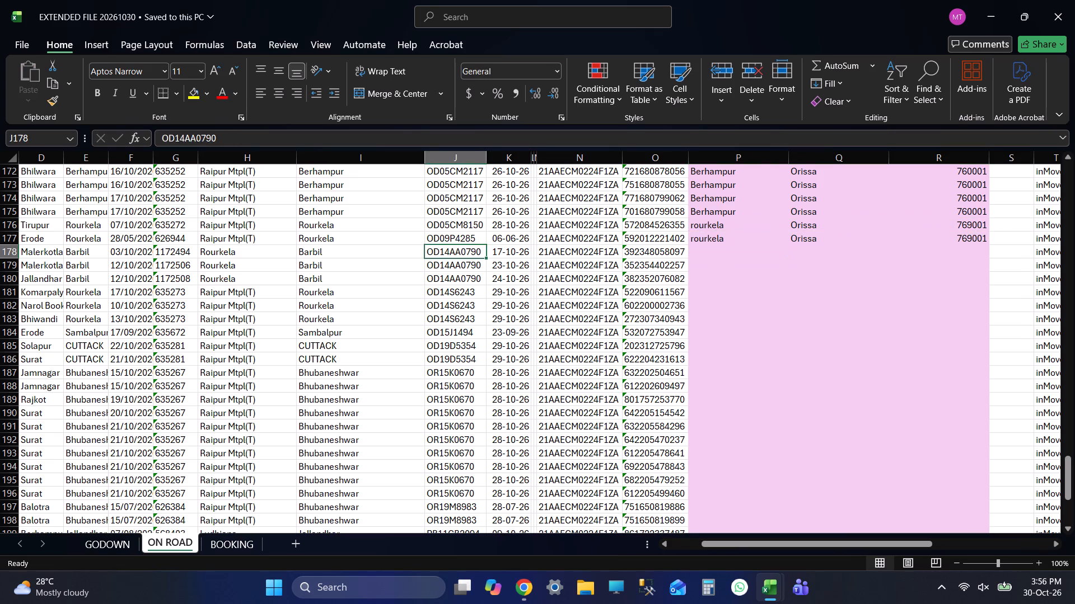
{"action": "key", "text": "Right"}
{"action": "key", "text": "Right"}
{"action": "key", "text": "Right"}
{"action": "key", "text": "Right"}
{"action": "key", "text": "Right"}
{"action": "key", "text": "Right"}
{"action": "key", "text": "alt+Tab"}
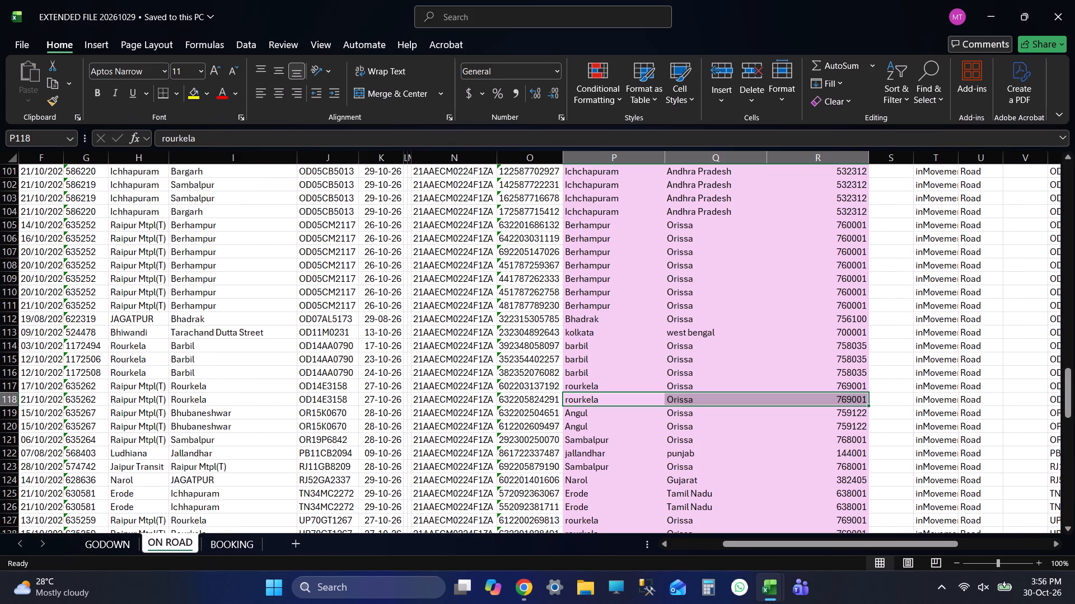
{"action": "left_click", "coordinate": [617, 335]}
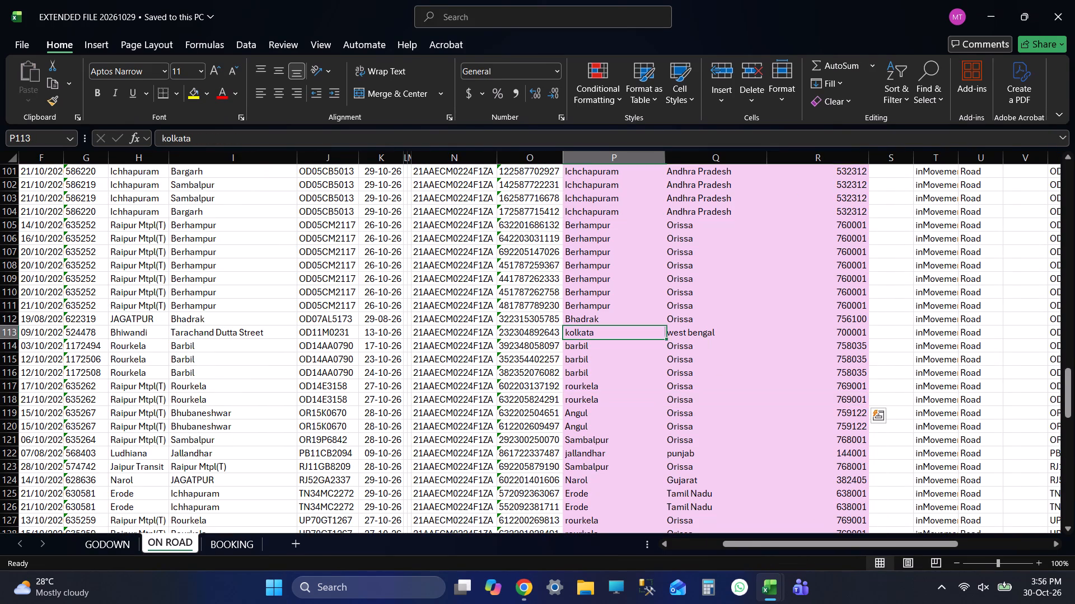
{"action": "key", "text": "Down"}
{"action": "key", "text": "shift+Right"}
{"action": "key", "text": "shift+Right"}
{"action": "key", "text": "ctrl+c"}
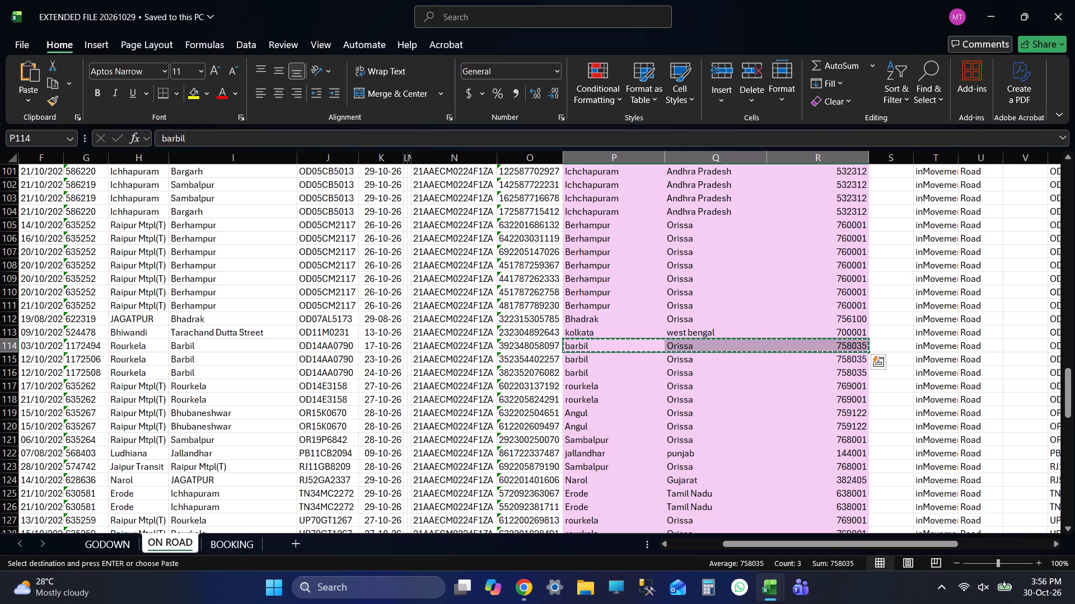
{"action": "key", "text": "alt+Tab"}
{"action": "key", "text": "shift+Down"}
{"action": "key", "text": "shift+Down"}
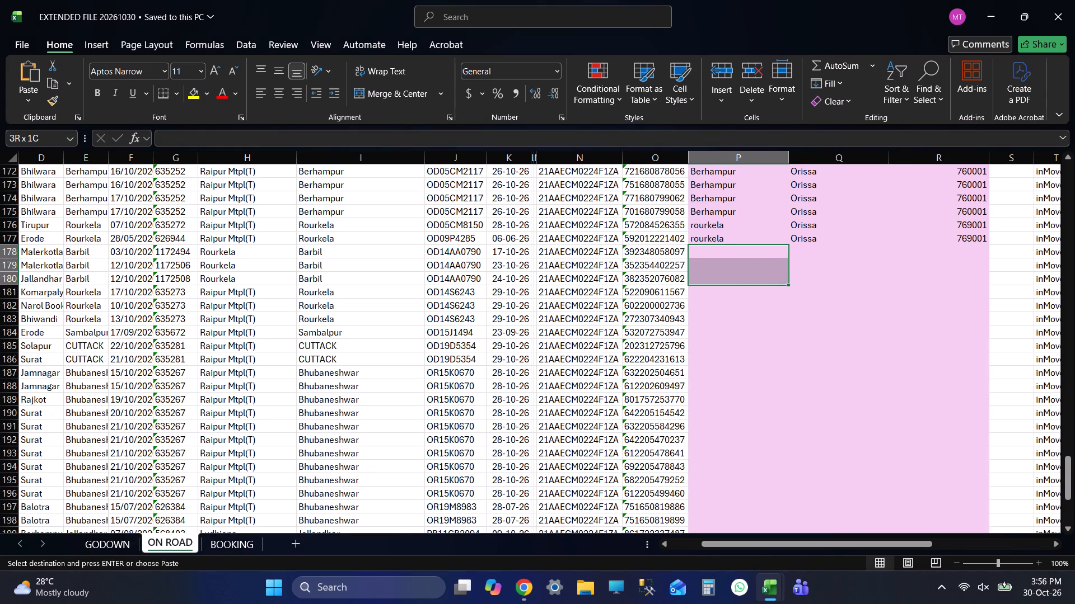
{"action": "key", "text": "ctrl+v"}
{"action": "key", "text": "ctrl+c"}
{"action": "key", "text": "ctrl+Down"}
{"action": "key", "text": "Down"}
{"action": "key", "text": "ctrl+s"}
Examine row 181's vehicle details, copy its vehicle number from J181, and return to place cell P181.
{"action": "key", "text": "Left"}
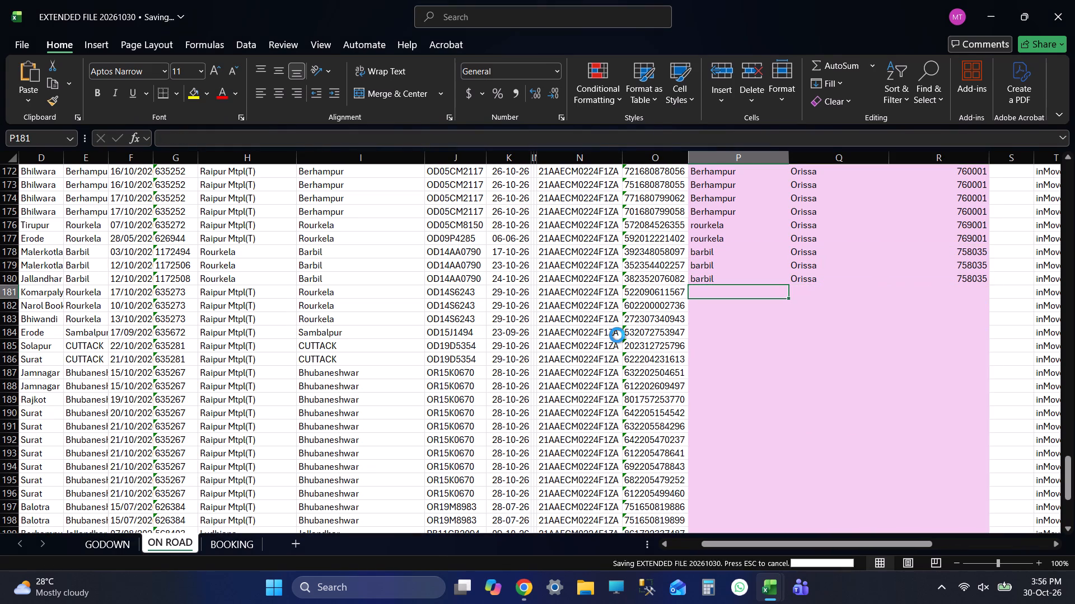
{"action": "key", "text": "Left"}
{"action": "key", "text": "Left"}
{"action": "key", "text": "Left"}
{"action": "key", "text": "Left"}
{"action": "key", "text": "Left"}
{"action": "key", "text": "Left"}
{"action": "key", "text": "Right"}
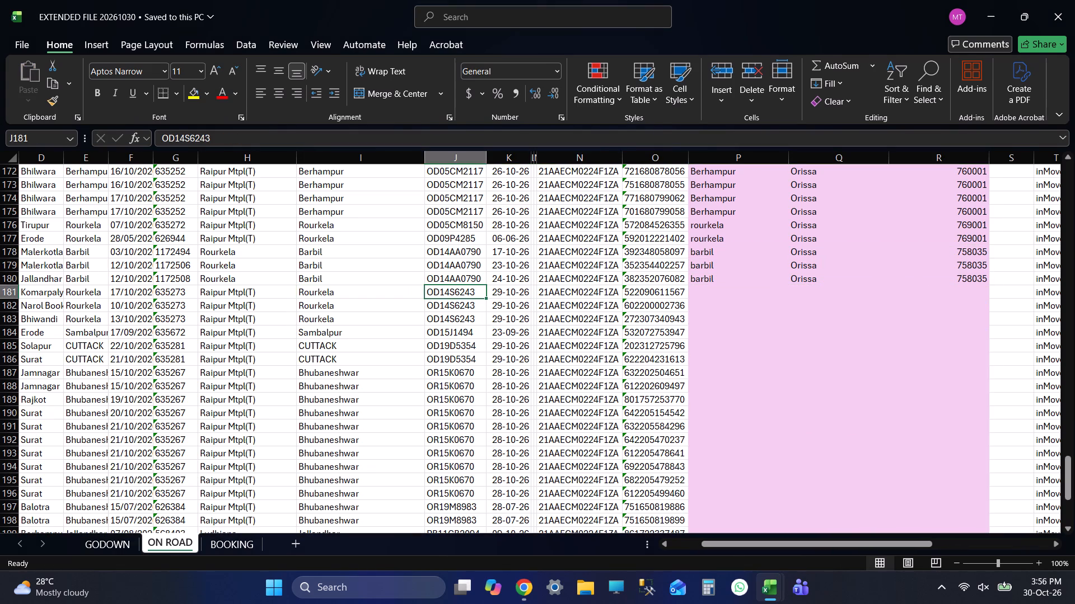
{"action": "key", "text": "ctrl+s"}
{"action": "key", "text": "ctrl+c"}
{"action": "key", "text": "Right"}
{"action": "key", "text": "Right"}
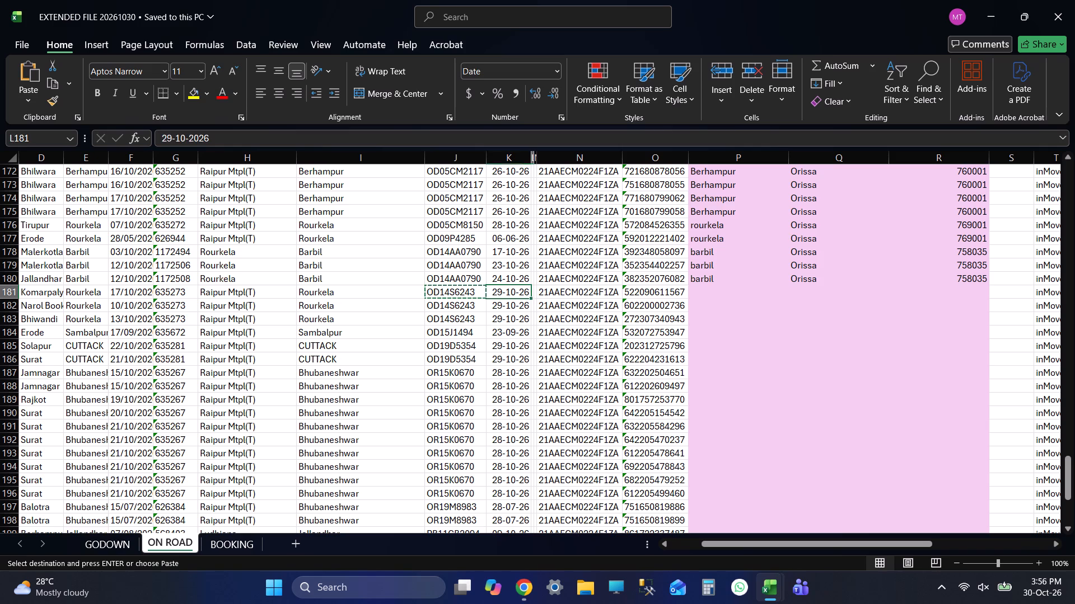
{"action": "key", "text": "Right"}
{"action": "key", "text": "Right"}
{"action": "key", "text": "Right"}
{"action": "key", "text": "Right"}
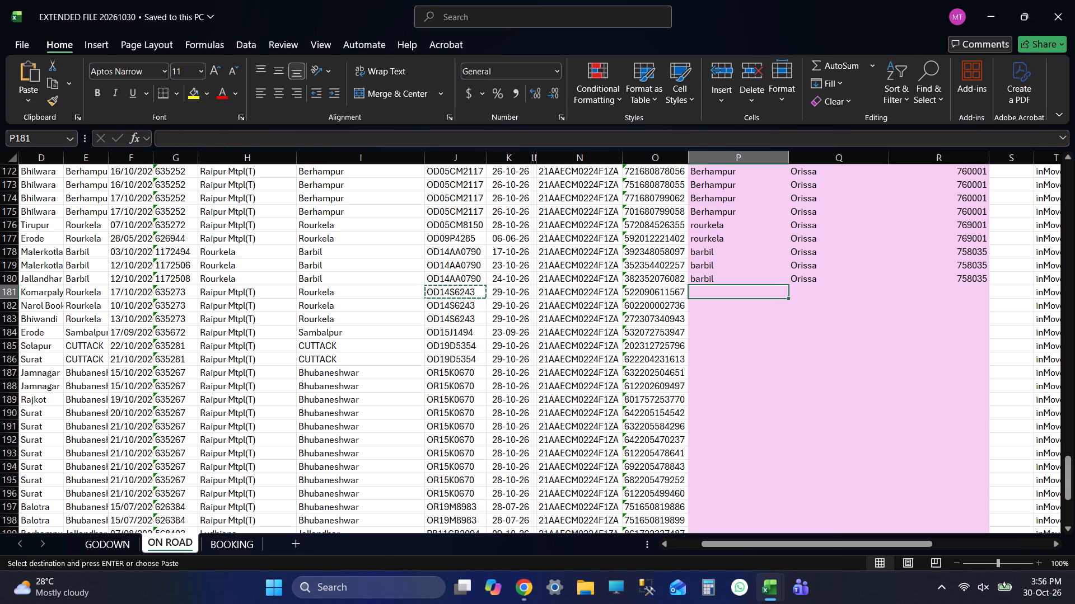
{"action": "key", "text": "alt+Tab"}
{"action": "key", "text": "alt+Tab"}
{"action": "key", "text": "alt+Tab"}
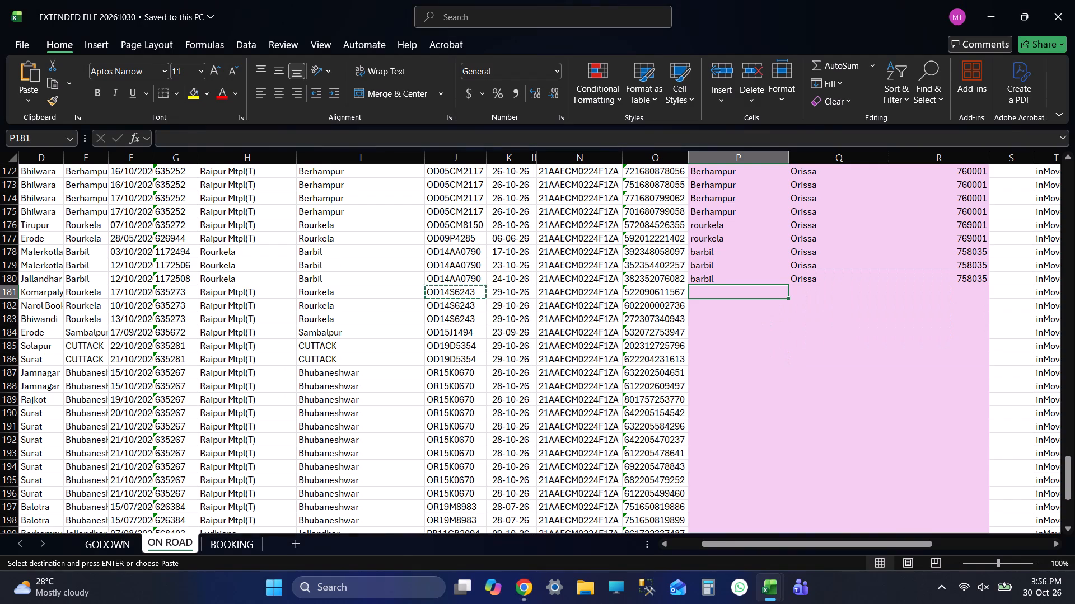
{"action": "key", "text": "alt+Tab"}
{"action": "key", "text": "alt+Tab"}
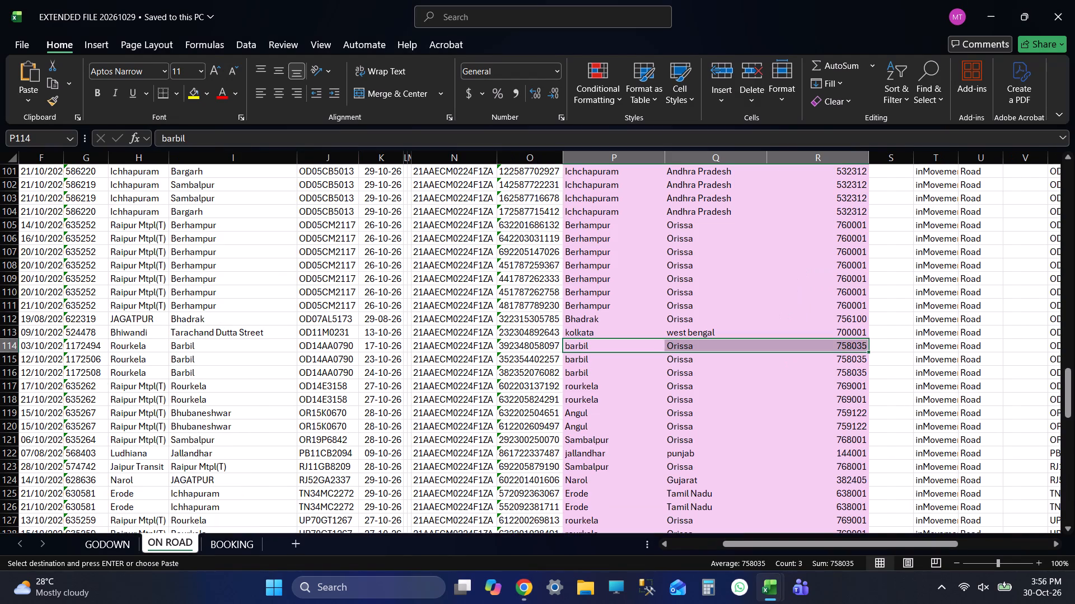
{"action": "left_click", "coordinate": [628, 442]}
{"action": "key", "text": "shift+Right"}
{"action": "key", "text": "shift+Right"}
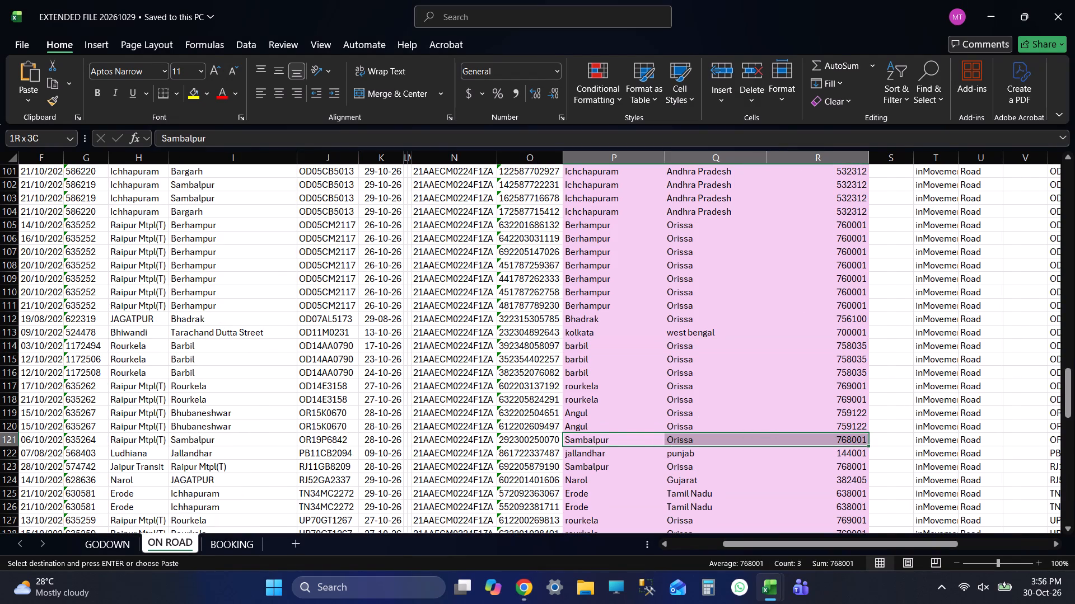
{"action": "key", "text": "ctrl+c"}
{"action": "key", "text": "alt+Tab"}
{"action": "key", "text": "shift+Down"}
{"action": "key", "text": "shift+Down"}
{"action": "key", "text": "shift+Down"}
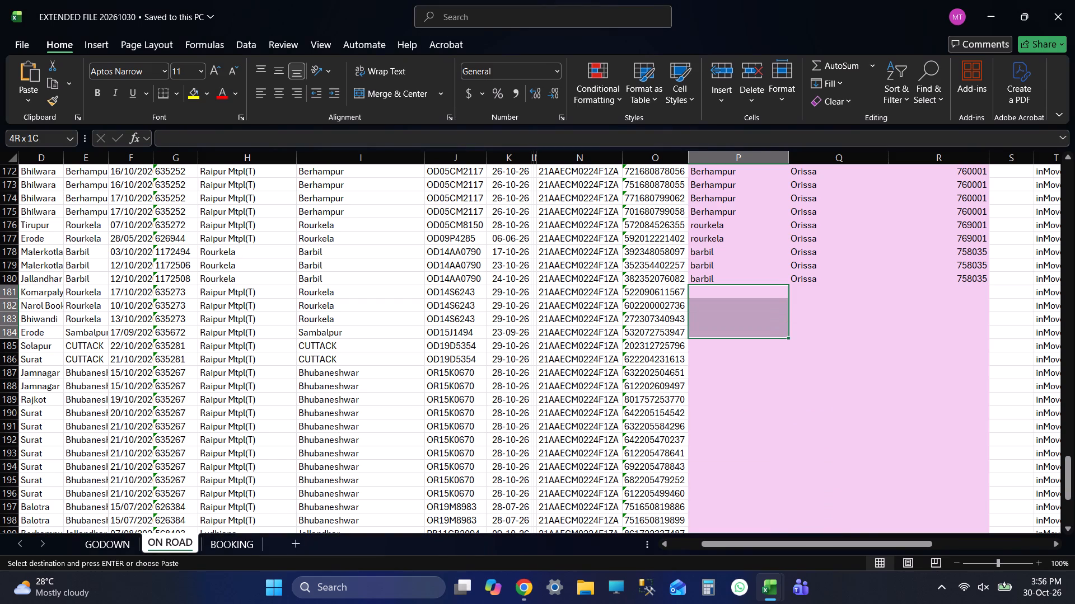
{"action": "key", "text": "shift+Up"}
{"action": "key", "text": "ctrl+v"}
{"action": "key", "text": "ctrl+Down"}
{"action": "key", "text": "Down"}
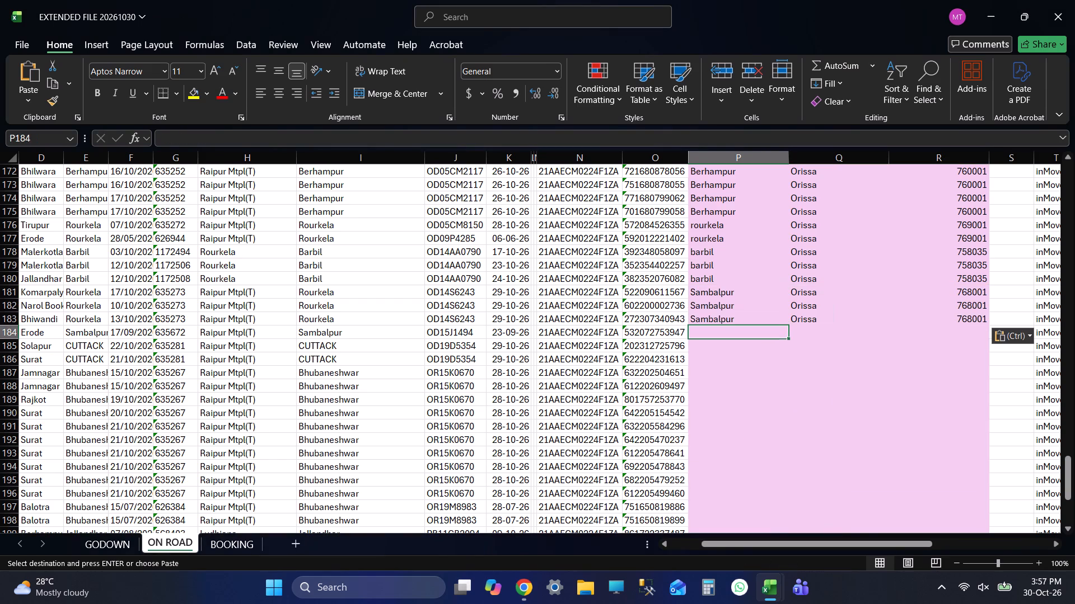
{"action": "key", "text": "ctrl+s"}
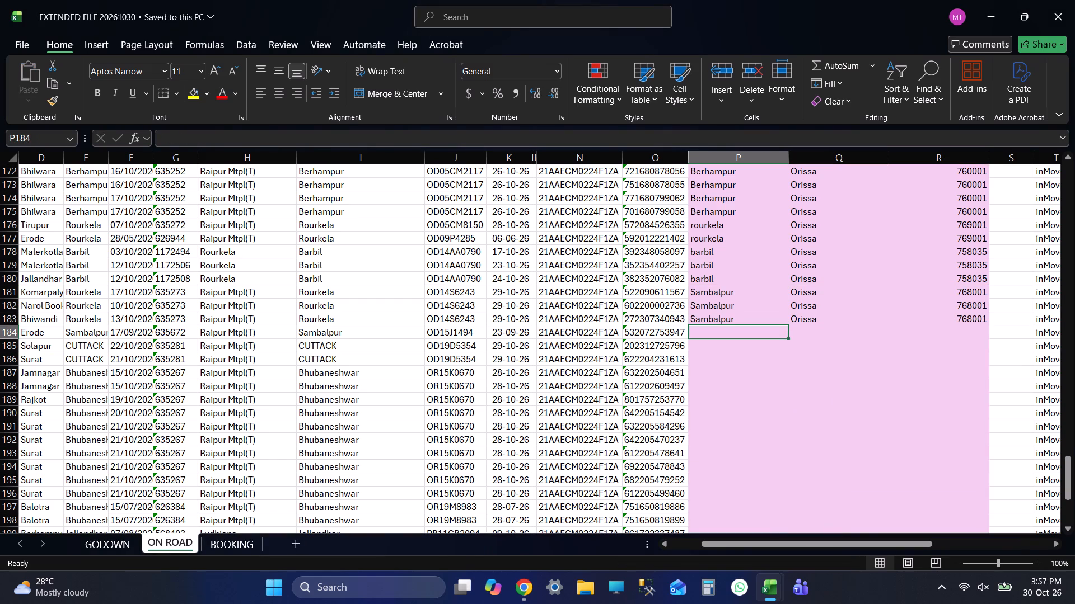
{"action": "key", "text": "Up"}
{"action": "key", "text": "shift+Right"}
{"action": "key", "text": "shift+Right"}
{"action": "key", "text": "ctrl+c"}
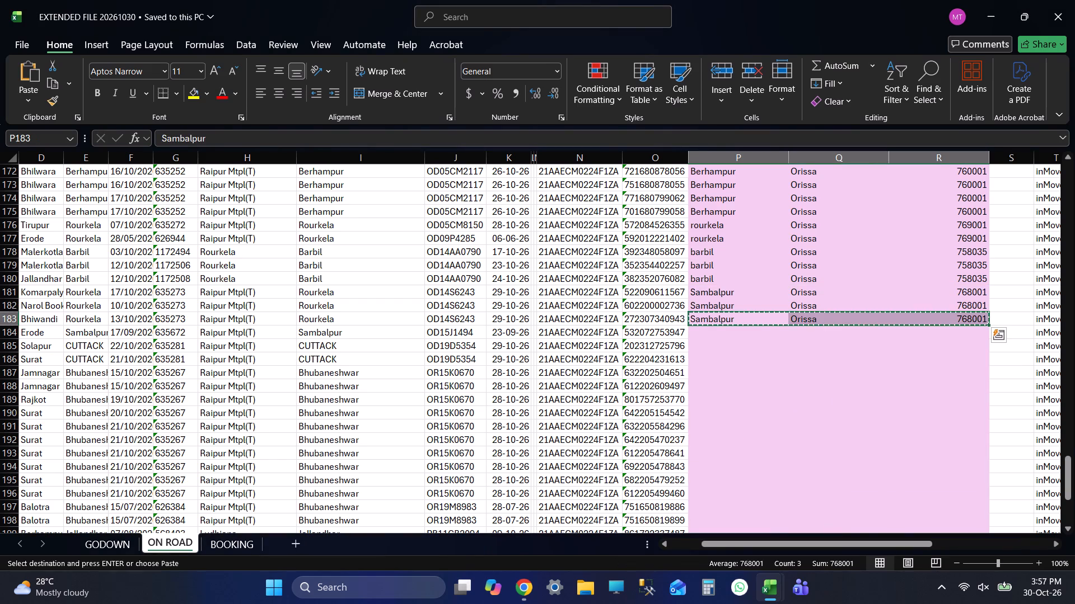
{"action": "key", "text": "Down"}
{"action": "key", "text": "ctrl+v"}
{"action": "key", "text": "Down"}
{"action": "key", "text": "ctrl+s"}
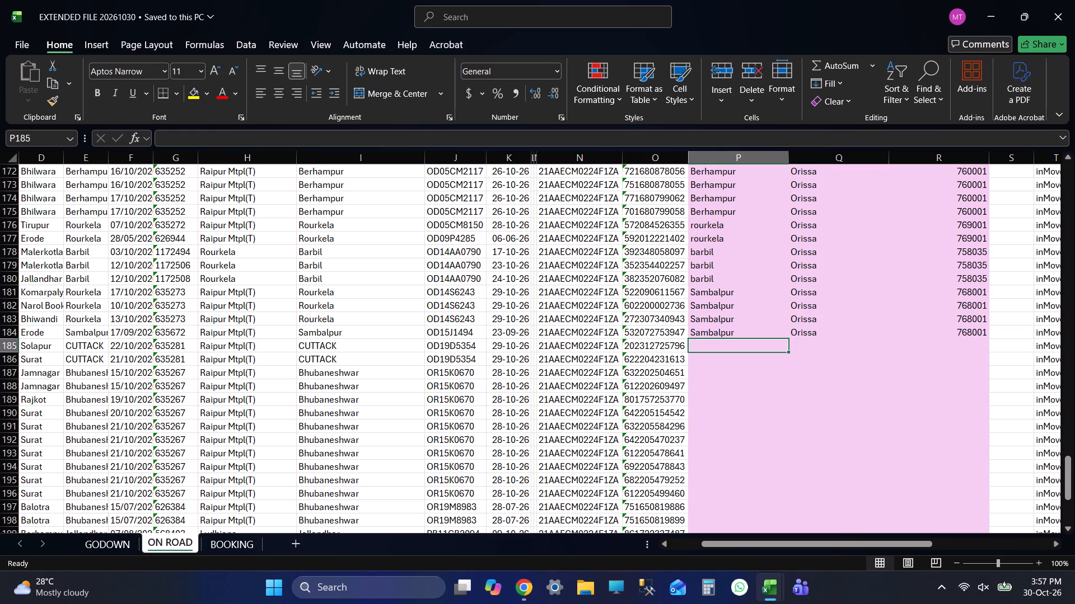
{"action": "key", "text": "Left"}
{"action": "key", "text": "Left"}
{"action": "key", "text": "Left"}
{"action": "key", "text": "Left"}
{"action": "key", "text": "Right"}
{"action": "key", "text": "Right"}
{"action": "key", "text": "Right"}
{"action": "key", "text": "Right"}
{"action": "key", "text": "Right"}
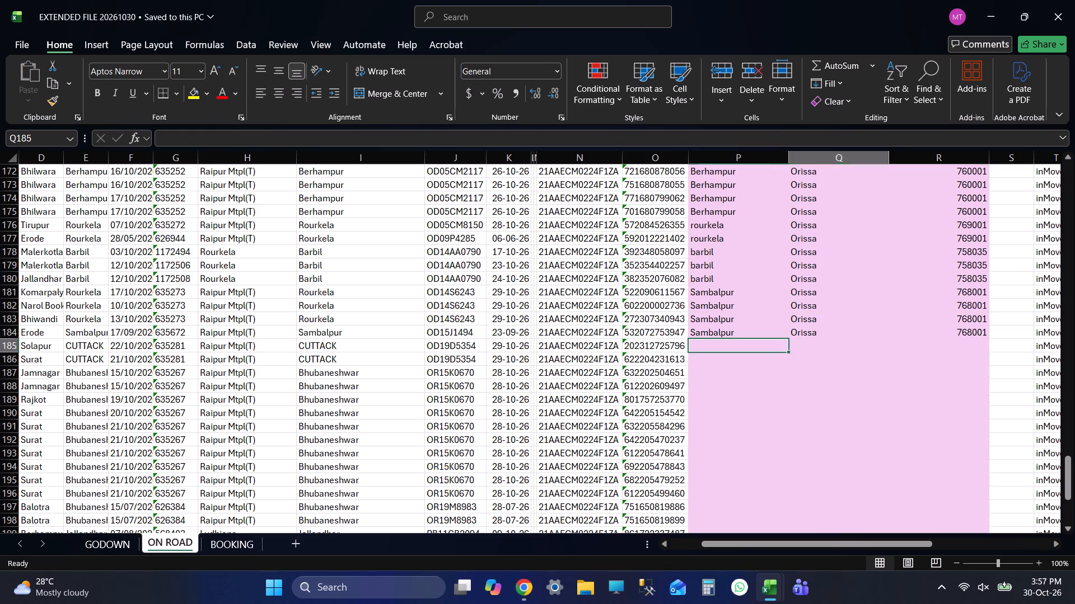
{"action": "key", "text": "Up"}
{"action": "key", "text": "Left"}
{"action": "key", "text": "shift+Right"}
{"action": "key", "text": "shift+Right"}
{"action": "key", "text": "ctrl+c"}
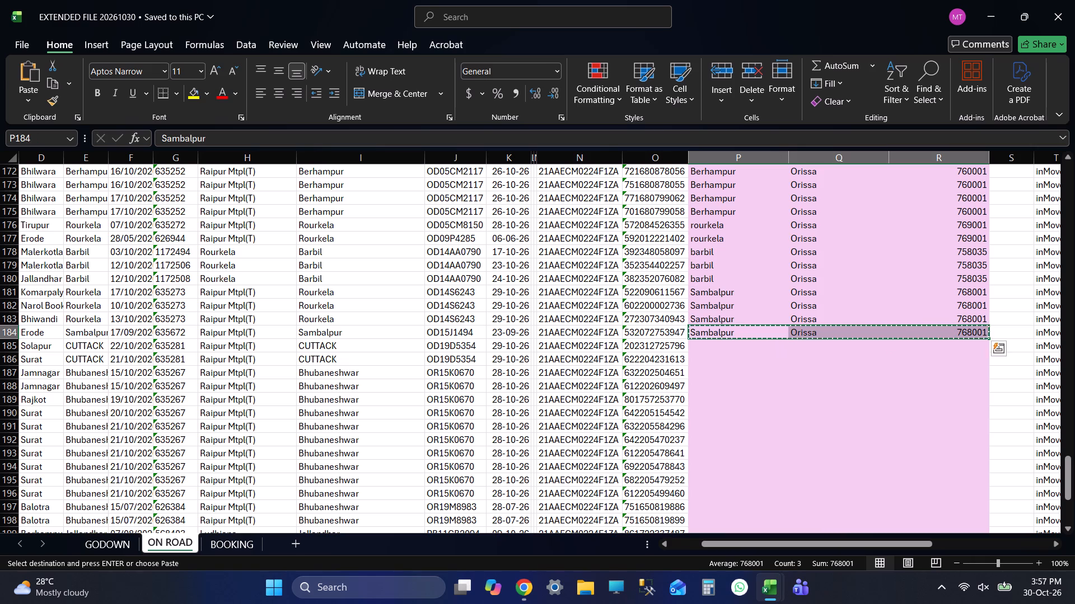
{"action": "key", "text": "Down"}
{"action": "key", "text": "shift+Down"}
{"action": "key", "text": "ctrl+v"}
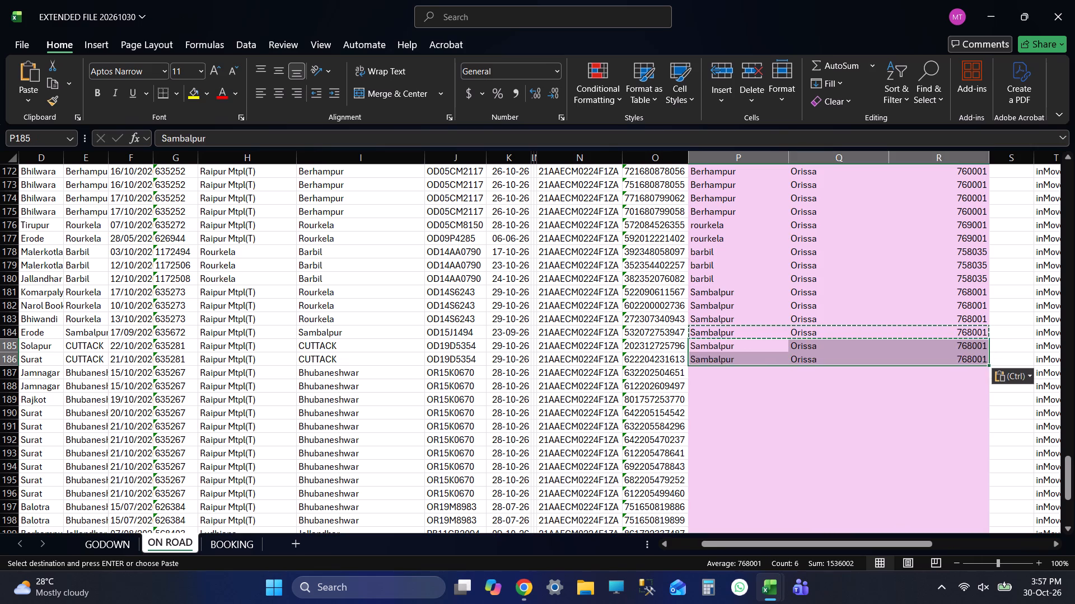
{"action": "key", "text": "Down"}
{"action": "key", "text": "Down"}
{"action": "key", "text": "ctrl+s"}
Examine row 187's vehicle details and review the filled place entries above and the blank ones below, ending on P187.
{"action": "key", "text": "Left"}
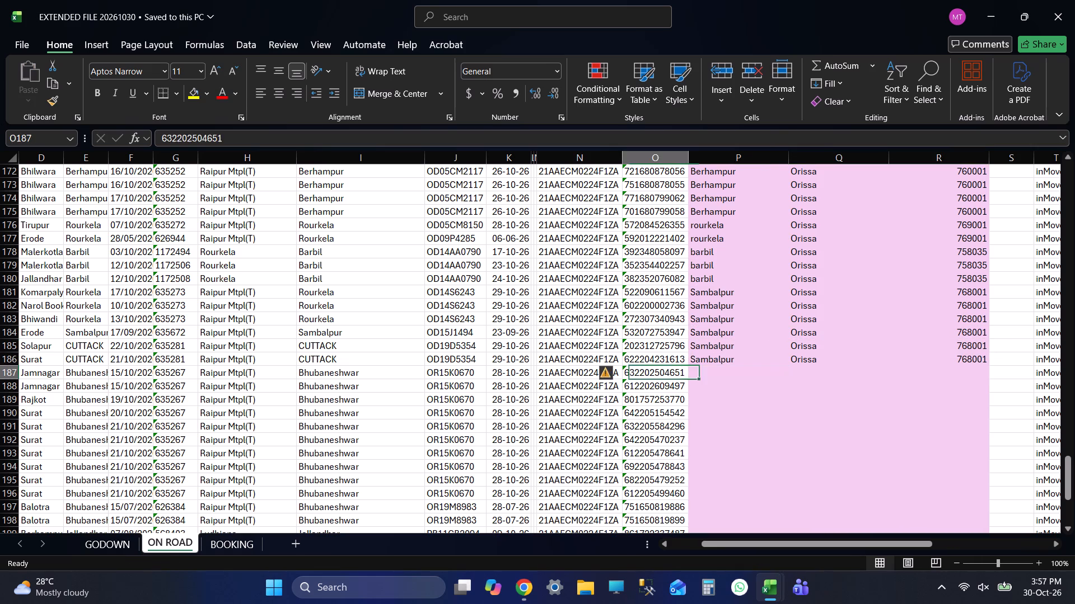
{"action": "key", "text": "Left"}
{"action": "key", "text": "Left"}
{"action": "key", "text": "Left"}
{"action": "key", "text": "Left"}
{"action": "key", "text": "Left"}
{"action": "key", "text": "Right"}
{"action": "key", "text": "Right"}
{"action": "key", "text": "Right"}
{"action": "key", "text": "Right"}
{"action": "key", "text": "Right"}
{"action": "key", "text": "Right"}
{"action": "key", "text": "Up"}
{"action": "key", "text": "Up"}
{"action": "key", "text": "Up"}
{"action": "key", "text": "Up"}
{"action": "key", "text": "Up"}
{"action": "key", "text": "Up"}
{"action": "key", "text": "Up"}
{"action": "key", "text": "Up"}
{"action": "key", "text": "Up"}
{"action": "key", "text": "Up"}
{"action": "key", "text": "Up"}
{"action": "key", "text": "Up"}
{"action": "key", "text": "Up"}
{"action": "key", "text": "Up"}
{"action": "key", "text": "Up"}
{"action": "key", "text": "Up"}
{"action": "key", "text": "Up"}
{"action": "key", "text": "Up"}
{"action": "key", "text": "Up"}
{"action": "key", "text": "Up"}
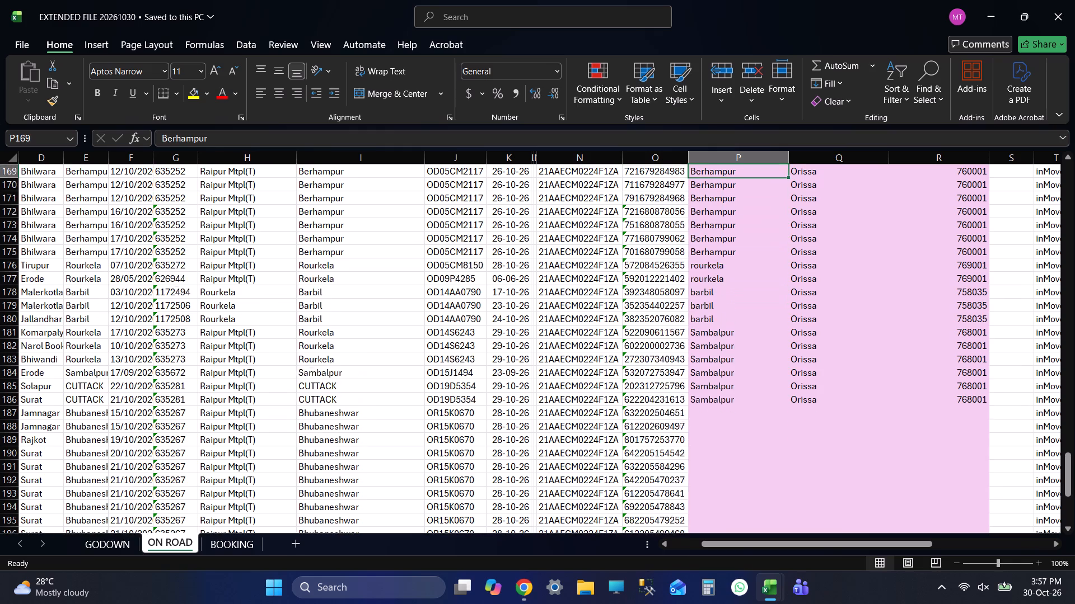
{"action": "key", "text": "Down"}
{"action": "key", "text": "ctrl+Down"}
{"action": "key", "text": "Down"}
{"action": "key", "text": "Down"}
{"action": "key", "text": "Down"}
{"action": "key", "text": "Down"}
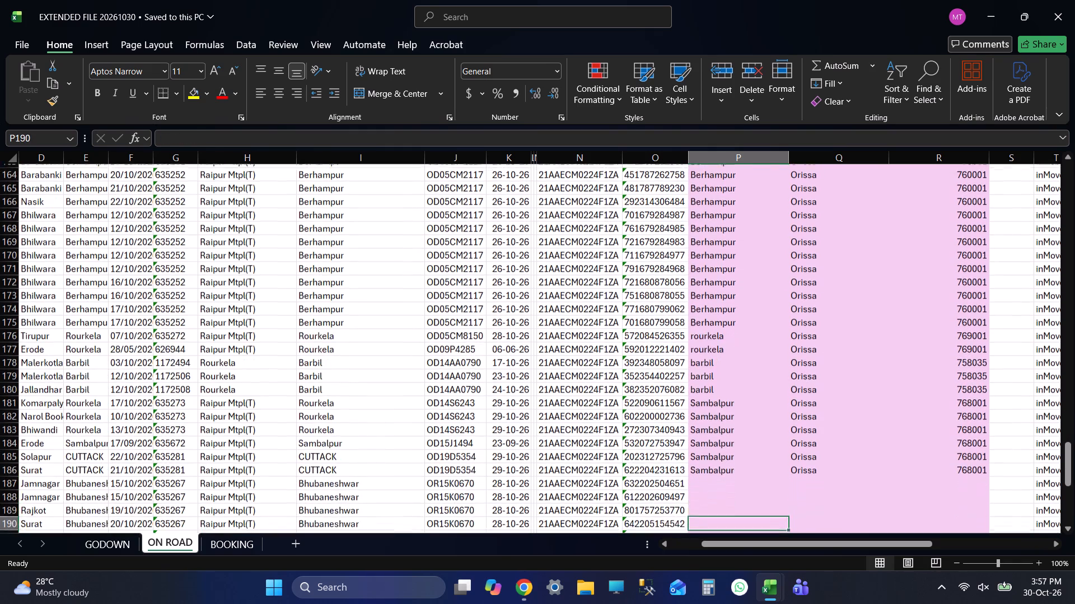
{"action": "key", "text": "Down"}
{"action": "key", "text": "ctrl+Up"}
{"action": "key", "text": "Down"}
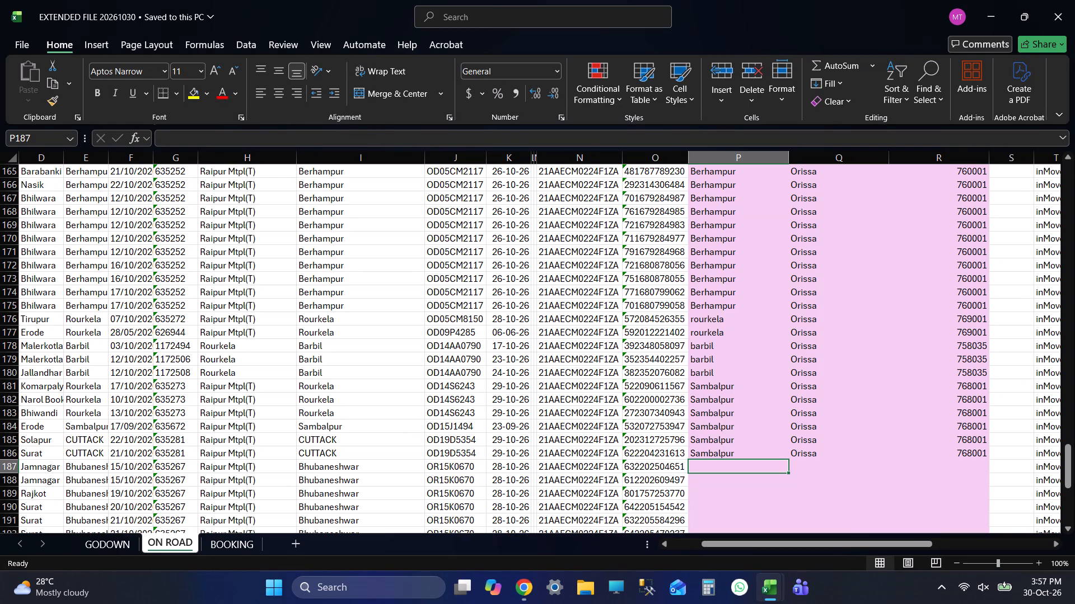
{"action": "scroll", "coordinate": [580, 446], "scroll_direction": "down", "scroll_amount": 6}
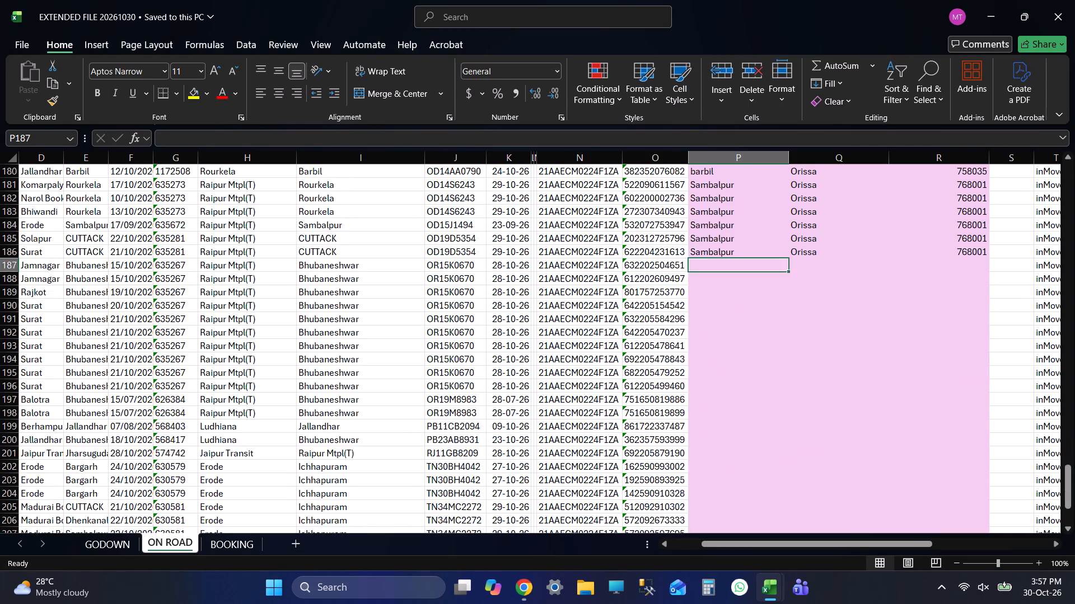
{"action": "scroll", "coordinate": [680, 423], "scroll_direction": "up", "scroll_amount": 1}
{"action": "key", "text": "alt+Tab"}
{"action": "key", "text": "alt+Tab"}
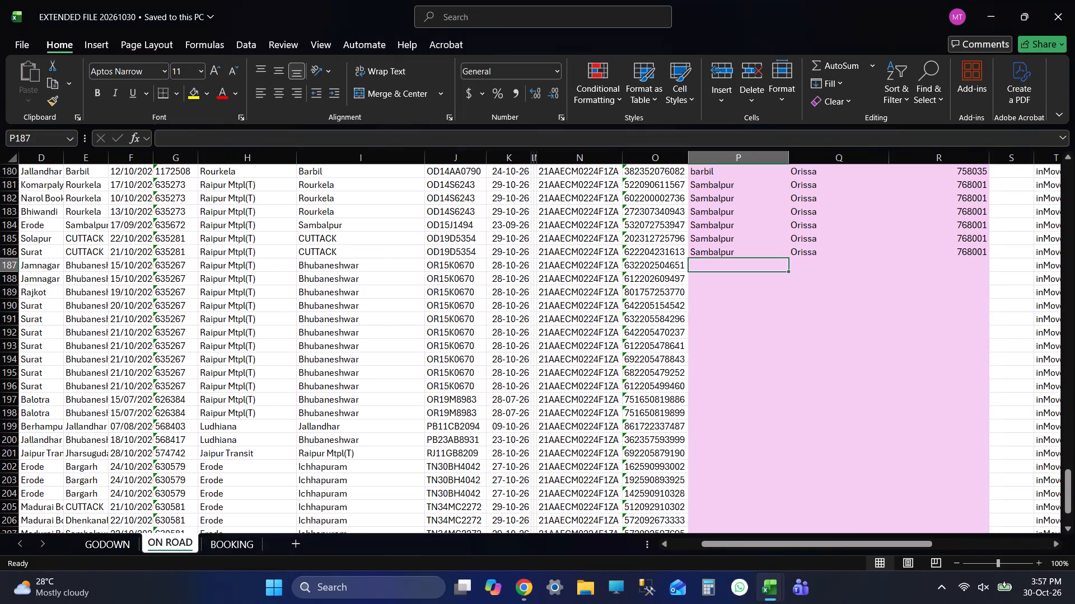
{"action": "key", "text": "alt+Tab"}
{"action": "scroll", "coordinate": [649, 249], "scroll_direction": "up", "scroll_amount": 9}
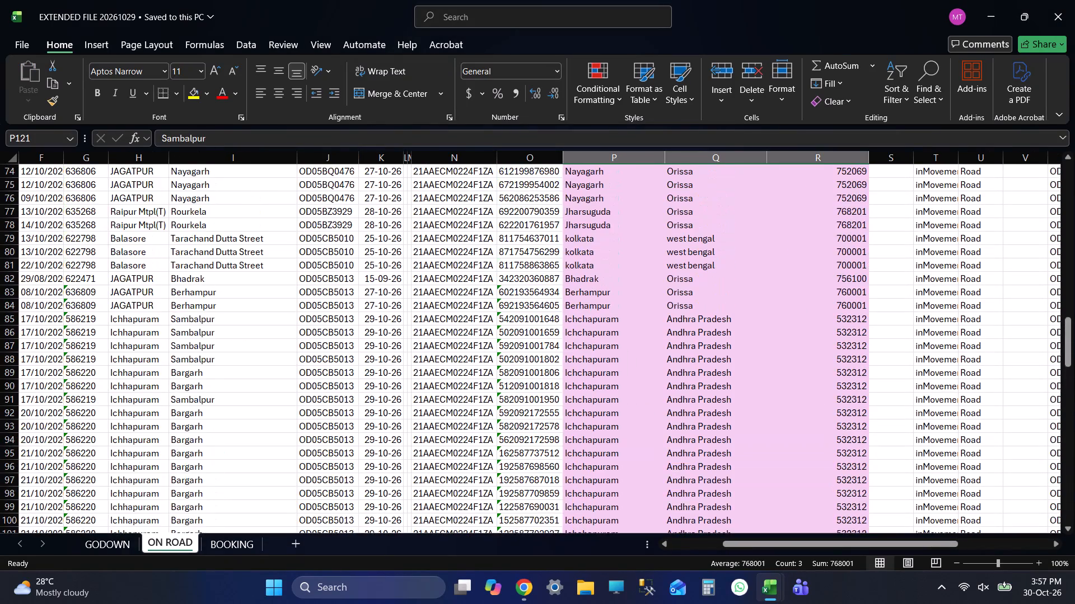
{"action": "scroll", "coordinate": [698, 338], "scroll_direction": "up", "scroll_amount": 17}
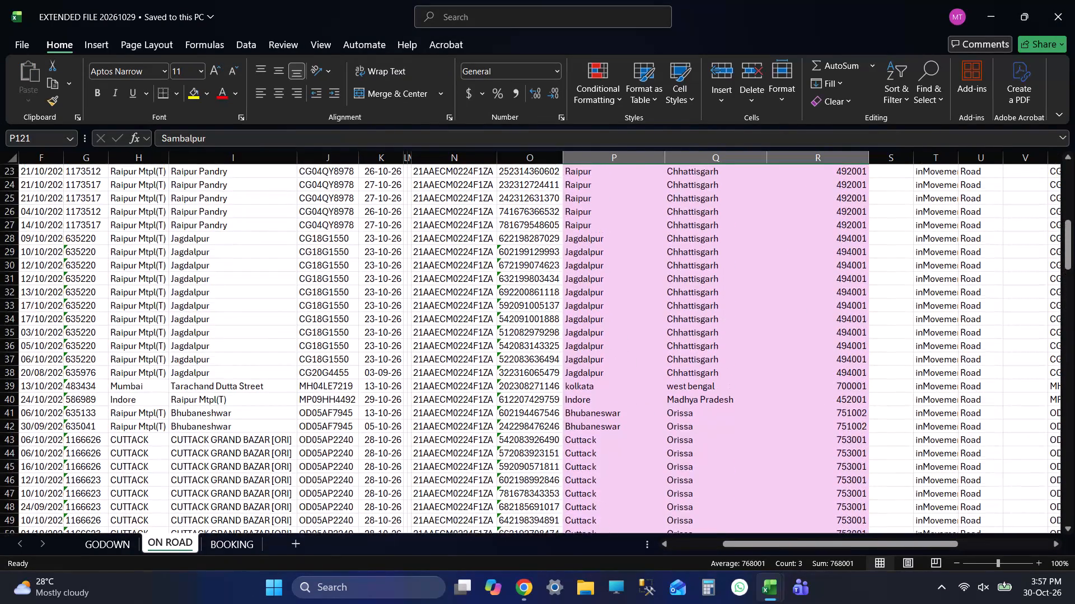
{"action": "left_click", "coordinate": [614, 424]}
{"action": "key", "text": "shift+Right"}
{"action": "key", "text": "shift+Right"}
{"action": "key", "text": "ctrl+c"}
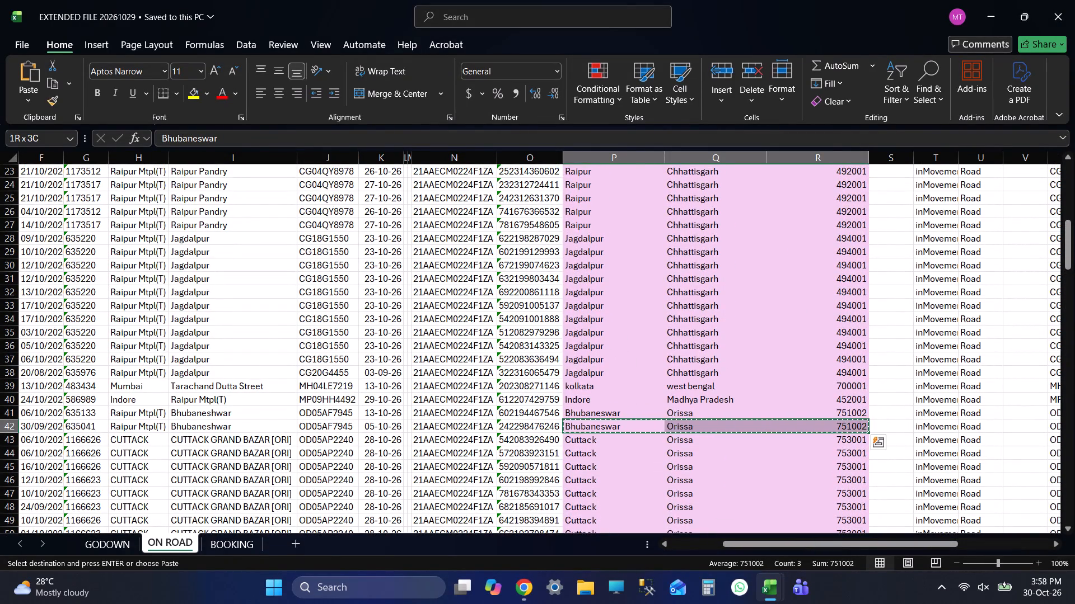
{"action": "key", "text": "alt+Tab"}
{"action": "key", "text": "shift+Down"}
{"action": "key", "text": "shift+Down"}
{"action": "key", "text": "shift+Down"}
{"action": "key", "text": "shift+Down"}
{"action": "key", "text": "shift+Down"}
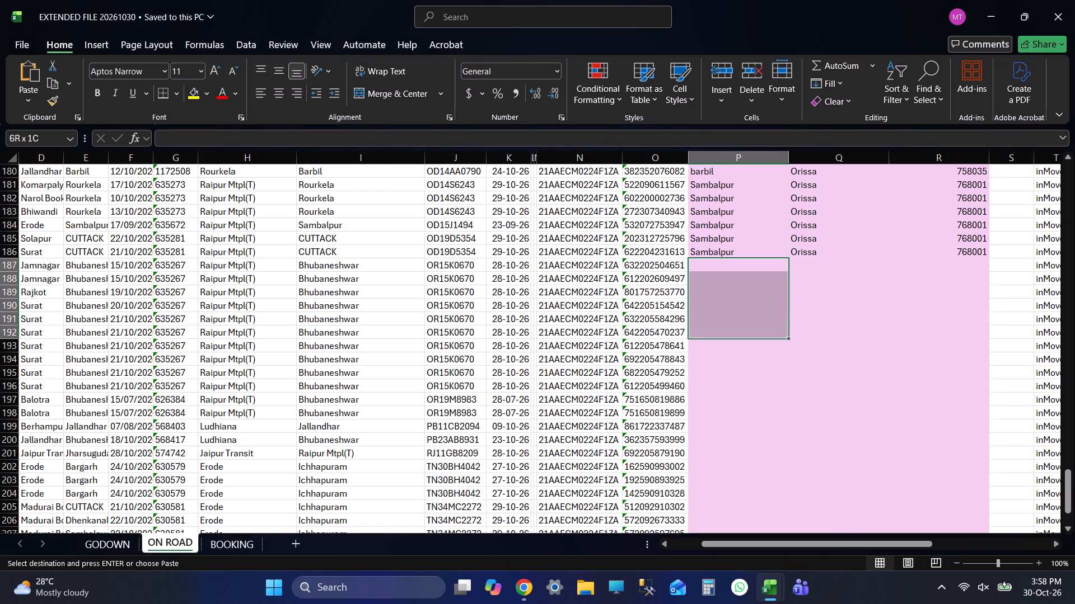
{"action": "key", "text": "shift+Down"}
{"action": "key", "text": "shift+Down"}
{"action": "key", "text": "shift+Down"}
{"action": "key", "text": "shift+Down"}
{"action": "key", "text": "ctrl+v"}
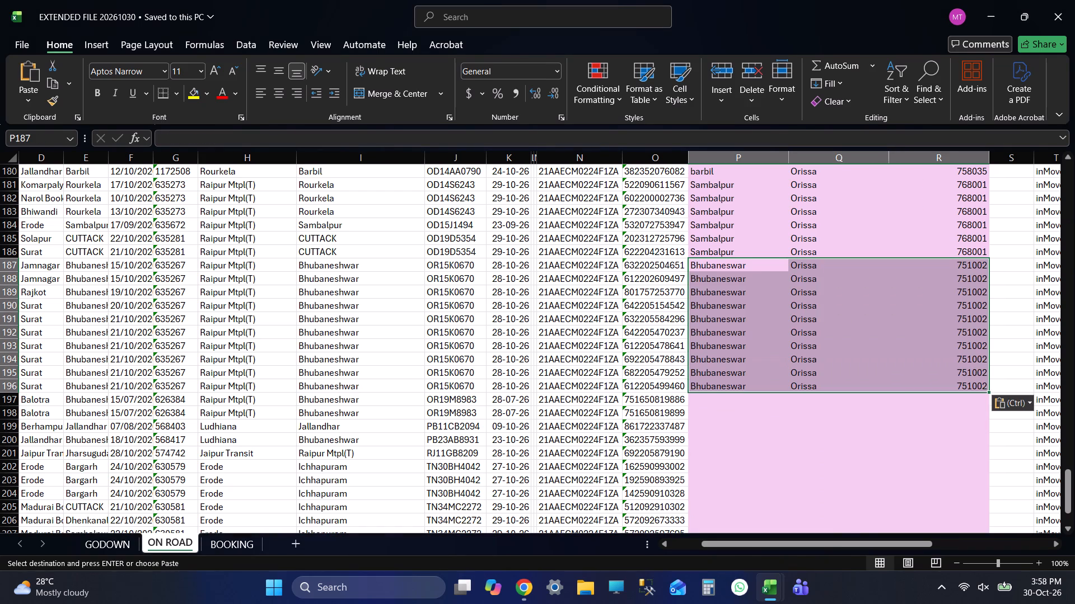
{"action": "key", "text": "ctrl+Down"}
{"action": "key", "text": "Down"}
{"action": "key", "text": "ctrl+s"}
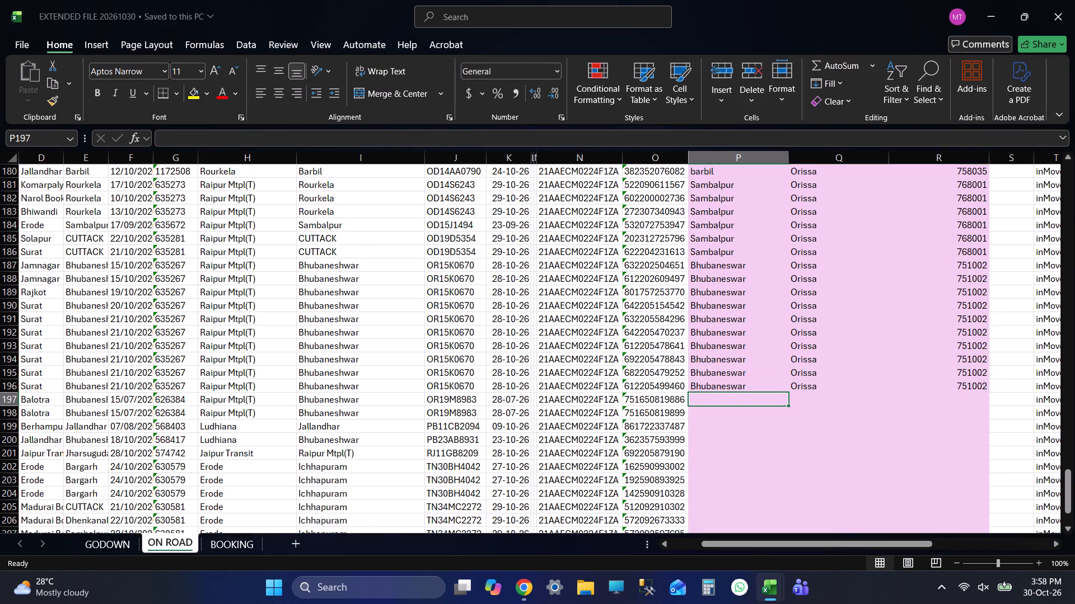
{"action": "scroll", "coordinate": [689, 365], "scroll_direction": "down", "scroll_amount": 5}
{"action": "scroll", "coordinate": [664, 383], "scroll_direction": "up", "scroll_amount": 2}
{"action": "key", "text": "shift+Tab"}
{"action": "key", "text": "shift+Tab"}
{"action": "key", "text": "shift+Tab"}
{"action": "key", "text": "shift+Tab"}
{"action": "key", "text": "shift+Tab"}
{"action": "key", "text": "shift+Tab"}
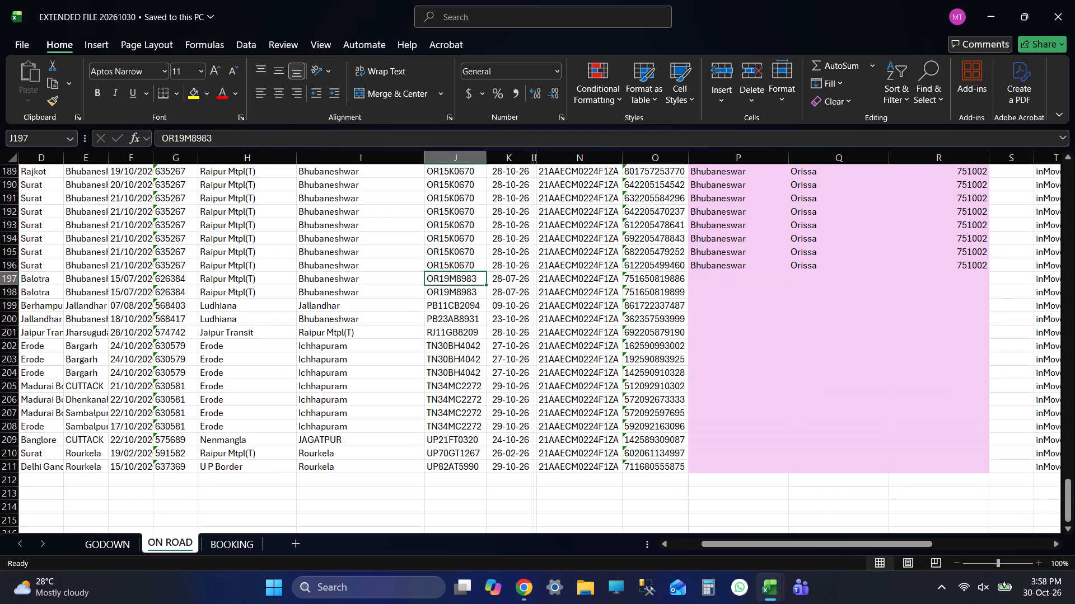
{"action": "key", "text": "Tab"}
{"action": "key", "text": "Tab"}
{"action": "key", "text": "Tab"}
{"action": "key", "text": "Tab"}
{"action": "key", "text": "Tab"}
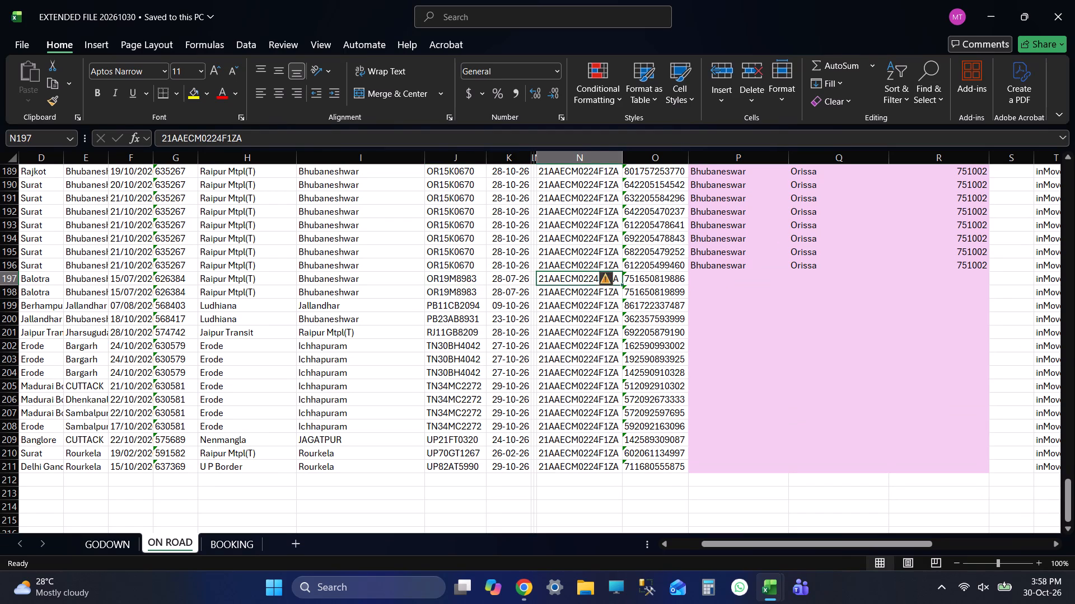
{"action": "key", "text": "shift+Tab"}
{"action": "key", "text": "shift+Tab"}
{"action": "key", "text": "Tab"}
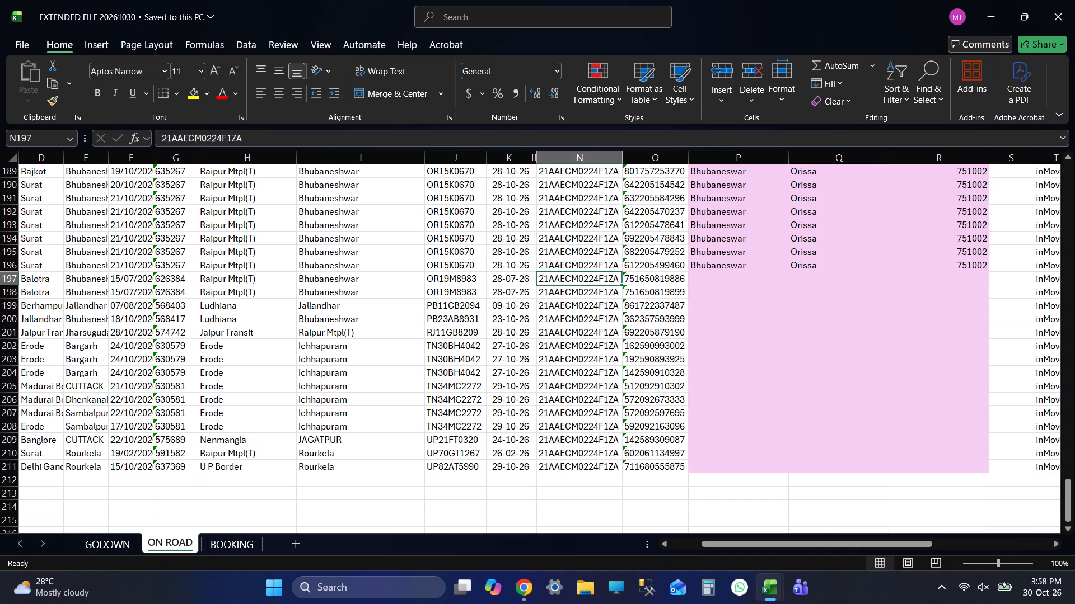
{"action": "key", "text": "shift+Tab"}
{"action": "key", "text": "shift+Tab"}
{"action": "key", "text": "shift+Tab"}
{"action": "key", "text": "shift+Tab"}
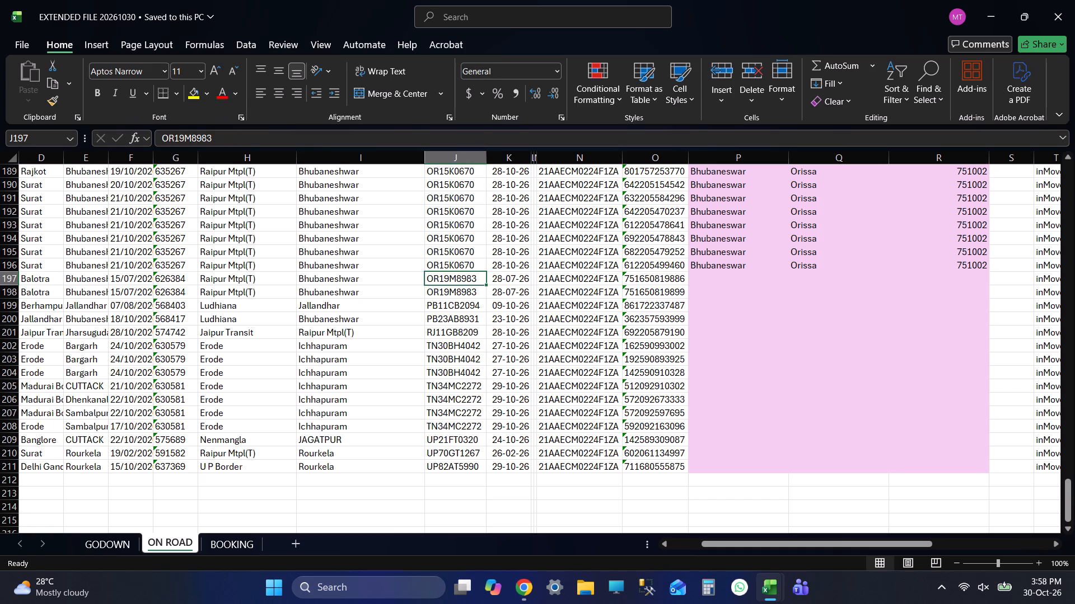
{"action": "key", "text": "Tab"}
{"action": "key", "text": "Tab"}
{"action": "key", "text": "Tab"}
{"action": "key", "text": "Tab"}
{"action": "key", "text": "Tab"}
{"action": "key", "text": "Tab"}
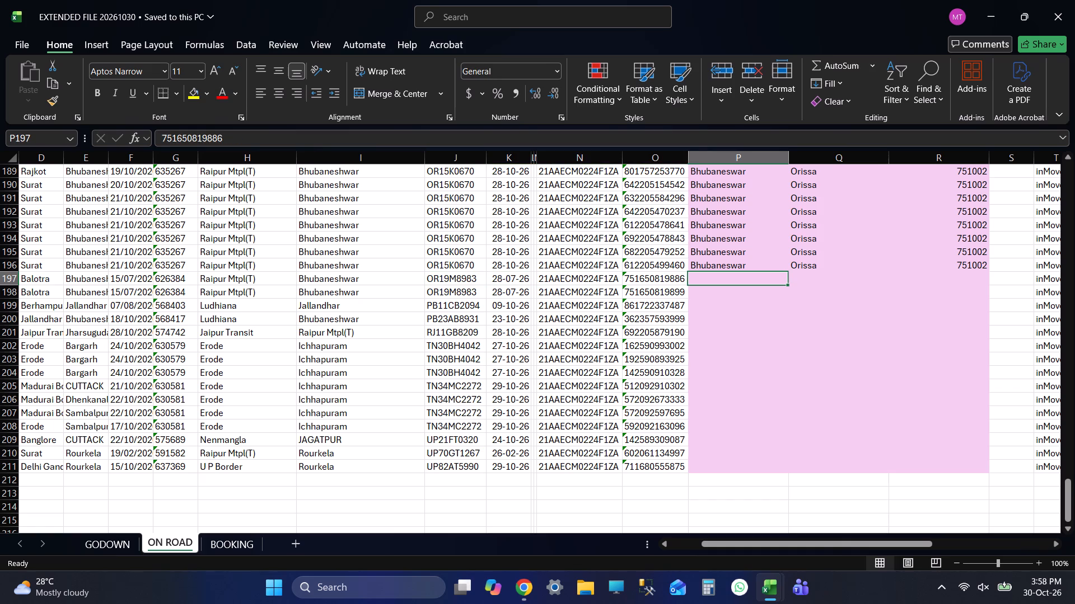
{"action": "key", "text": "Up"}
{"action": "key", "text": "shift+Right"}
{"action": "key", "text": "shift+Right"}
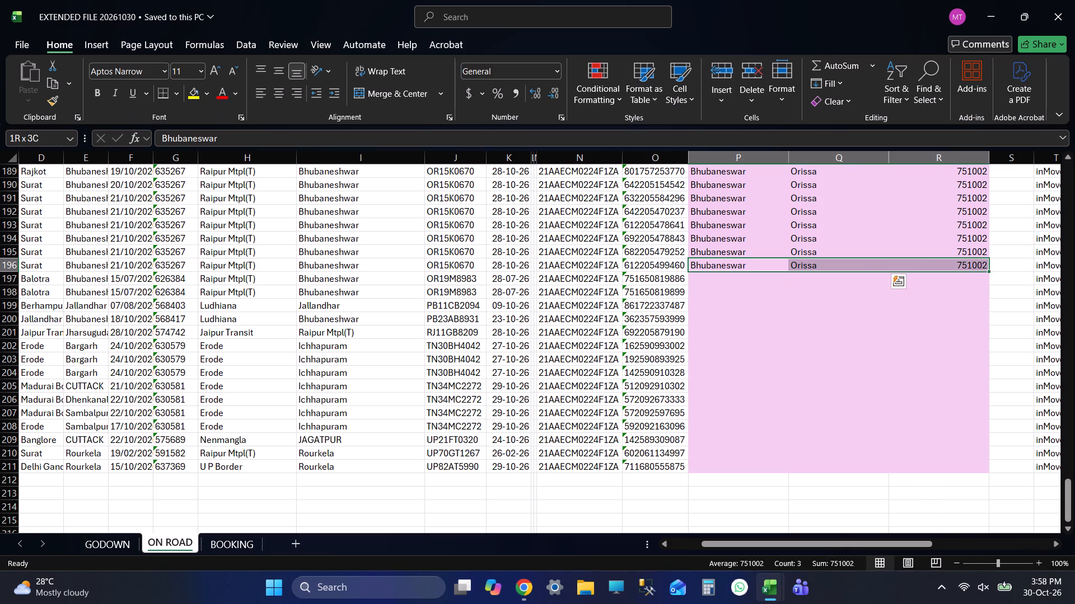
{"action": "key", "text": "ctrl+c"}
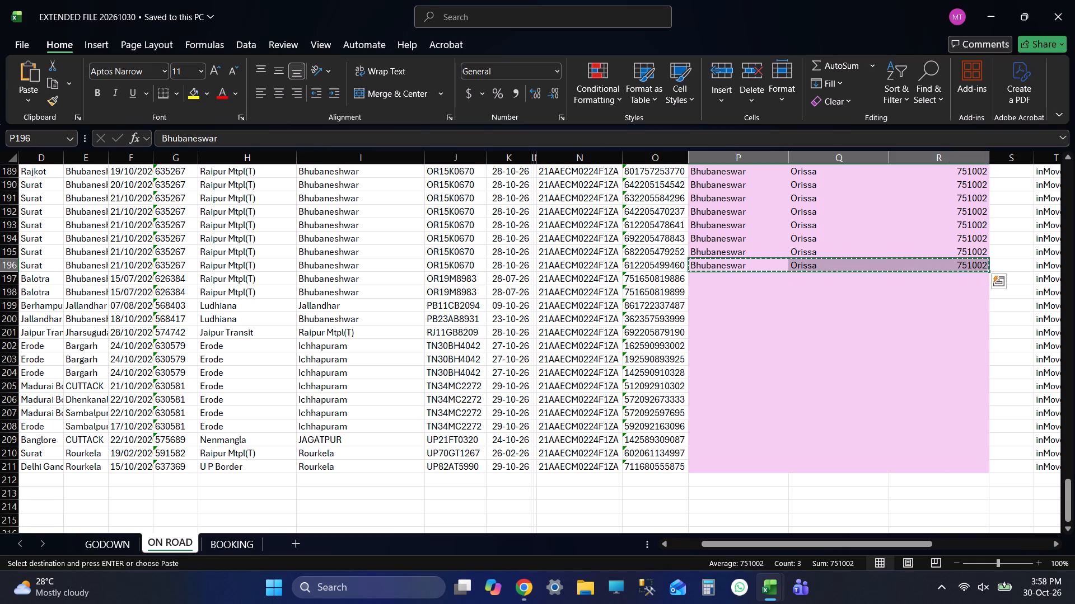
{"action": "key", "text": "Down"}
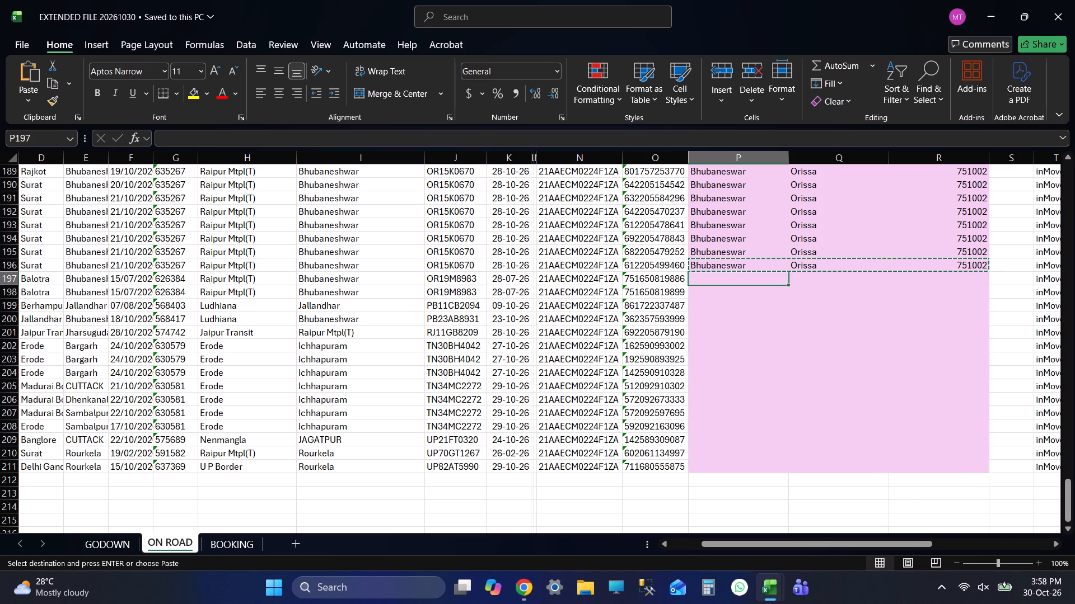
{"action": "key", "text": "shift+Down"}
{"action": "key", "text": "ctrl+v"}
{"action": "key", "text": "Down"}
{"action": "key", "text": "Down"}
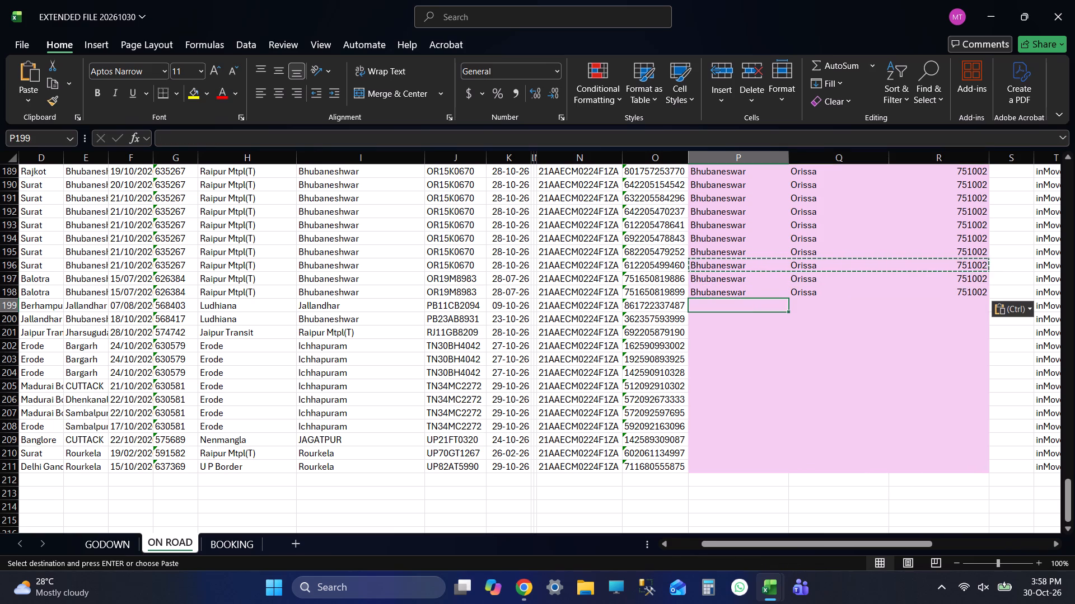
{"action": "key", "text": "ctrl+s"}
{"action": "key", "text": "ctrl+s"}
{"action": "key", "text": "ctrl+s"}
{"action": "key", "text": "Left"}
{"action": "key", "text": "Left"}
{"action": "key", "text": "Left"}
{"action": "key", "text": "Left"}
{"action": "key", "text": "Left"}
{"action": "key", "text": "Left"}
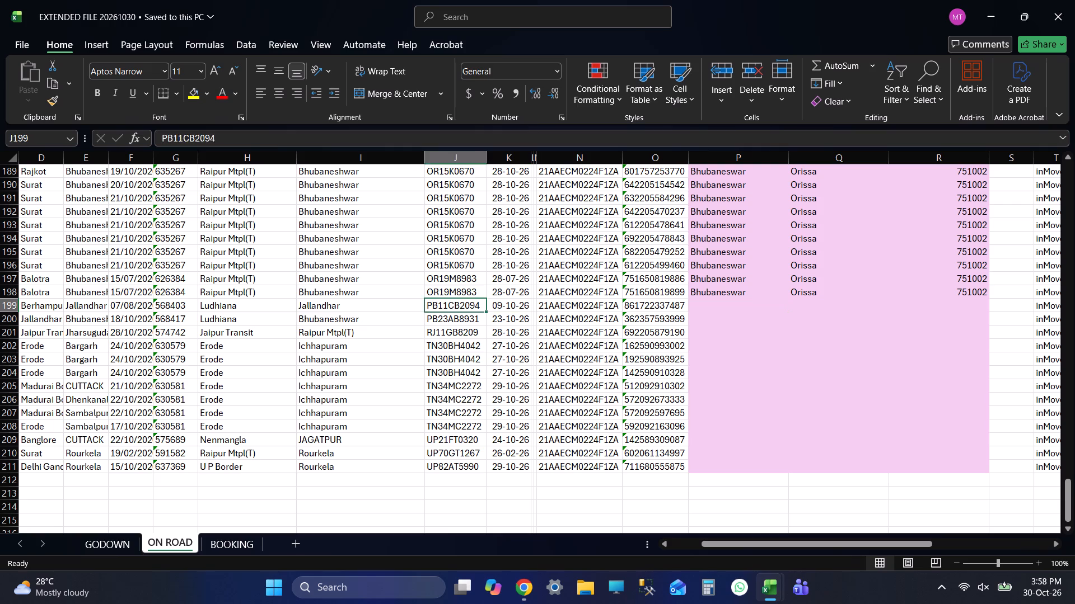
{"action": "key", "text": "Left"}
{"action": "key", "text": "Left"}
{"action": "key", "text": "Right"}
{"action": "key", "text": "Right"}
{"action": "key", "text": "Right"}
{"action": "key", "text": "Right"}
{"action": "key", "text": "Right"}
{"action": "key", "text": "Right"}
{"action": "key", "text": "Right"}
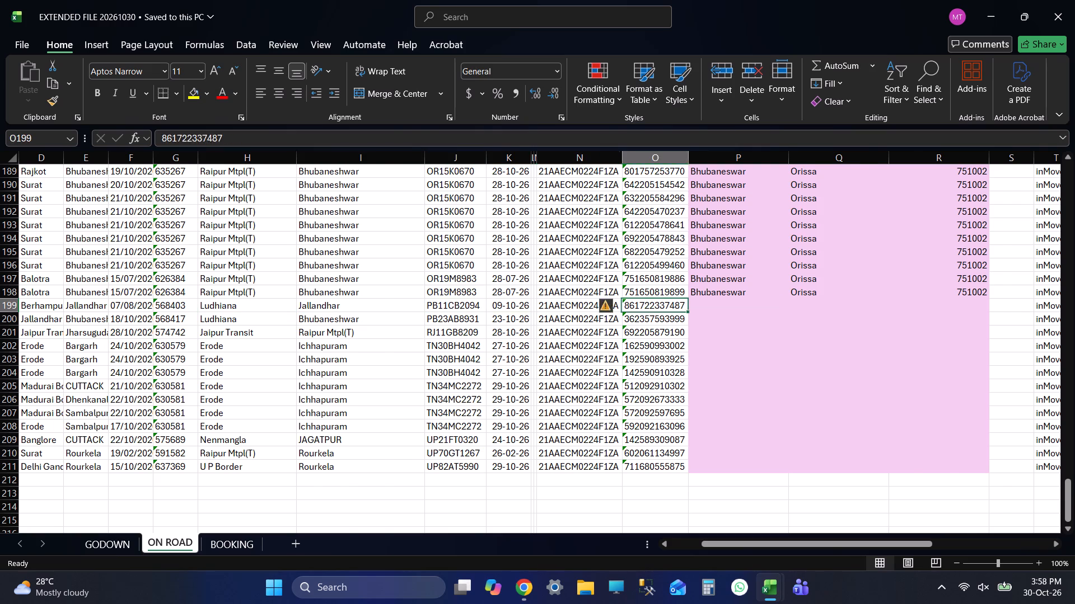
{"action": "key", "text": "Right"}
{"action": "key", "text": "alt+Tab"}
{"action": "key", "text": "ctrl+Down"}
{"action": "key", "text": "Up"}
{"action": "key", "text": "Up"}
{"action": "key", "text": "Up"}
{"action": "key", "text": "Up"}
{"action": "key", "text": "Up"}
{"action": "key", "text": "Up"}
{"action": "key", "text": "Up"}
{"action": "key", "text": "Up"}
{"action": "key", "text": "Up"}
{"action": "key", "text": "Up"}
{"action": "key", "text": "Up"}
{"action": "key", "text": "Up"}
{"action": "key", "text": "Up"}
{"action": "key", "text": "Up"}
{"action": "key", "text": "Up"}
{"action": "key", "text": "Up"}
{"action": "key", "text": "Up"}
{"action": "key", "text": "Up"}
{"action": "key", "text": "Up"}
{"action": "key", "text": "Up"}
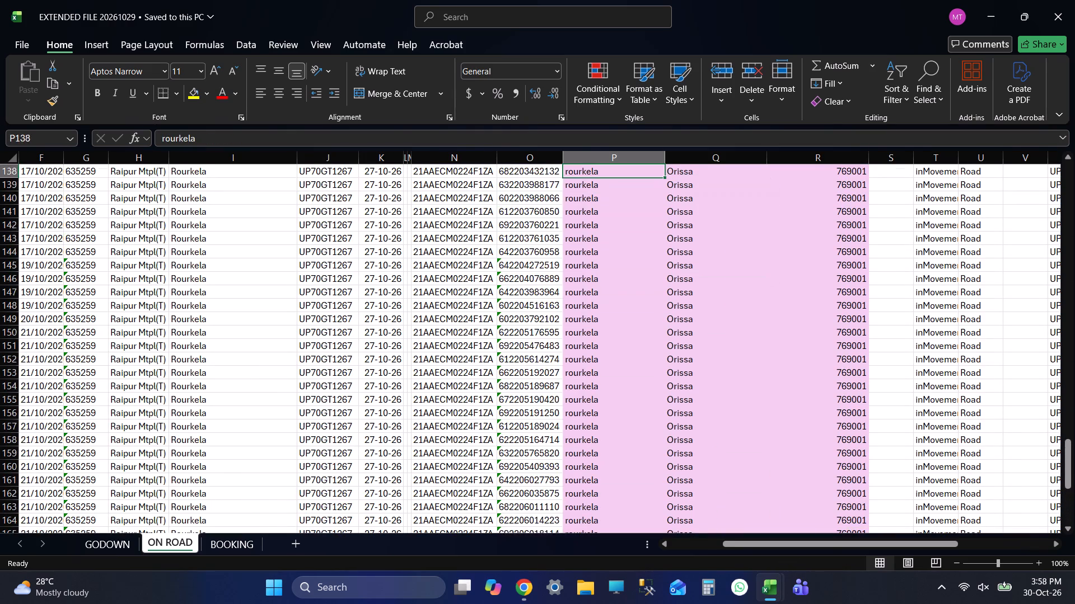
{"action": "key", "text": "Down"}
{"action": "key", "text": "Down"}
{"action": "key", "text": "Down"}
{"action": "key", "text": "Down"}
{"action": "key", "text": "Down"}
{"action": "key", "text": "Down"}
{"action": "key", "text": "Down"}
{"action": "key", "text": "Down"}
{"action": "key", "text": "Down"}
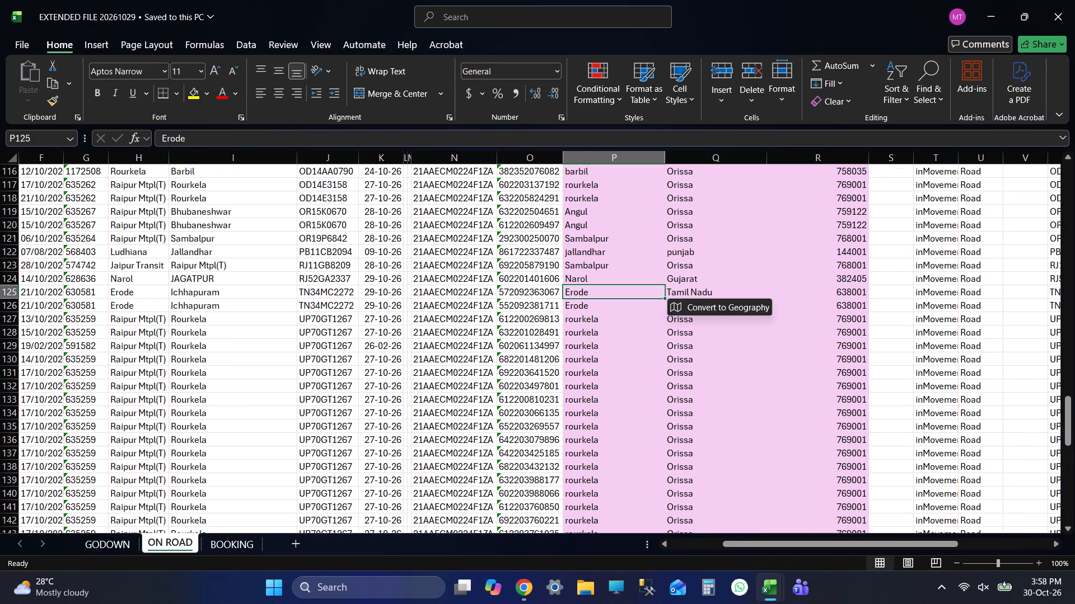
{"action": "key", "text": "Up"}
{"action": "key", "text": "Up"}
{"action": "key", "text": "Up"}
{"action": "key", "text": "shift+Right"}
{"action": "key", "text": "shift+Right"}
{"action": "key", "text": "ctrl+c"}
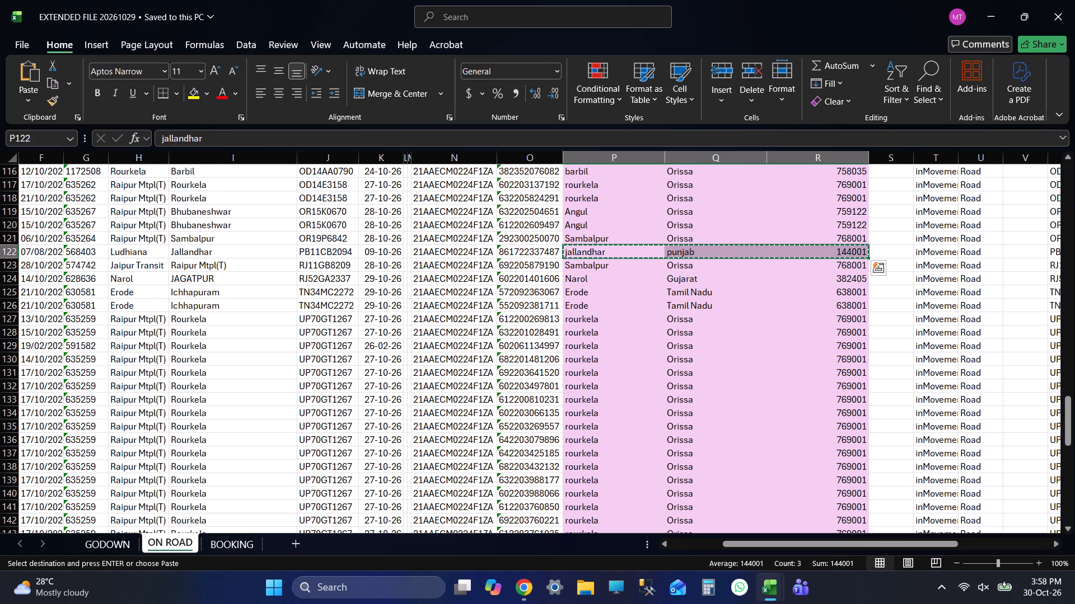
{"action": "key", "text": "alt+Tab"}
{"action": "key", "text": "ctrl+v"}
{"action": "key", "text": "Down"}
{"action": "key", "text": "ctrl+s"}
Examine row 200's vehicle, date and docket details alongside the filled place entries above.
{"action": "key", "text": "Left"}
{"action": "key", "text": "Left"}
{"action": "key", "text": "Left"}
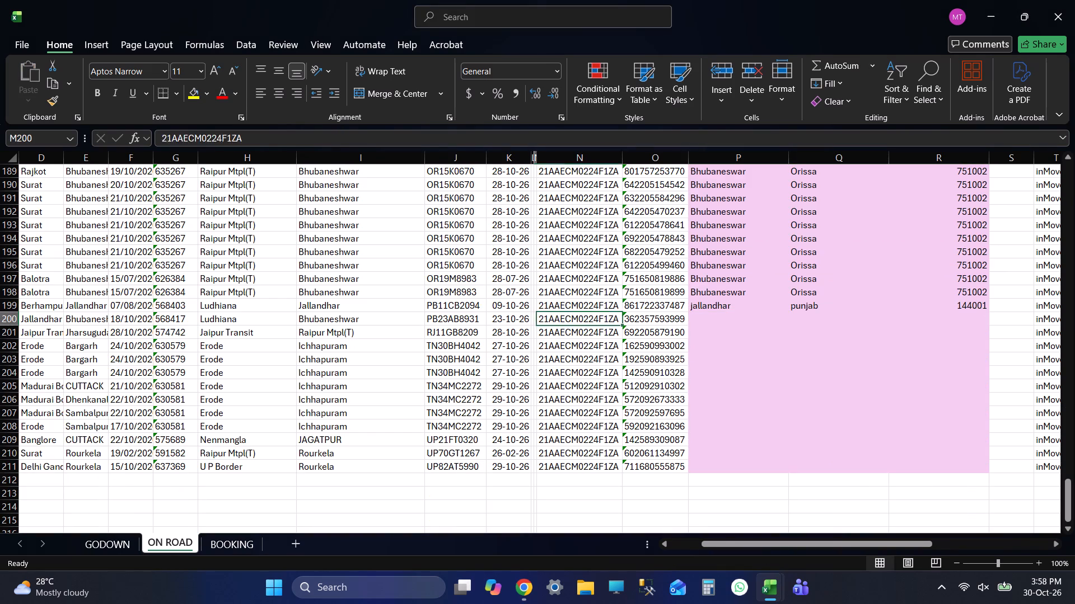
{"action": "key", "text": "Left"}
{"action": "key", "text": "Left"}
{"action": "key", "text": "Left"}
{"action": "key", "text": "Right"}
{"action": "key", "text": "Right"}
{"action": "key", "text": "Right"}
{"action": "key", "text": "Right"}
{"action": "key", "text": "Left"}
{"action": "key", "text": "Left"}
{"action": "key", "text": "Left"}
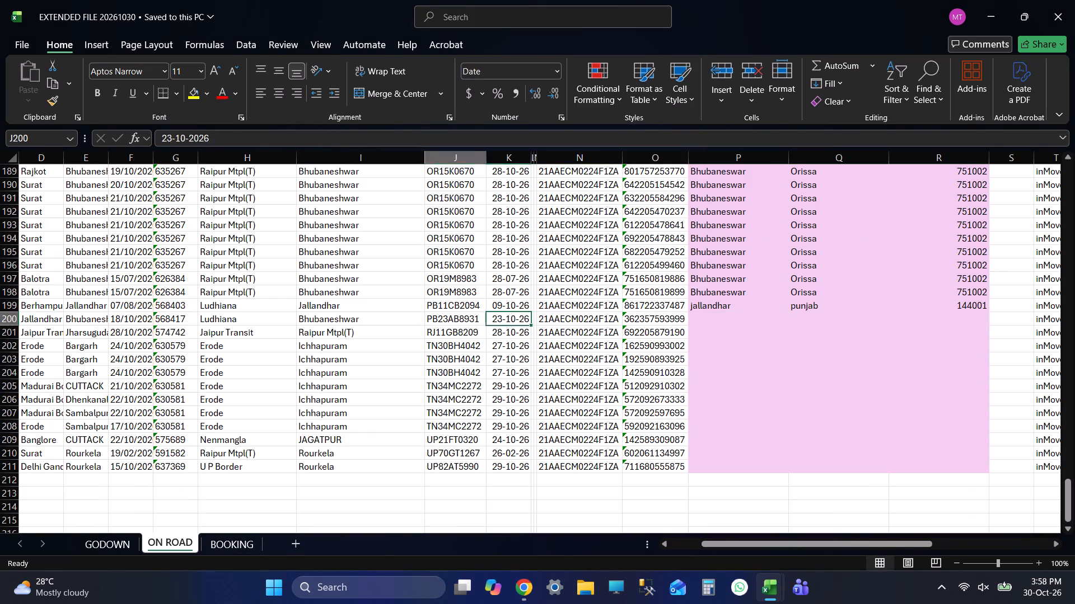
{"action": "key", "text": "Left"}
{"action": "key", "text": "Right"}
{"action": "key", "text": "Right"}
{"action": "key", "text": "Right"}
{"action": "key", "text": "Right"}
{"action": "key", "text": "Right"}
{"action": "key", "text": "Right"}
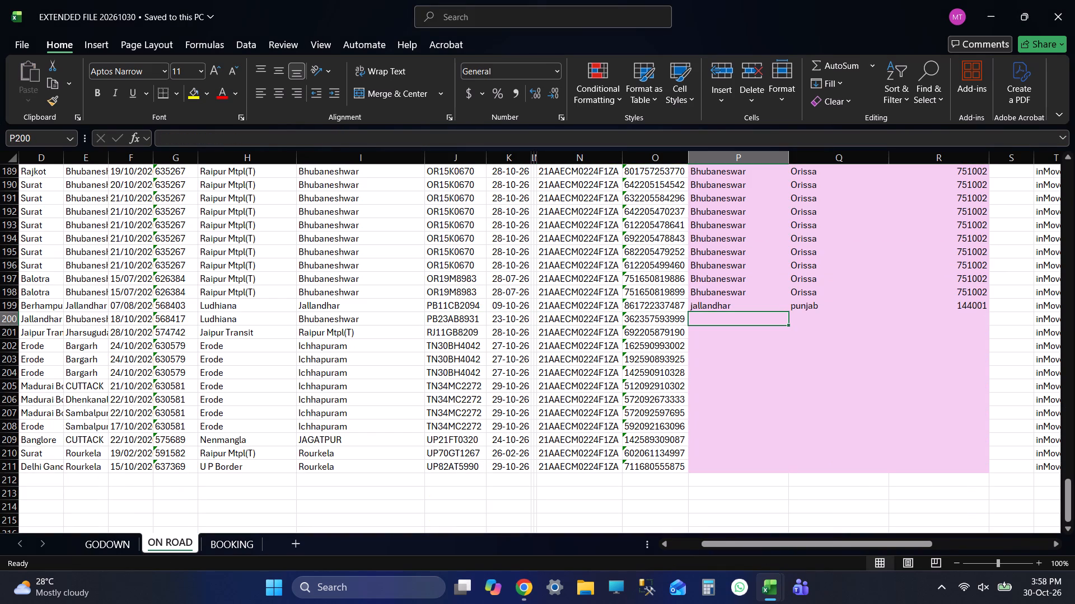
{"action": "left_click", "coordinate": [745, 264]}
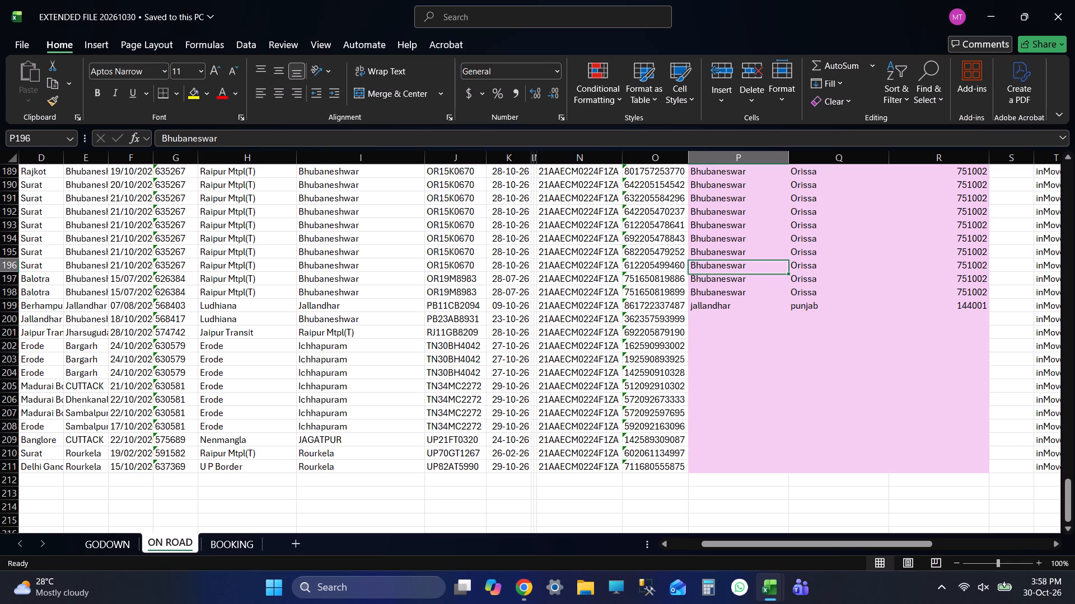
{"action": "left_click", "coordinate": [454, 321]}
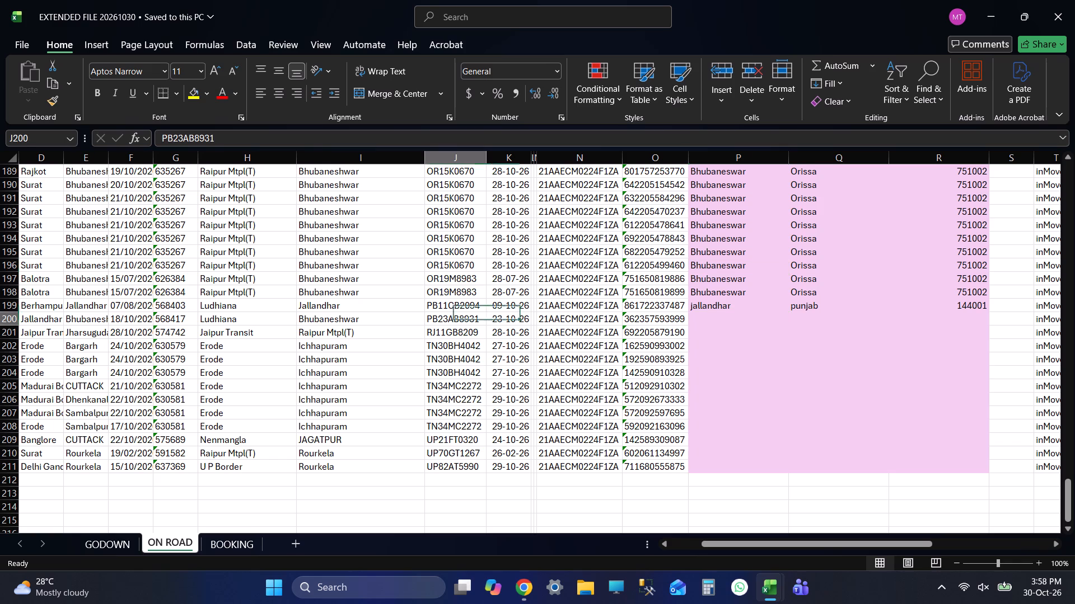
{"action": "key", "text": "ctrl+c"}
{"action": "key", "text": "alt+Tab"}
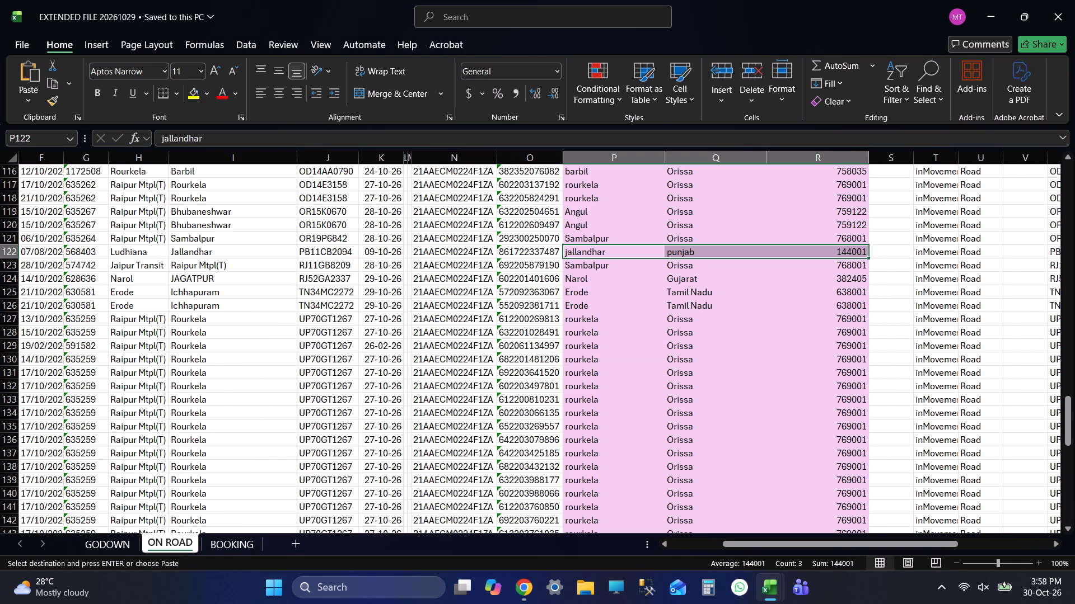
{"action": "left_click", "coordinate": [342, 170]}
{"action": "left_click", "coordinate": [333, 164]}
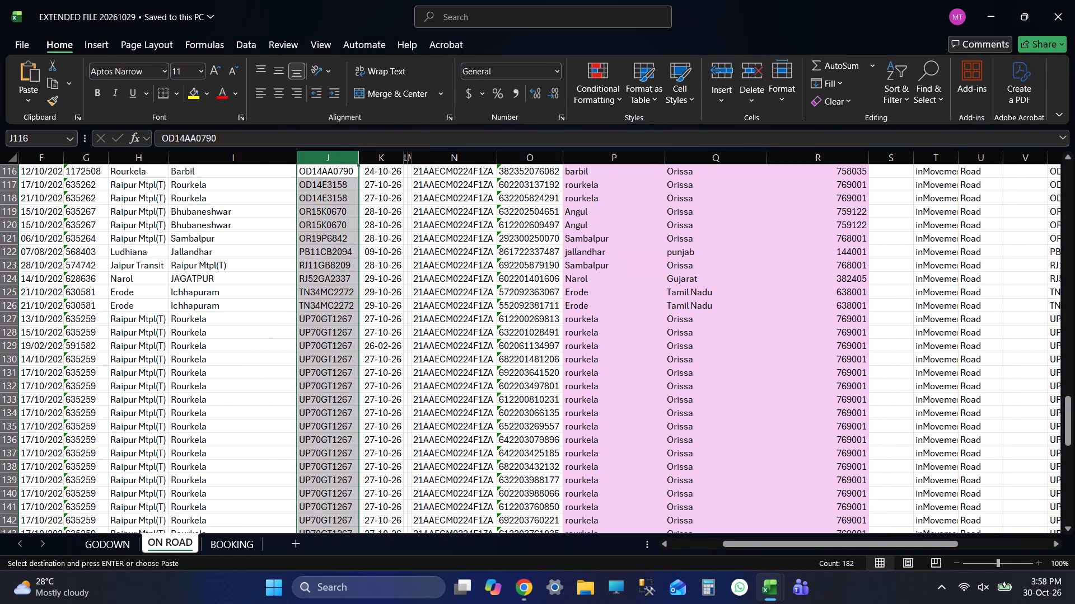
{"action": "key", "text": "ctrl+f"}
{"action": "key", "text": "ctrl+v"}
{"action": "key", "text": "Return"}
{"action": "key", "text": "Return"}
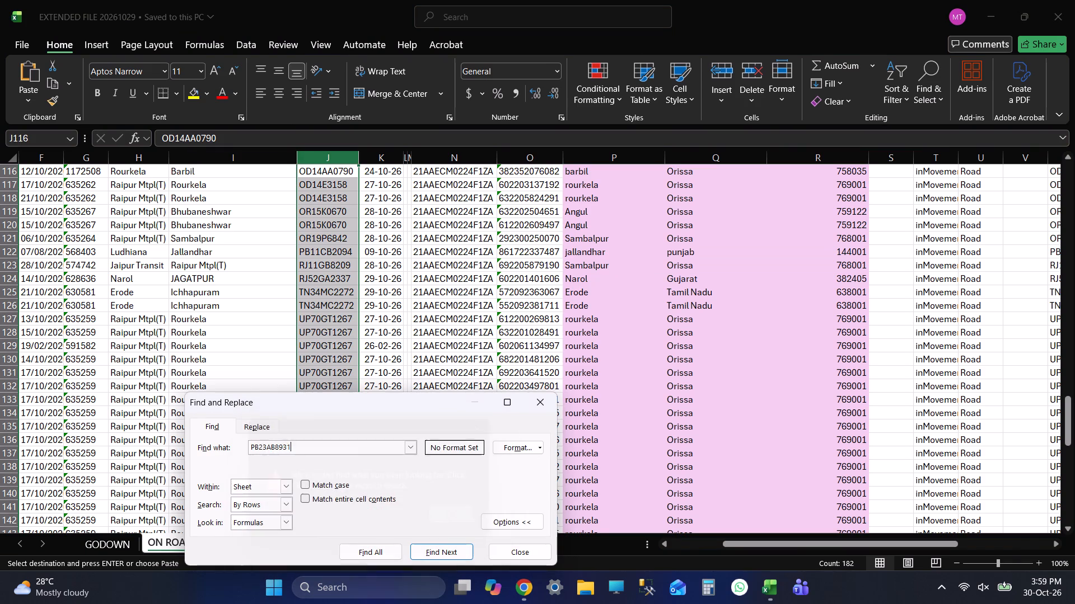
{"action": "left_click", "coordinate": [511, 553]}
{"action": "key", "text": "alt+Tab"}
{"action": "key", "text": "Tab"}
{"action": "key", "text": "Tab"}
{"action": "key", "text": "Tab"}
{"action": "key", "text": "Tab"}
{"action": "key", "text": "Tab"}
{"action": "key", "text": "Tab"}
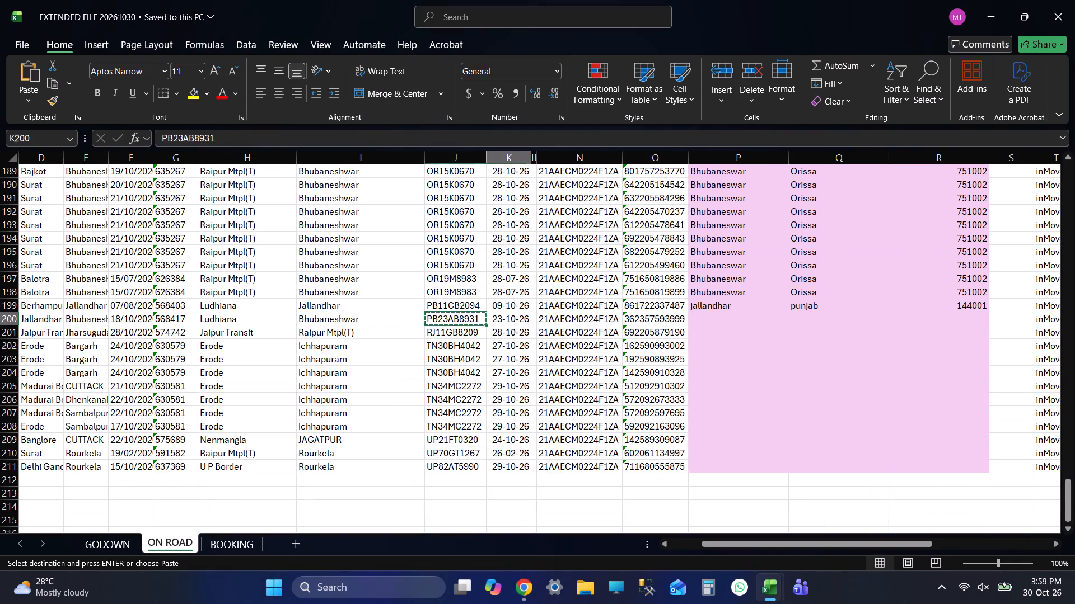
{"action": "key", "text": "Up"}
{"action": "key", "text": "Up"}
{"action": "key", "text": "shift+Right"}
{"action": "key", "text": "shift+Right"}
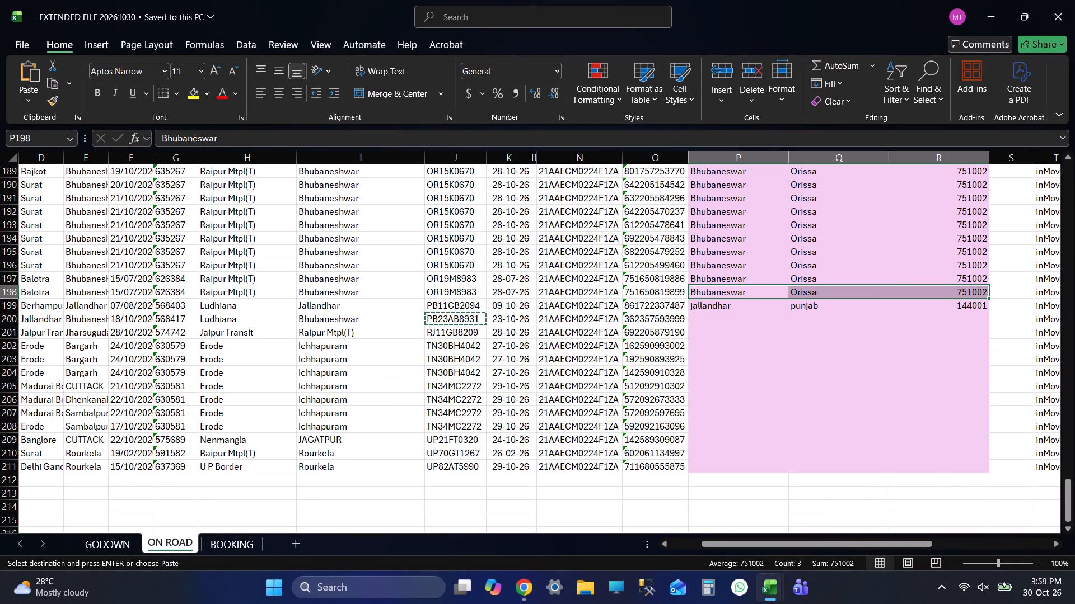
{"action": "key", "text": "ctrl+c"}
{"action": "key", "text": "Down"}
{"action": "key", "text": "Down"}
{"action": "key", "text": "ctrl+v"}
{"action": "key", "text": "Down"}
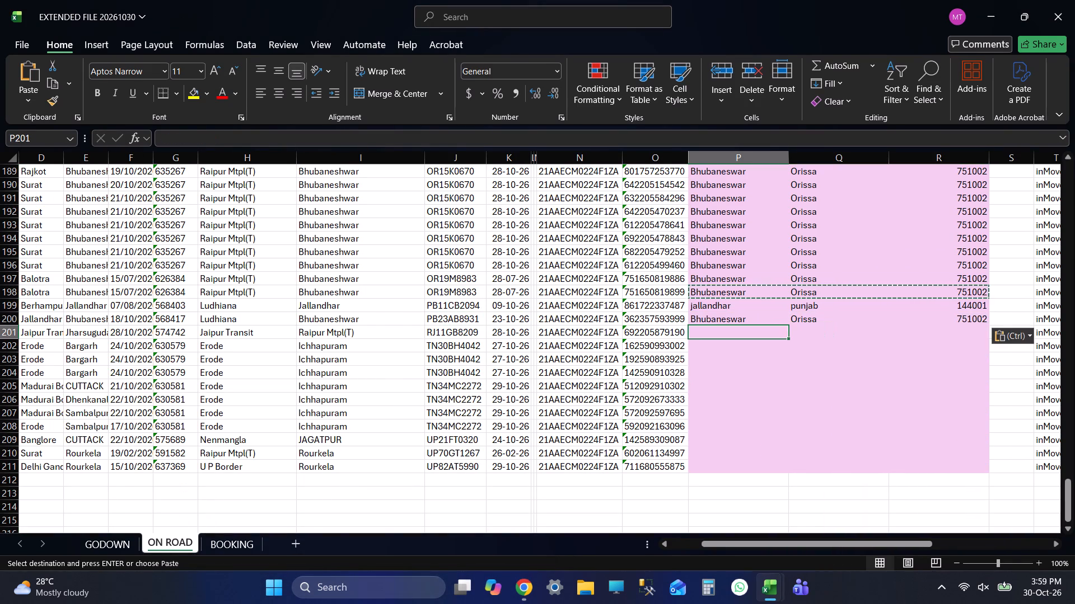
{"action": "key", "text": "ctrl+s"}
{"action": "key", "text": "Left"}
{"action": "key", "text": "Left"}
{"action": "key", "text": "Left"}
{"action": "key", "text": "Left"}
{"action": "key", "text": "Left"}
{"action": "key", "text": "Left"}
{"action": "key", "text": "ctrl+c"}
{"action": "key", "text": "Right"}
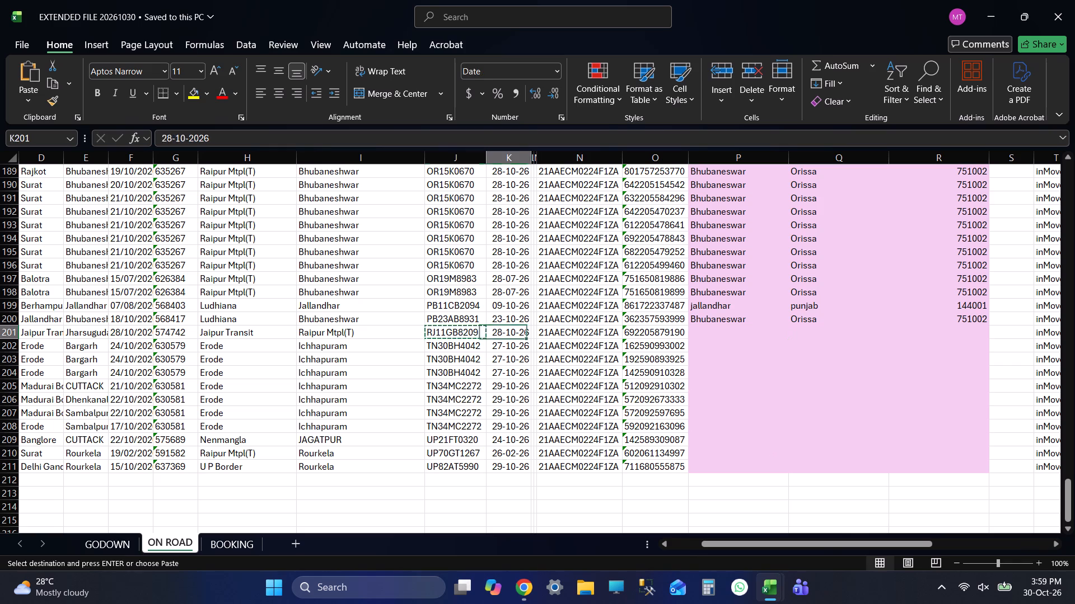
{"action": "key", "text": "Right"}
{"action": "key", "text": "Right"}
{"action": "key", "text": "Right"}
{"action": "key", "text": "Right"}
{"action": "key", "text": "Right"}
{"action": "key", "text": "alt+Tab"}
{"action": "key", "text": "alt+Tab"}
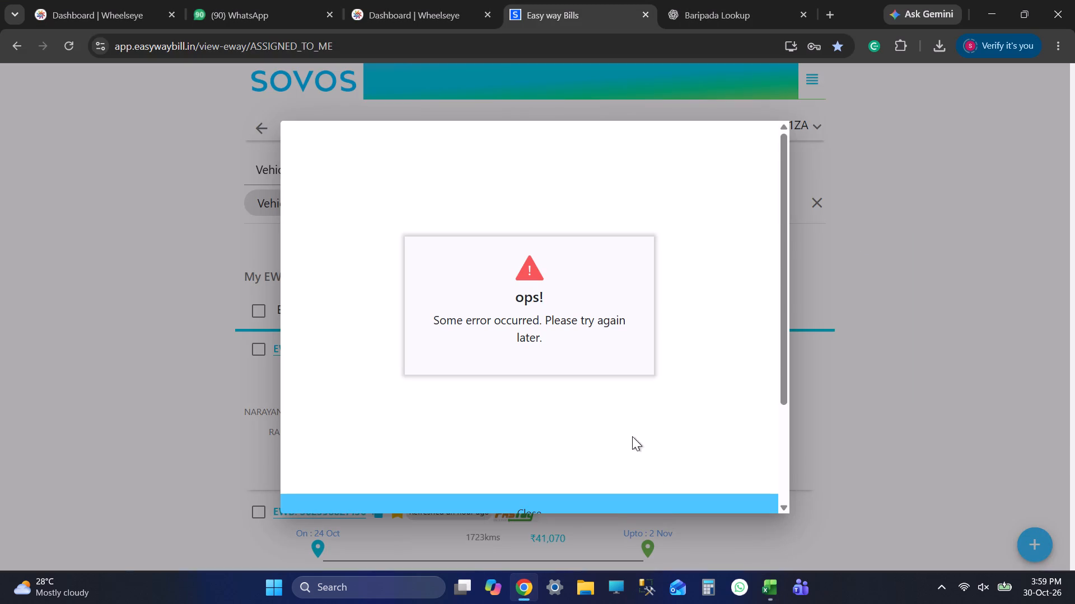
{"action": "left_click", "coordinate": [606, 501]}
{"action": "left_click", "coordinate": [529, 186]}
{"action": "double_click", "coordinate": [521, 181]}
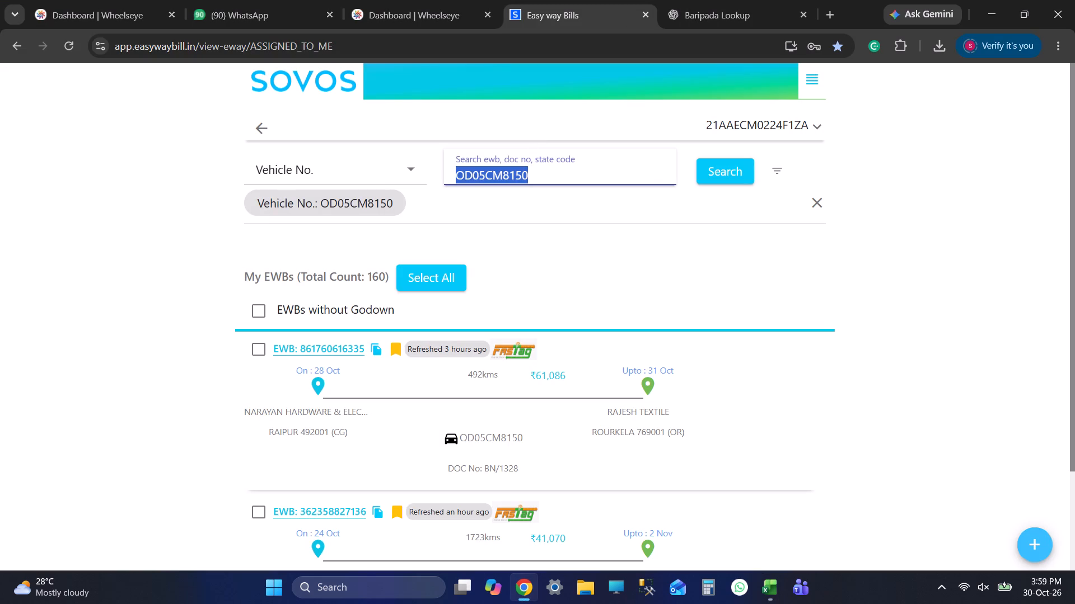
{"action": "key", "text": "ctrl+v"}
{"action": "left_click", "coordinate": [735, 180]}
{"action": "left_click", "coordinate": [504, 353]}
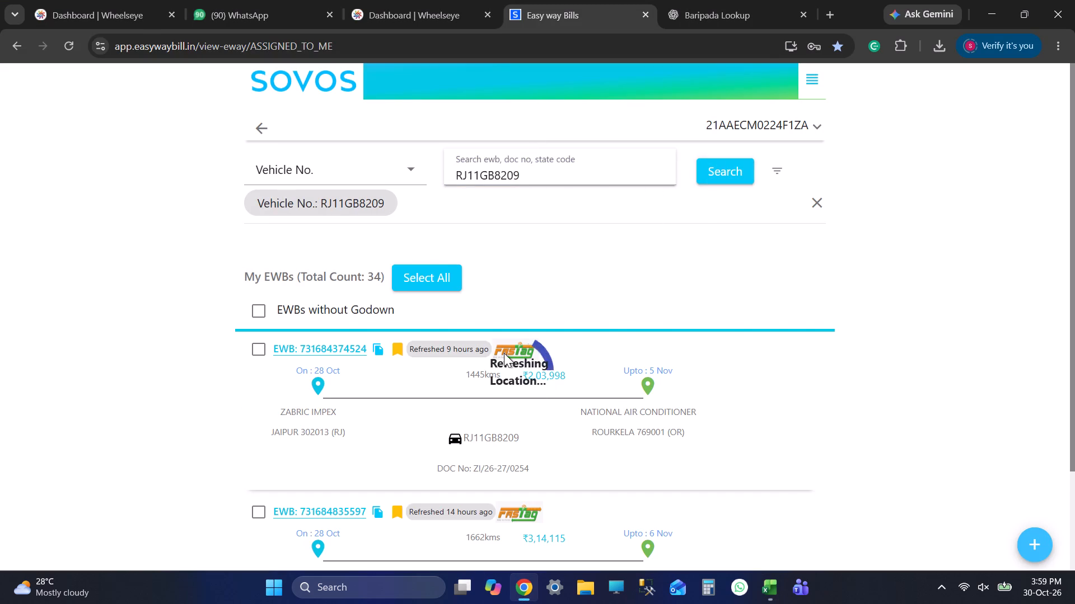
{"action": "key", "text": "alt+Tab"}
{"action": "scroll", "coordinate": [584, 323], "scroll_direction": "down", "scroll_amount": 3}
{"action": "key", "text": "alt+Tab"}
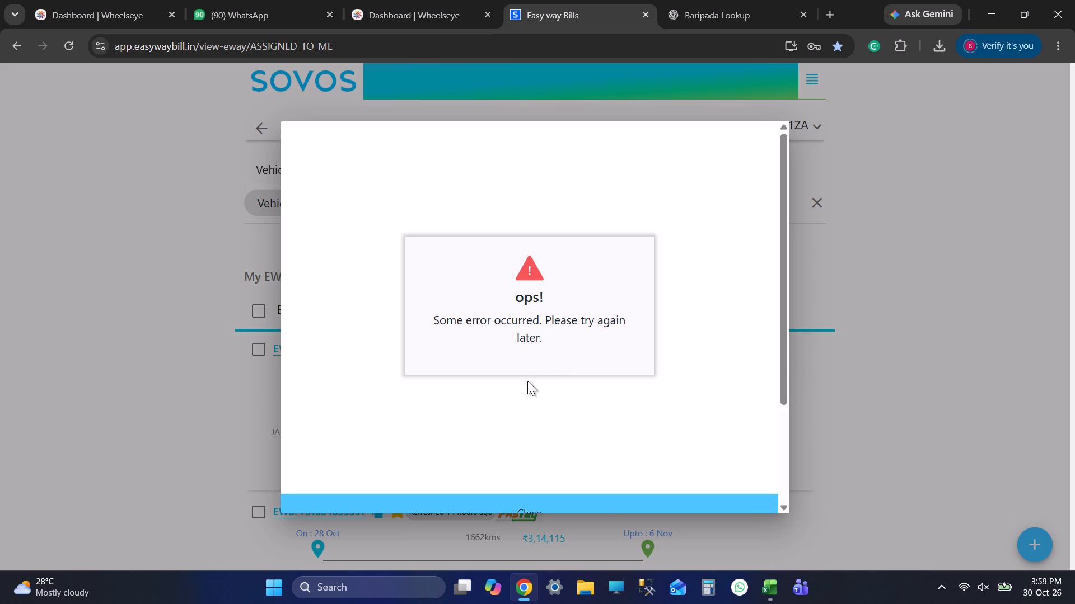
{"action": "left_click", "coordinate": [604, 506]}
Look up the jaipur to raipur distance on Google in a new browser tab and open the driving directions.
{"action": "key", "text": "alt+Tab"}
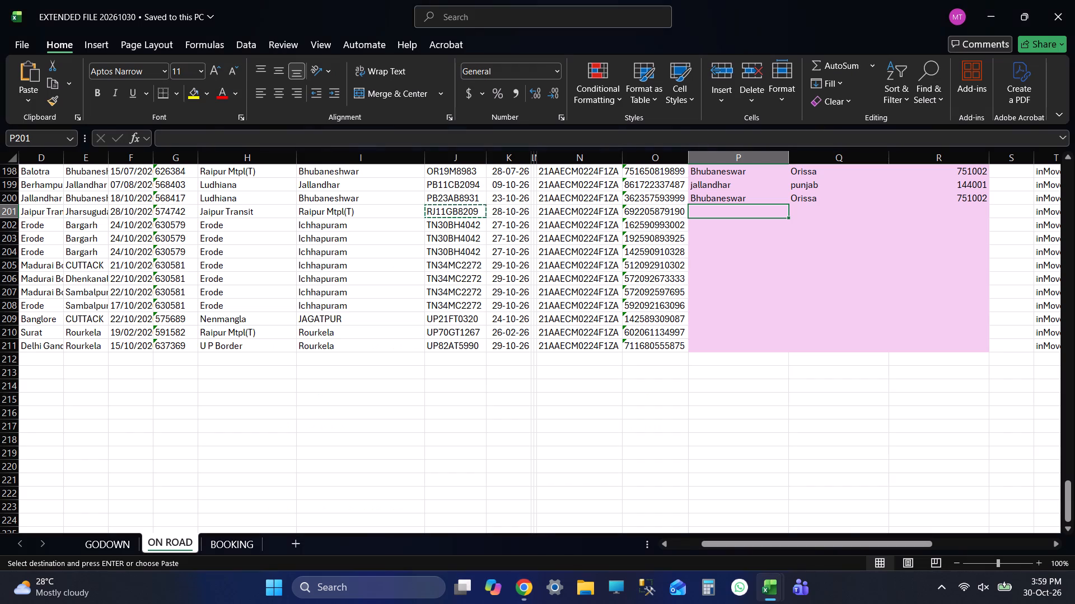
{"action": "key", "text": "alt+Tab"}
{"action": "key", "text": "alt+Tab"}
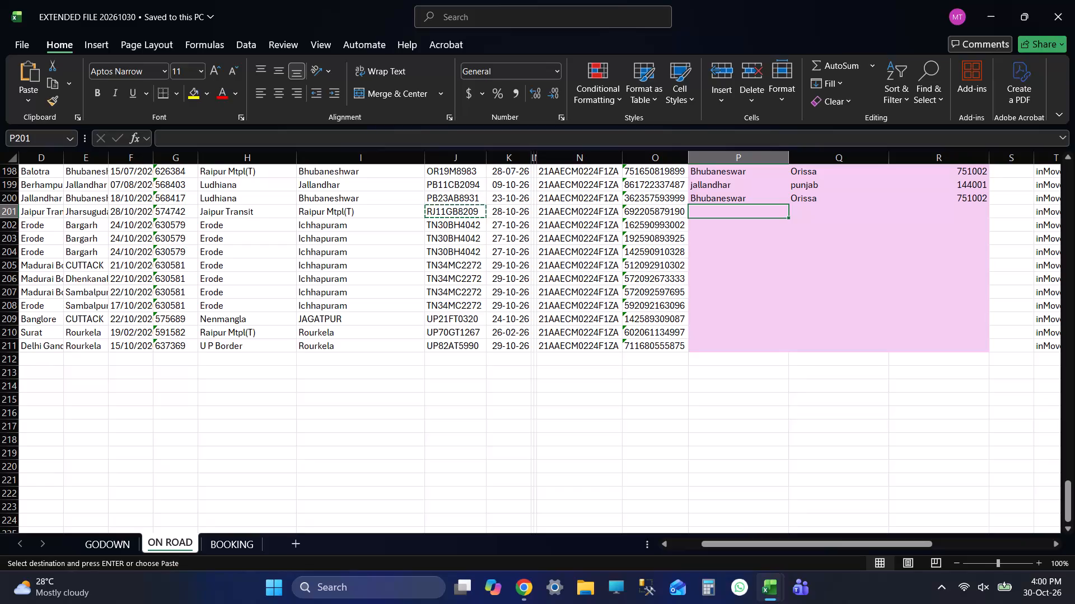
{"action": "key", "text": "alt+Tab"}
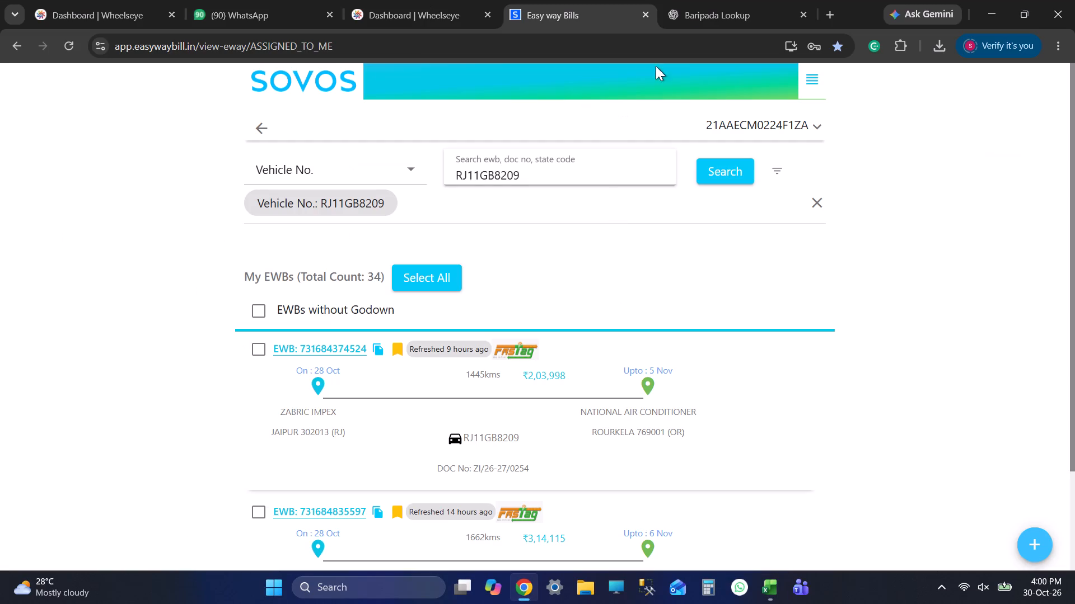
{"action": "left_click", "coordinate": [827, 12]}
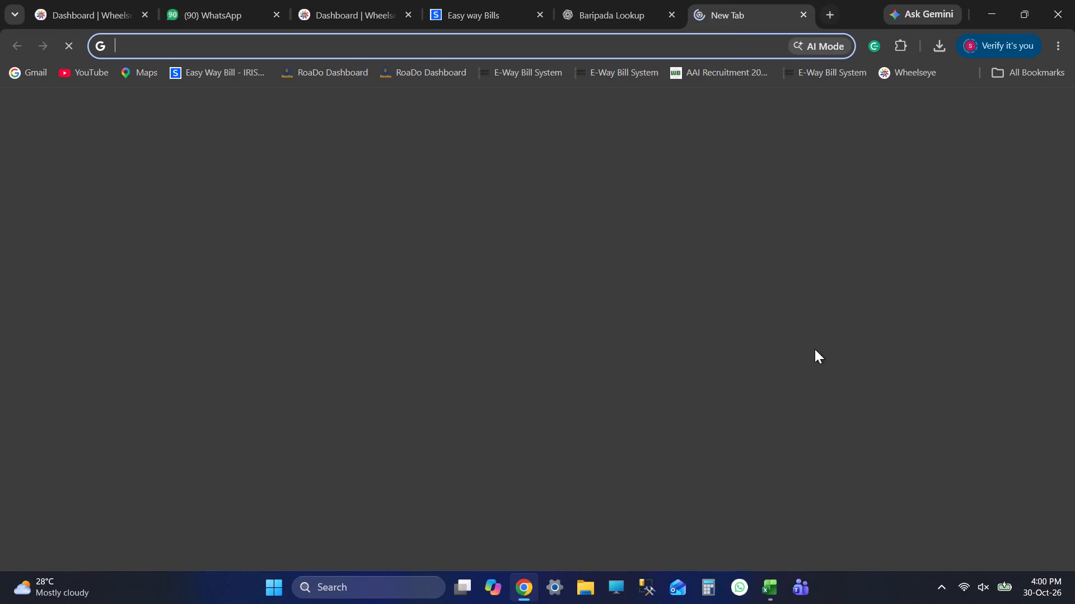
{"action": "type", "text": "JAIPUR TO RAI"}
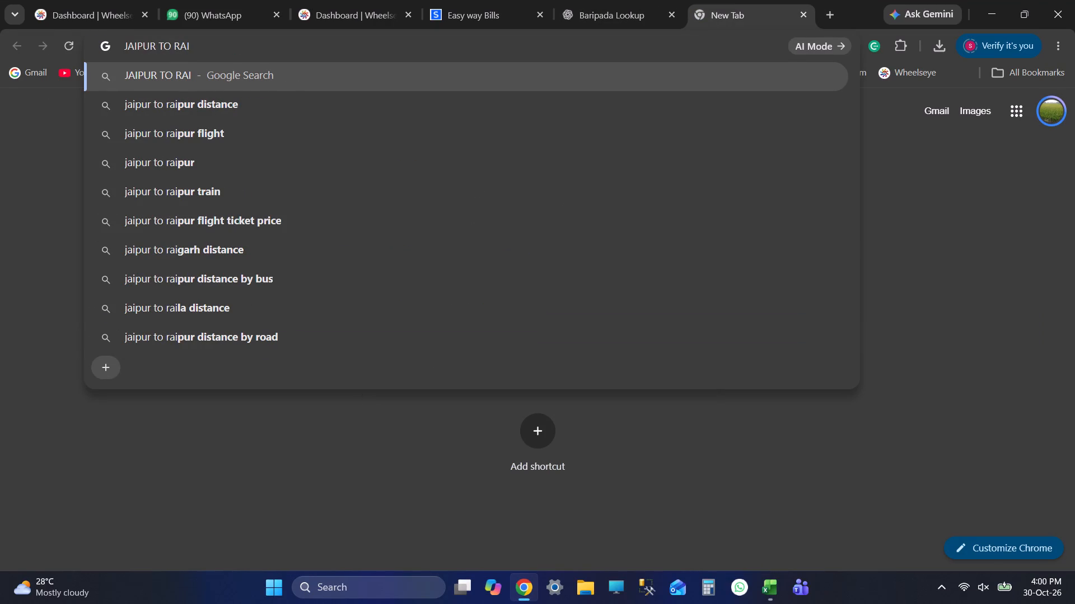
{"action": "key", "text": "Down"}
{"action": "key", "text": "Return"}
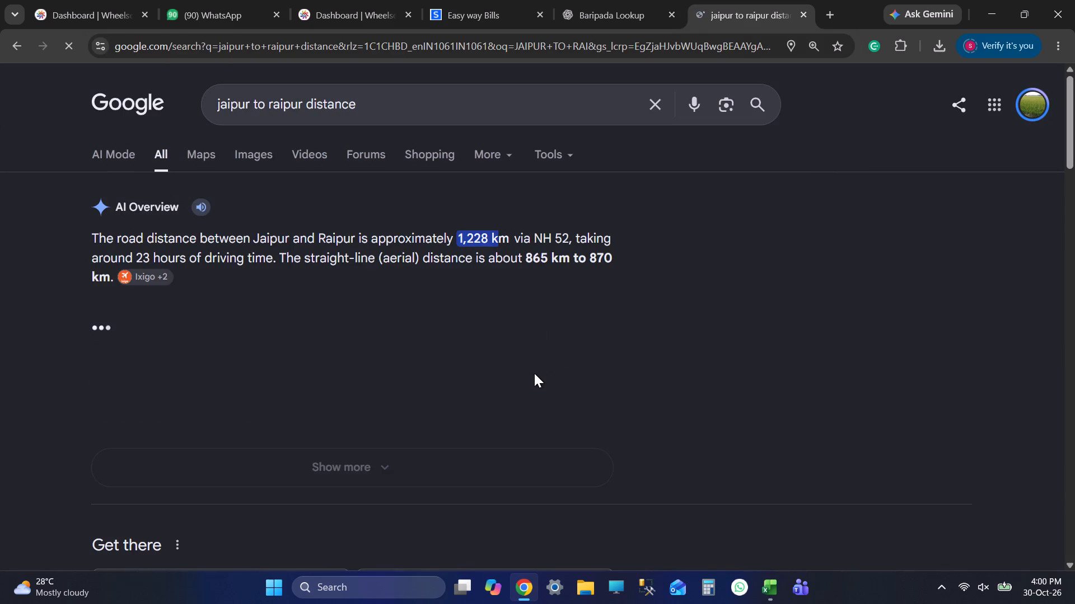
{"action": "scroll", "coordinate": [319, 376], "scroll_direction": "down", "scroll_amount": 4}
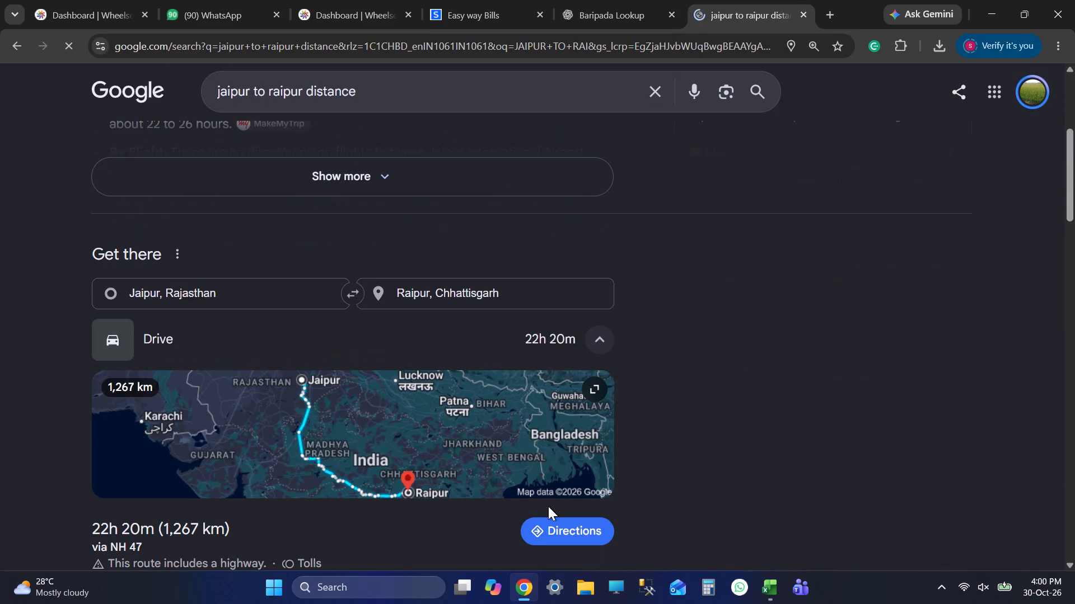
{"action": "left_click", "coordinate": [588, 522]}
Compare row 201's route and dispatch date with the Jaipur to Raipur driving route in Google Maps.
{"action": "key", "text": "alt+Tab"}
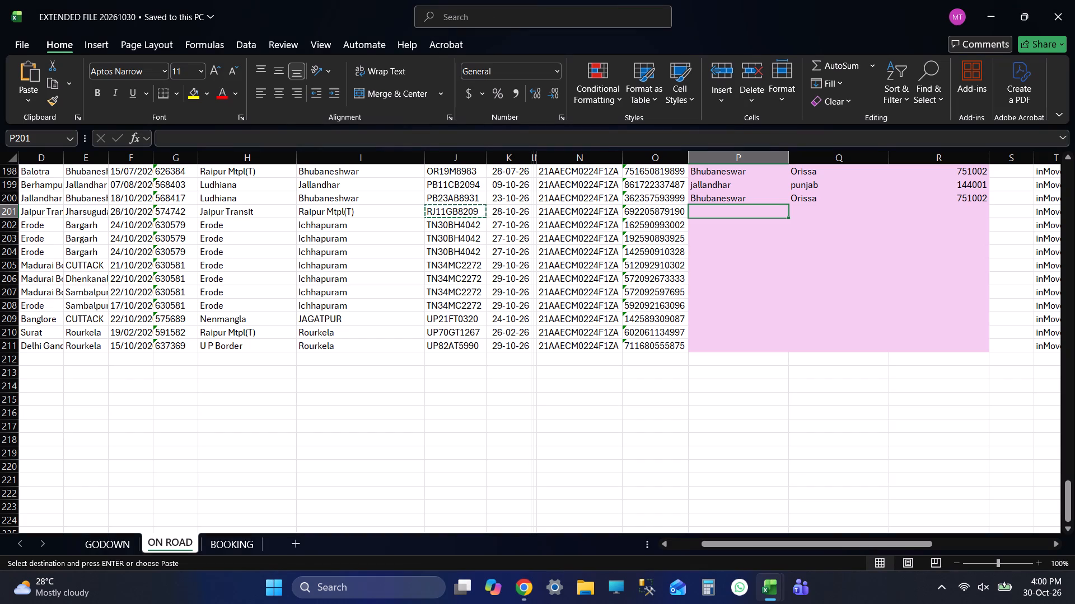
{"action": "key", "text": "alt+Tab"}
{"action": "key", "text": "alt+Tab"}
{"action": "key", "text": "alt+Tab"}
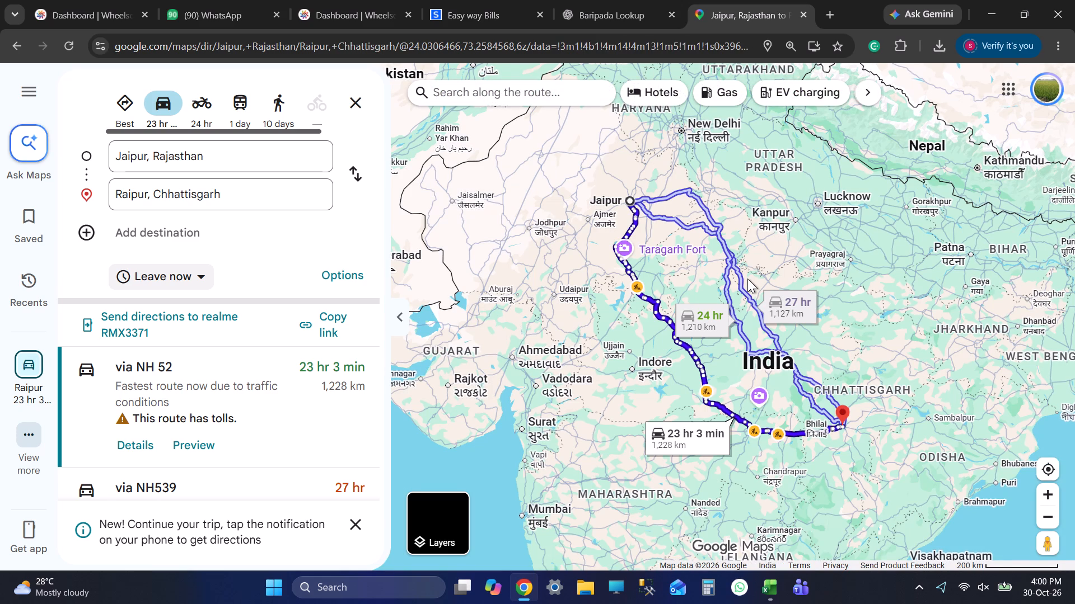
{"action": "key", "text": "alt+Tab"}
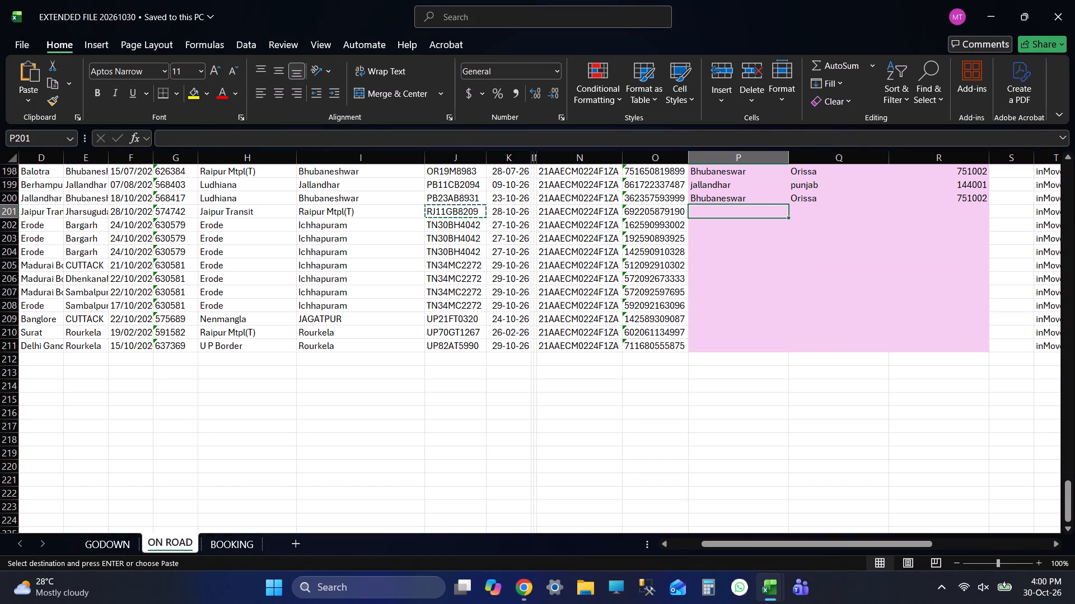
{"action": "key", "text": "alt+Tab"}
{"action": "key", "text": "alt+Tab"}
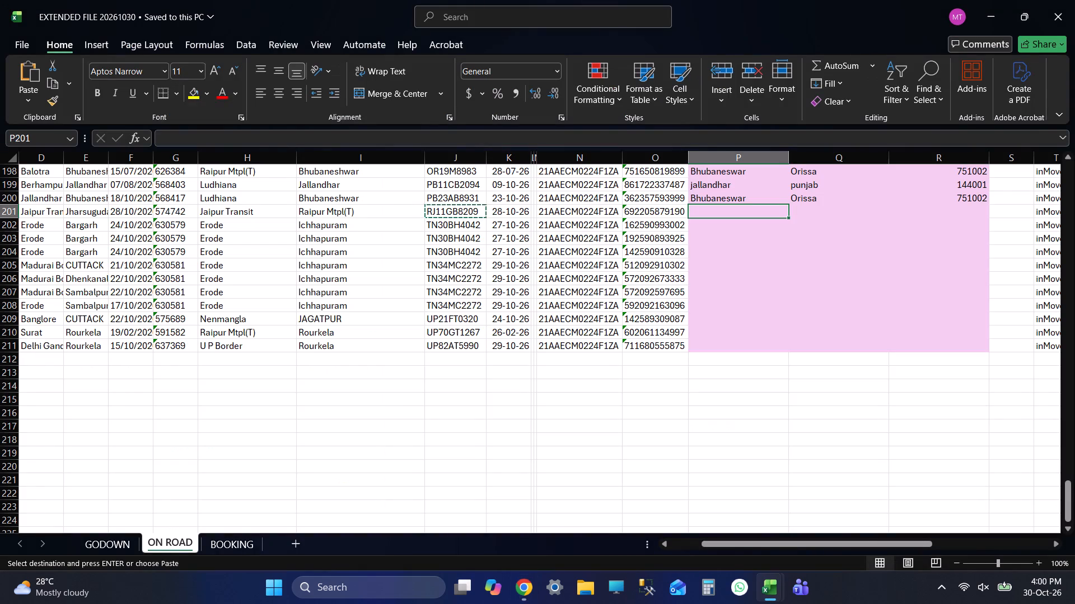
{"action": "key", "text": "alt+Tab"}
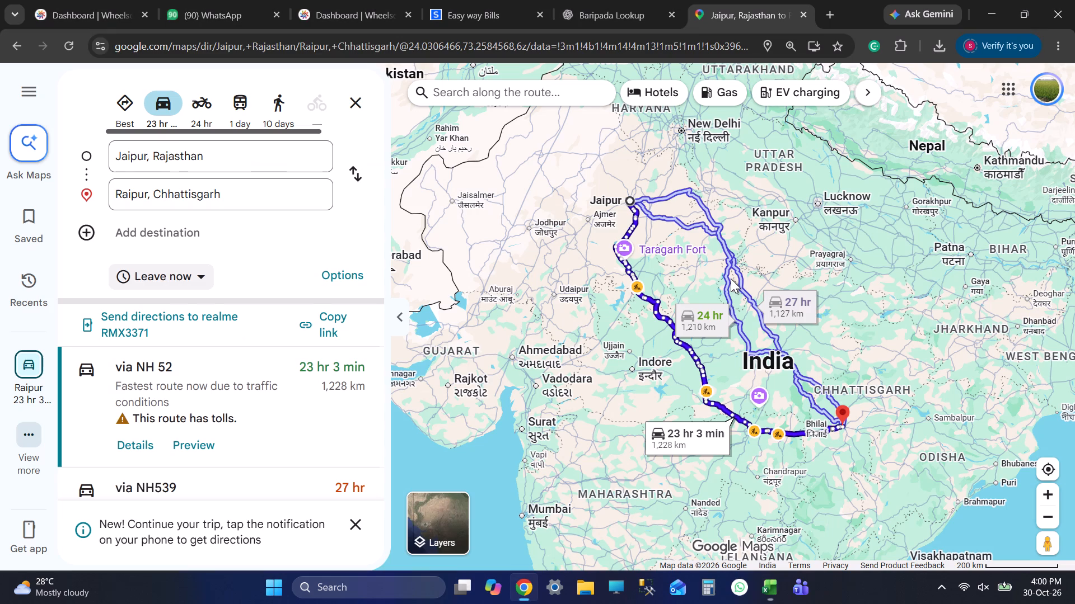
{"action": "scroll", "coordinate": [648, 268], "scroll_direction": "up", "scroll_amount": 5}
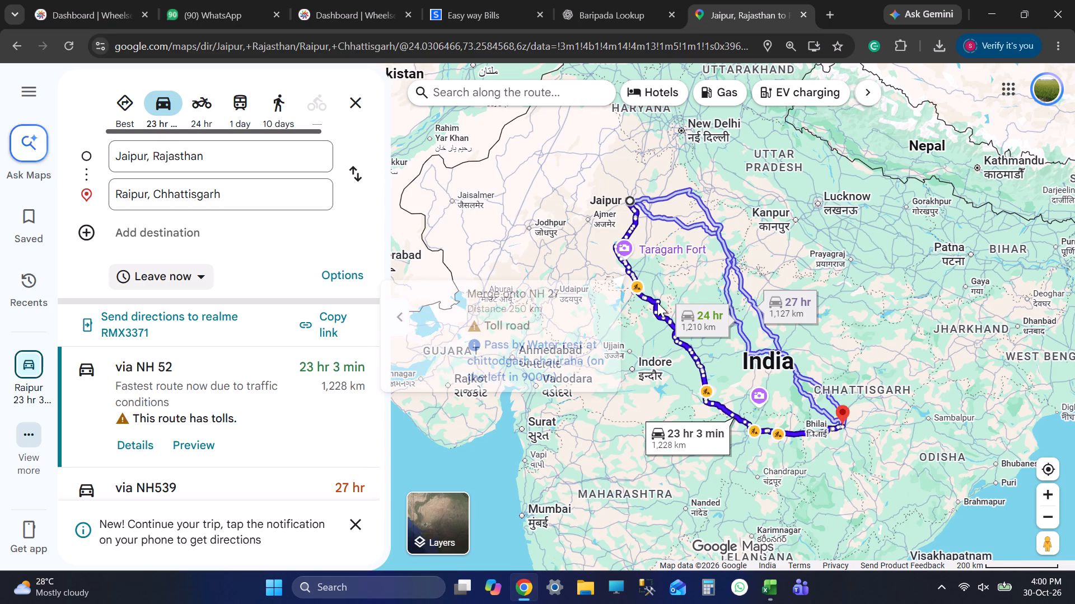
{"action": "left_click_drag", "start_coordinate": [672, 294], "coordinate": [739, 224]}
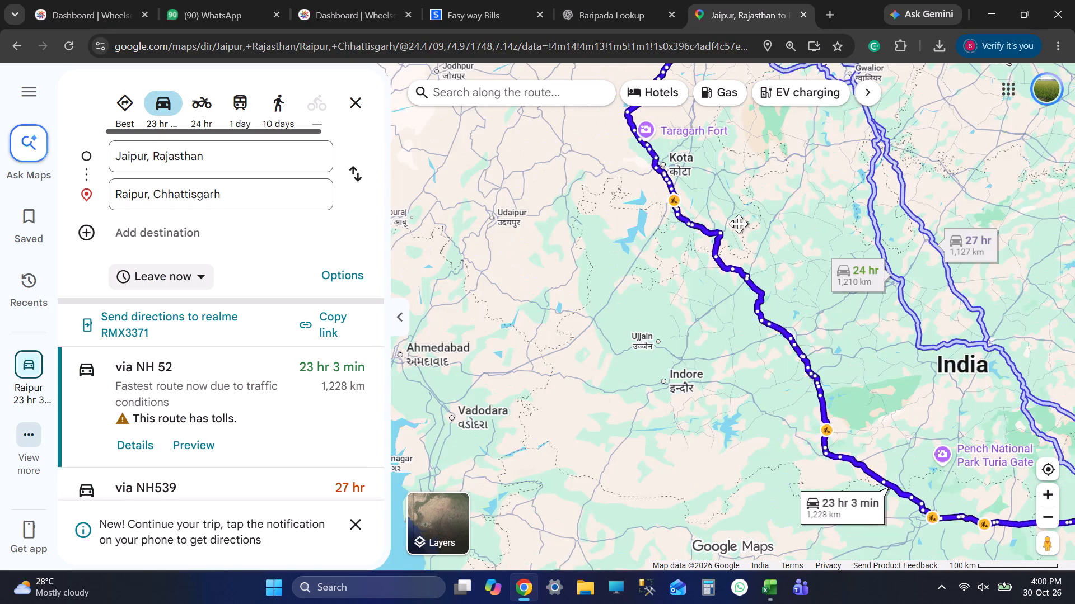
{"action": "left_click_drag", "start_coordinate": [739, 224], "coordinate": [725, 282]}
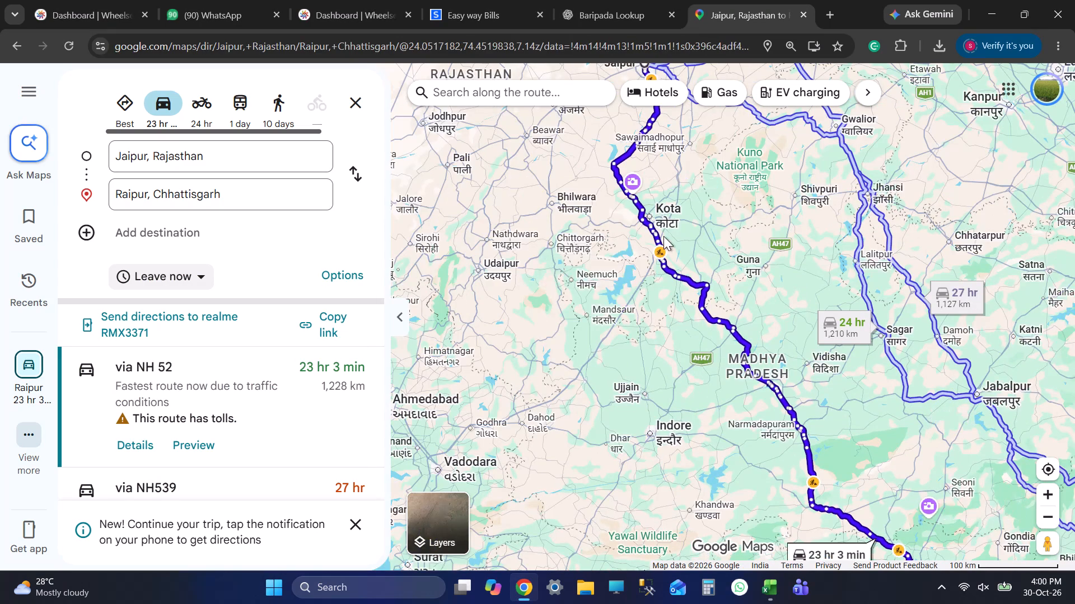
{"action": "key", "text": "alt+Tab"}
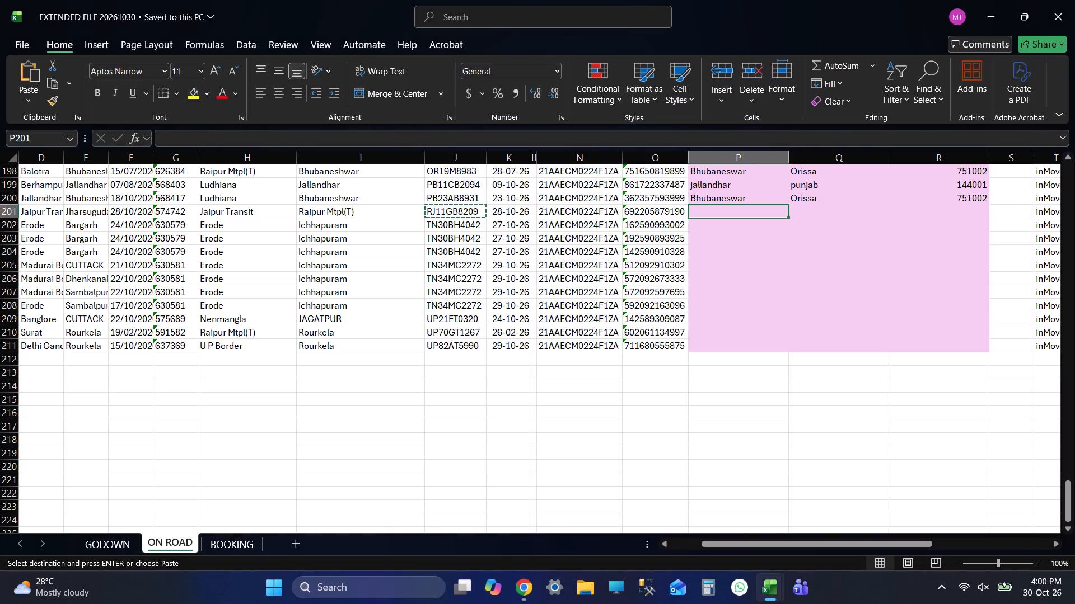
{"action": "key", "text": "alt+Tab"}
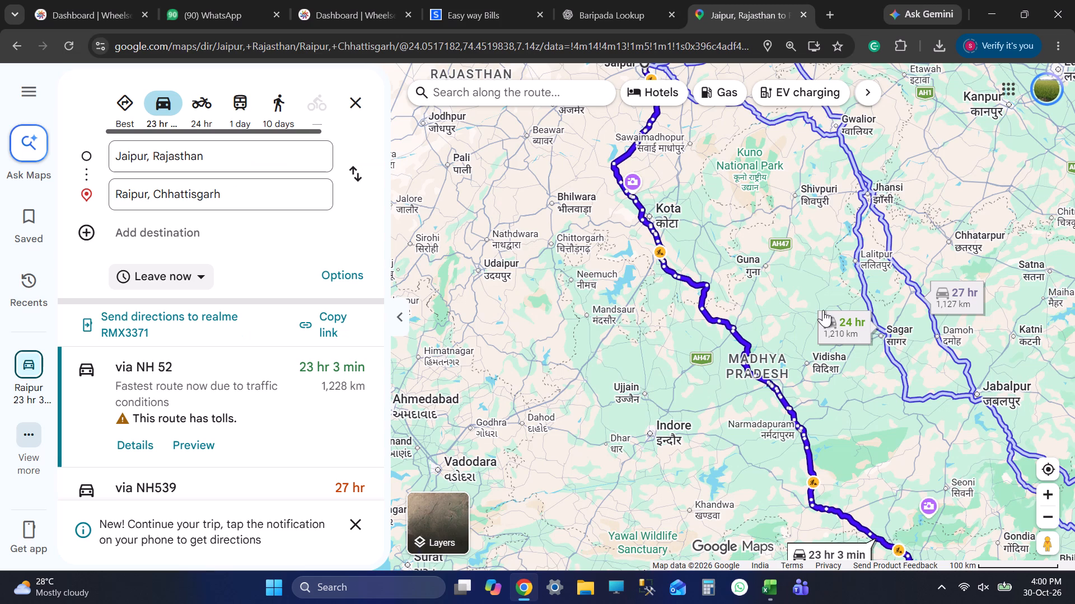
{"action": "left_click_drag", "start_coordinate": [819, 309], "coordinate": [785, 239]}
{"action": "scroll", "coordinate": [754, 279], "scroll_direction": "up", "scroll_amount": 4}
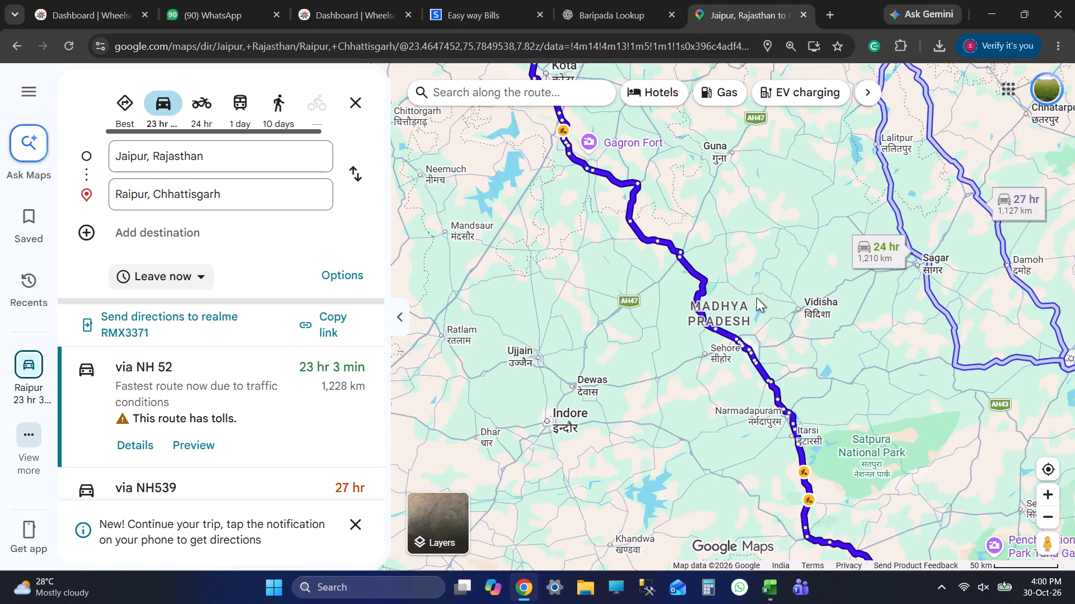
{"action": "scroll", "coordinate": [756, 298], "scroll_direction": "up", "scroll_amount": 1}
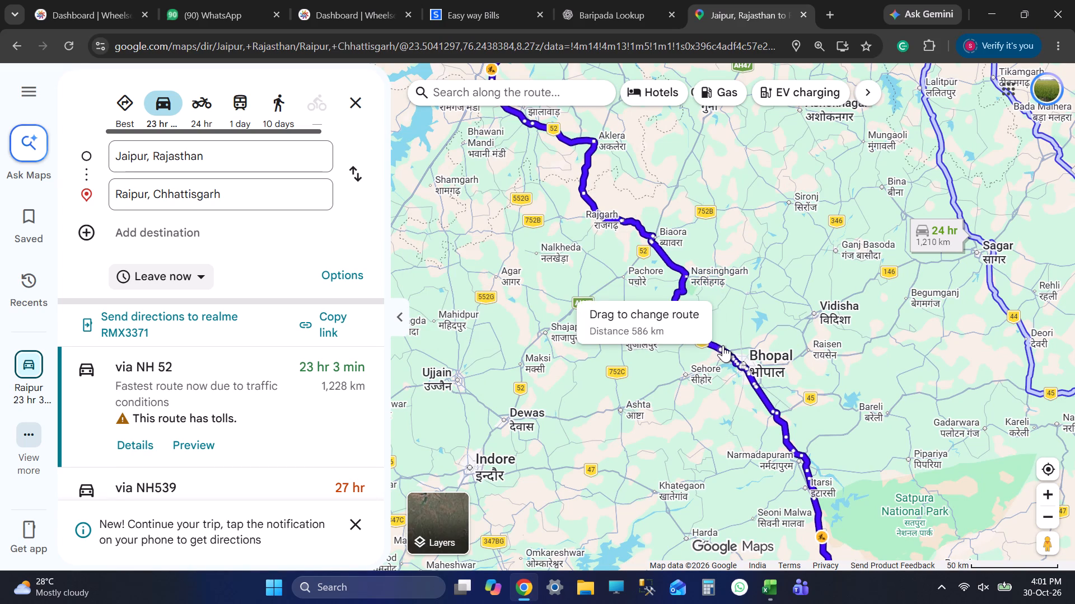
{"action": "scroll", "coordinate": [763, 280], "scroll_direction": "up", "scroll_amount": 1}
{"action": "scroll", "coordinate": [763, 280], "scroll_direction": "down", "scroll_amount": 3}
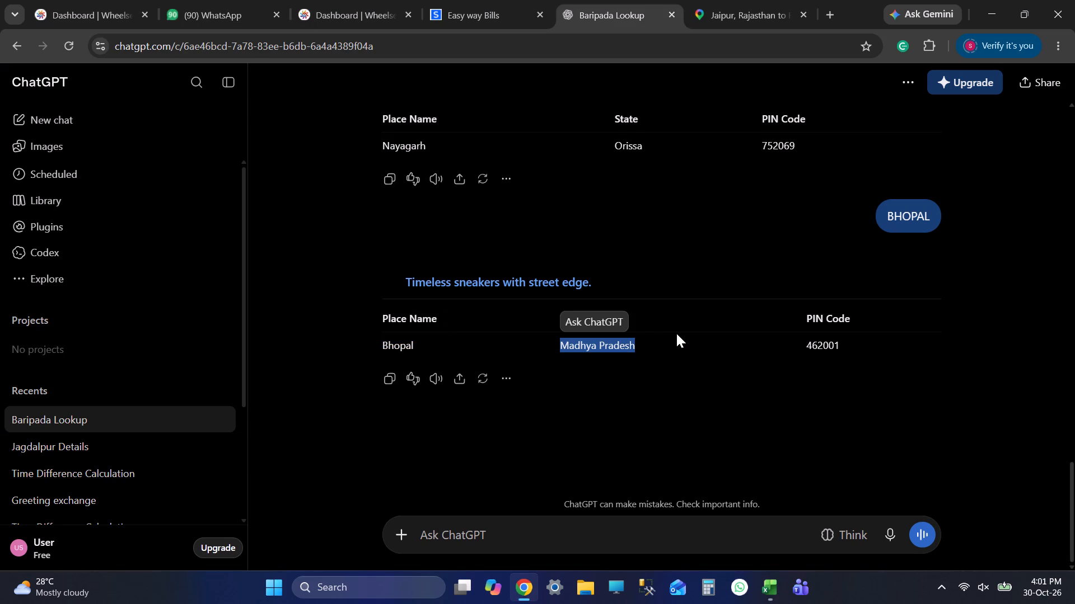
{"action": "key", "text": "alt+Tab"}
{"action": "key", "text": "F2"}
{"action": "key", "text": "ctrl+v"}
{"action": "key", "text": "Tab"}
Copy Bhopal's PIN code 462001 from ChatGPT into row 201's PIN code cell and save the workbook.
{"action": "key", "text": "alt+Tab"}
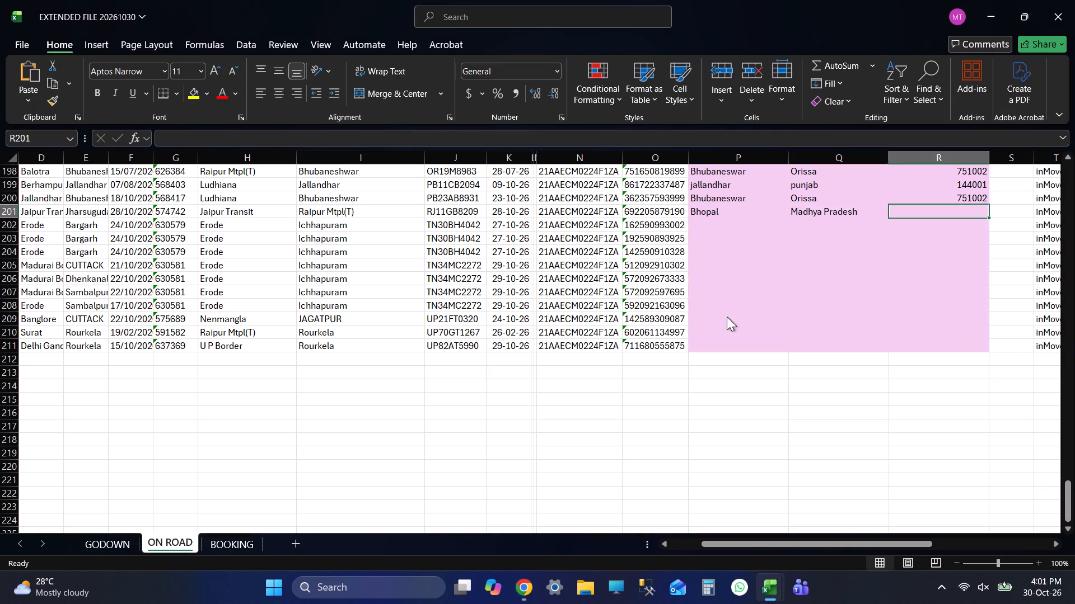
{"action": "double_click", "coordinate": [817, 347]}
{"action": "key", "text": "ctrl+c"}
{"action": "key", "text": "alt+Tab"}
{"action": "key", "text": "F2"}
{"action": "key", "text": "ctrl+v"}
{"action": "key", "text": "Return"}
{"action": "key", "text": "ctrl+s"}
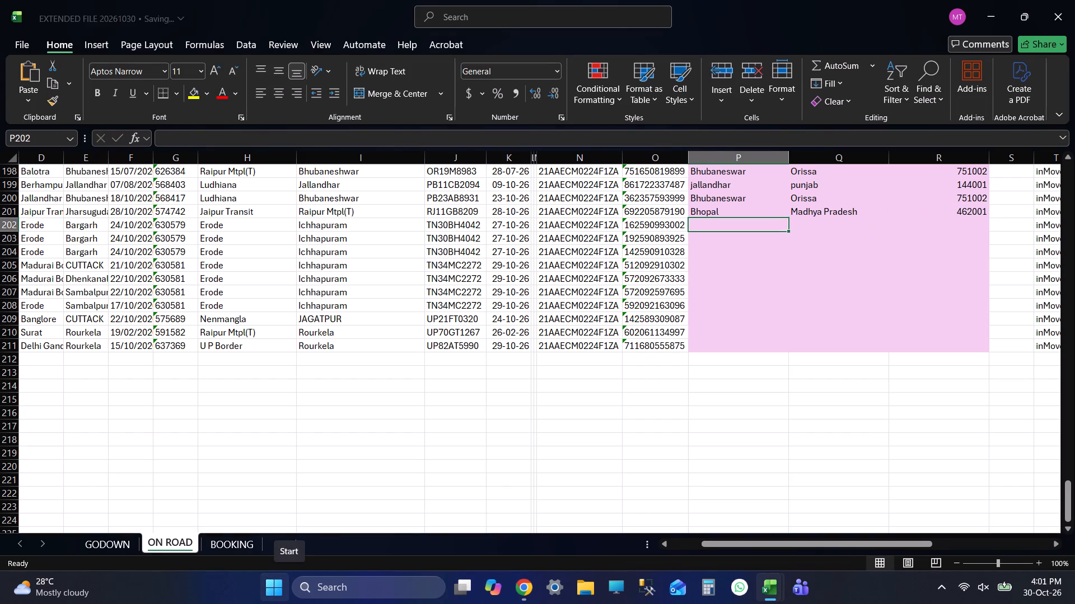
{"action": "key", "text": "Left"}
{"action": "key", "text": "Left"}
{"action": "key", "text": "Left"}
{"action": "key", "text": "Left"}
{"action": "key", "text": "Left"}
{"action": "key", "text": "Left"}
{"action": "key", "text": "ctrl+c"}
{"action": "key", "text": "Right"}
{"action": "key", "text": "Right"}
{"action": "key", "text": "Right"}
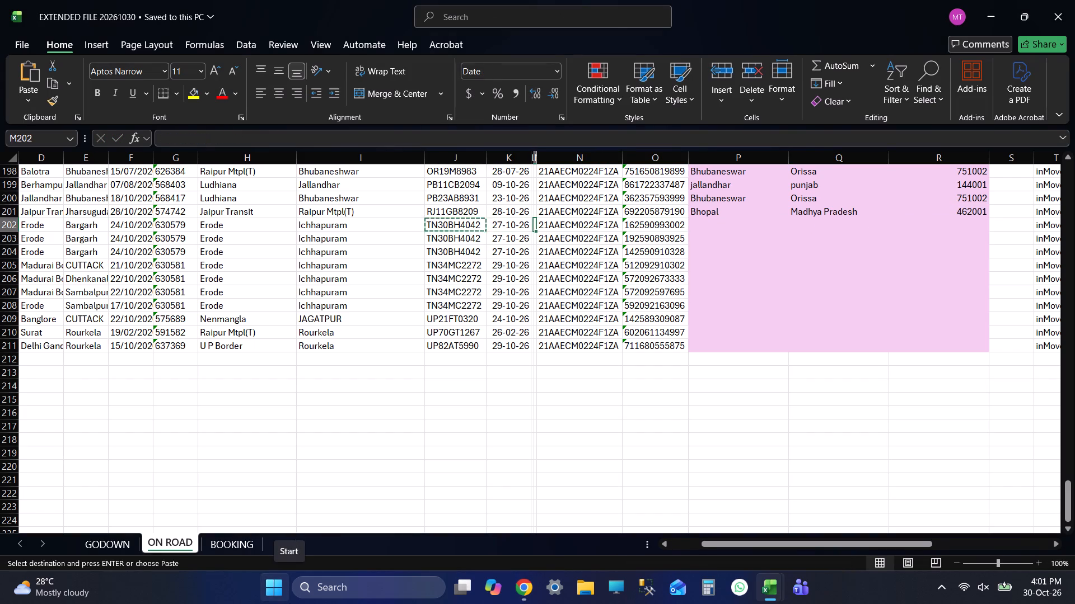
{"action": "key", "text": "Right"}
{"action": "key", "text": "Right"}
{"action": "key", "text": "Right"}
Look over the two Wheelseye tracking dashboards in Chrome.
{"action": "key", "text": "alt+Tab"}
{"action": "key", "text": "alt+Tab"}
{"action": "key", "text": "alt+Tab"}
{"action": "key", "text": "alt+Tab"}
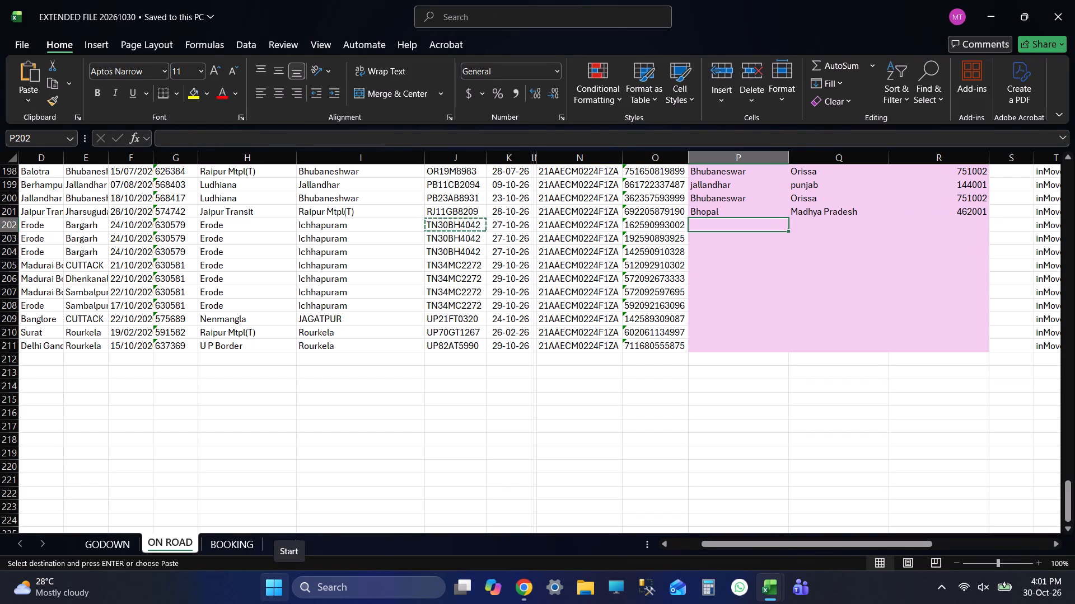
{"action": "left_click", "coordinate": [479, 0]}
{"action": "left_click", "coordinate": [342, 0]}
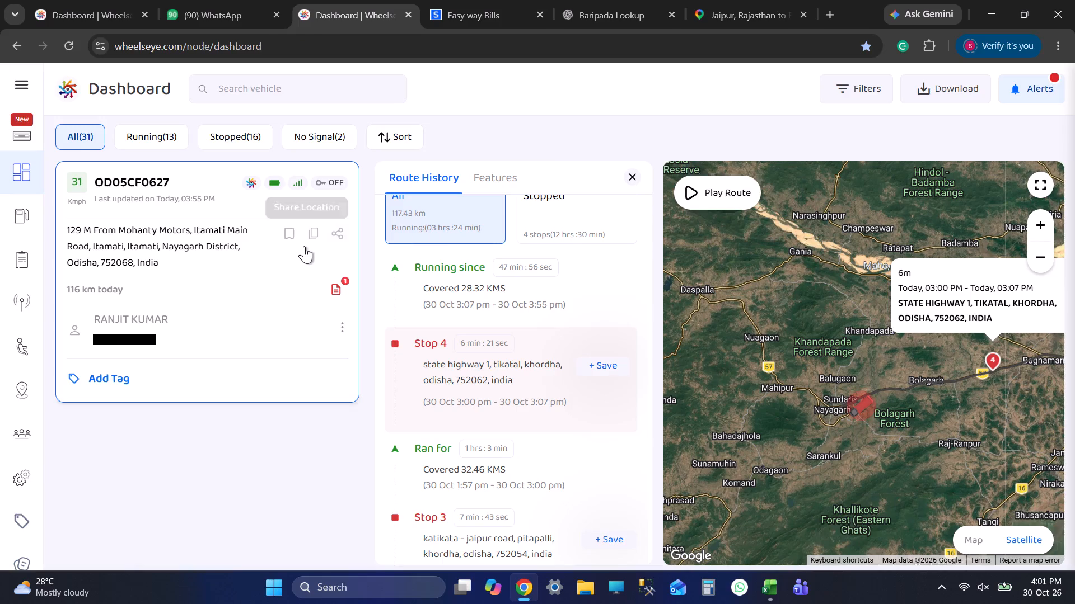
{"action": "left_click", "coordinate": [116, 0]}
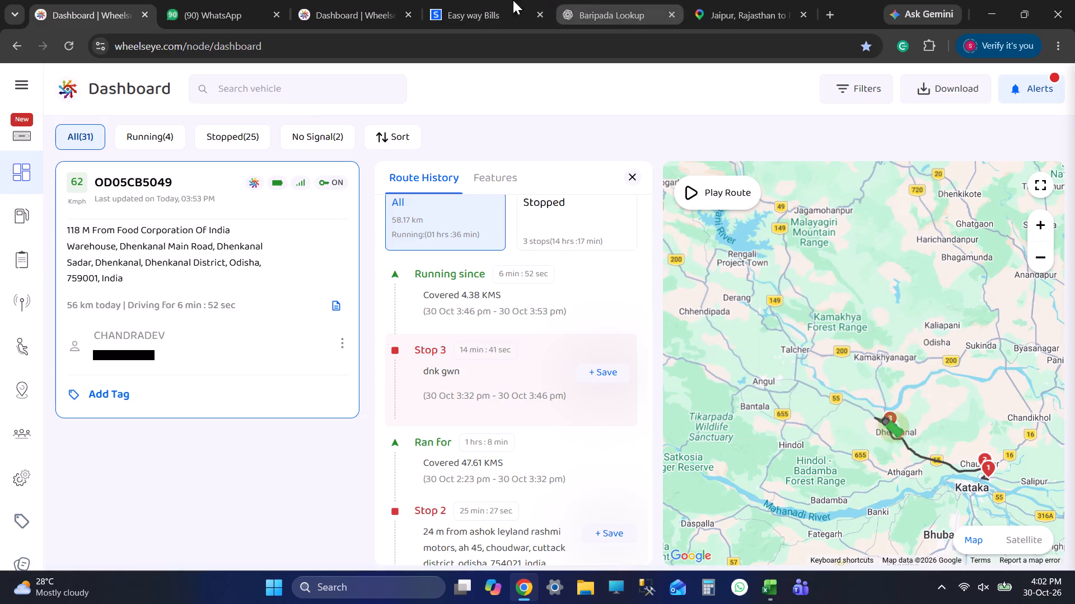
Check row 202's route and request Google Maps driving directions from Erode, Tamil Nadu to Ichchapuram, Andhra Pradesh.
{"action": "key", "text": "alt+Tab"}
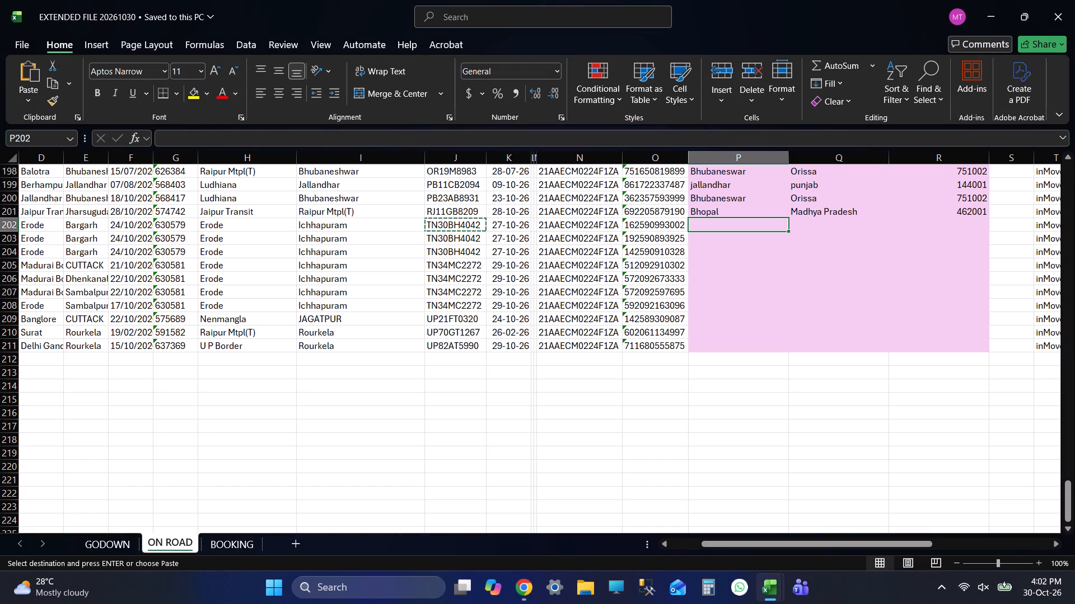
{"action": "key", "text": "alt+Tab"}
{"action": "left_click", "coordinate": [737, 8]}
{"action": "left_click", "coordinate": [225, 148]}
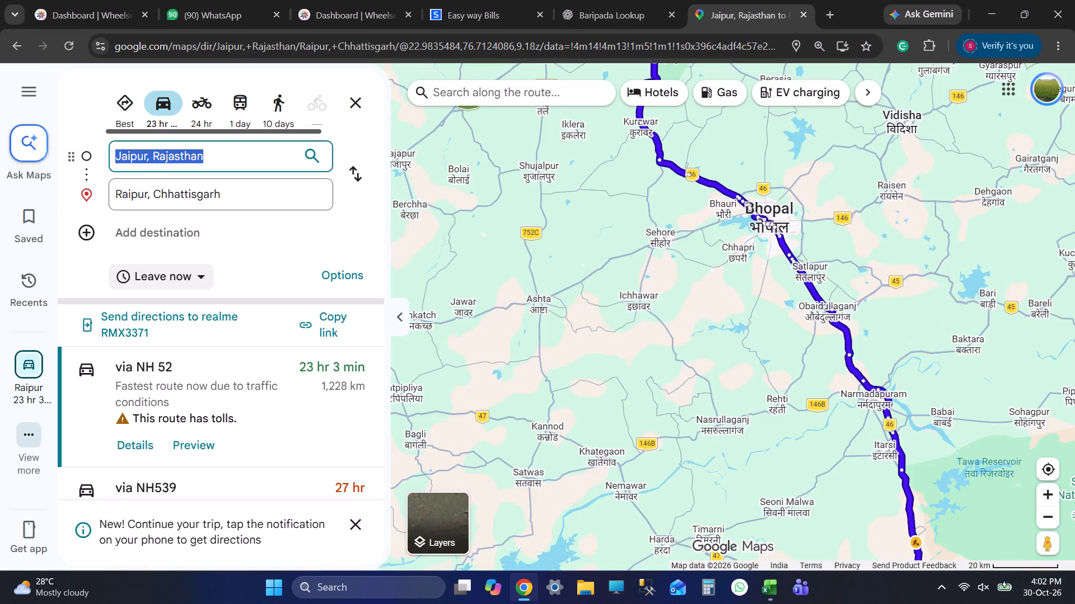
{"action": "type", "text": "ERODE"}
{"action": "left_click", "coordinate": [188, 301]}
{"action": "left_click", "coordinate": [213, 186]}
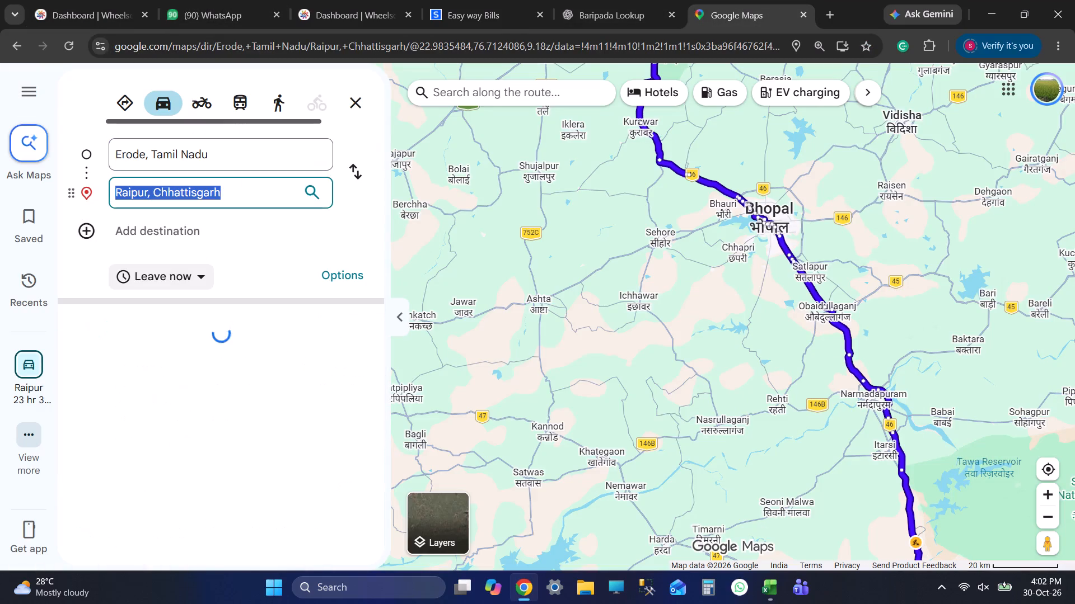
{"action": "type", "text": "ICHC"}
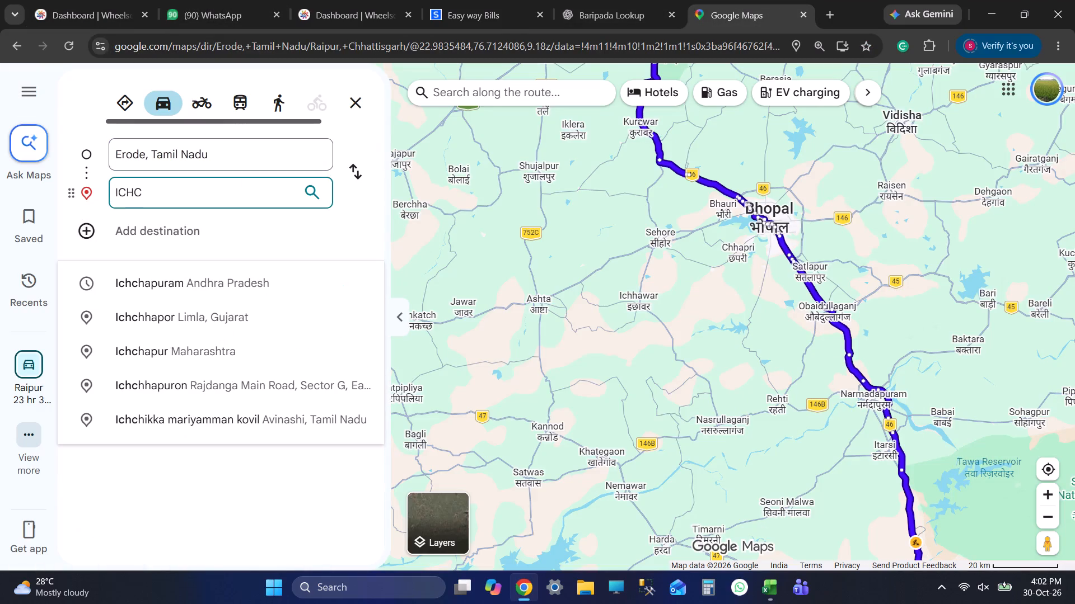
{"action": "left_click", "coordinate": [189, 286]}
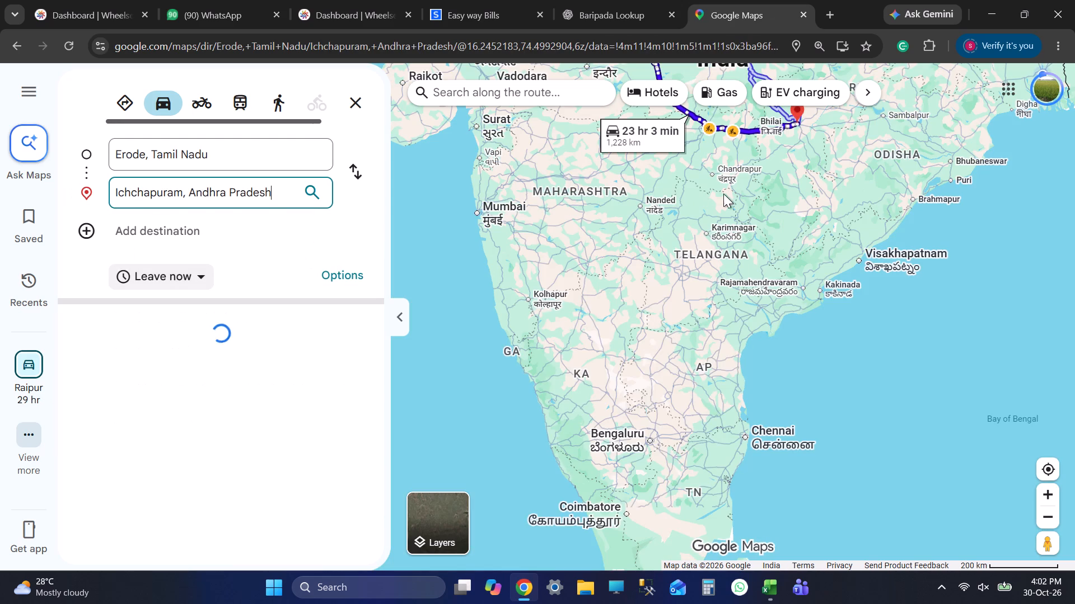
Check row 202's dispatch date in the ON ROAD sheet and save the workbook.
{"action": "key", "text": "alt+Tab"}
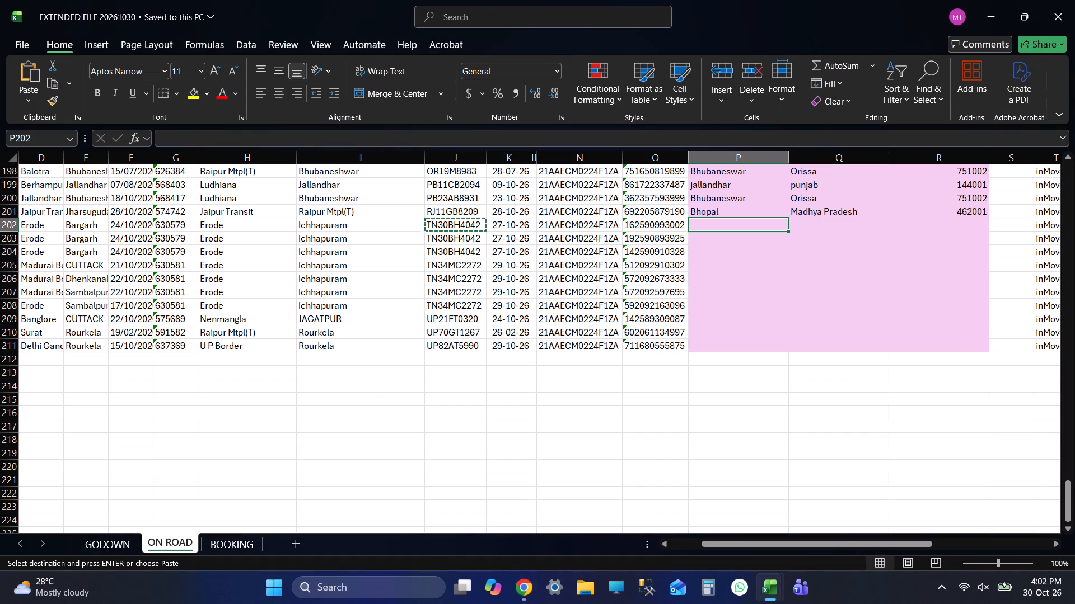
{"action": "key", "text": "ctrl+s"}
{"action": "key", "text": "ctrl+s"}
{"action": "key", "text": "ctrl+s"}
{"action": "key", "text": "ctrl+s"}
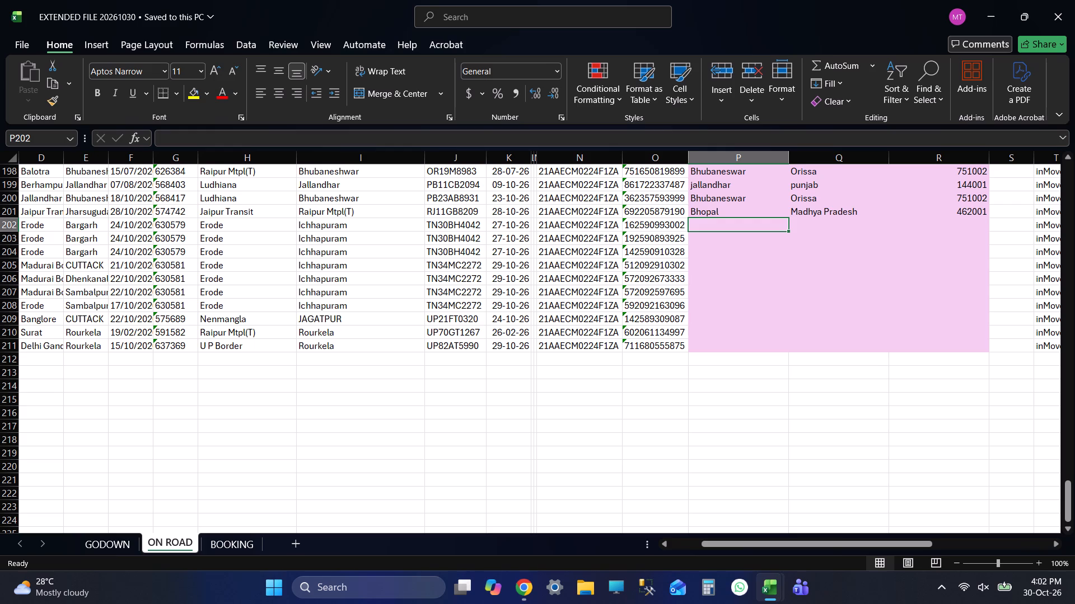
{"action": "key", "text": "alt+Tab"}
{"action": "scroll", "coordinate": [798, 292], "scroll_direction": "up", "scroll_amount": 6}
{"action": "left_click_drag", "start_coordinate": [724, 226], "coordinate": [844, 335]}
{"action": "scroll", "coordinate": [778, 322], "scroll_direction": "up", "scroll_amount": 9}
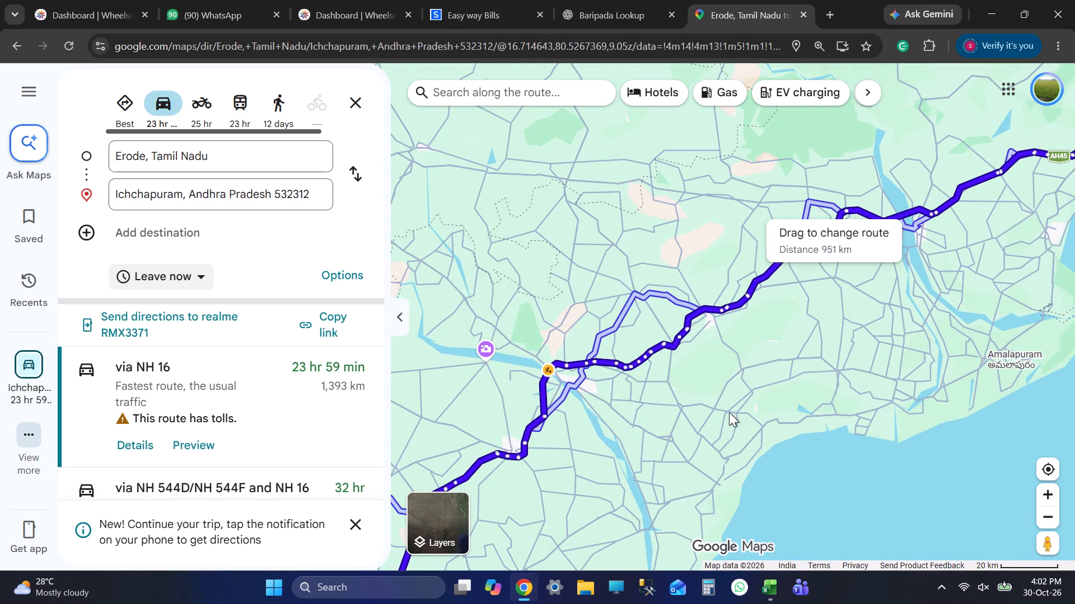
{"action": "left_click_drag", "start_coordinate": [730, 412], "coordinate": [847, 380]}
{"action": "scroll", "coordinate": [620, 355], "scroll_direction": "up", "scroll_amount": 5}
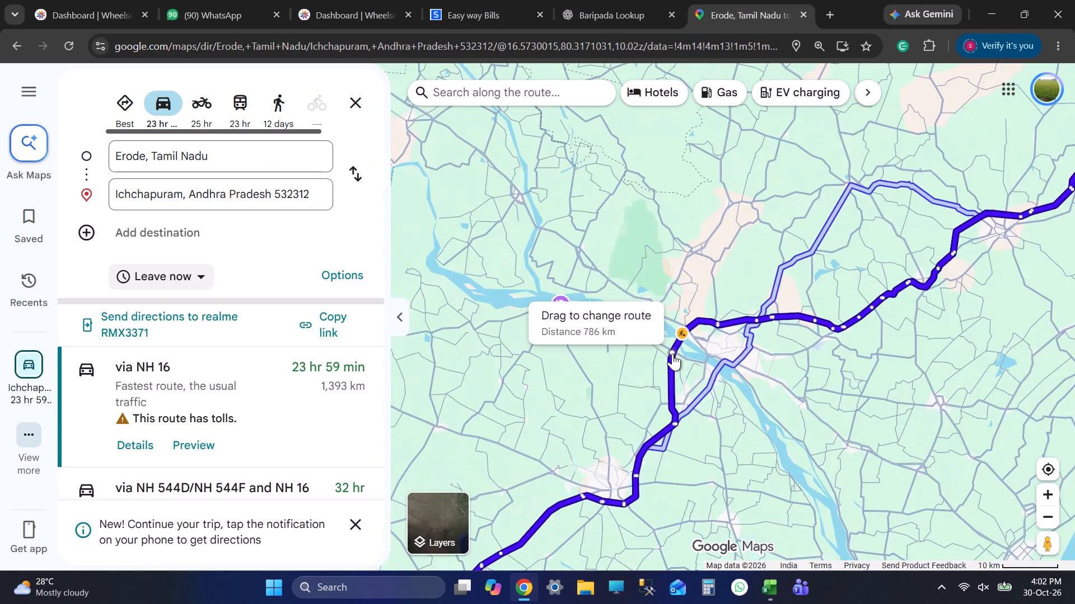
{"action": "scroll", "coordinate": [882, 413], "scroll_direction": "down", "scroll_amount": 6}
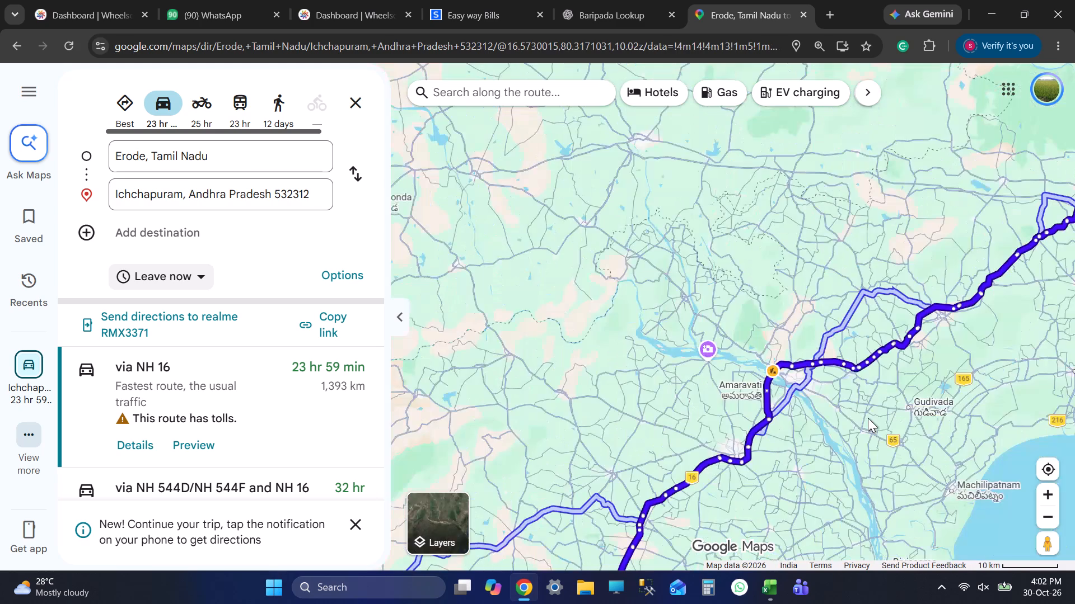
{"action": "scroll", "coordinate": [795, 405], "scroll_direction": "up", "scroll_amount": 6}
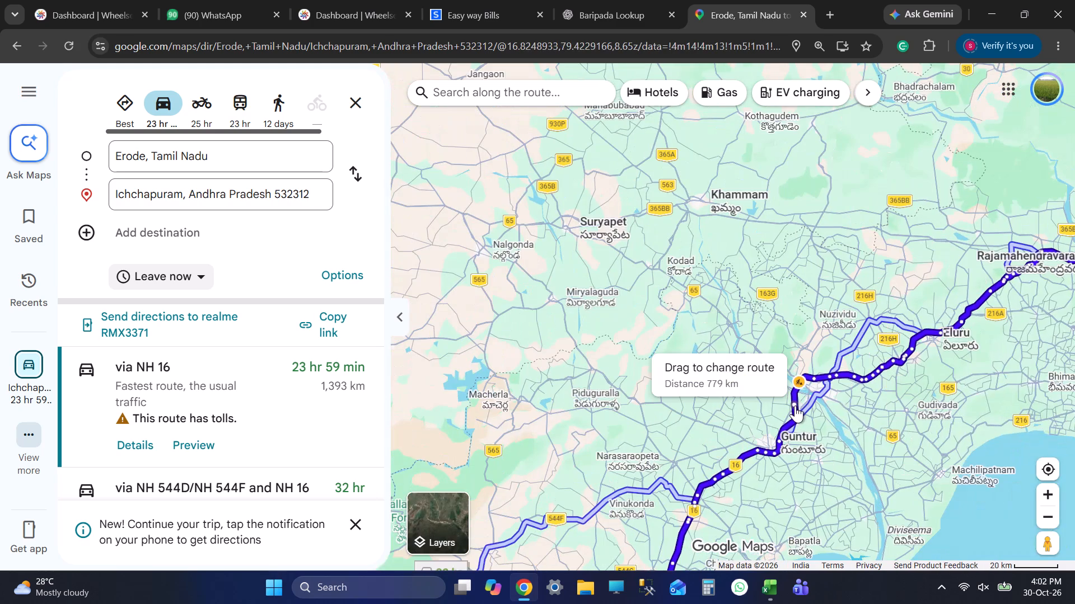
{"action": "scroll", "coordinate": [832, 397], "scroll_direction": "down", "scroll_amount": 5}
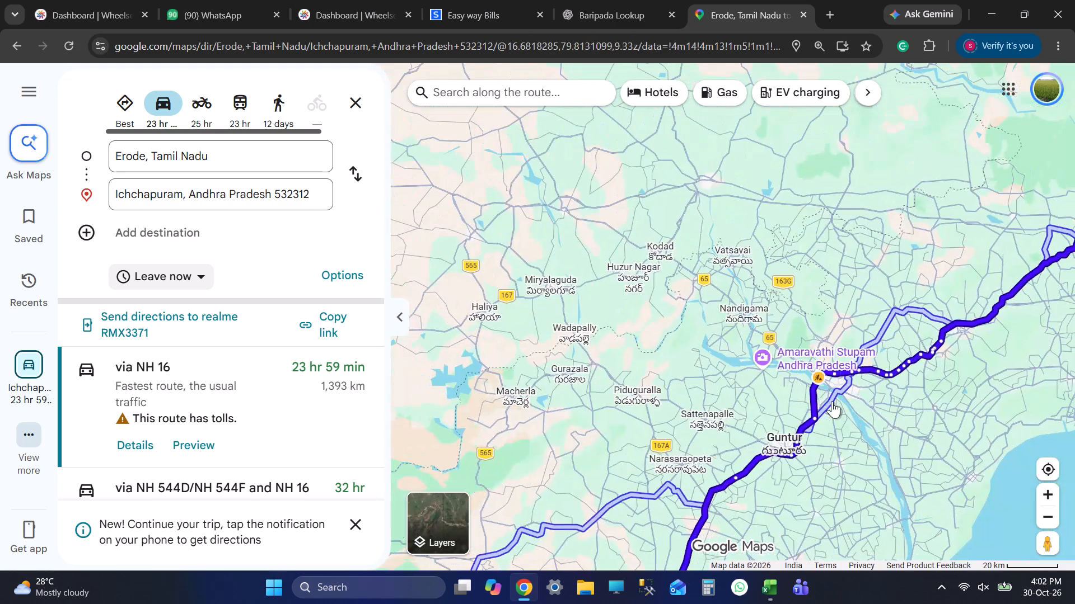
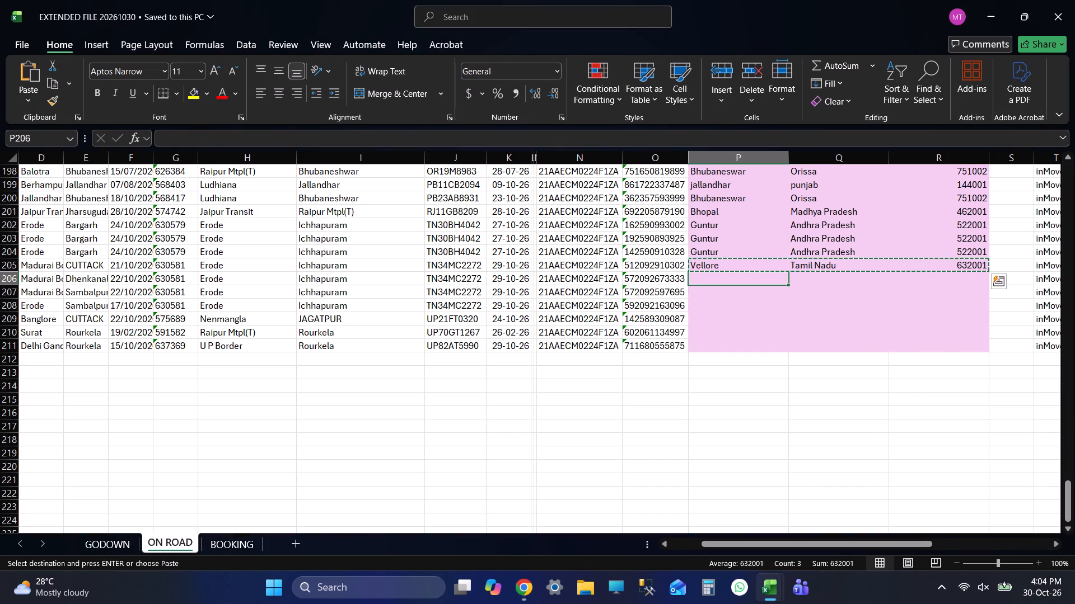
{"action": "key", "text": "shift+Down"}
{"action": "key", "text": "shift+Down"}
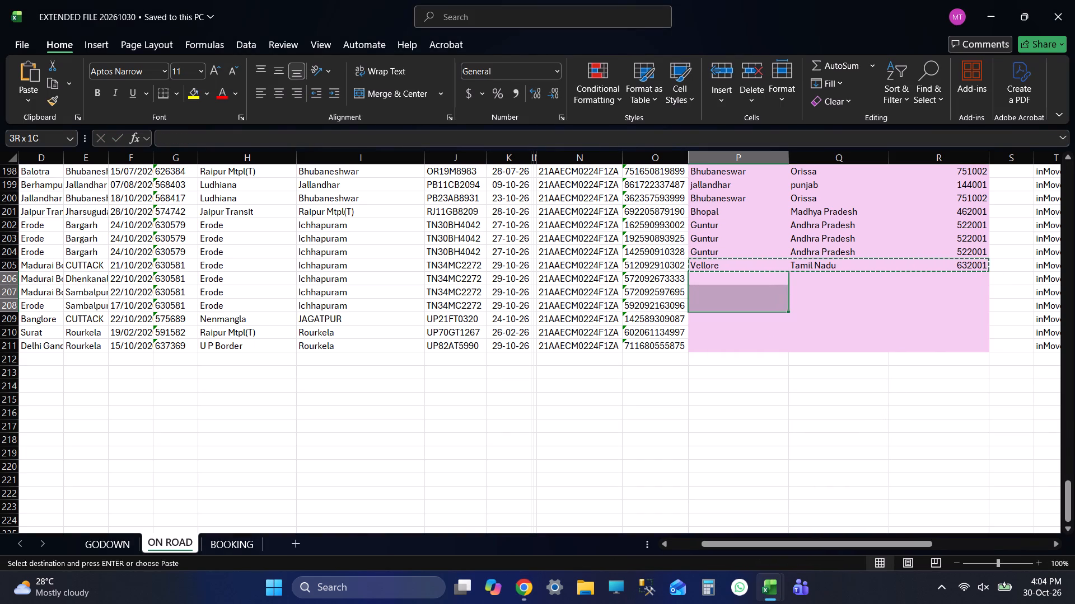
{"action": "key", "text": "ctrl+v"}
{"action": "key", "text": "ctrl+Down"}
{"action": "key", "text": "Down"}
{"action": "key", "text": "ctrl+s"}
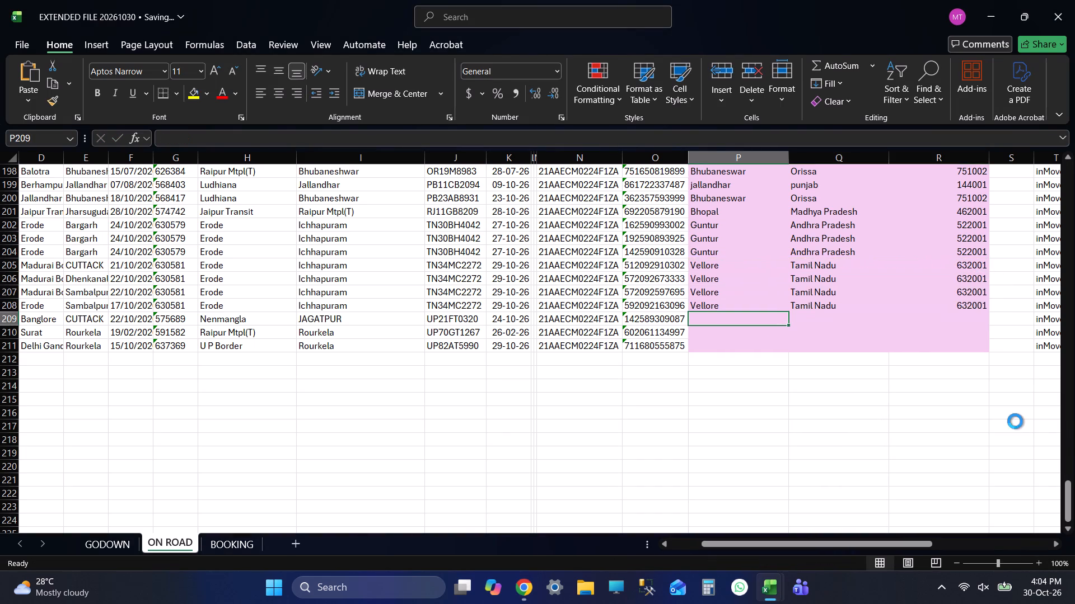
{"action": "key", "text": "Left"}
{"action": "key", "text": "Left"}
{"action": "key", "text": "Left"}
{"action": "key", "text": "Left"}
{"action": "key", "text": "Left"}
{"action": "key", "text": "Left"}
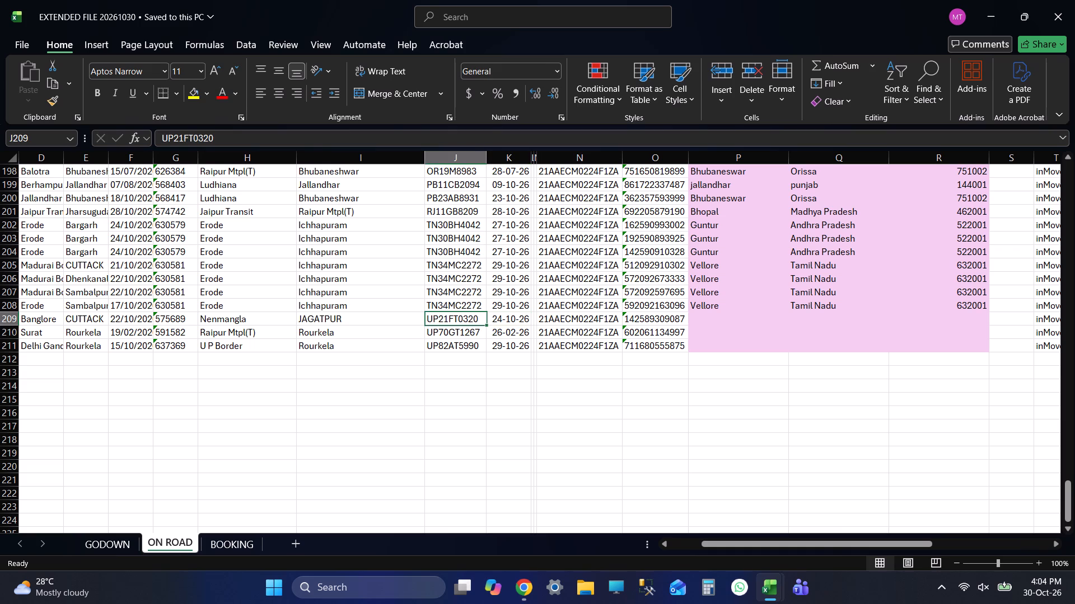
{"action": "key", "text": "ctrl+c"}
{"action": "key", "text": "ctrl+v"}
{"action": "key", "text": "Right"}
{"action": "key", "text": "Right"}
{"action": "key", "text": "Right"}
{"action": "key", "text": "Right"}
{"action": "key", "text": "Right"}
{"action": "key", "text": "Right"}
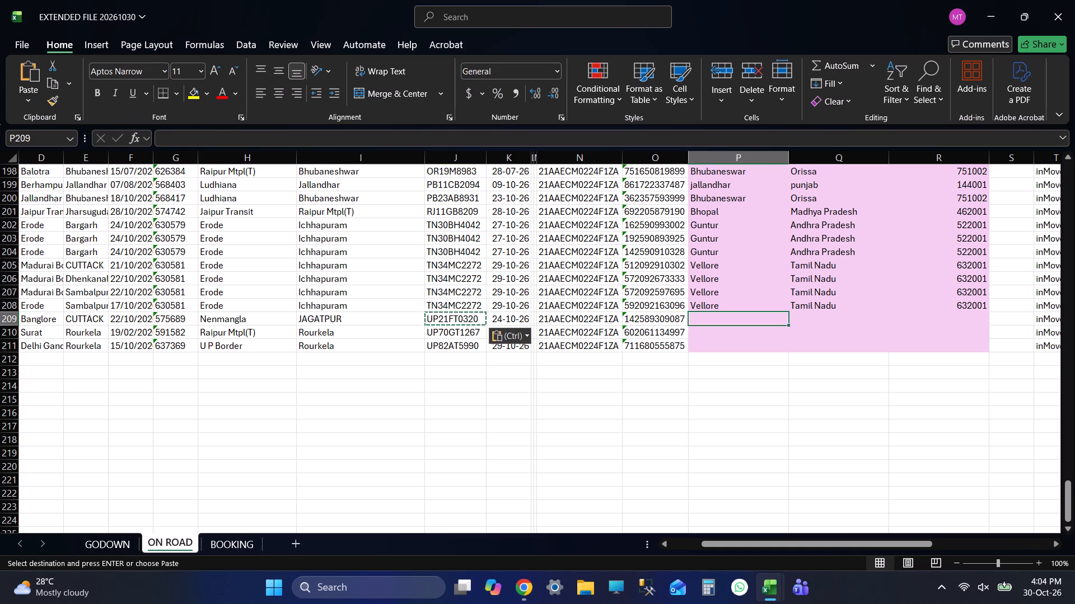
Check the open e-way bill, map, ChatGPT and Wheelseye tabs and row 209's trip details for locating its vehicle.
{"action": "key", "text": "alt+Tab"}
{"action": "left_click", "coordinate": [702, 0]}
{"action": "left_click", "coordinate": [451, 5]}
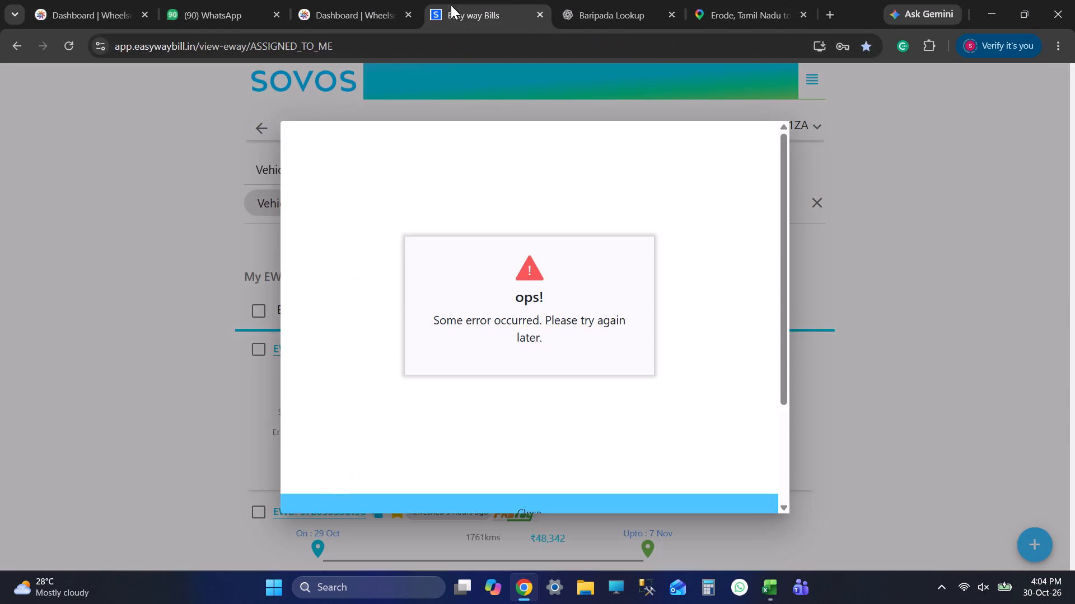
{"action": "left_click", "coordinate": [735, 17]}
{"action": "left_click", "coordinate": [579, 5]}
{"action": "left_click", "coordinate": [51, 0]}
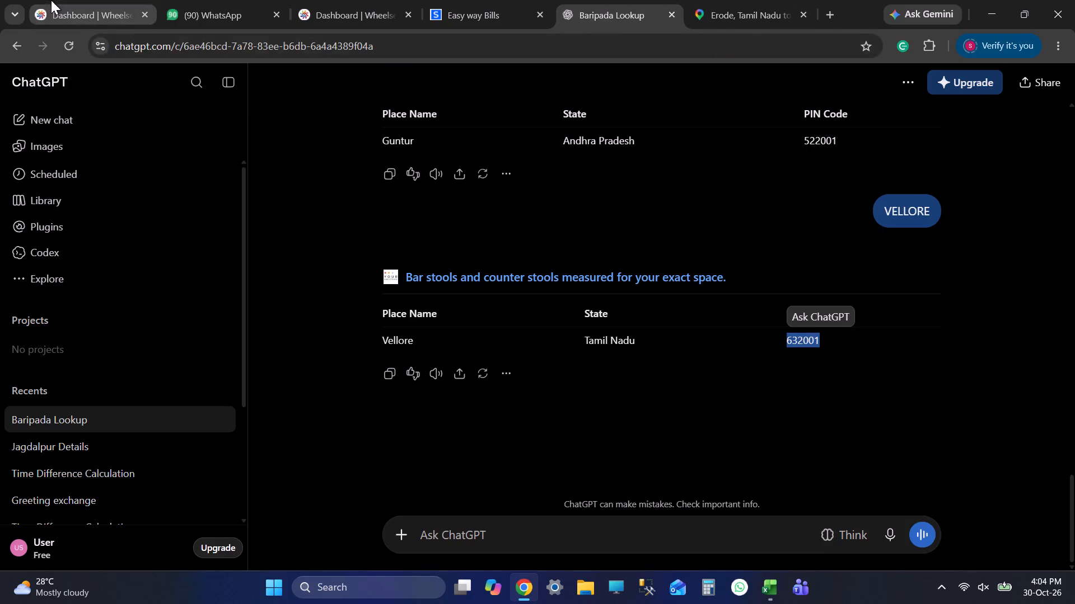
{"action": "key", "text": "alt+Tab"}
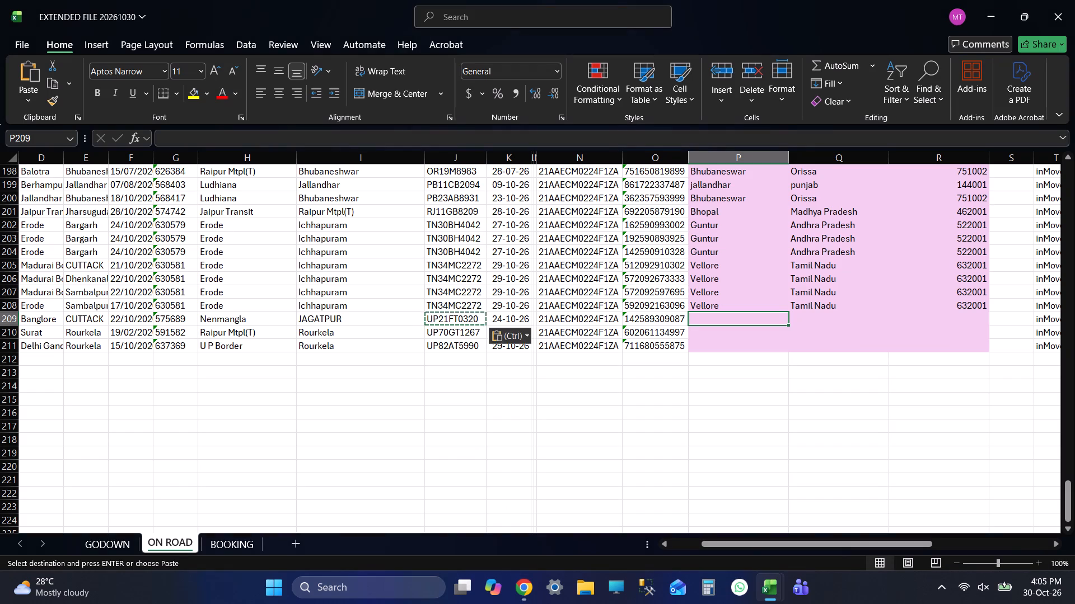
{"action": "scroll", "coordinate": [649, 317], "scroll_direction": "down", "scroll_amount": 3}
{"action": "scroll", "coordinate": [646, 318], "scroll_direction": "up", "scroll_amount": 1}
{"action": "key", "text": "alt+Tab"}
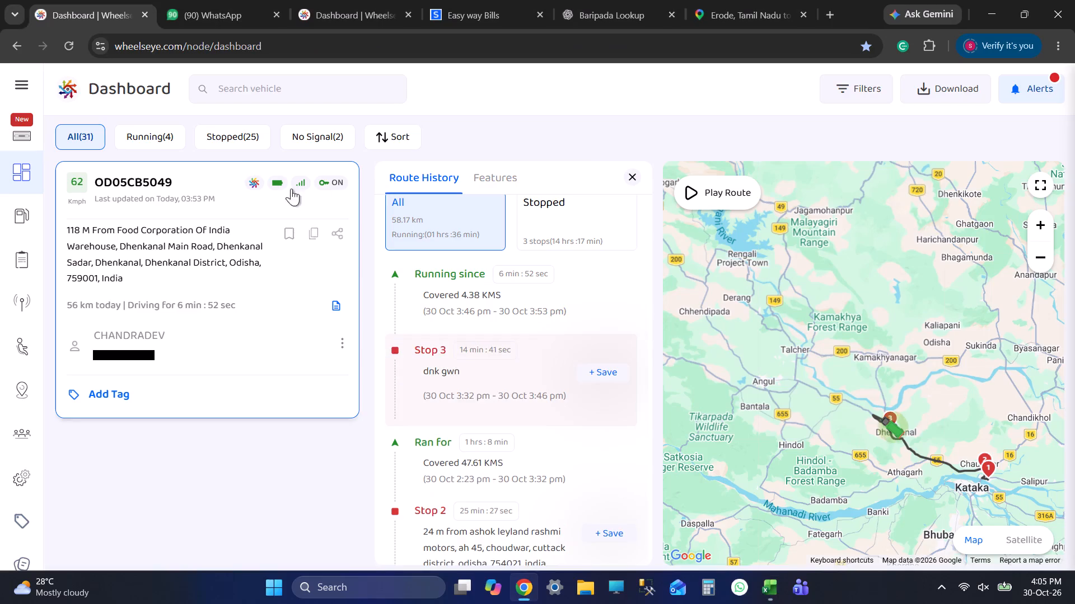
{"action": "key", "text": "alt+Tab"}
{"action": "key", "text": "alt+Tab"}
Change the starting point of the Google Maps directions to Nelamangala, Karnataka.
{"action": "left_click", "coordinate": [723, 2]}
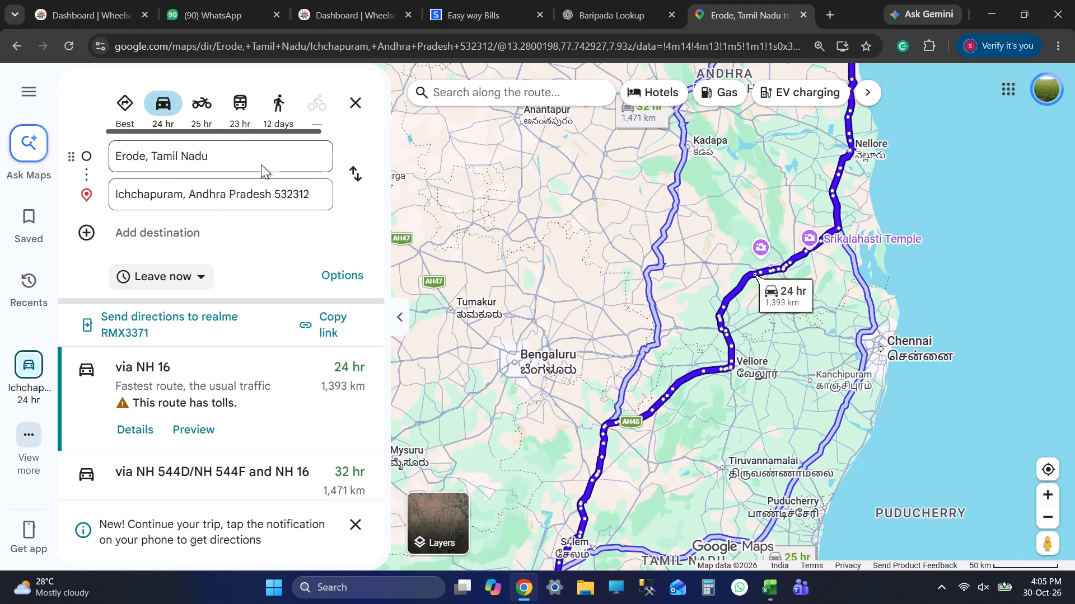
{"action": "left_click", "coordinate": [245, 158]}
{"action": "type", "text": "NRN"}
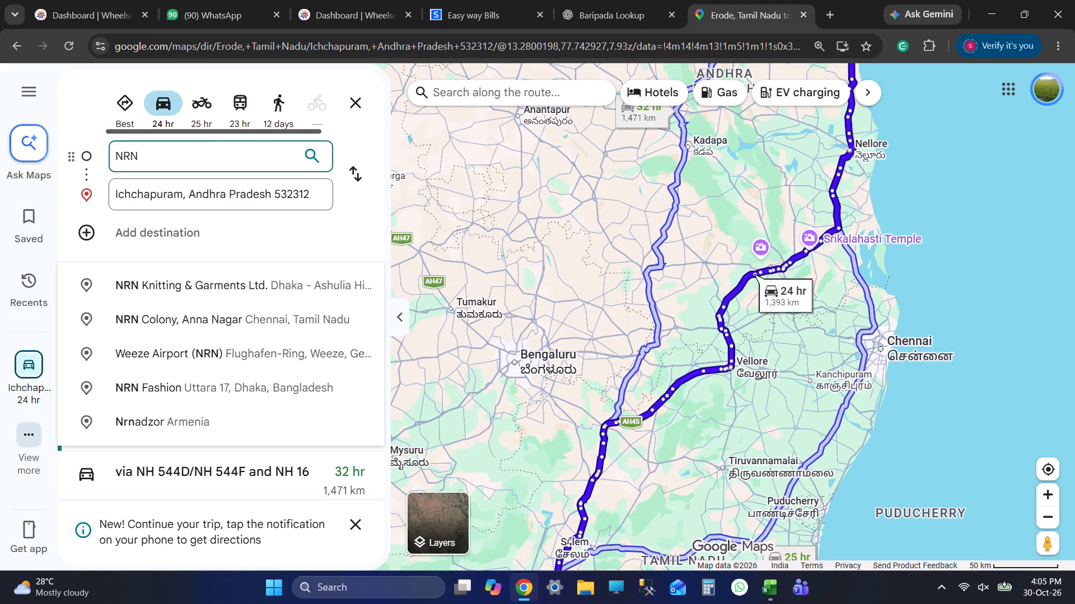
{"action": "key", "text": "BackSpace"}
{"action": "key", "text": "BackSpace"}
{"action": "type", "text": "EN"}
{"action": "type", "text": "MA"}
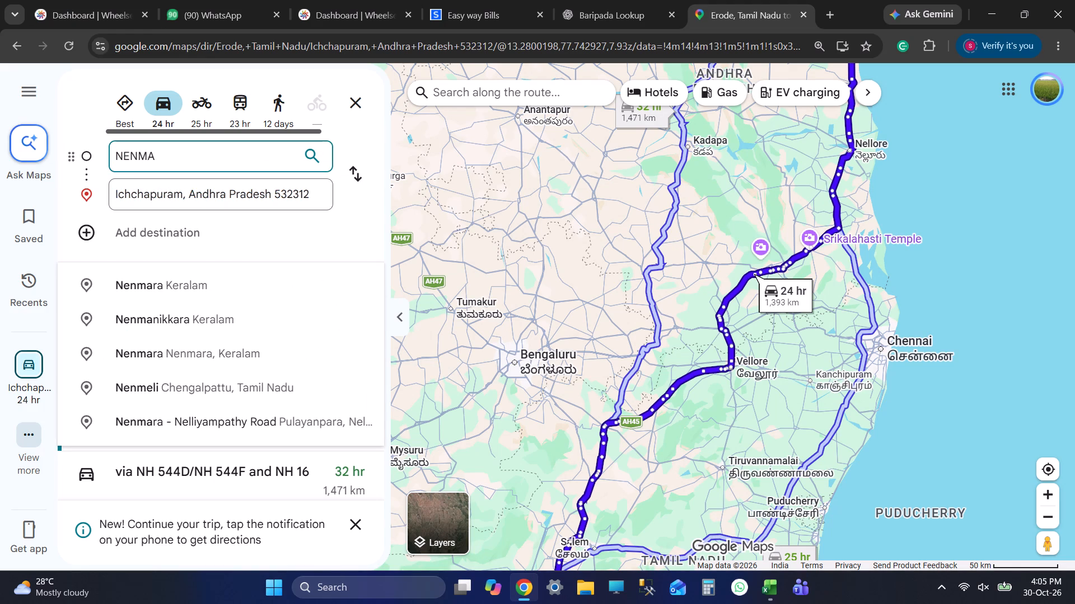
{"action": "type", "text": "NGLA"}
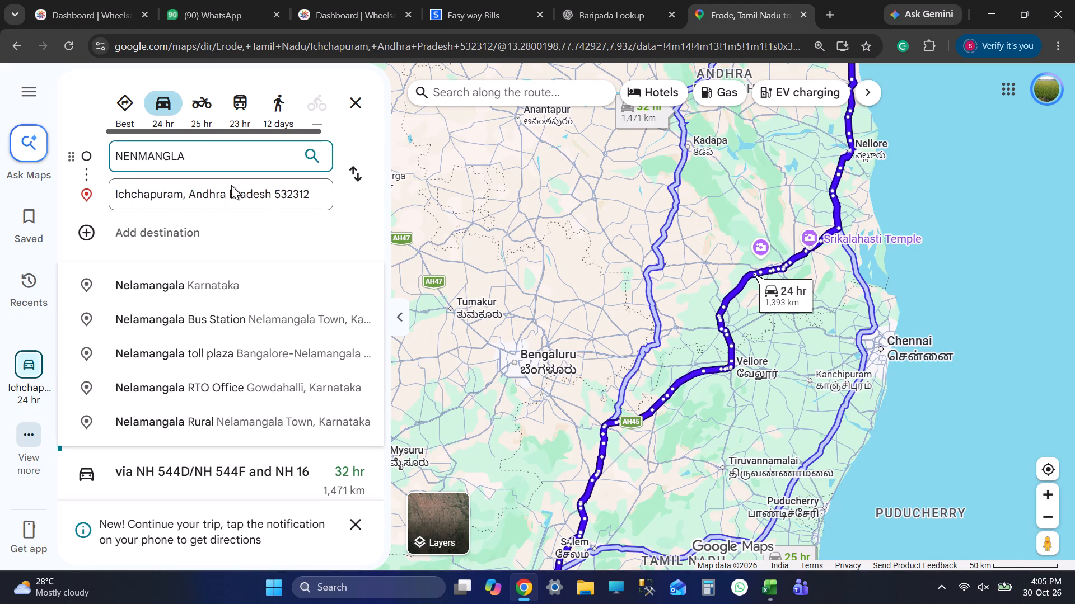
{"action": "left_click", "coordinate": [261, 296]}
Change the destination of the Google Maps directions from Nelamangala Town to Jagatpur, Odisha.
{"action": "left_click", "coordinate": [213, 181]}
{"action": "left_click", "coordinate": [205, 197]}
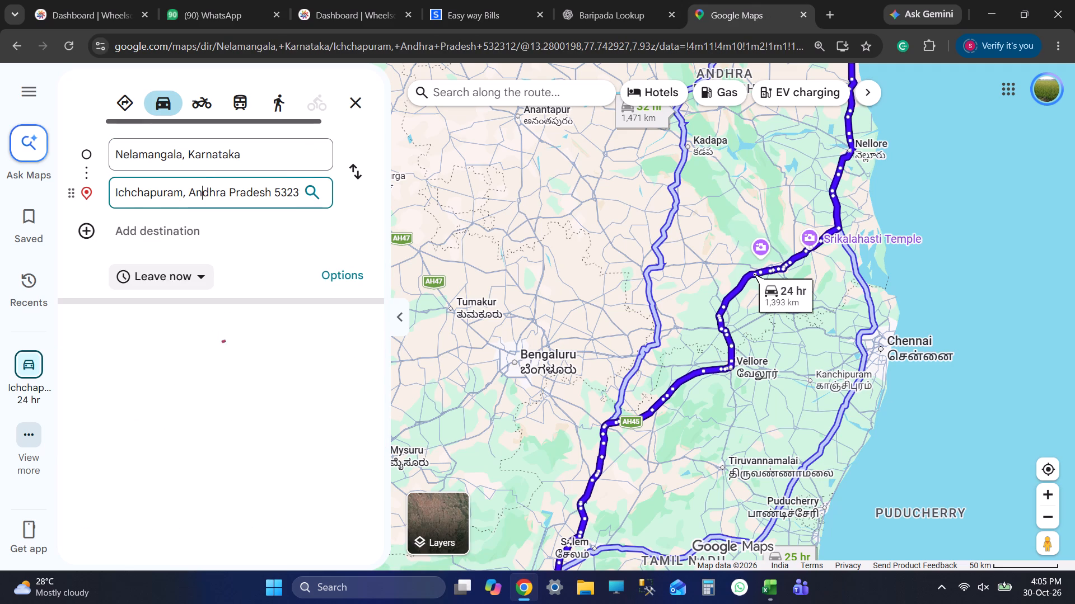
{"action": "double_click", "coordinate": [205, 197]}
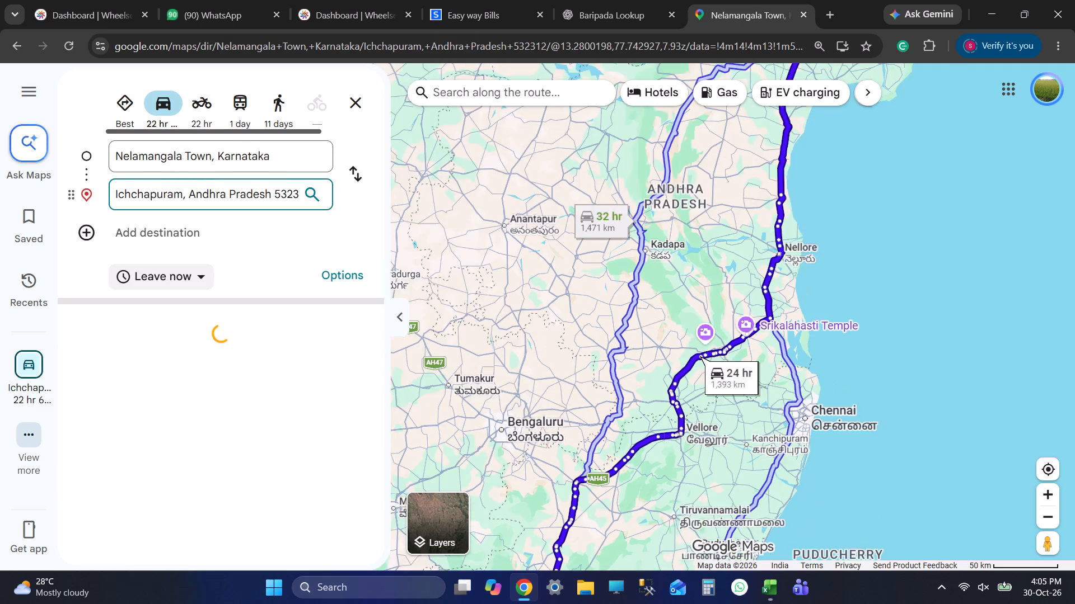
{"action": "key", "text": "ctrl+a"}
{"action": "key", "text": "BackSpace"}
{"action": "type", "text": "JAGAT"}
{"action": "key", "text": "ctrl+a"}
{"action": "key", "text": "BackSpace"}
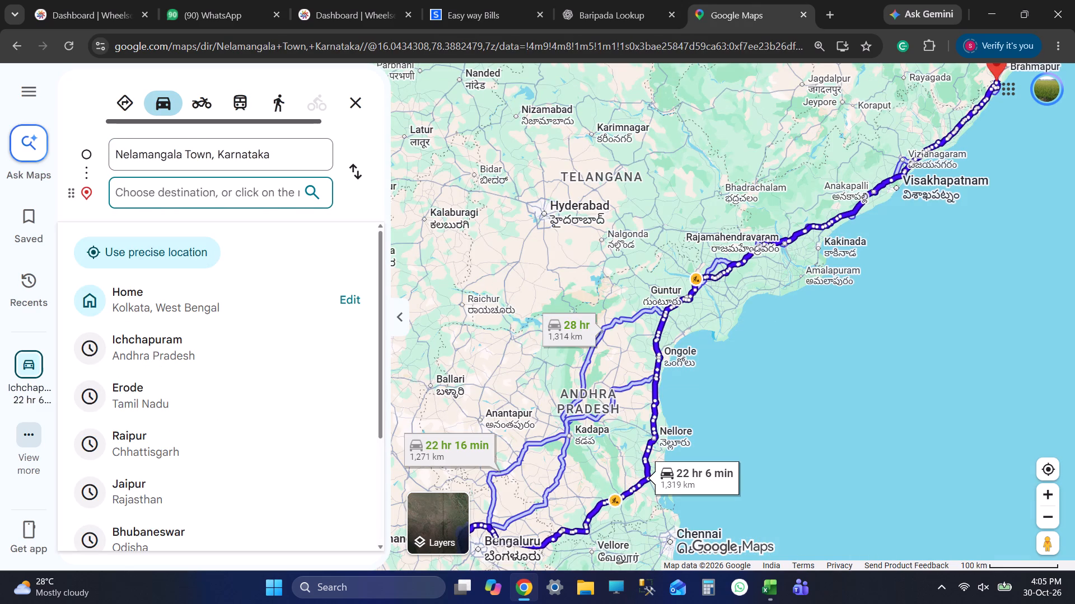
{"action": "type", "text": "JAGAT"}
{"action": "left_click", "coordinate": [198, 239]}
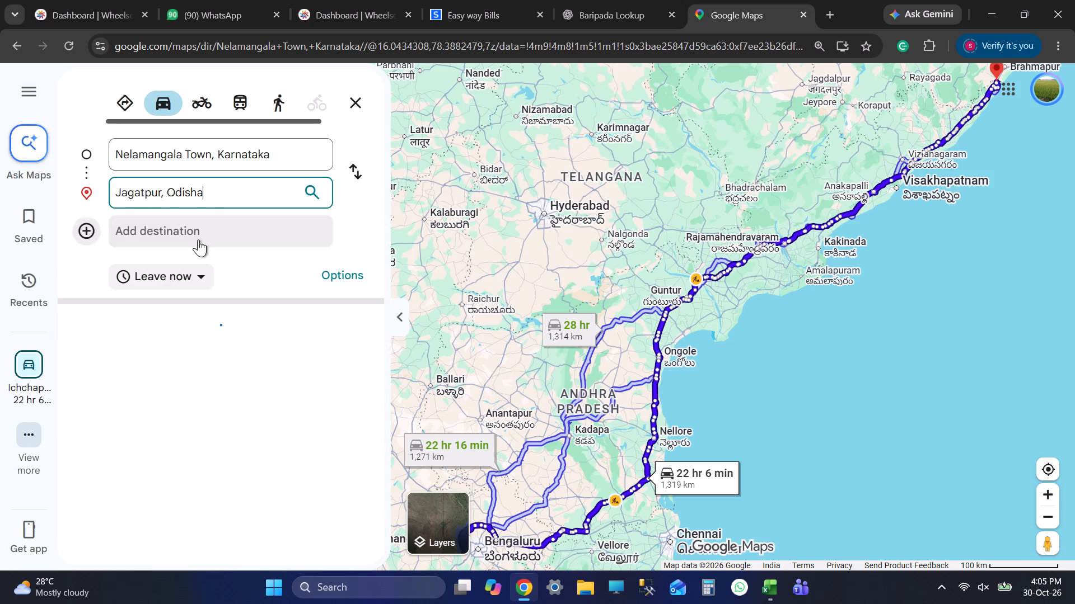
Examine the NH 16 route towards Jagatpur, checking row 209's trip details, for places near Brahmapur and Ichchapuram.
{"action": "key", "text": "alt+Tab"}
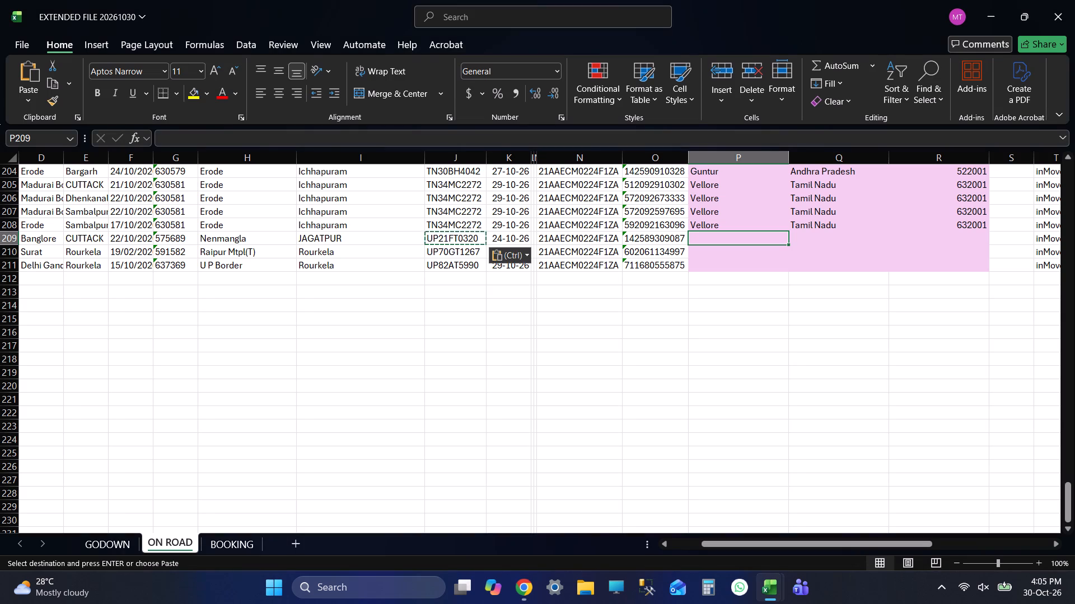
{"action": "key", "text": "alt+Tab"}
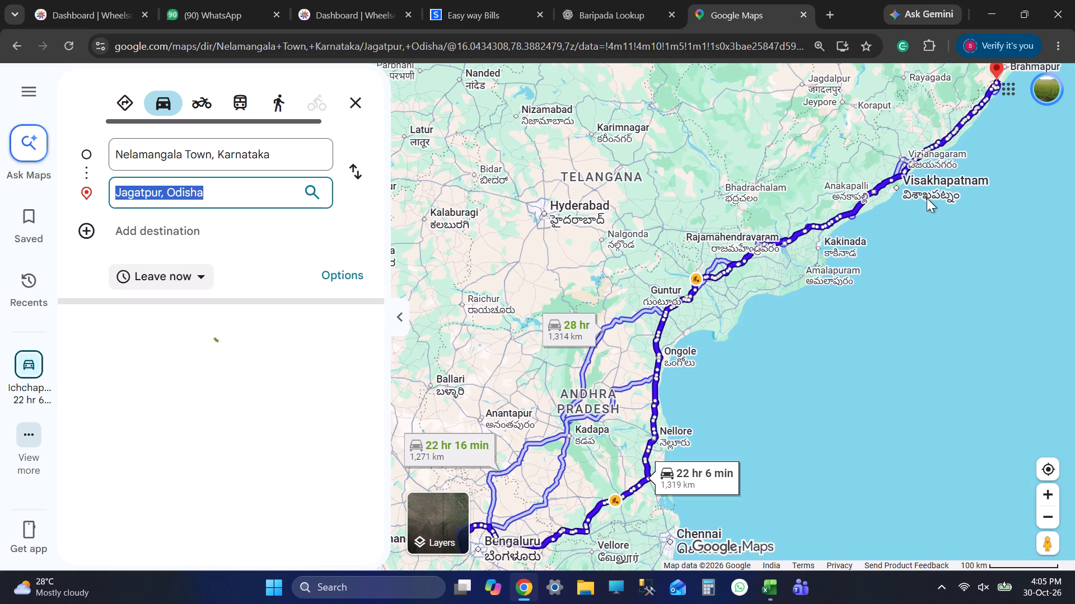
{"action": "left_click_drag", "start_coordinate": [927, 198], "coordinate": [887, 281]}
{"action": "key", "text": "alt+Tab"}
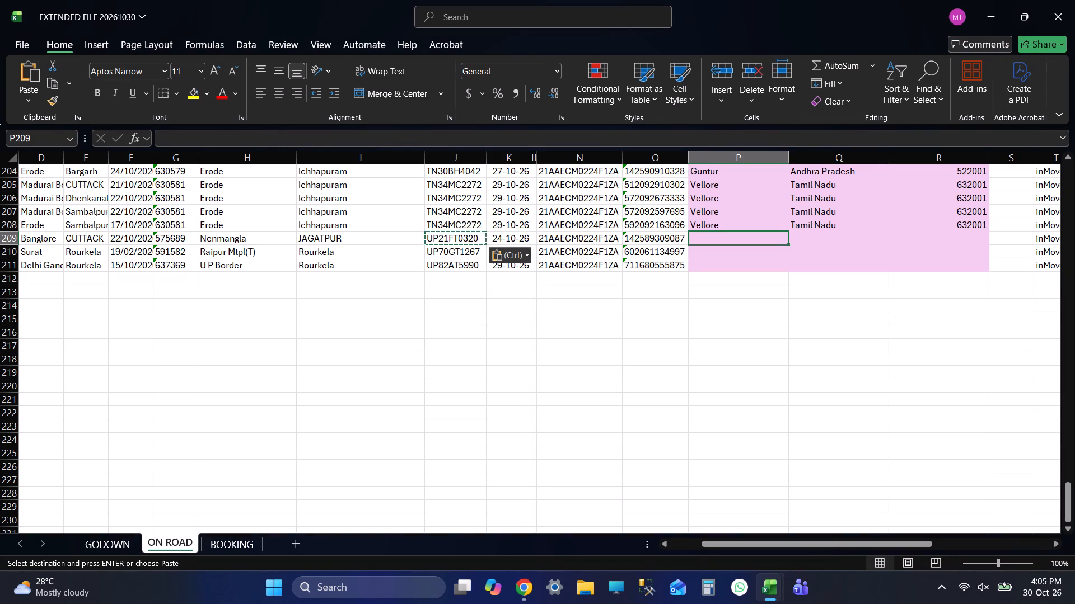
{"action": "key", "text": "alt+Tab"}
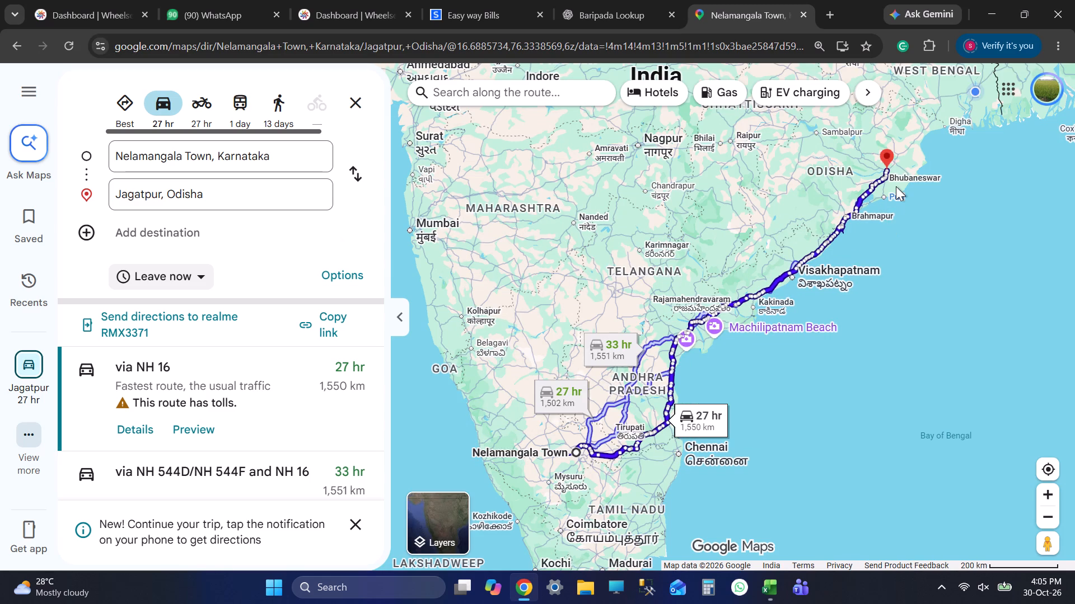
{"action": "scroll", "coordinate": [896, 186], "scroll_direction": "up", "scroll_amount": 3}
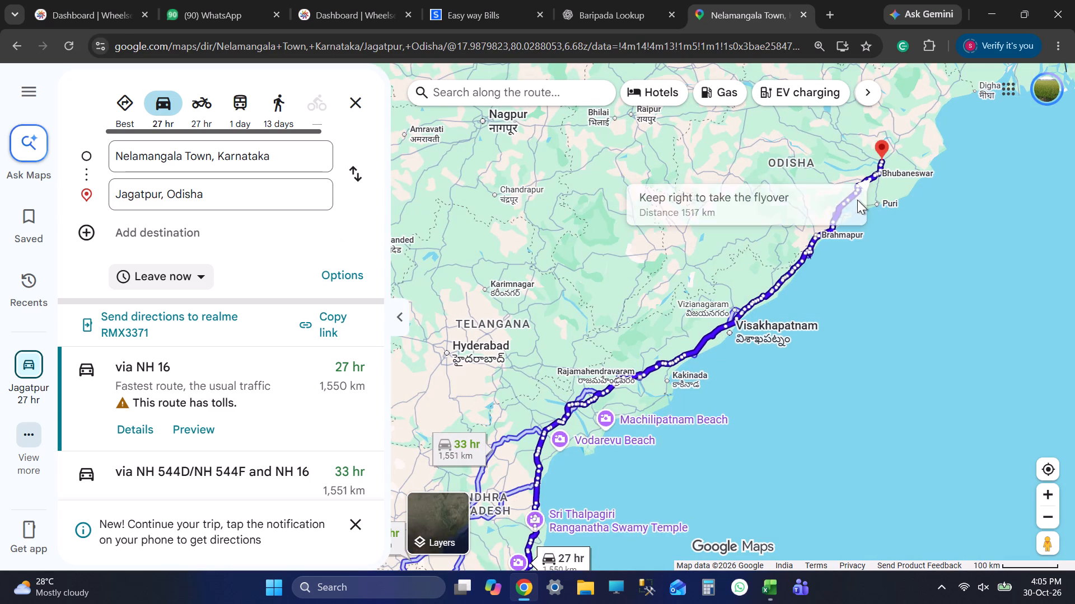
{"action": "scroll", "coordinate": [897, 212], "scroll_direction": "up", "scroll_amount": 9}
{"action": "left_click_drag", "start_coordinate": [852, 168], "coordinate": [683, 496]}
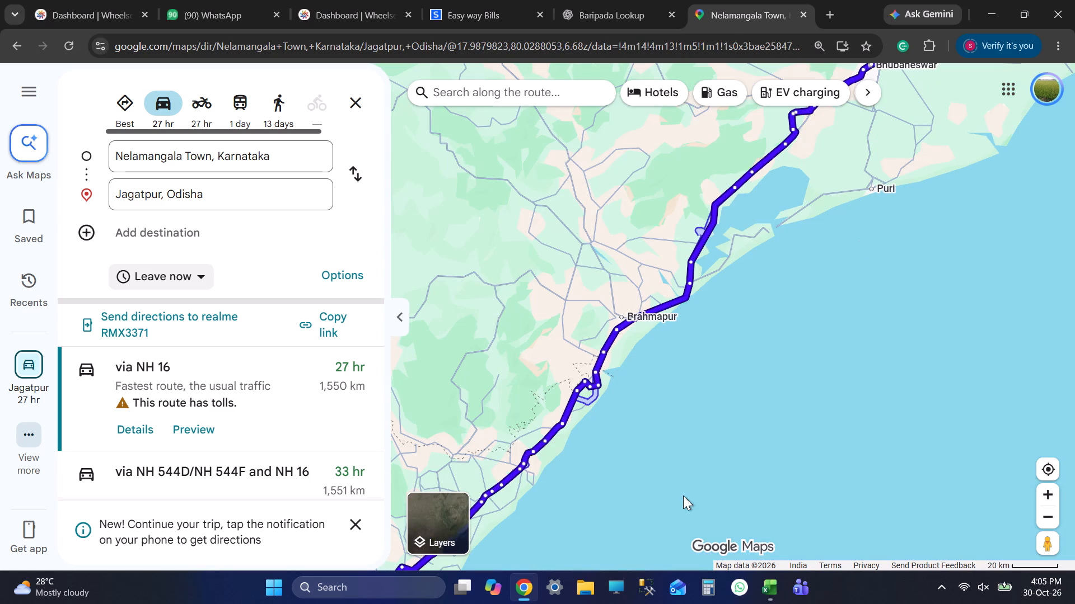
{"action": "left_click_drag", "start_coordinate": [683, 496], "coordinate": [878, 318]}
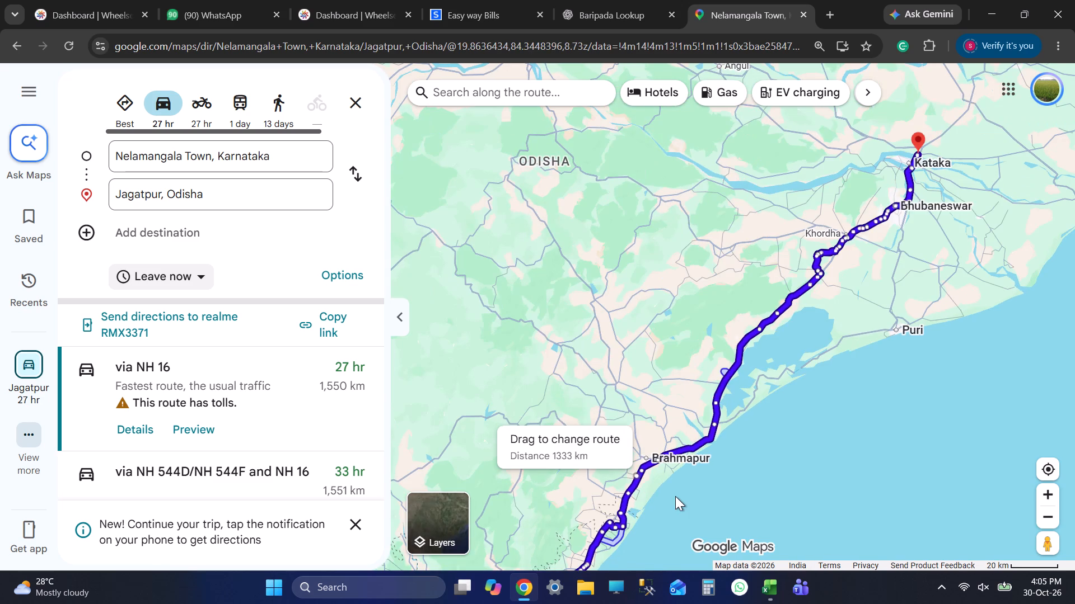
{"action": "left_click_drag", "start_coordinate": [675, 496], "coordinate": [744, 439]}
{"action": "scroll", "coordinate": [744, 439], "scroll_direction": "down", "scroll_amount": 2}
{"action": "left_click_drag", "start_coordinate": [778, 448], "coordinate": [915, 285]}
{"action": "scroll", "coordinate": [915, 287], "scroll_direction": "down", "scroll_amount": 2}
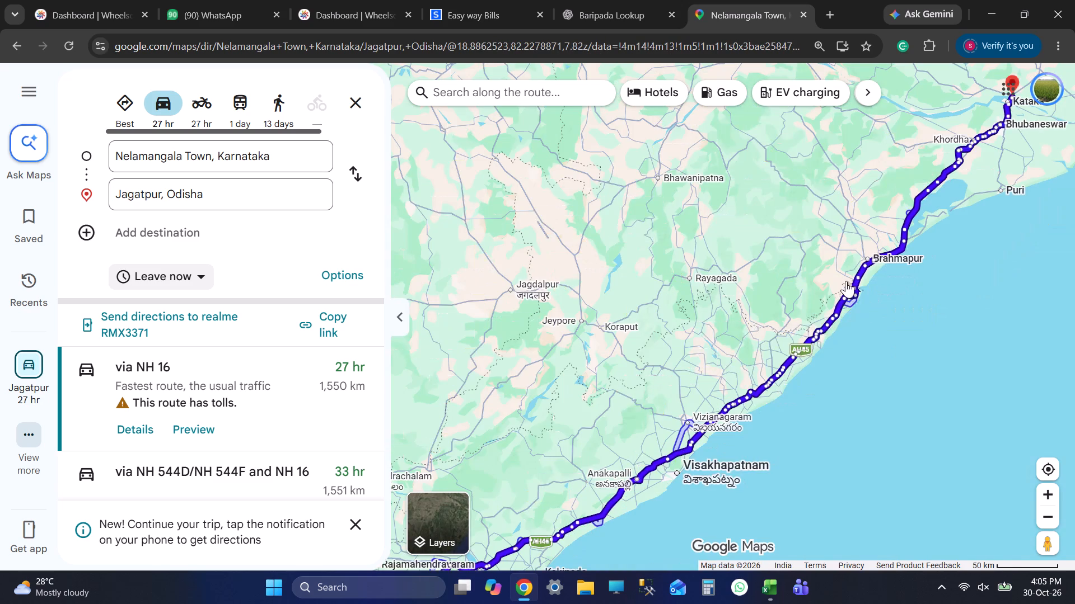
{"action": "scroll", "coordinate": [870, 268], "scroll_direction": "up", "scroll_amount": 1}
{"action": "left_click_drag", "start_coordinate": [974, 290], "coordinate": [875, 375]}
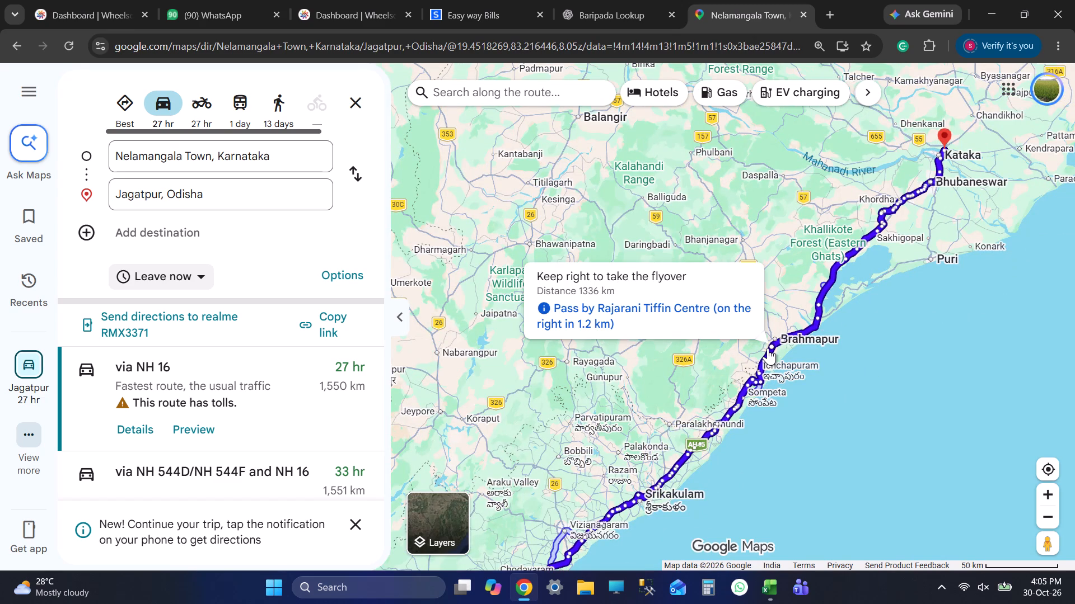
Switch to EXTENDED FILE 20261029 and search its ON ROAD sheet's place column for BER.
{"action": "key", "text": "alt+Tab"}
{"action": "key", "text": "alt+Tab"}
{"action": "key", "text": "alt+Tab"}
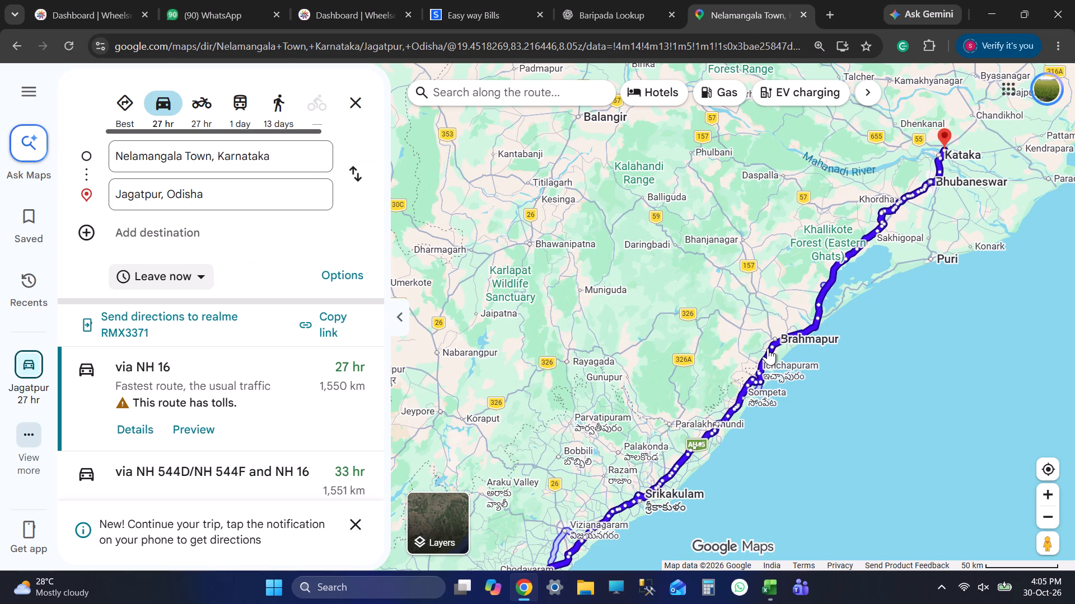
{"action": "key", "text": "alt+Tab"}
{"action": "key", "text": "alt+Tab"}
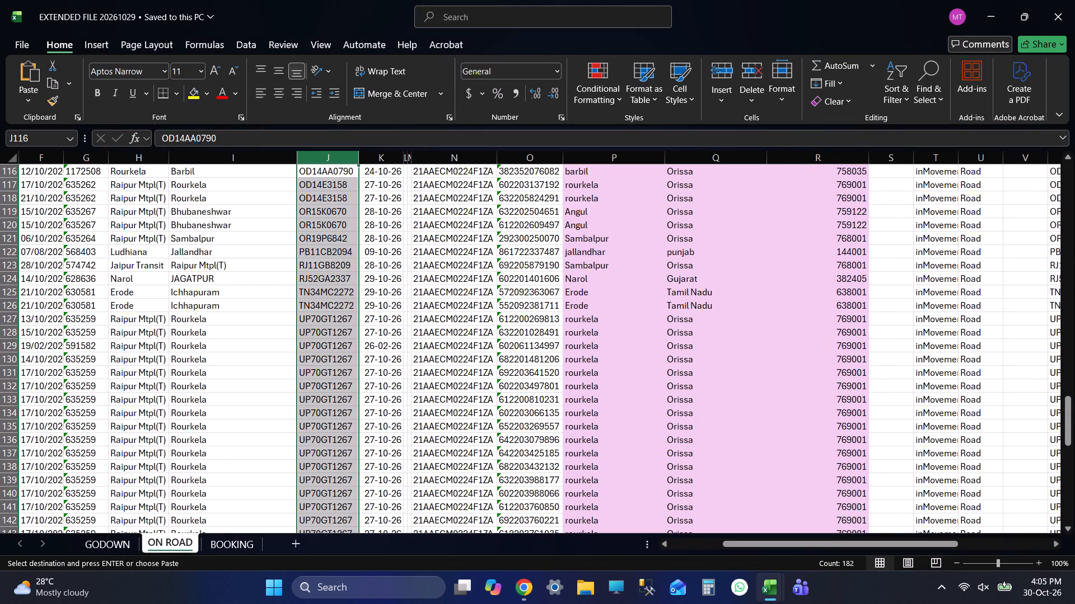
{"action": "key", "text": "alt+Tab"}
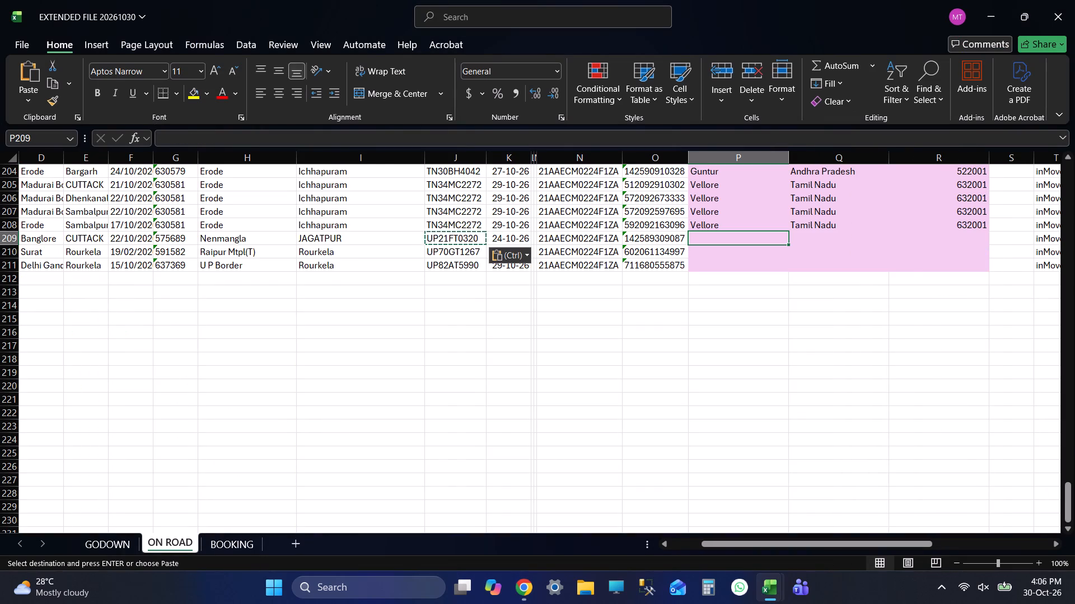
{"action": "key", "text": "alt+Tab"}
{"action": "left_click", "coordinate": [602, 154]}
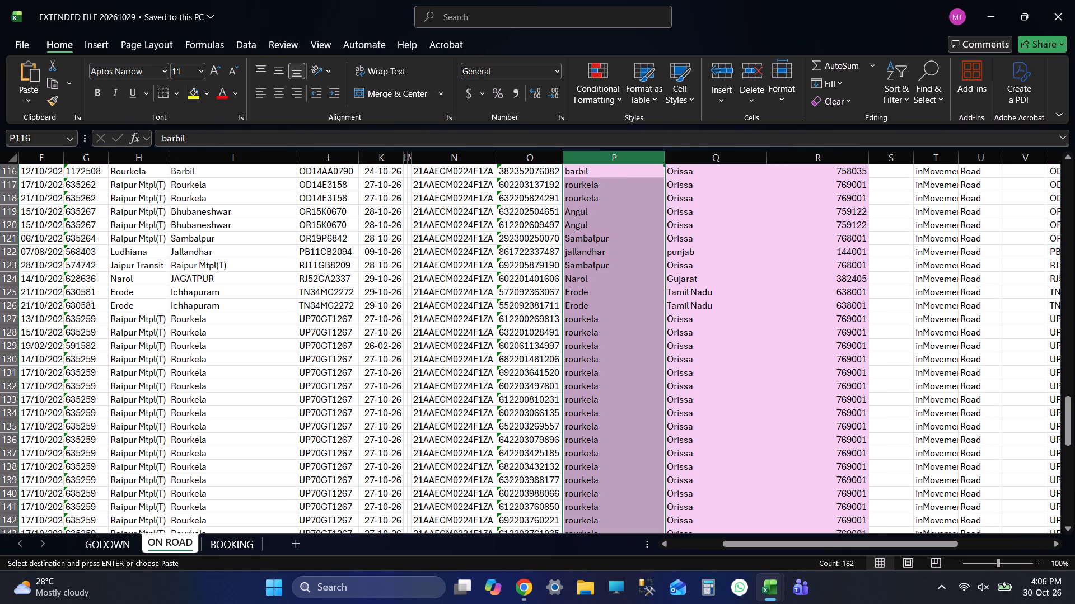
{"action": "key", "text": "ctrl+f"}
{"action": "type", "text": "BER"}
{"action": "key", "text": "Return"}
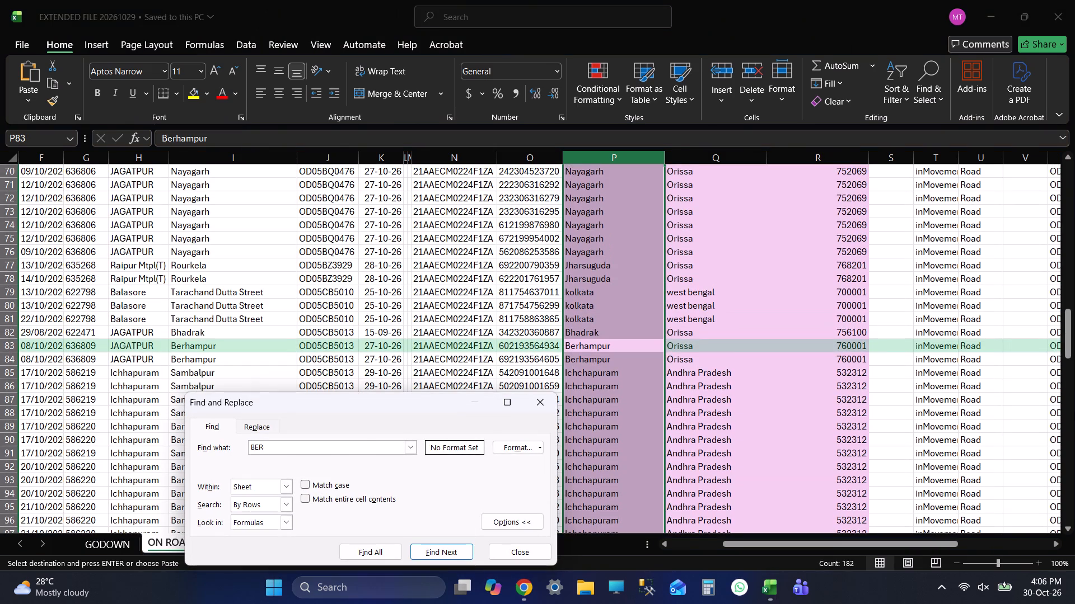
Copy Berhampur, Orissa, 760001 from row 83 into row 209 of EXTENDED FILE 20261030 and save the workbook.
{"action": "left_click", "coordinate": [683, 349]}
{"action": "left_click", "coordinate": [631, 346]}
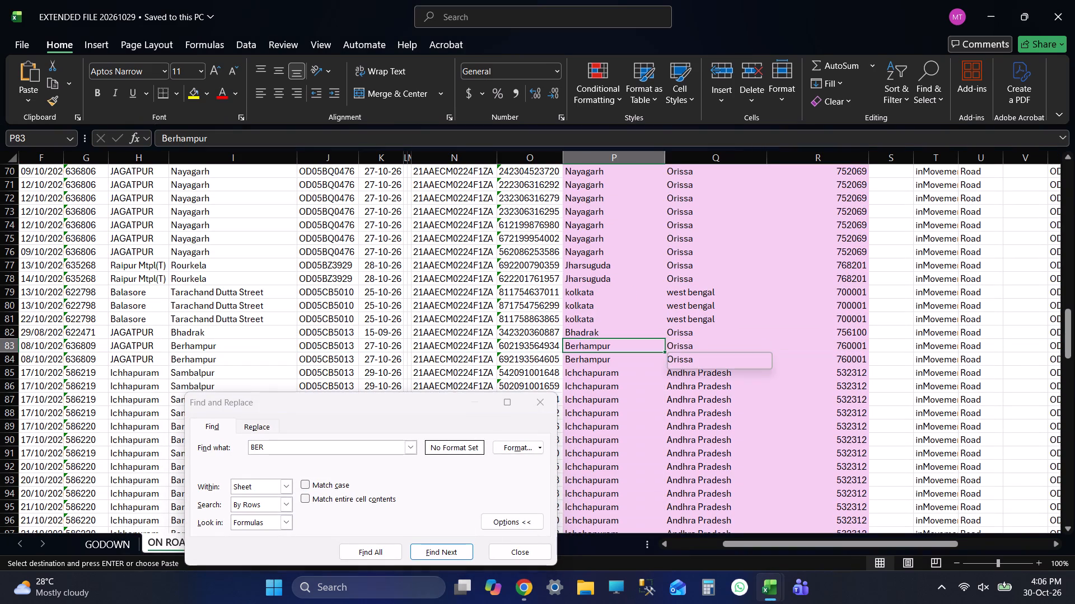
{"action": "key", "text": "shift+Right"}
{"action": "key", "text": "shift+Right"}
{"action": "key", "text": "ctrl+c"}
{"action": "left_click", "coordinate": [518, 549]}
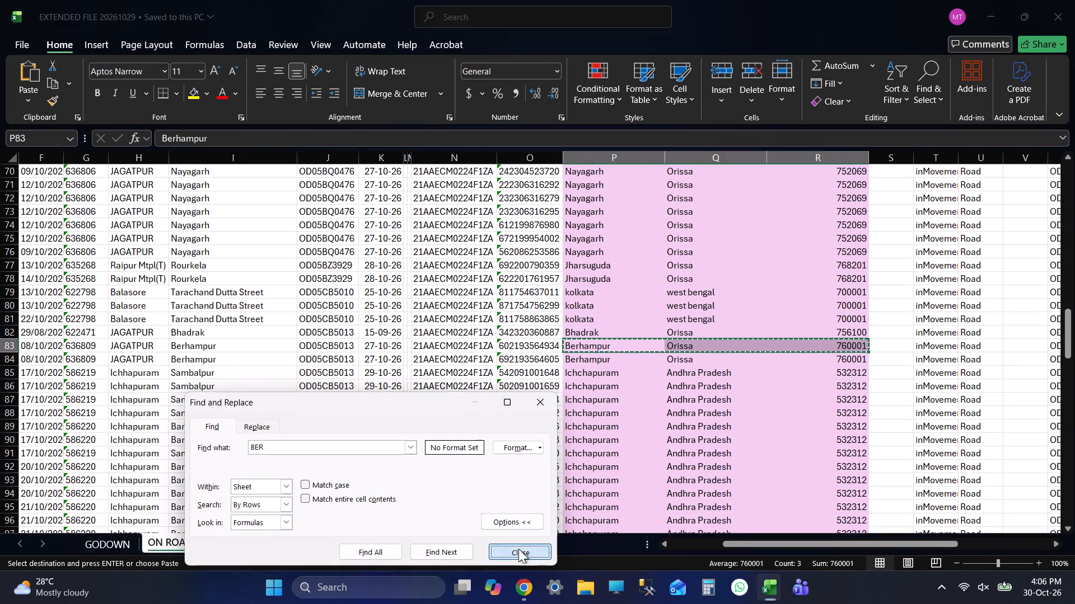
{"action": "key", "text": "alt+Tab"}
{"action": "key", "text": "ctrl+v"}
{"action": "key", "text": "Down"}
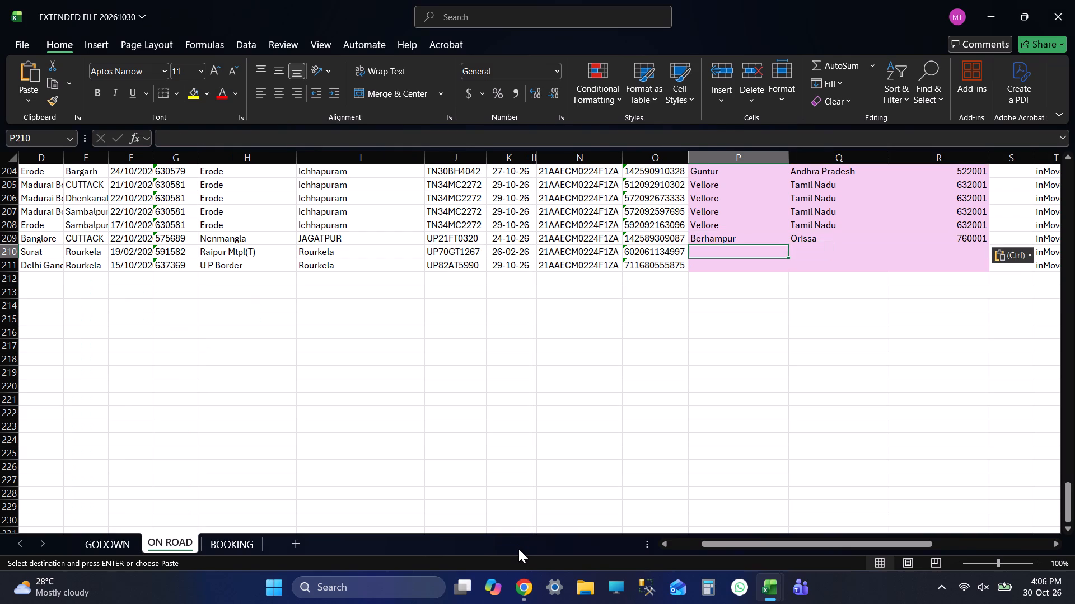
{"action": "key", "text": "ctrl+s"}
{"action": "key", "text": "Left"}
{"action": "key", "text": "Left"}
{"action": "key", "text": "Left"}
{"action": "key", "text": "Left"}
{"action": "key", "text": "Left"}
{"action": "key", "text": "Left"}
{"action": "key", "text": "ctrl+c"}
{"action": "key", "text": "ctrl+Right"}
{"action": "key", "text": "Right"}
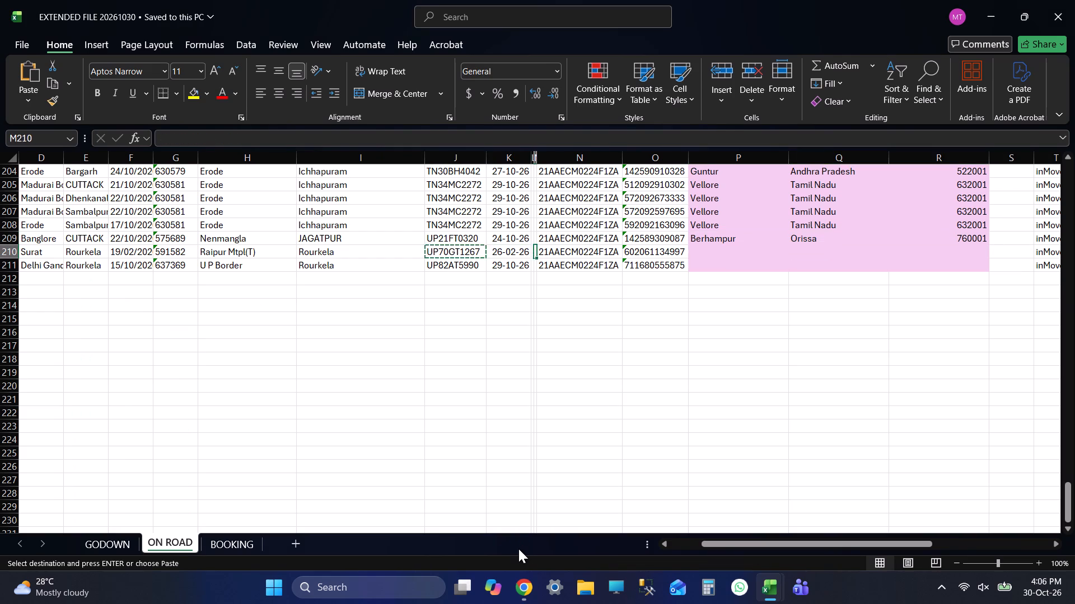
{"action": "key", "text": "Right"}
{"action": "key", "text": "Right"}
{"action": "key", "text": "Right"}
{"action": "key", "text": "Right"}
{"action": "key", "text": "alt+Tab"}
{"action": "key", "text": "alt+Tab"}
{"action": "key", "text": "Left"}
{"action": "key", "text": "alt+Tab"}
{"action": "key", "text": "alt+Tab"}
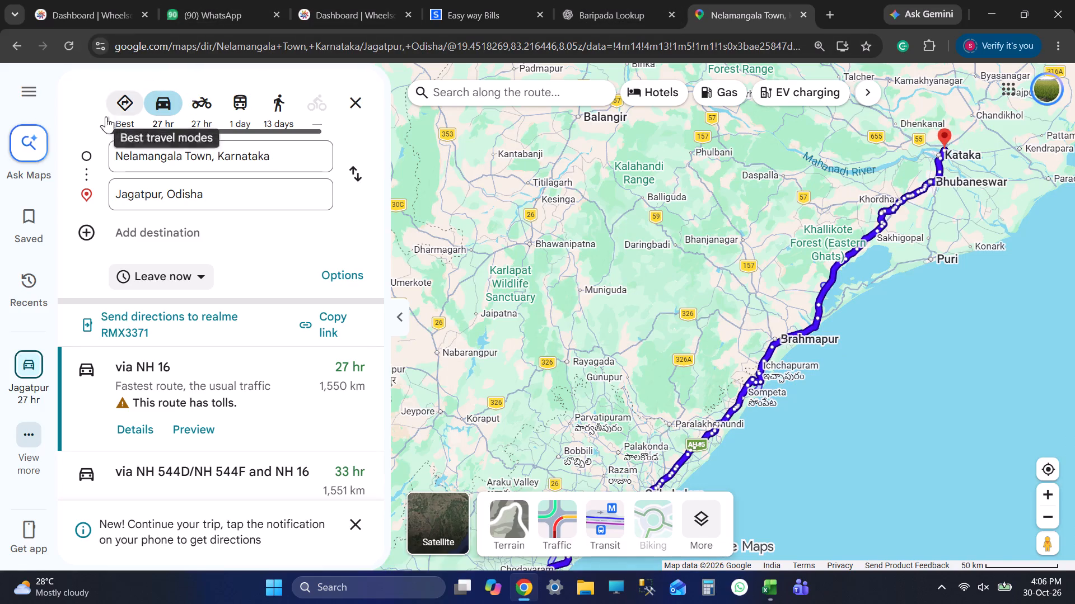
{"action": "left_click", "coordinate": [72, 0]}
{"action": "key", "text": "alt+Tab"}
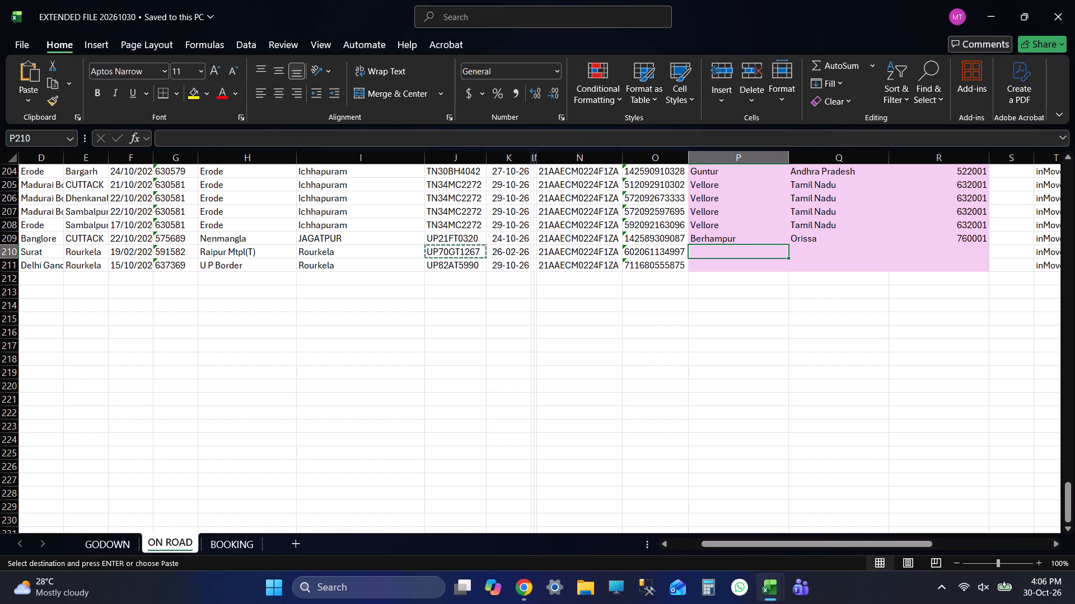
{"action": "key", "text": "alt+Tab"}
{"action": "key", "text": "alt+Tab"}
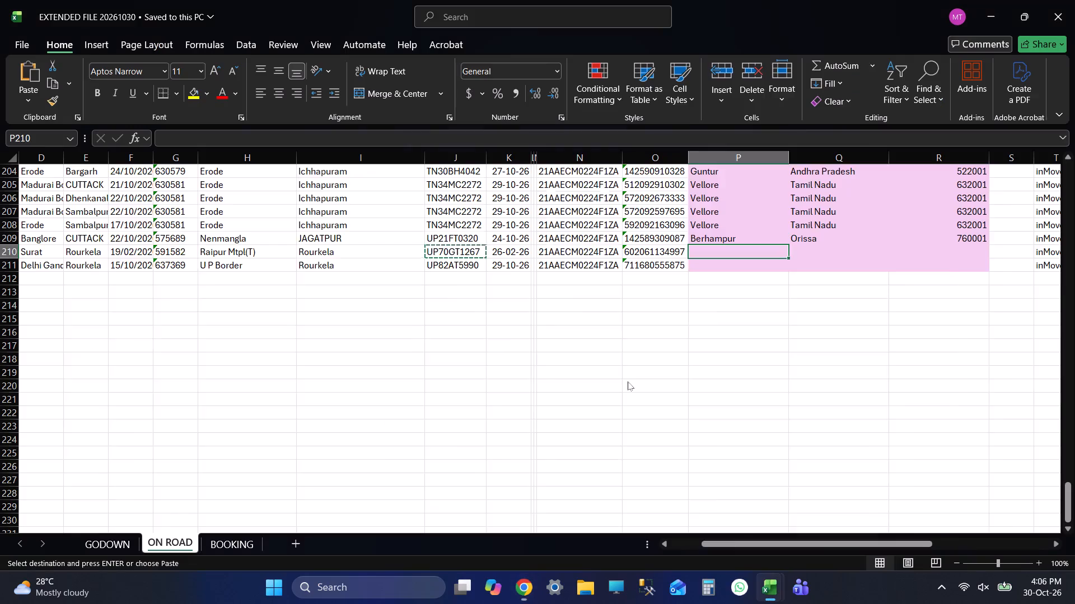
{"action": "key", "text": "alt+Tab"}
{"action": "key", "text": "alt+Tab"}
{"action": "scroll", "coordinate": [630, 276], "scroll_direction": "up", "scroll_amount": 1}
{"action": "scroll", "coordinate": [630, 280], "scroll_direction": "down", "scroll_amount": 11}
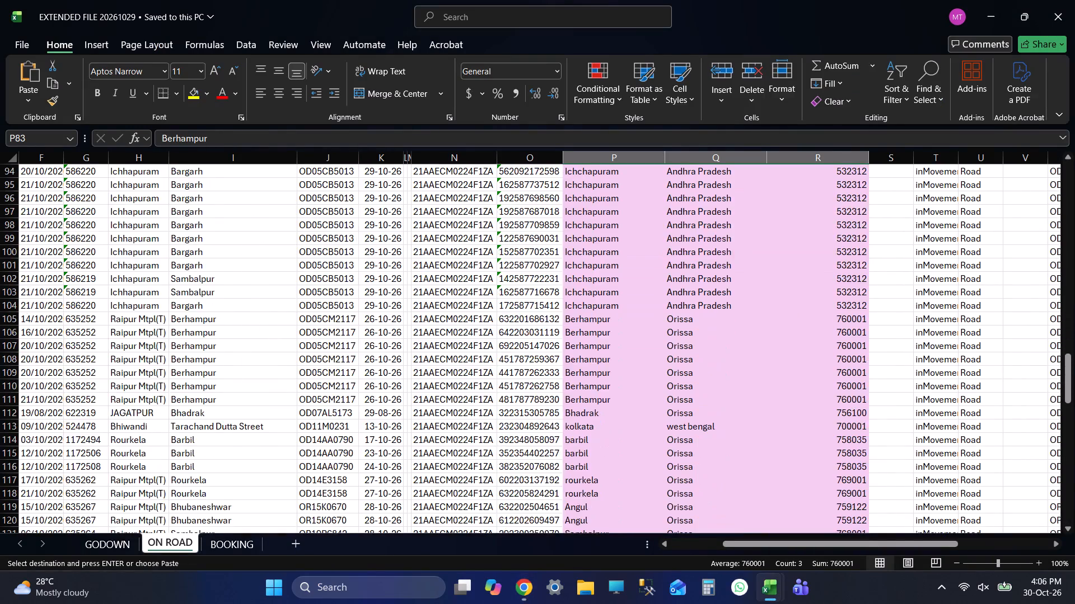
{"action": "scroll", "coordinate": [693, 354], "scroll_direction": "down", "scroll_amount": 2}
{"action": "scroll", "coordinate": [693, 354], "scroll_direction": "up", "scroll_amount": 1}
{"action": "scroll", "coordinate": [618, 435], "scroll_direction": "down", "scroll_amount": 9}
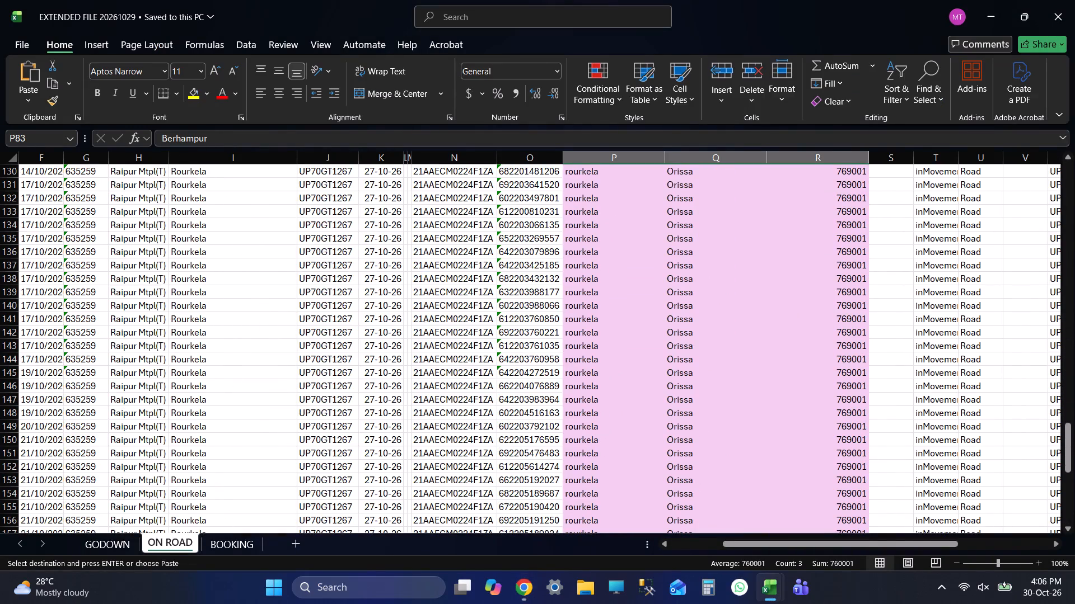
{"action": "left_click", "coordinate": [622, 260]}
{"action": "key", "text": "shift+Right"}
{"action": "key", "text": "shift+Right"}
{"action": "key", "text": "ctrl+c"}
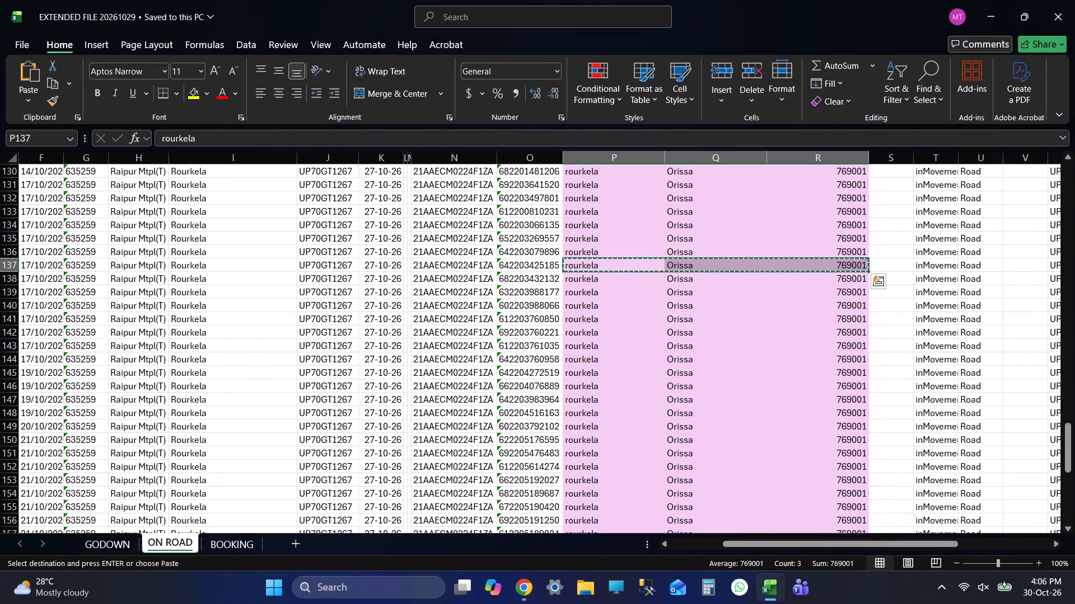
{"action": "key", "text": "alt+Tab"}
{"action": "key", "text": "ctrl+v"}
{"action": "key", "text": "Down"}
{"action": "key", "text": "ctrl+s"}
{"action": "key", "text": "Left"}
{"action": "key", "text": "Left"}
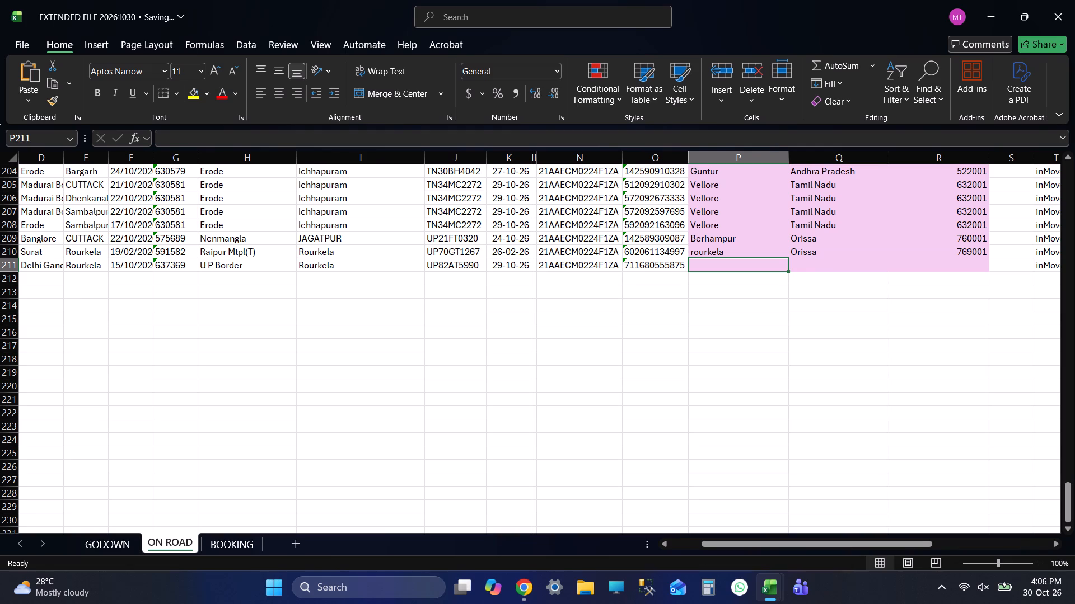
{"action": "key", "text": "Left"}
{"action": "key", "text": "Left"}
{"action": "key", "text": "Left"}
{"action": "key", "text": "Left"}
{"action": "key", "text": "Right"}
{"action": "key", "text": "Right"}
{"action": "key", "text": "Left"}
{"action": "key", "text": "Left"}
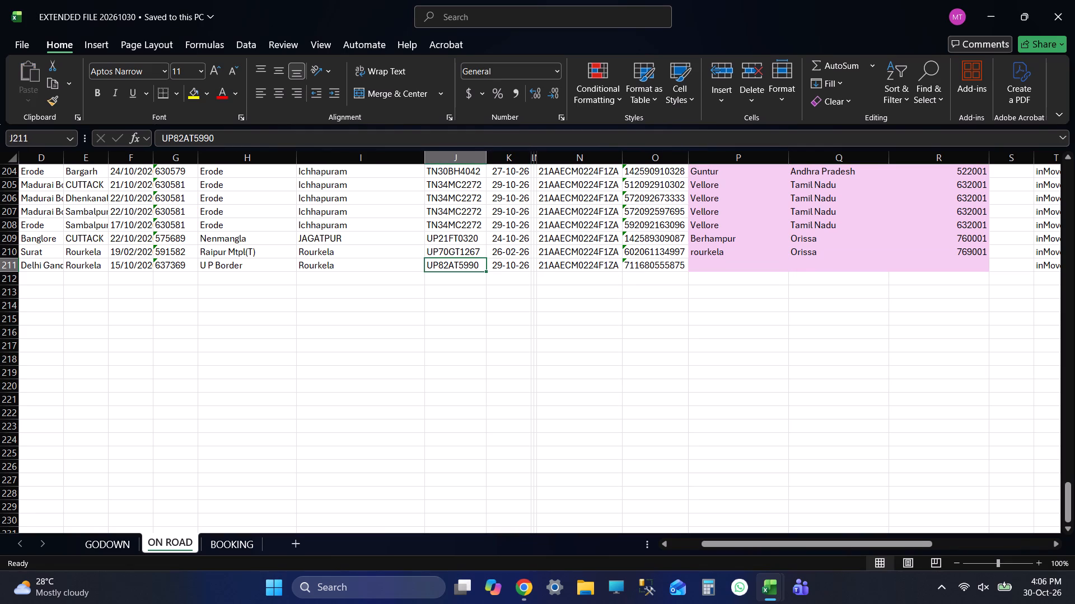
{"action": "key", "text": "ctrl+c"}
{"action": "key", "text": "Right"}
{"action": "key", "text": "Right"}
{"action": "key", "text": "Right"}
{"action": "key", "text": "Right"}
{"action": "key", "text": "Right"}
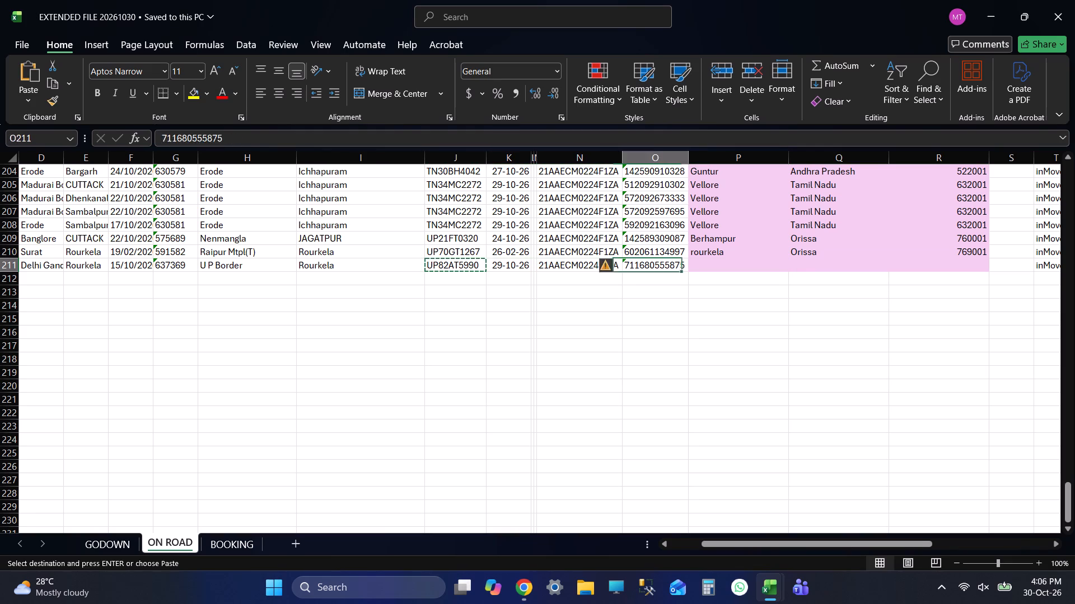
{"action": "key", "text": "Right"}
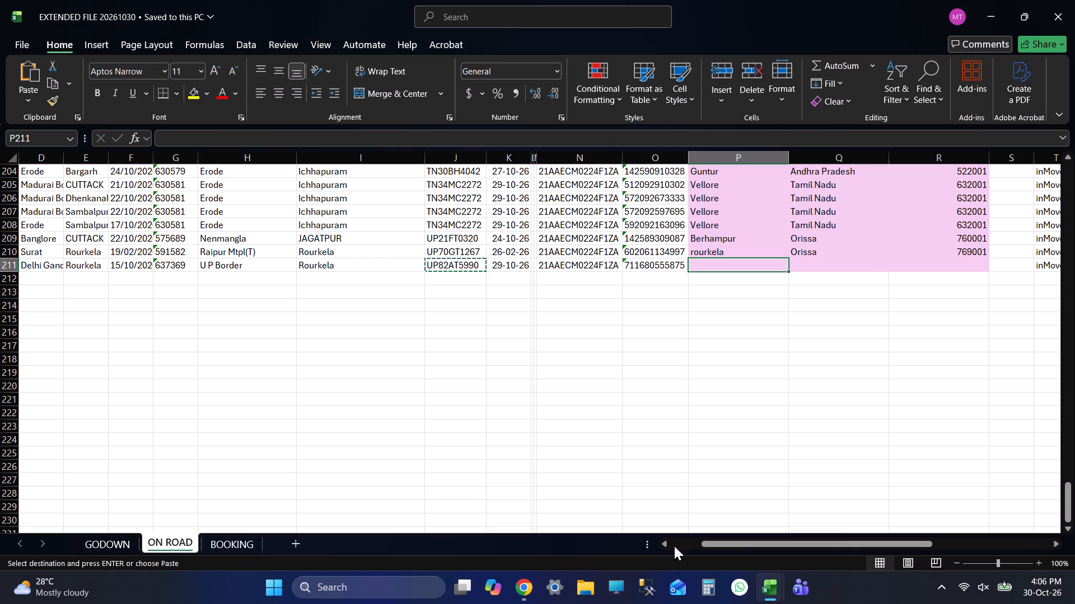
Ask ChatGPT for the state and PIN code of ETAH in the Baripada Lookup chat.
{"action": "key", "text": "alt+Tab"}
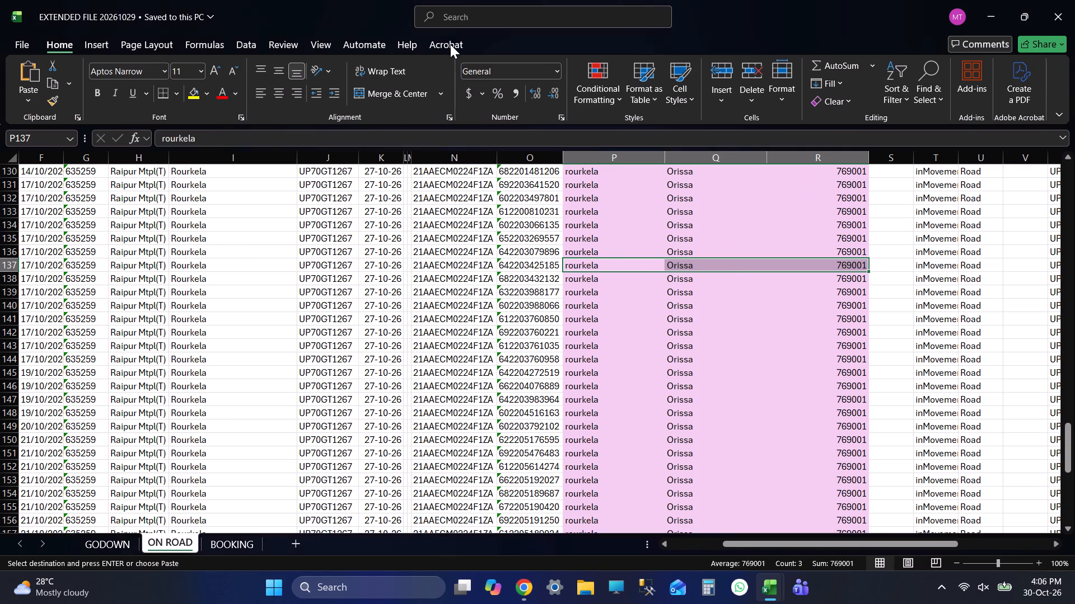
{"action": "key", "text": "alt+Tab"}
{"action": "key", "text": "alt+Tab"}
{"action": "key", "text": "alt+Tab"}
{"action": "left_click", "coordinate": [583, 0]}
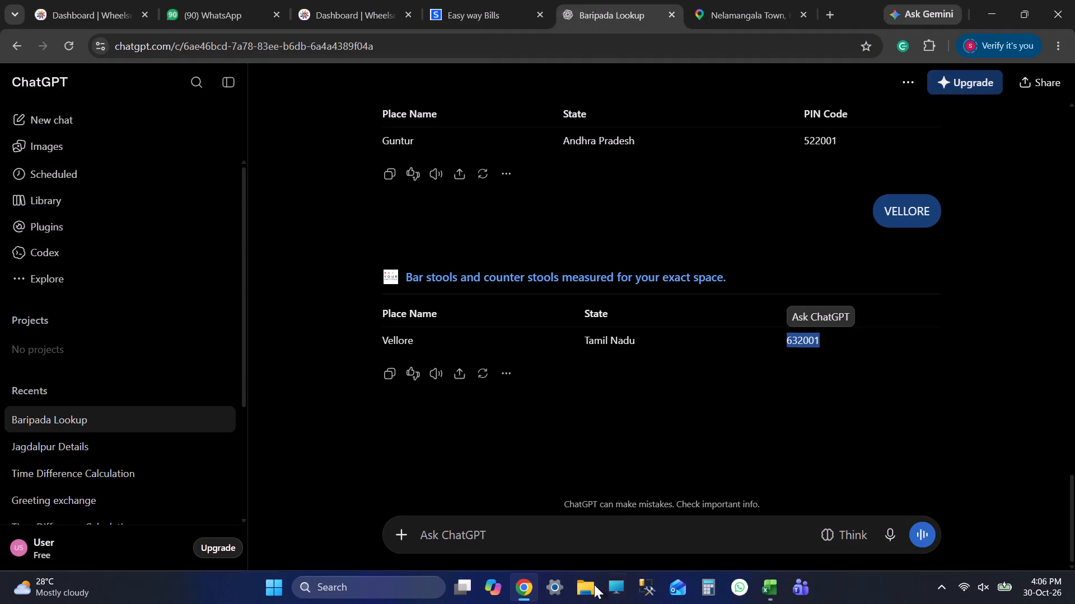
{"action": "left_click", "coordinate": [506, 528]}
{"action": "type", "text": "ETAH"}
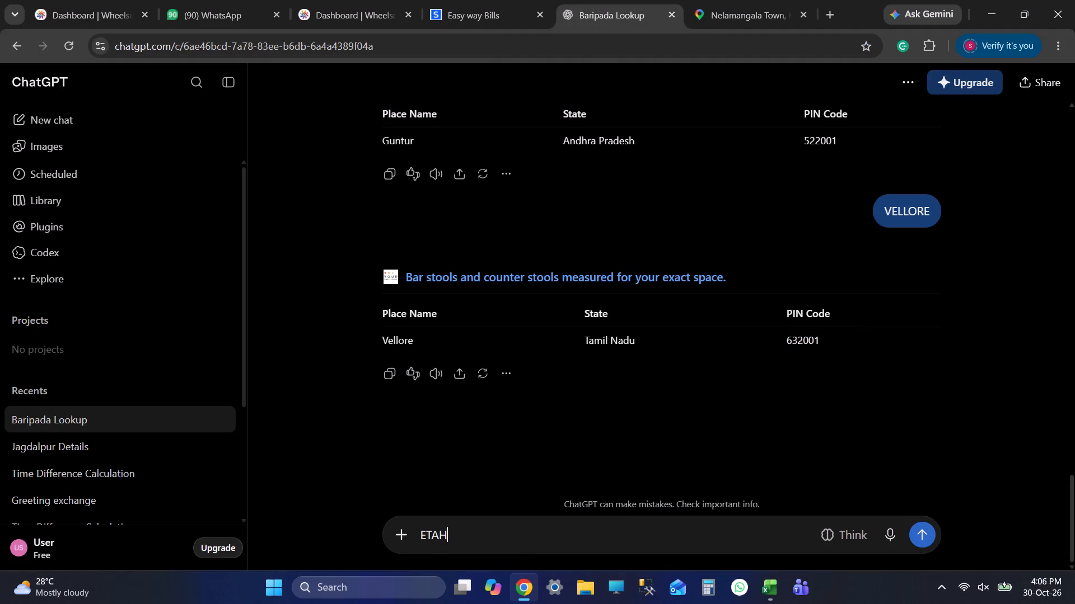
{"action": "key", "text": "Return"}
{"action": "key", "text": "alt+Tab"}
{"action": "key", "text": "alt+Tab"}
{"action": "left_click", "coordinate": [525, 296]}
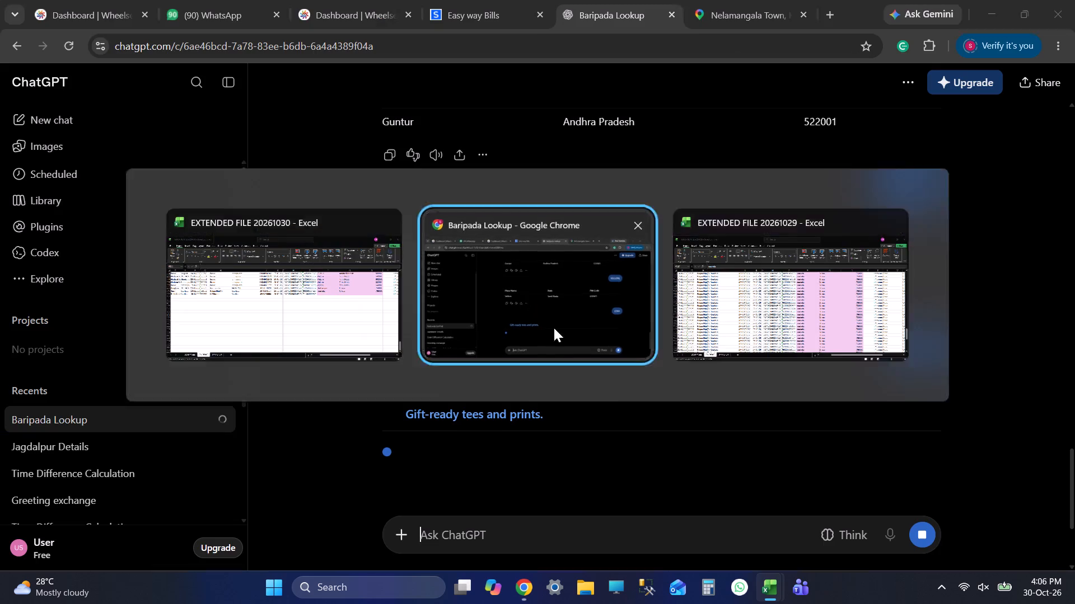
{"action": "scroll", "coordinate": [416, 443], "scroll_direction": "down", "scroll_amount": 2}
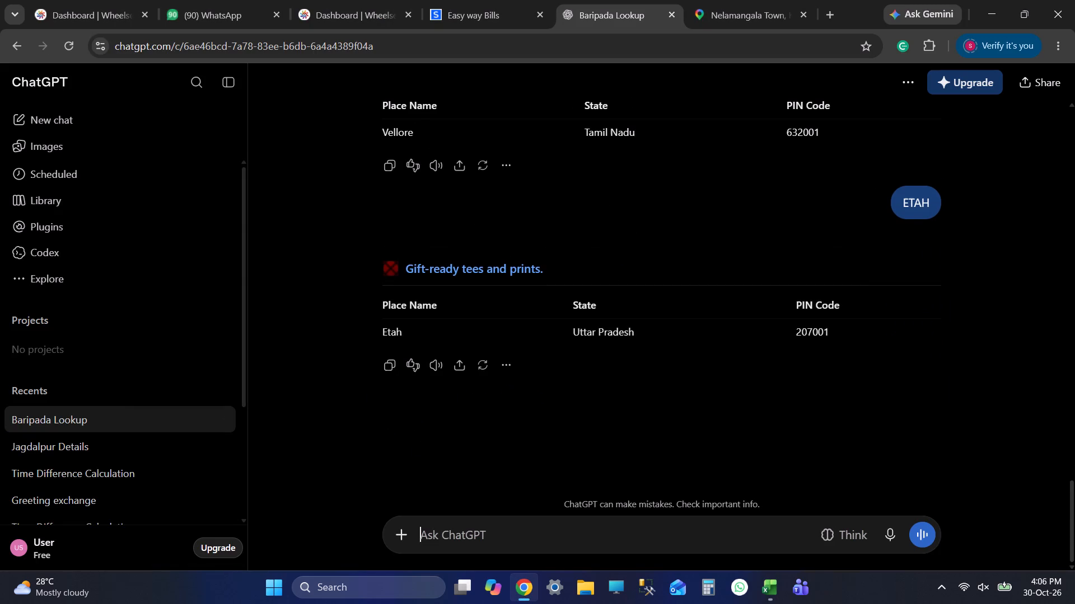
Copy the place name Etah from ChatGPT's answer into row 211's Current Place cell in EXTENDED FILE 20261030.
{"action": "double_click", "coordinate": [395, 330]}
{"action": "key", "text": "ctrl+c"}
{"action": "key", "text": "alt+Tab"}
{"action": "key", "text": "F2"}
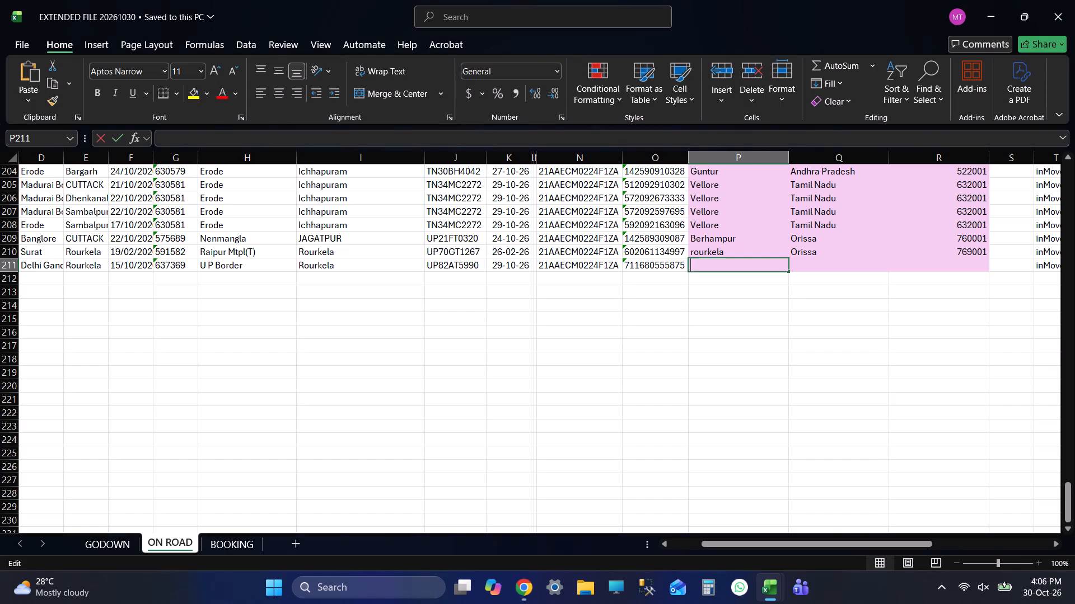
{"action": "key", "text": "ctrl+v"}
{"action": "key", "text": "Tab"}
Copy the state Uttar Pradesh from ChatGPT's answer into row 211's Current State cell.
{"action": "key", "text": "alt+Tab"}
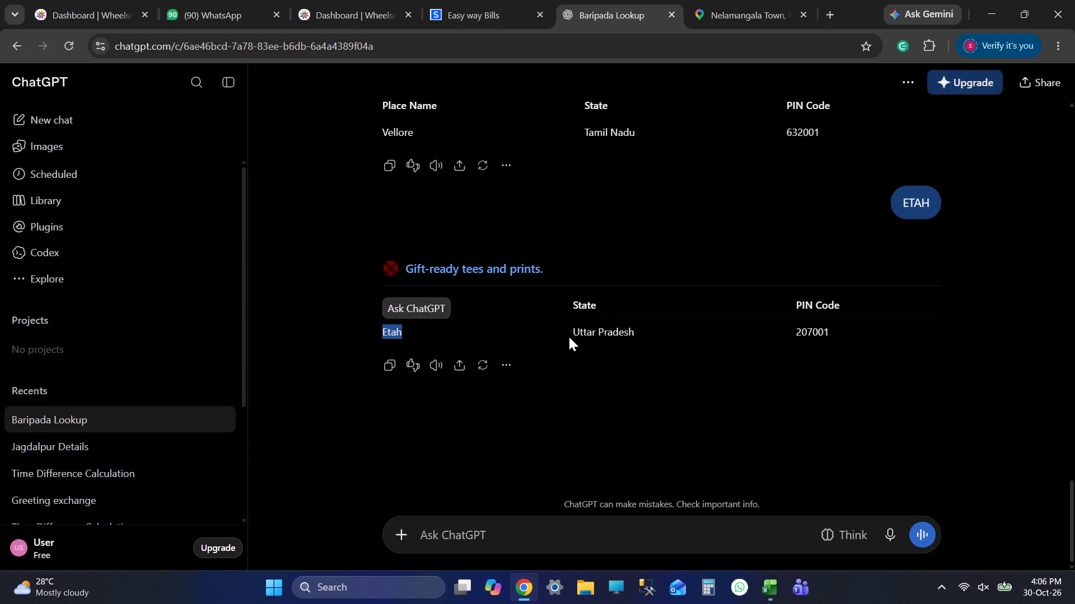
{"action": "left_click_drag", "start_coordinate": [569, 330], "coordinate": [685, 342]}
{"action": "key", "text": "ctrl+c"}
{"action": "key", "text": "alt+Tab"}
{"action": "key", "text": "F2"}
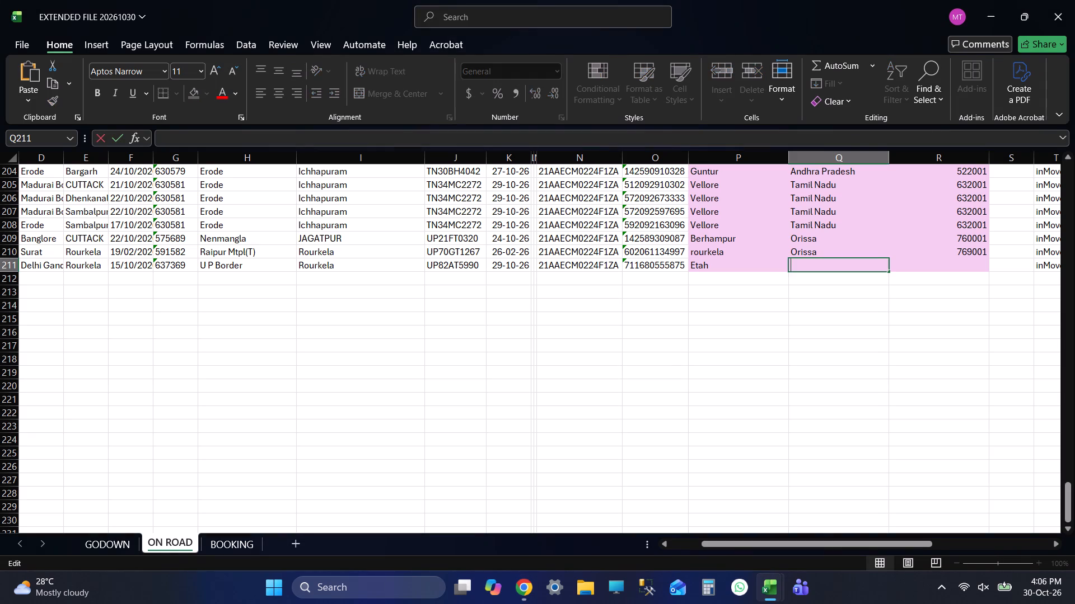
{"action": "key", "text": "ctrl+v"}
{"action": "key", "text": "Tab"}
Copy PIN code 207001 from ChatGPT's answer into row 211's Current pin code cell and save the workbook.
{"action": "key", "text": "alt+Tab"}
{"action": "double_click", "coordinate": [806, 331]}
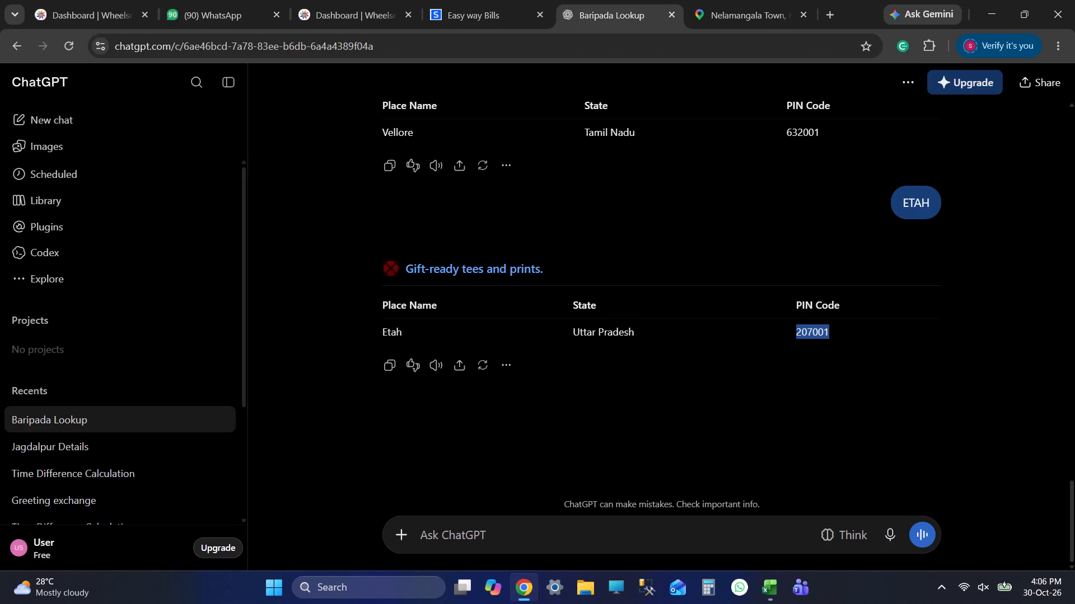
{"action": "key", "text": "ctrl+c"}
{"action": "key", "text": "alt+Tab"}
{"action": "key", "text": "F2"}
{"action": "key", "text": "F2"}
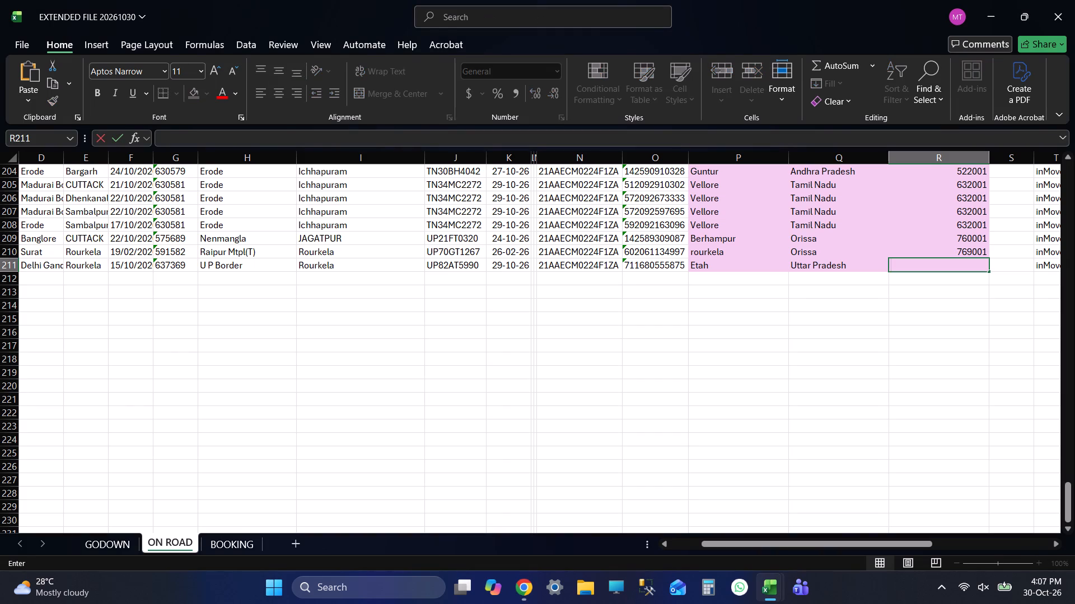
{"action": "key", "text": "ctrl+v"}
{"action": "key", "text": "Return"}
{"action": "key", "text": "ctrl+s"}
{"action": "key", "text": "ctrl+s"}
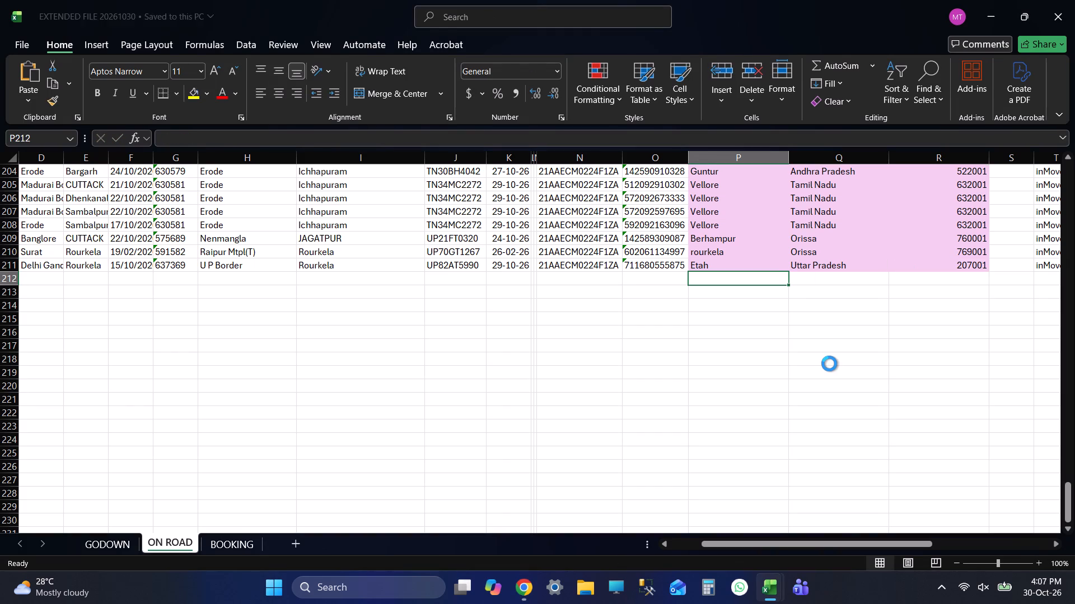
{"action": "key", "text": "ctrl+s"}
{"action": "key", "text": "ctrl+s"}
Check the ON ROAD sheet's Current Place column from its header to its last filled row, saving the workbook.
{"action": "key", "text": "ctrl+super+Up"}
{"action": "key", "text": "ctrl+Up"}
{"action": "key", "text": "Up"}
{"action": "key", "text": "Up"}
{"action": "key", "text": "ctrl+Up"}
{"action": "key", "text": "Up"}
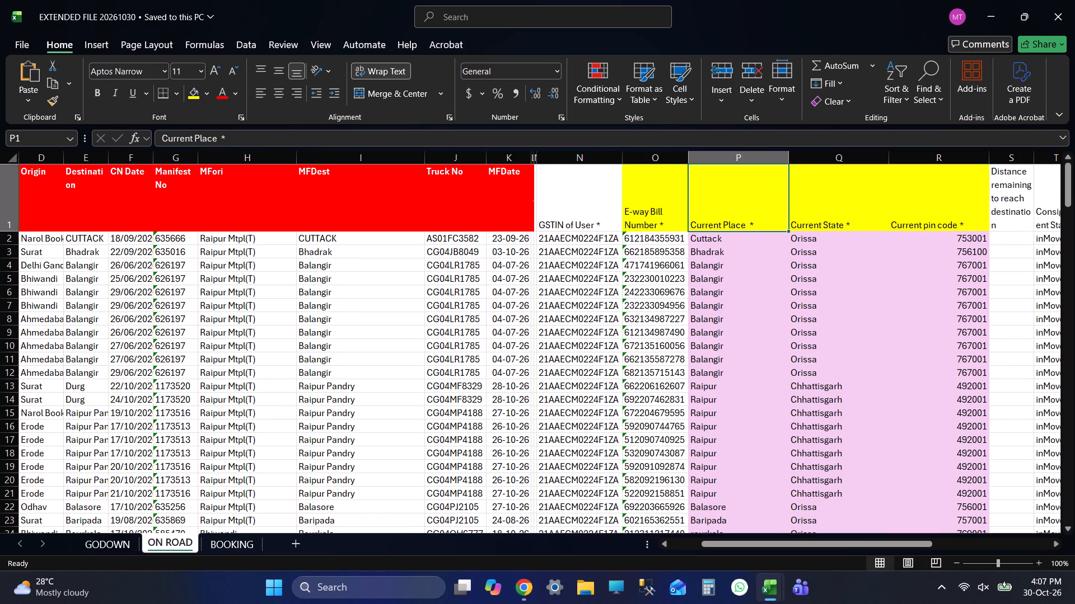
{"action": "key", "text": "ctrl+s"}
{"action": "key", "text": "ctrl+Down"}
{"action": "key", "text": "Down"}
{"action": "key", "text": "Down"}
{"action": "key", "text": "Down"}
{"action": "key", "text": "Down"}
{"action": "key", "text": "ctrl+Up"}
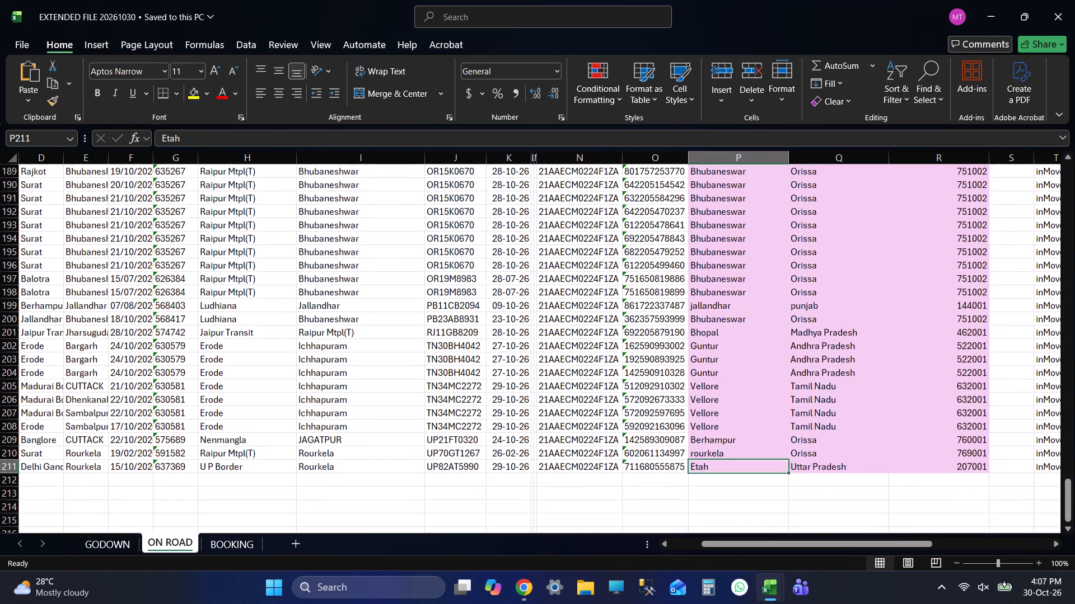
{"action": "key", "text": "ctrl+s"}
{"action": "key", "text": "ctrl+s"}
{"action": "key", "text": "ctrl+s"}
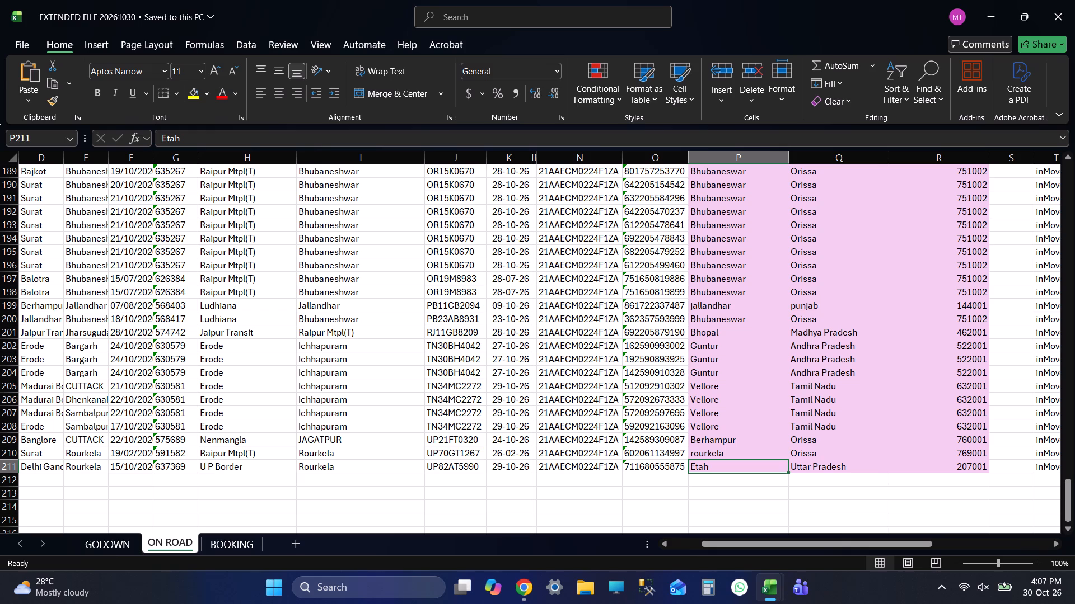
{"action": "key", "text": "ctrl+s"}
{"action": "key", "text": "ctrl+s"}
{"action": "key", "text": "ctrl+s"}
{"action": "key", "text": "Up"}
{"action": "key", "text": "Up"}
{"action": "key", "text": "Up"}
{"action": "key", "text": "Up"}
{"action": "key", "text": "Up"}
{"action": "key", "text": "Up"}
{"action": "key", "text": "ctrl+Down"}
{"action": "key", "text": "ctrl+s"}
{"action": "key", "text": "ctrl+s"}
{"action": "key", "text": "ctrl+s"}
{"action": "key", "text": "ctrl+Up"}
{"action": "key", "text": "Up"}
{"action": "key", "text": "Up"}
{"action": "key", "text": "Up"}
{"action": "key", "text": "ctrl+s"}
{"action": "key", "text": "ctrl+s"}
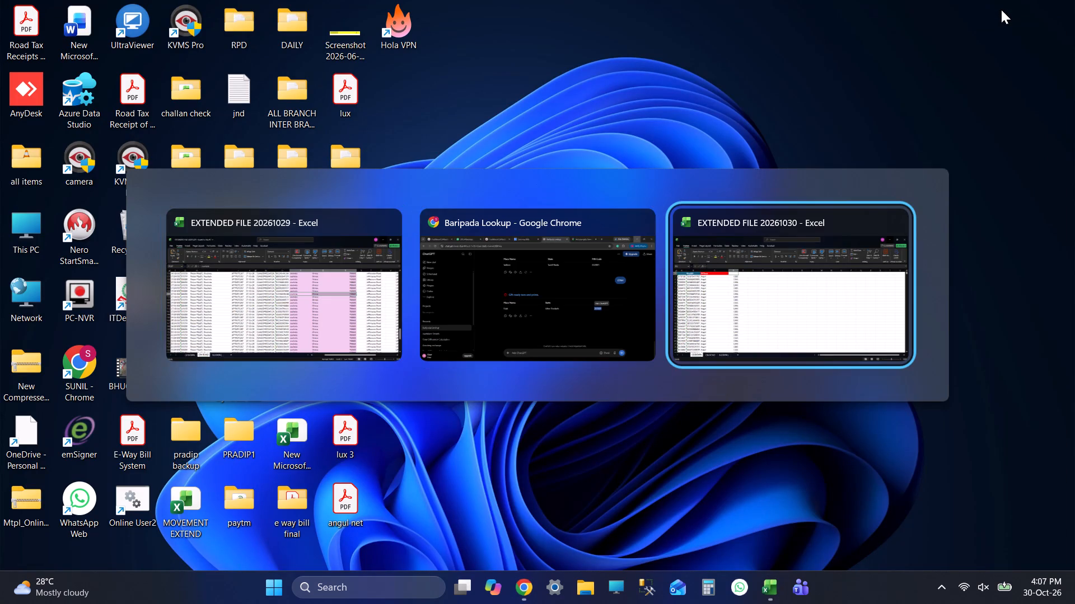
{"action": "key", "text": "alt+Tab"}
{"action": "left_click", "coordinate": [1074, 0]}
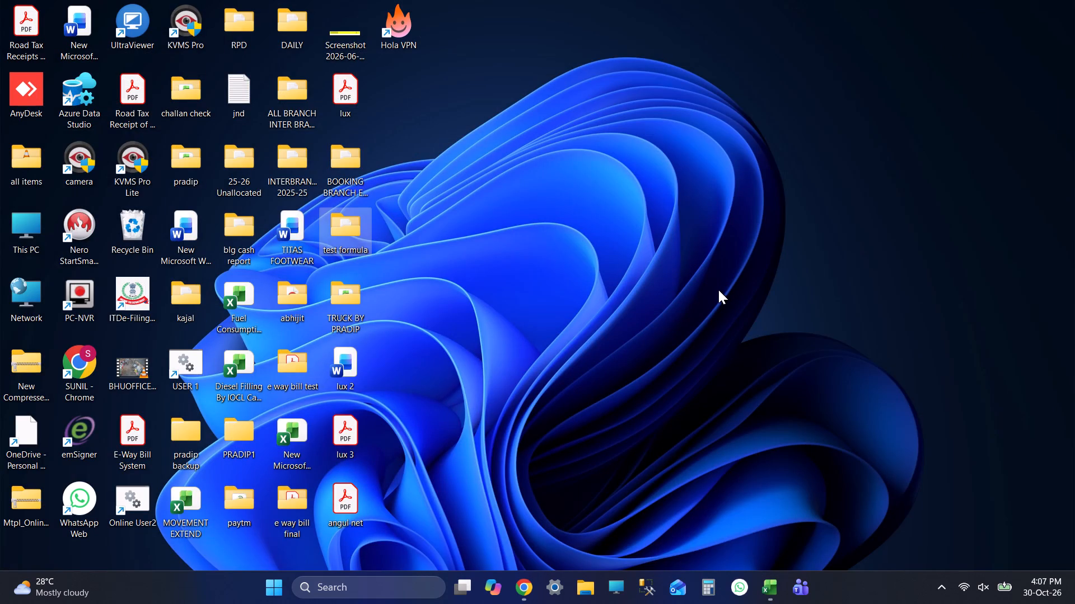
Return to EXTENDED FILE 20261030's GODOWN sheet and save the workbook.
{"action": "key", "text": "ctrl+s"}
{"action": "key", "text": "alt+Tab"}
{"action": "key", "text": "alt+Tab"}
{"action": "key", "text": "alt+Tab"}
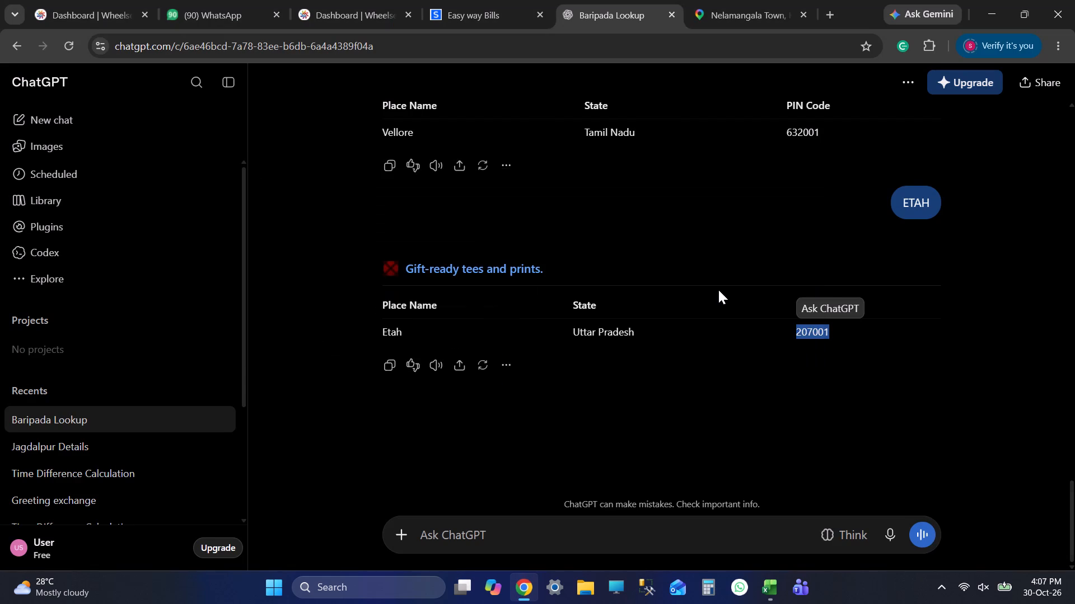
{"action": "key", "text": "alt+Tab"}
{"action": "key", "text": "ctrl+s"}
{"action": "key", "text": "ctrl+s"}
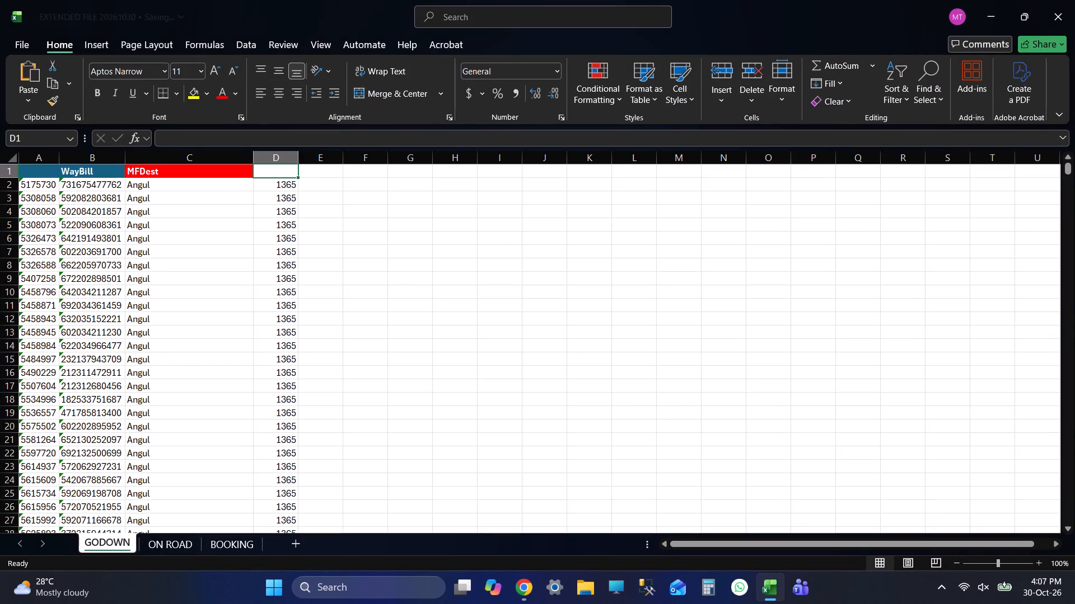
{"action": "key", "text": "ctrl+s"}
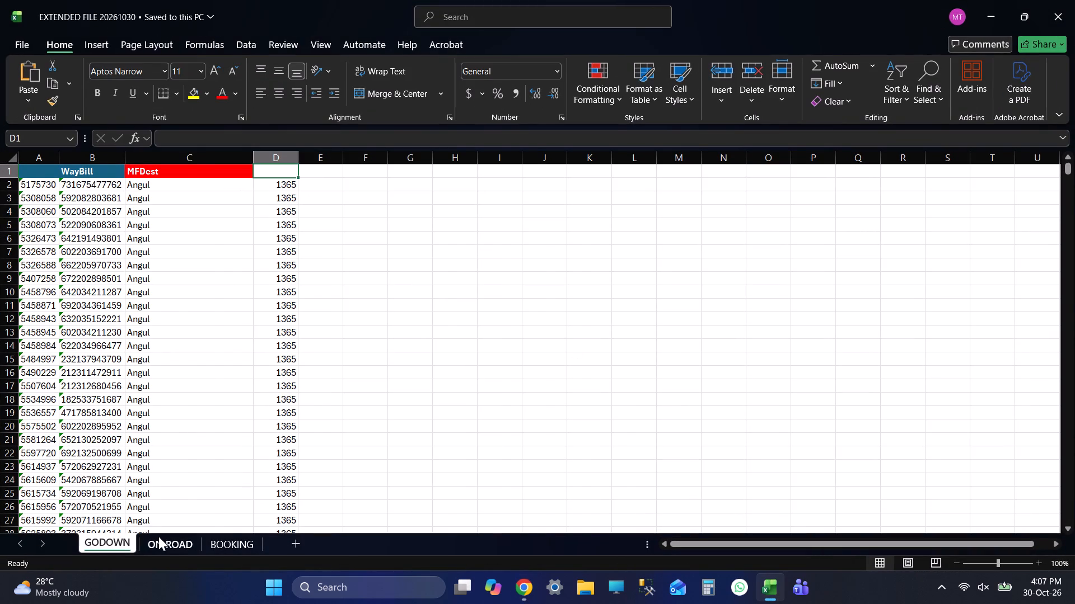
Check the ON ROAD sheet down to the last filled row of the GSTIN of User column and save.
{"action": "left_click", "coordinate": [158, 536]}
{"action": "left_click", "coordinate": [684, 279]}
{"action": "key", "text": "ctrl+Right"}
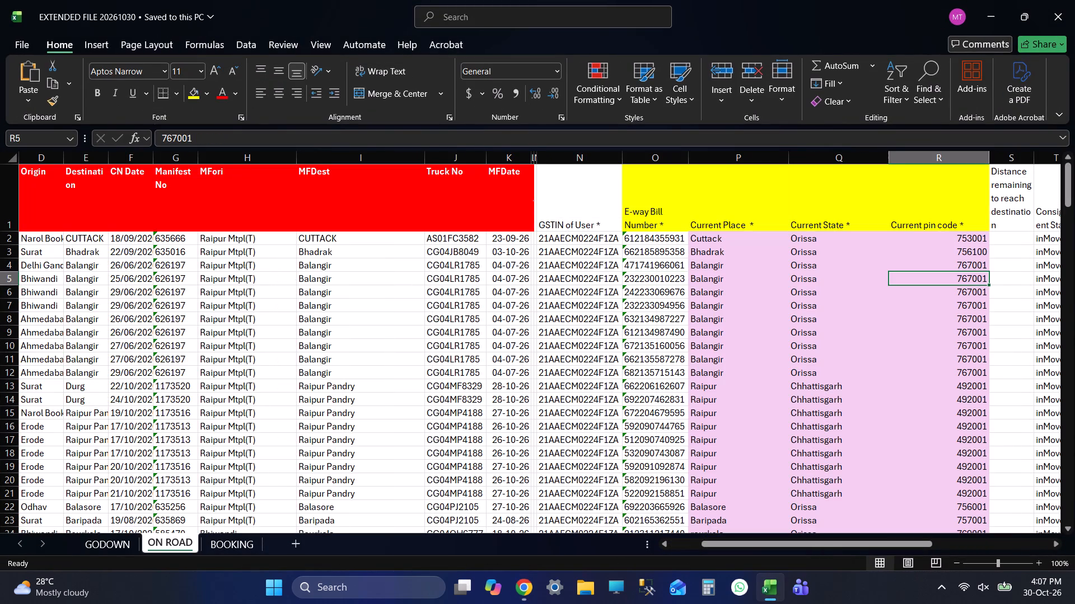
{"action": "key", "text": "Left"}
{"action": "key", "text": "Left"}
{"action": "key", "text": "Left"}
{"action": "key", "text": "Left"}
{"action": "key", "text": "ctrl+Down"}
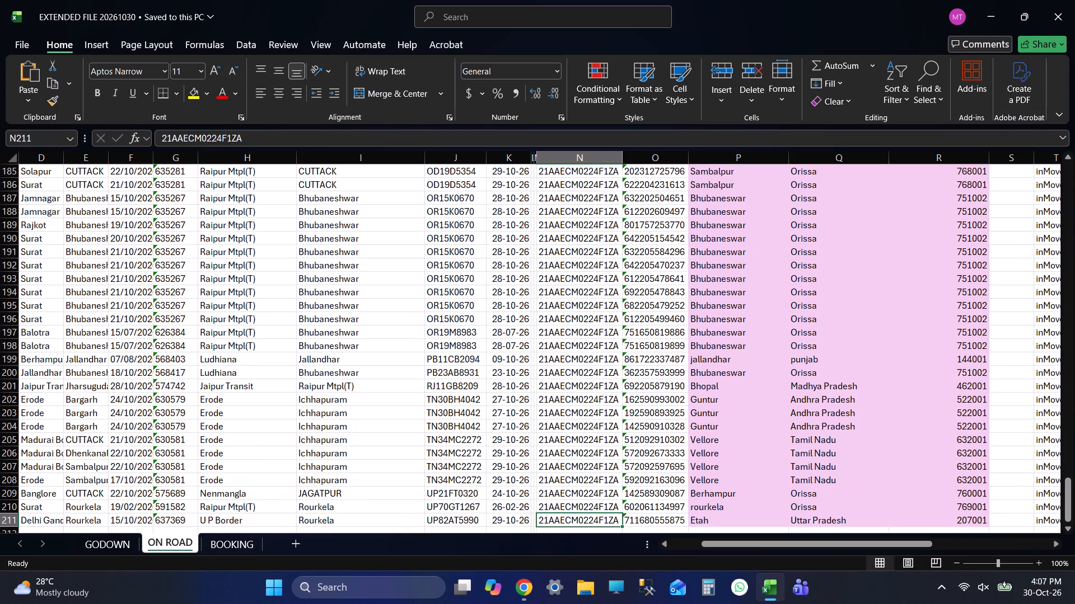
{"action": "key", "text": "Down"}
{"action": "key", "text": "Down"}
{"action": "key", "text": "Down"}
{"action": "key", "text": "Down"}
{"action": "key", "text": "ctrl+Up"}
{"action": "key", "text": "ctrl+s"}
{"action": "key", "text": "ctrl+s"}
{"action": "key", "text": "ctrl+s"}
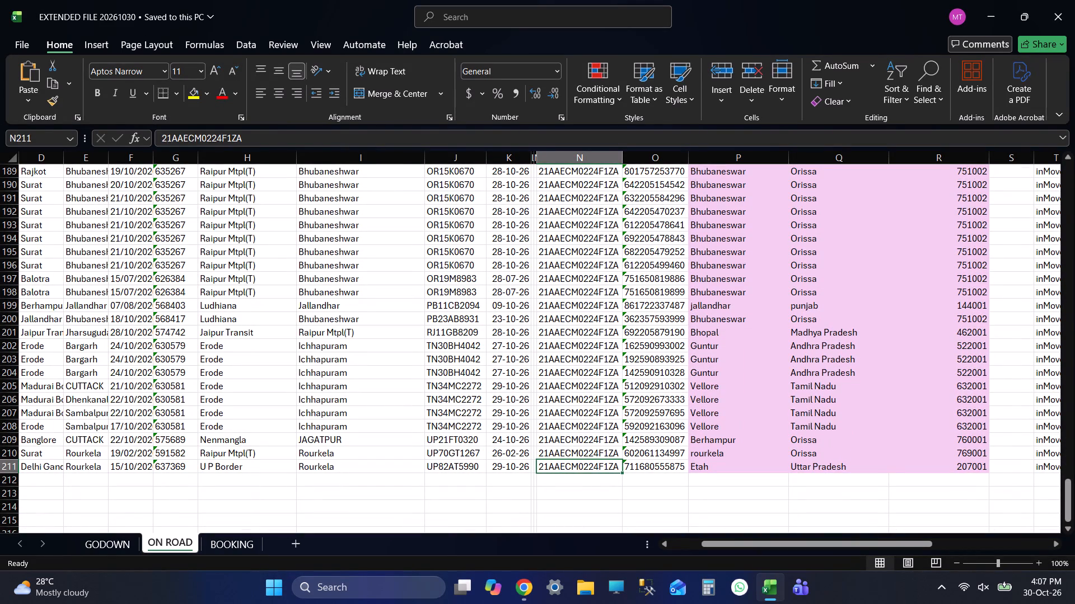
Go back to the ON ROAD header row, switch to the GODOWN sheet and save EXTENDED FILE 20261030.
{"action": "key", "text": "ctrl+Up"}
{"action": "key", "text": "Up"}
{"action": "key", "text": "Up"}
{"action": "key", "text": "ctrl+s"}
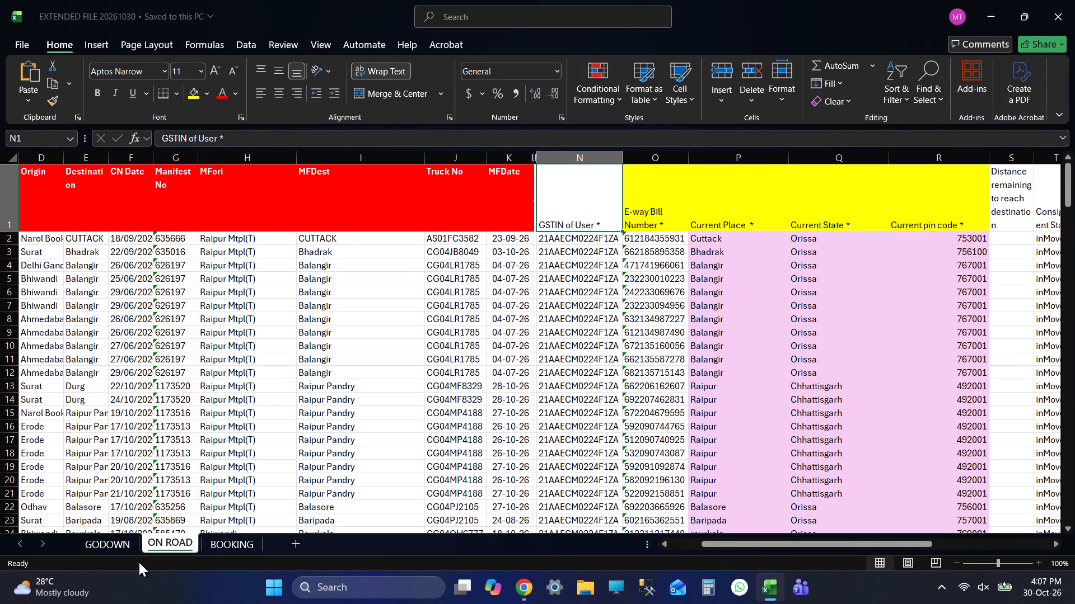
{"action": "left_click", "coordinate": [97, 546]}
{"action": "key", "text": "alt+Tab"}
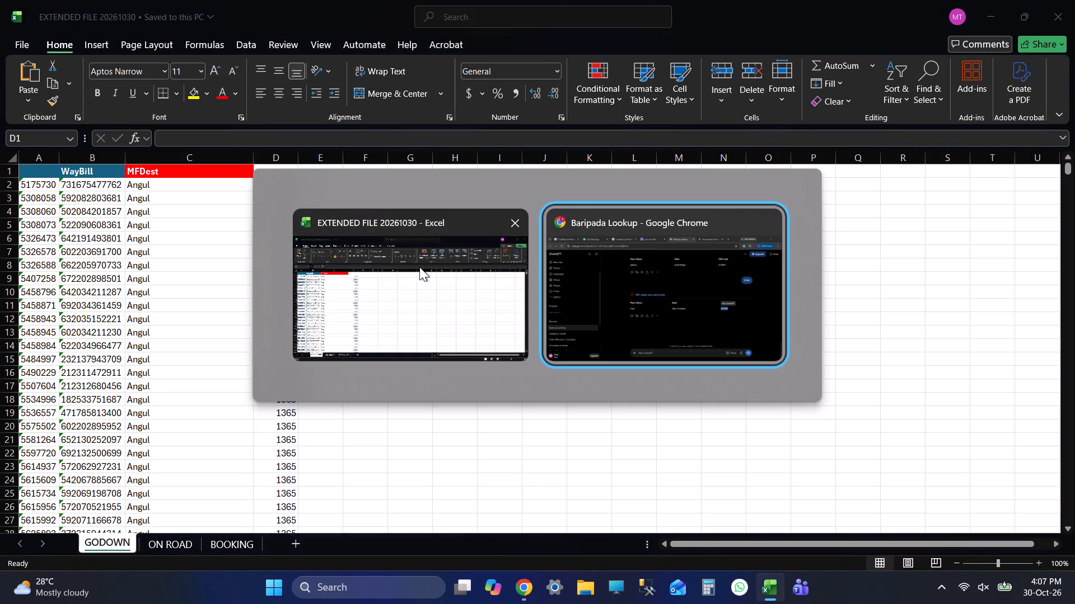
{"action": "key", "text": "alt+Tab"}
{"action": "key", "text": "ctrl+s"}
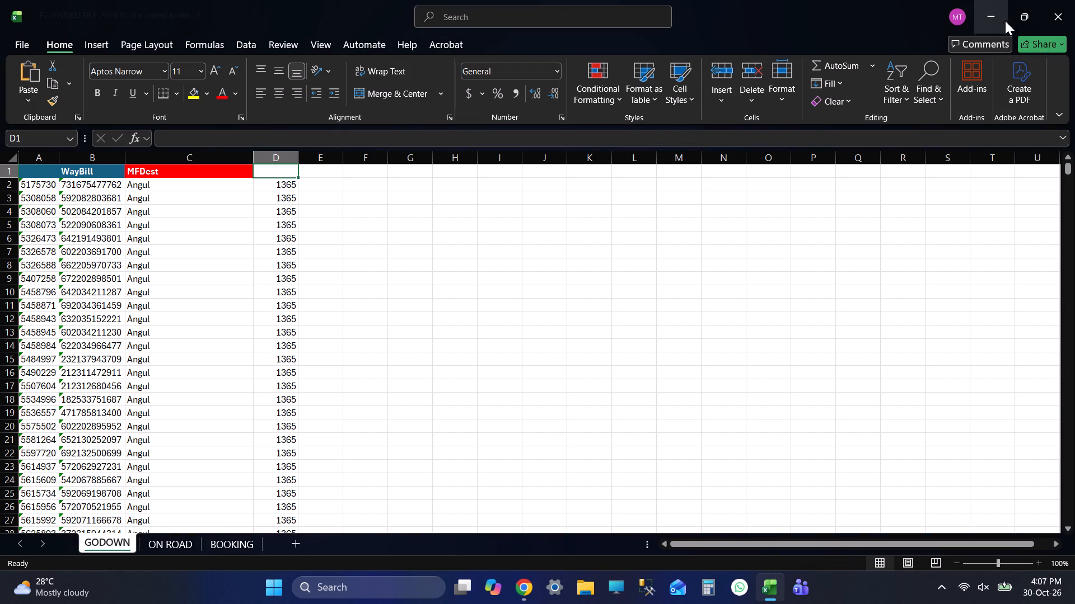
Minimise the workbook and open the add to godown file from the E Way Bill folder.
{"action": "triple_click", "coordinate": [990, 12]}
{"action": "double_click", "coordinate": [10, 235]}
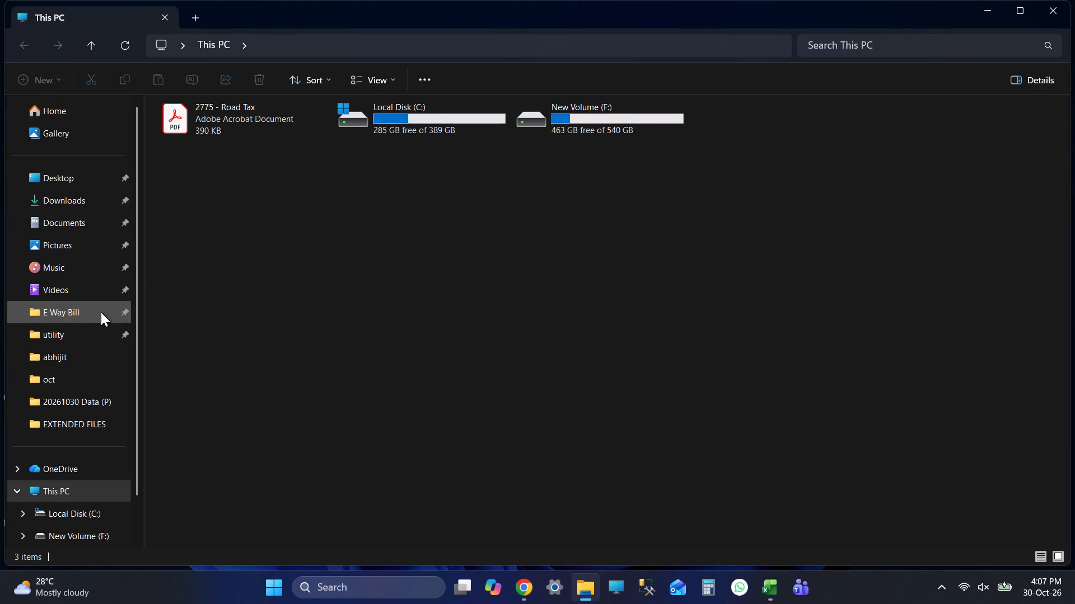
{"action": "left_click", "coordinate": [69, 309]}
{"action": "double_click", "coordinate": [251, 289]}
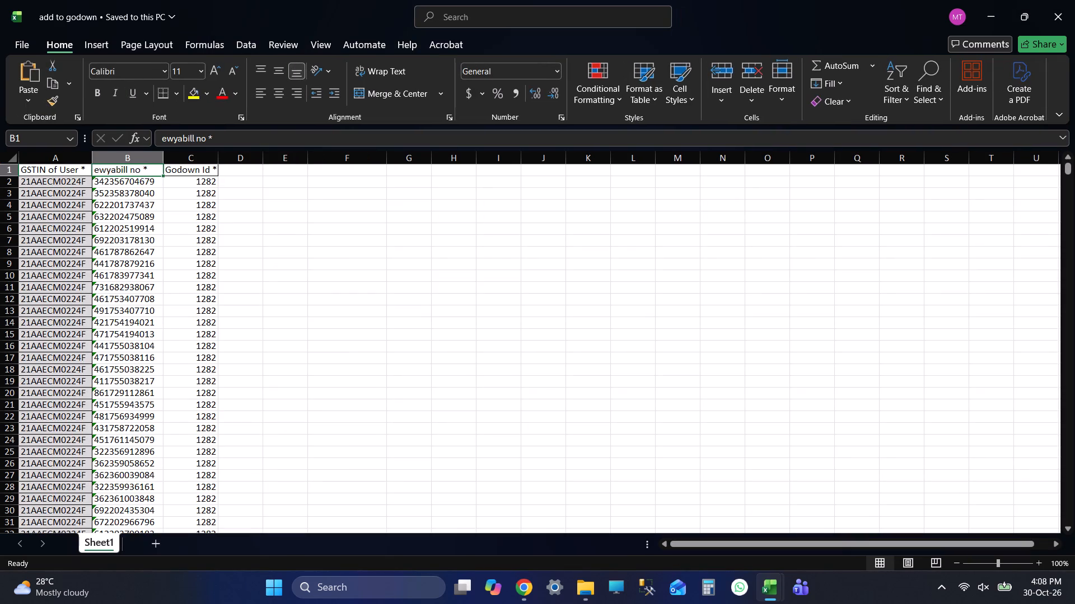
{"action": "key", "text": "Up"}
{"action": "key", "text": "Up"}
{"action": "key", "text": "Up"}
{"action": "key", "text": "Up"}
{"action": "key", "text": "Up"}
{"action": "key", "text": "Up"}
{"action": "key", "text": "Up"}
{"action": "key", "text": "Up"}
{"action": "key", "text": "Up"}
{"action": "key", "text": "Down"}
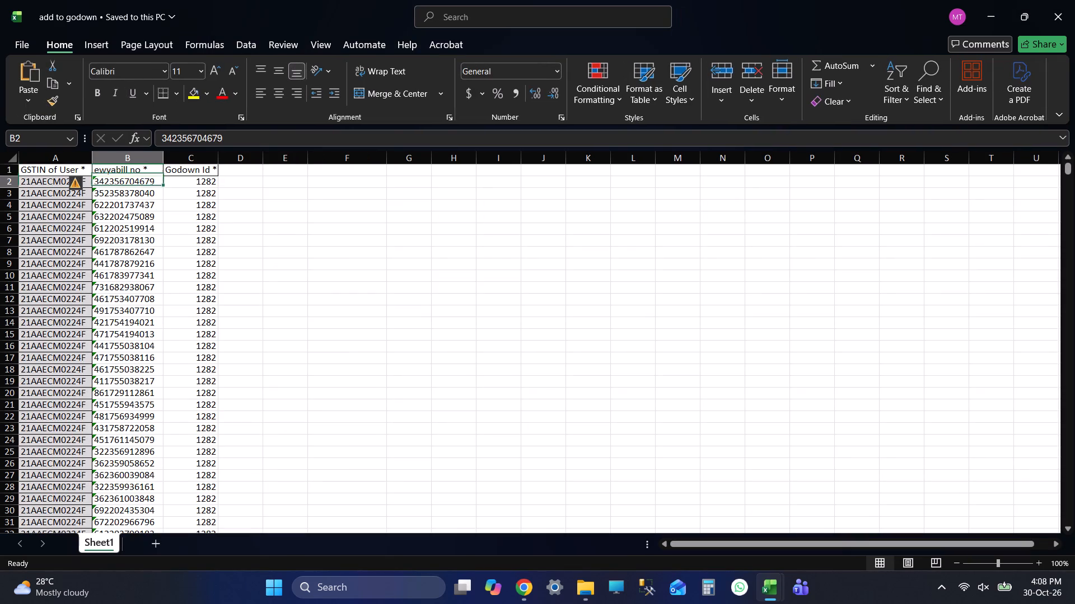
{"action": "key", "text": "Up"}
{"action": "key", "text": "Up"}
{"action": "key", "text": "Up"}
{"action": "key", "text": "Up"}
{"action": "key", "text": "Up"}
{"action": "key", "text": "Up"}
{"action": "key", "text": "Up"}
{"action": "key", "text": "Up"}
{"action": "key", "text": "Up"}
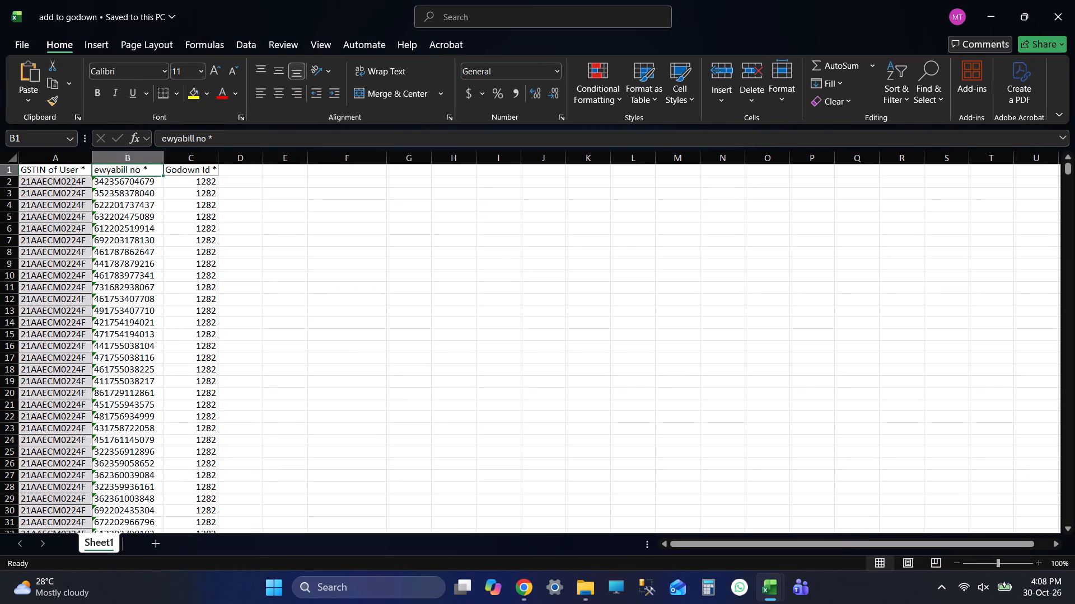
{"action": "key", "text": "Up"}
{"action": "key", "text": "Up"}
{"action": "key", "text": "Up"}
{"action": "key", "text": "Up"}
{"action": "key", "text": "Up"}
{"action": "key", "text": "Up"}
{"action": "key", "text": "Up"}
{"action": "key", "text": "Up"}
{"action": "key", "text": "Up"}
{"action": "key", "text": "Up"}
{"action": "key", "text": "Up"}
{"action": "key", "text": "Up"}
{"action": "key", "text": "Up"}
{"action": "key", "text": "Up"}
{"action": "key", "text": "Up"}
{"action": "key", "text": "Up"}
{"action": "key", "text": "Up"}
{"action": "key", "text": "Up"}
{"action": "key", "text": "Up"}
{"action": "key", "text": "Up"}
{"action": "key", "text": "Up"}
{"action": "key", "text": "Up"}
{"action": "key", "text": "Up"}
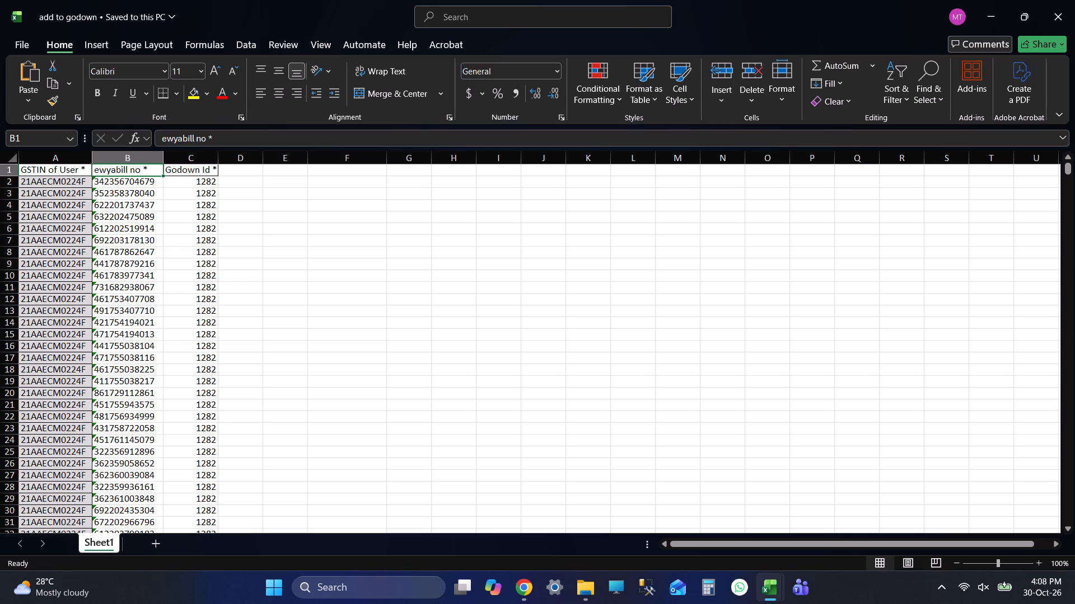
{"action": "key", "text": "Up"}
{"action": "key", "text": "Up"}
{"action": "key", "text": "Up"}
Clear all old ewyabill no and Godown Id entries below the headers, keeping the GSTIN column, and save the add to godown workbook.
{"action": "key", "text": "Down"}
{"action": "key", "text": "ctrl+shift+Right"}
{"action": "key", "text": "ctrl+shift+Down"}
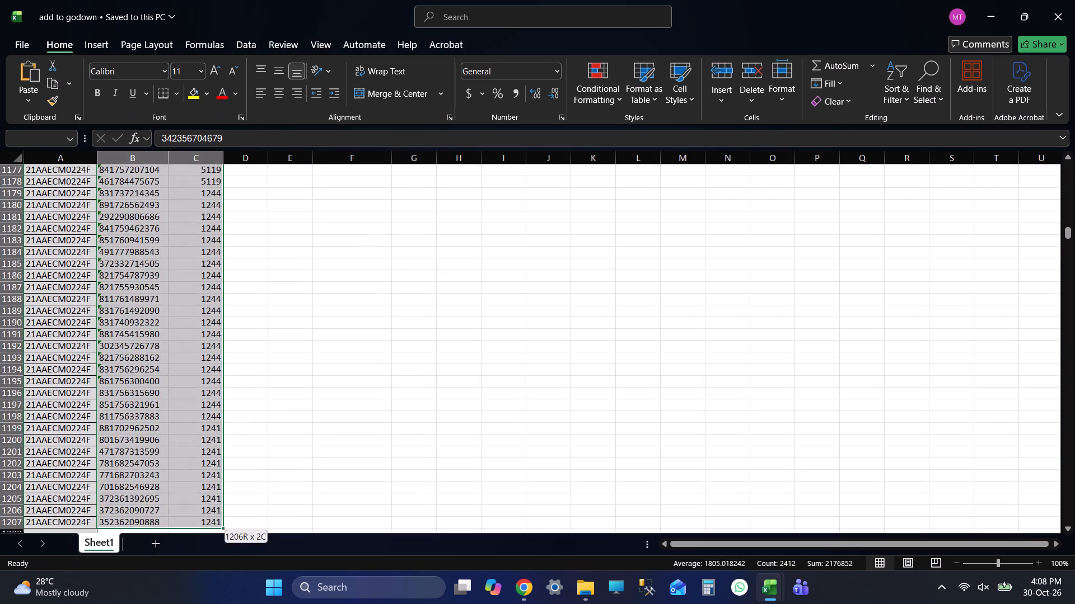
{"action": "key", "text": "Delete"}
{"action": "key", "text": "ctrl+Up"}
{"action": "key", "text": "Up"}
{"action": "key", "text": "Up"}
{"action": "key", "text": "Up"}
{"action": "key", "text": "ctrl+s"}
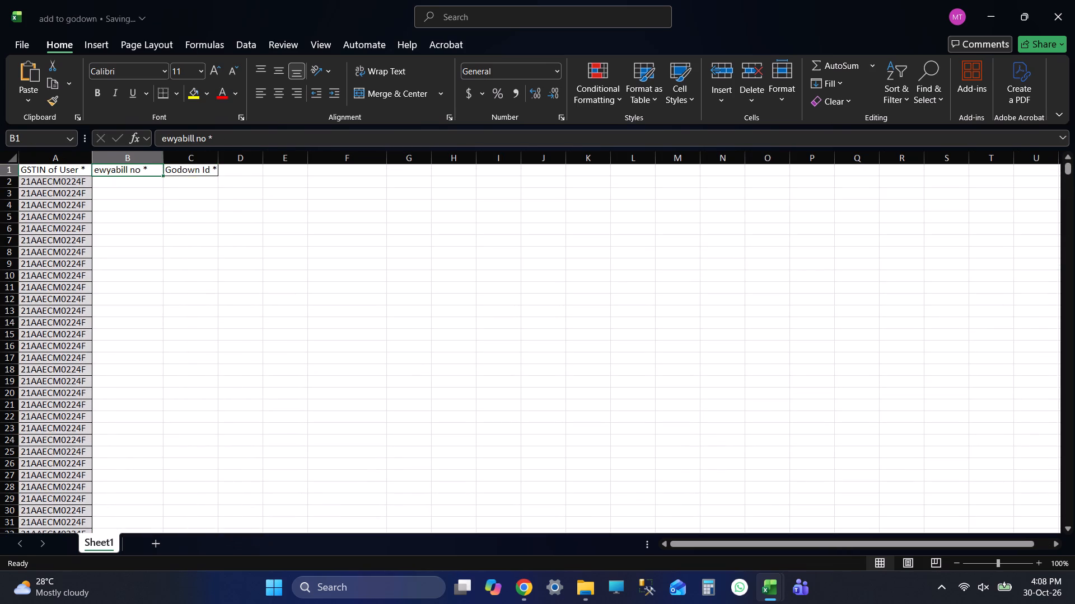
{"action": "key", "text": "ctrl+s"}
{"action": "key", "text": "ctrl+s"}
{"action": "key", "text": "ctrl+s"}
{"action": "key", "text": "ctrl+s"}
{"action": "key", "text": "ctrl+s"}
{"action": "key", "text": "ctrl+s"}
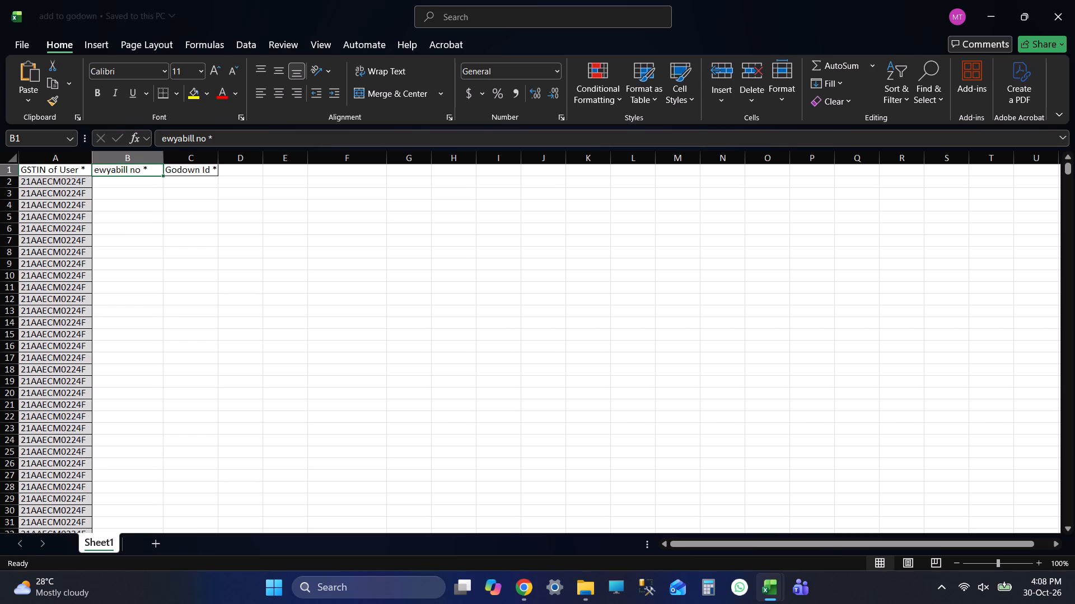
{"action": "key", "text": "ctrl+s"}
{"action": "key", "text": "ctrl+s"}
{"action": "key", "text": "ctrl+s"}
Go to the first empty ewyabill no cell, B2, and save the add to godown workbook again.
{"action": "key", "text": "Up"}
{"action": "key", "text": "Up"}
{"action": "key", "text": "Up"}
{"action": "key", "text": "Down"}
{"action": "key", "text": "Up"}
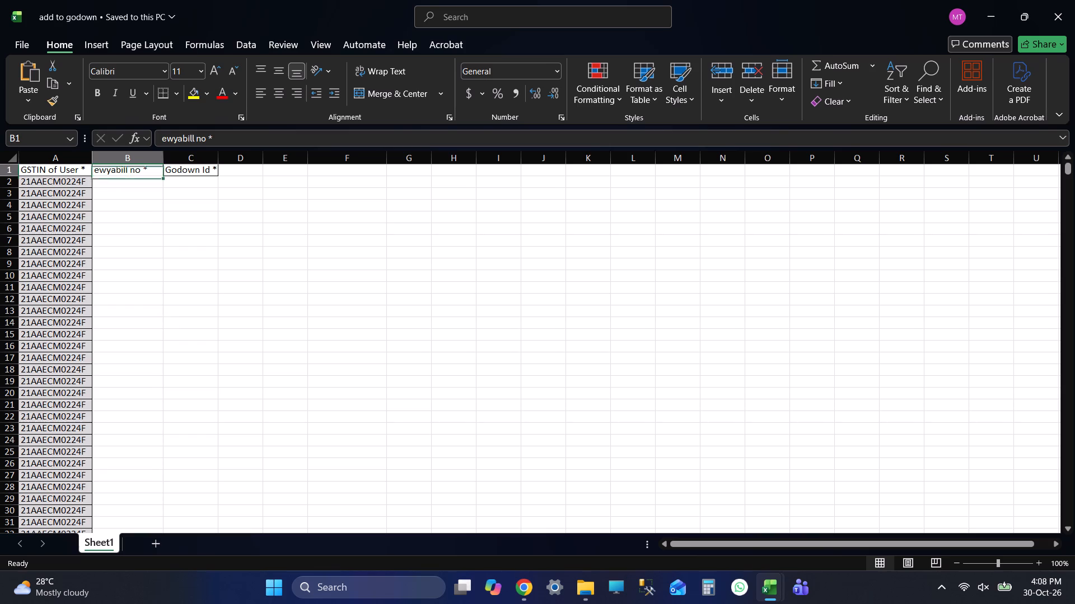
{"action": "key", "text": "Up"}
{"action": "key", "text": "Up"}
{"action": "key", "text": "Up"}
{"action": "key", "text": "Up"}
{"action": "key", "text": "ctrl+s"}
{"action": "key", "text": "ctrl+s"}
{"action": "key", "text": "Down"}
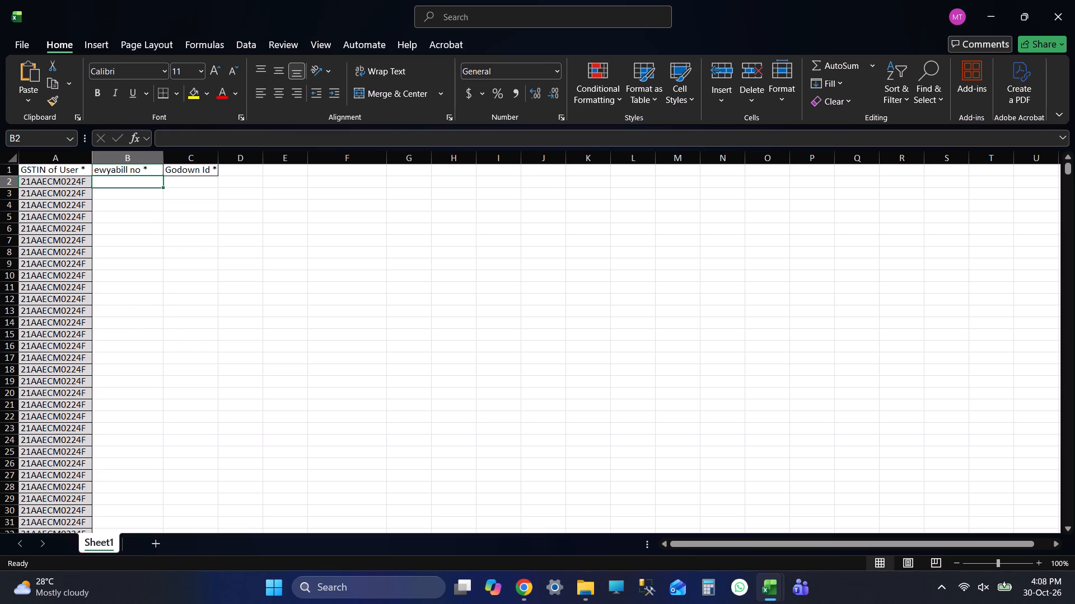
{"action": "key", "text": "ctrl+s"}
{"action": "key", "text": "ctrl+s"}
{"action": "key", "text": "ctrl+s"}
{"action": "key", "text": "Up"}
{"action": "key", "text": "Up"}
{"action": "key", "text": "Up"}
{"action": "key", "text": "Up"}
{"action": "key", "text": "Up"}
{"action": "key", "text": "Up"}
{"action": "key", "text": "Up"}
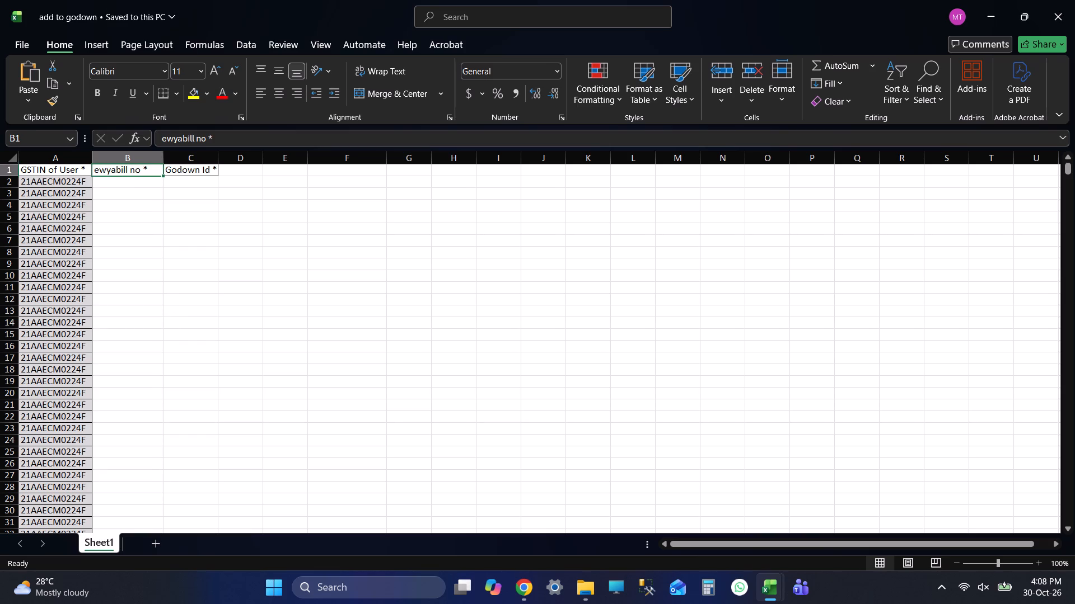
{"action": "key", "text": "Up"}
{"action": "key", "text": "Down"}
{"action": "key", "text": "ctrl+s"}
{"action": "key", "text": "ctrl+s"}
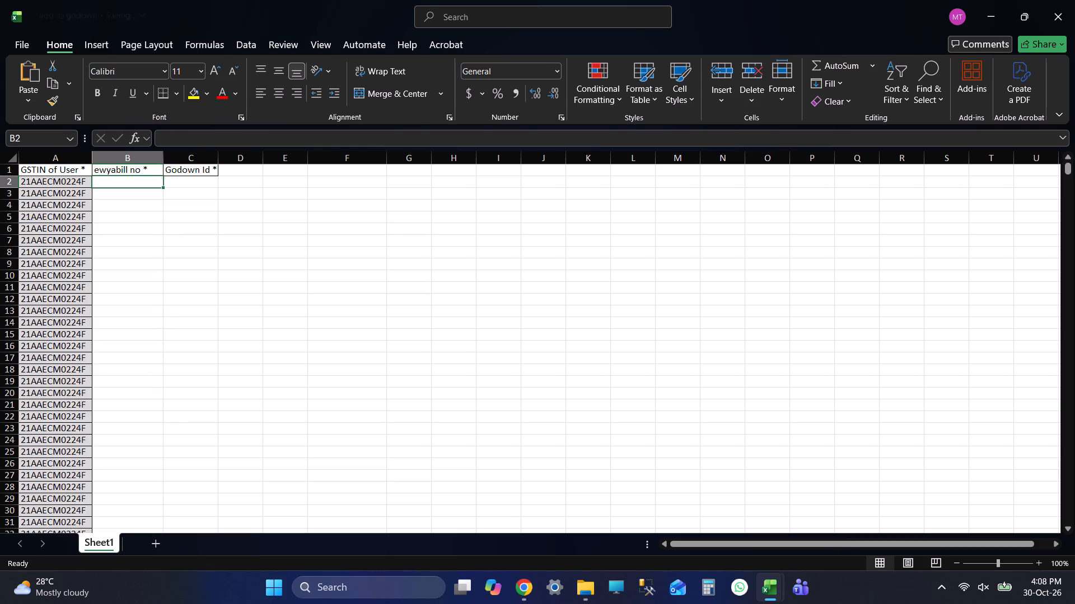
Switch to EXTENDED FILE 20261030 and go to the WayBill header on the GODOWN sheet.
{"action": "key", "text": "alt+Tab"}
{"action": "key", "text": "Up"}
{"action": "key", "text": "Up"}
{"action": "key", "text": "Up"}
{"action": "key", "text": "ctrl+Left"}
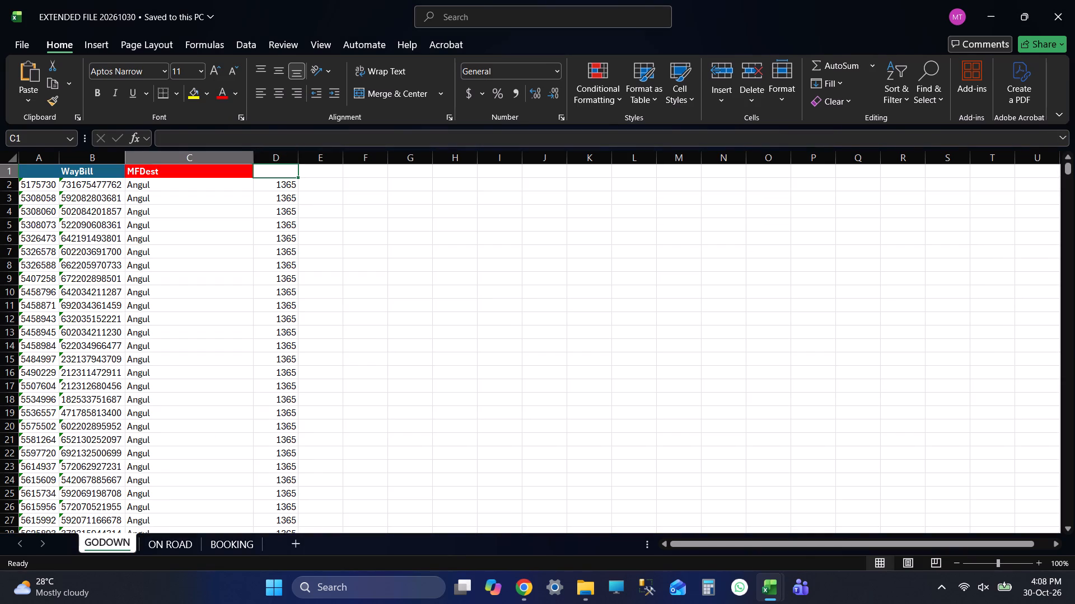
{"action": "key", "text": "Left"}
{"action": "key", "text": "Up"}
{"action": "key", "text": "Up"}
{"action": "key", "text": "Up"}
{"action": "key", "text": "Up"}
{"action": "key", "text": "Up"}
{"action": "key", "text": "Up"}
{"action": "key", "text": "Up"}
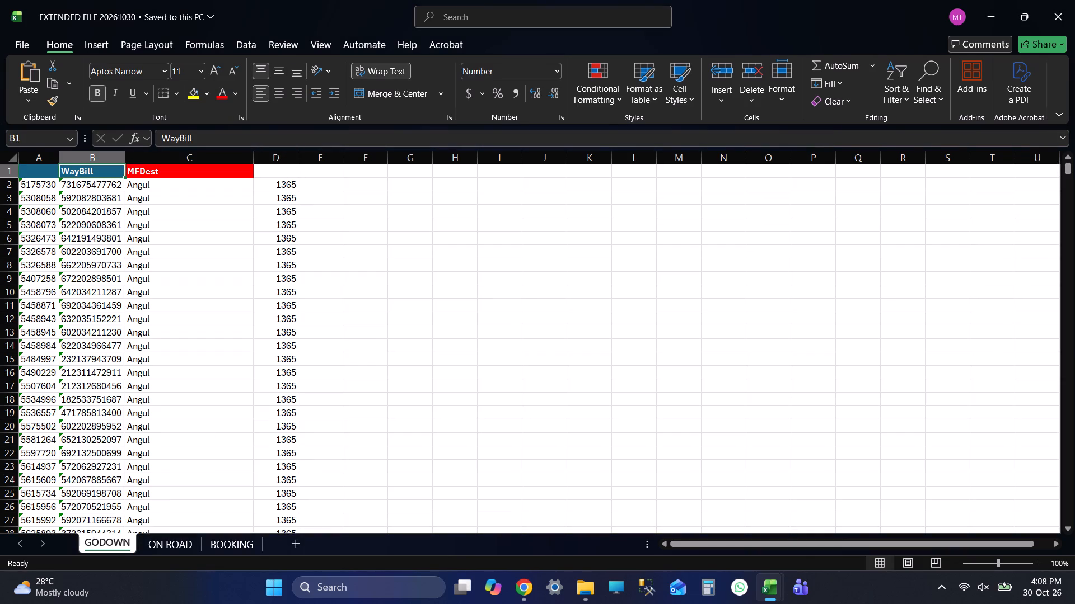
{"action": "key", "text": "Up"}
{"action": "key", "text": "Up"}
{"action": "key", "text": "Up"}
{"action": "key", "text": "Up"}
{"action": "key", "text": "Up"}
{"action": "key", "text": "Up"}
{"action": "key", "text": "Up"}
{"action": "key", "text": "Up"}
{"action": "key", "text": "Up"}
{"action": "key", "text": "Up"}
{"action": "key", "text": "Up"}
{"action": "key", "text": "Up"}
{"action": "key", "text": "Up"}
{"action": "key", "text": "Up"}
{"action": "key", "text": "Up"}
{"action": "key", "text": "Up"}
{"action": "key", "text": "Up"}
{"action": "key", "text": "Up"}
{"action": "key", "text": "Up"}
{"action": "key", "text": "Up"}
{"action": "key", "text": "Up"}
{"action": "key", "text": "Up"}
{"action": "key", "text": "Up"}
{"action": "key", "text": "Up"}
Copy the WayBill numbers in B2 through B5013 on the GODOWN sheet.
{"action": "key", "text": "Down"}
{"action": "key", "text": "ctrl+shift+Down"}
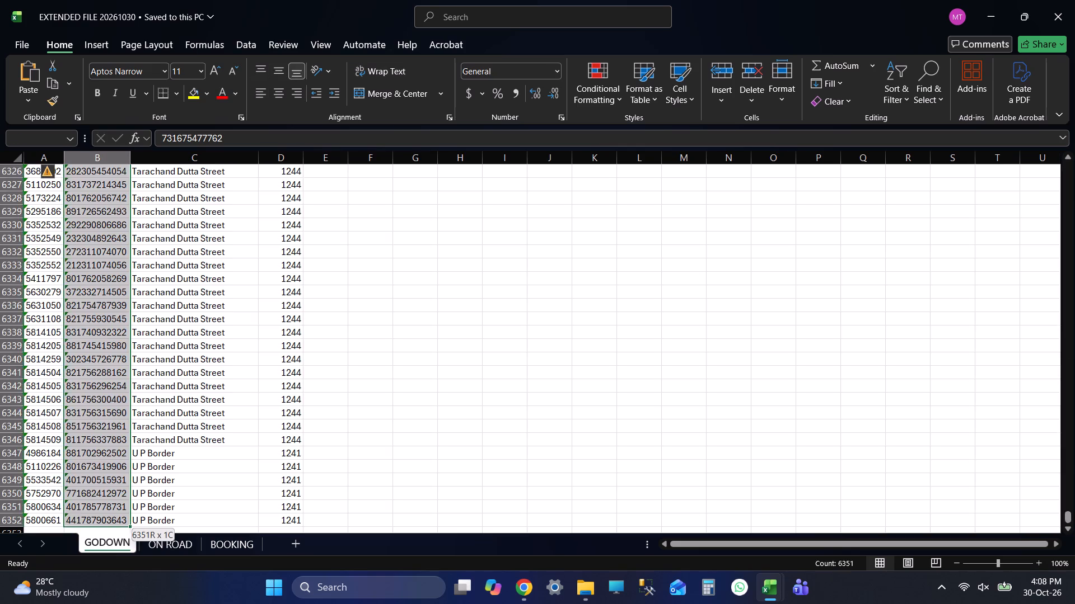
{"action": "key", "text": "shift+Page_Up"}
{"action": "key", "text": "shift+Page_Up"}
{"action": "key", "text": "shift+Page_Up"}
{"action": "key", "text": "shift+Page_Up"}
{"action": "key", "text": "shift+Page_Up"}
{"action": "key", "text": "shift+Page_Up"}
{"action": "key", "text": "shift+Page_Up"}
{"action": "key", "text": "shift+Page_Up"}
{"action": "key", "text": "shift+Page_Up"}
{"action": "key", "text": "shift+Page_Up"}
{"action": "key", "text": "shift+Page_Up"}
{"action": "key", "text": "shift+Page_Up"}
{"action": "key", "text": "shift+Page_Up"}
{"action": "key", "text": "shift+Page_Up"}
{"action": "key", "text": "shift+Page_Up"}
{"action": "key", "text": "shift+Page_Up"}
{"action": "key", "text": "shift+Page_Up"}
{"action": "key", "text": "shift+Page_Up"}
{"action": "key", "text": "shift+Page_Up"}
{"action": "key", "text": "shift+Page_Up"}
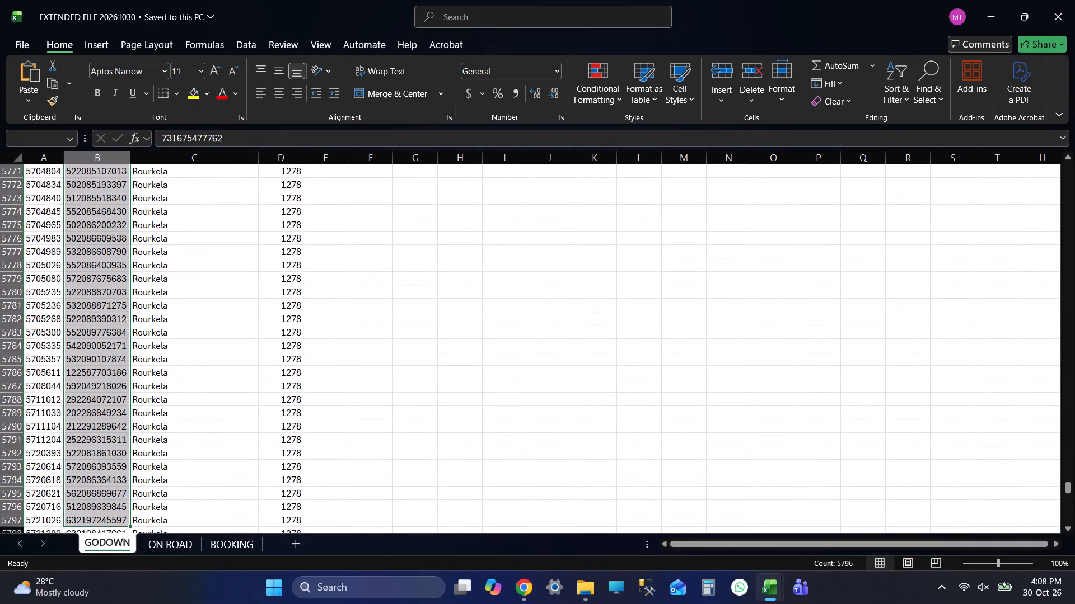
{"action": "key", "text": "shift+Page_Up"}
{"action": "key", "text": "shift+Page_Up"}
{"action": "key", "text": "shift+Page_Up"}
{"action": "key", "text": "shift+Page_Up"}
{"action": "key", "text": "shift+Page_Up"}
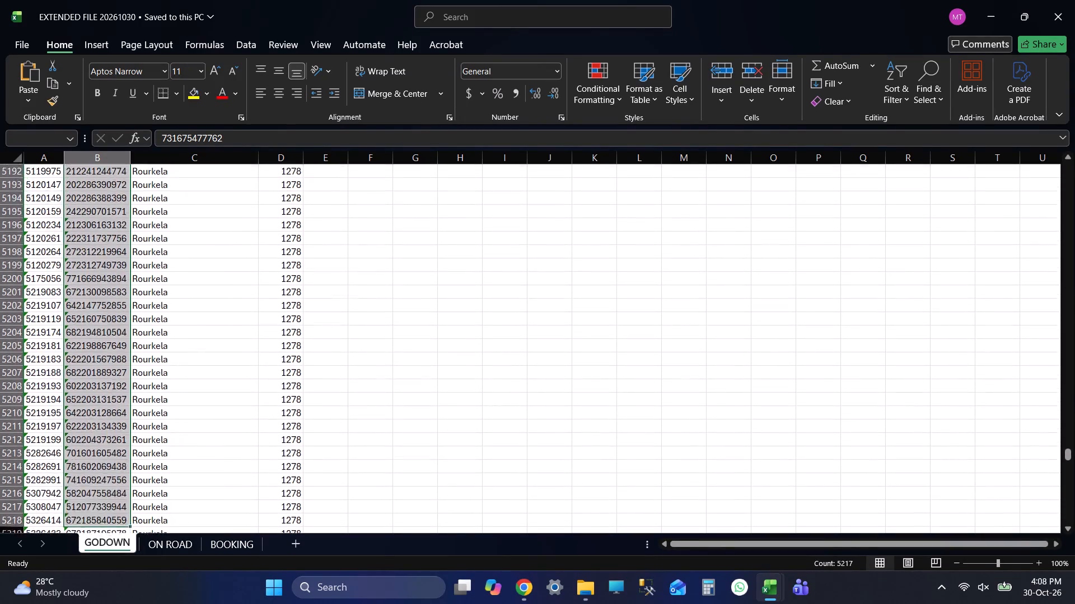
{"action": "key", "text": "shift+Page_Up"}
{"action": "key", "text": "shift+Page_Up"}
{"action": "key", "text": "shift+Page_Up"}
{"action": "key", "text": "shift+Page_Up"}
{"action": "key", "text": "shift+Page_Up"}
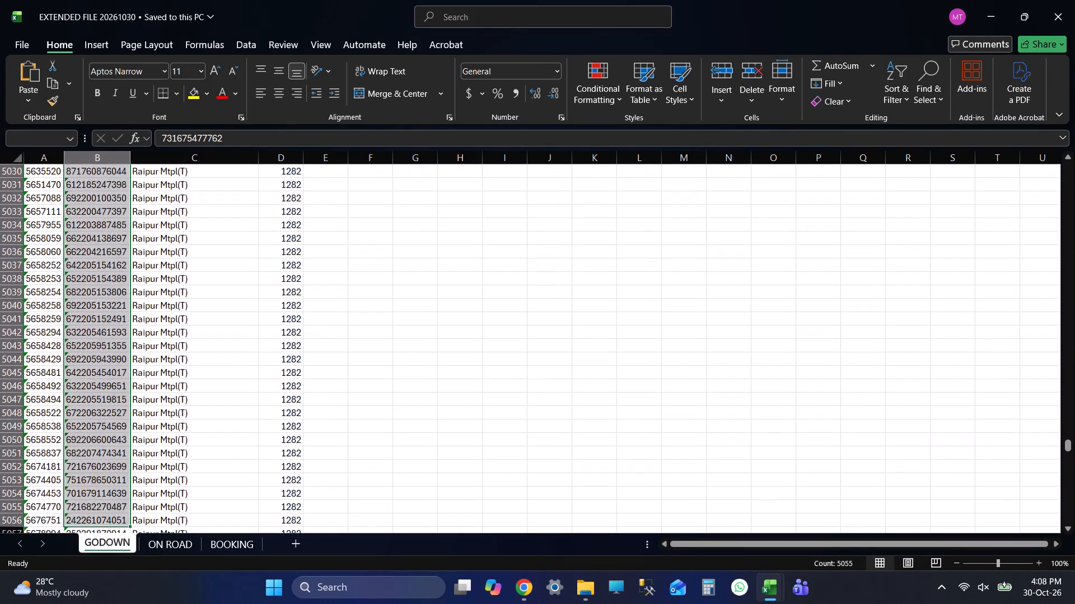
{"action": "key", "text": "shift+Page_Up"}
{"action": "key", "text": "shift+Page_Up"}
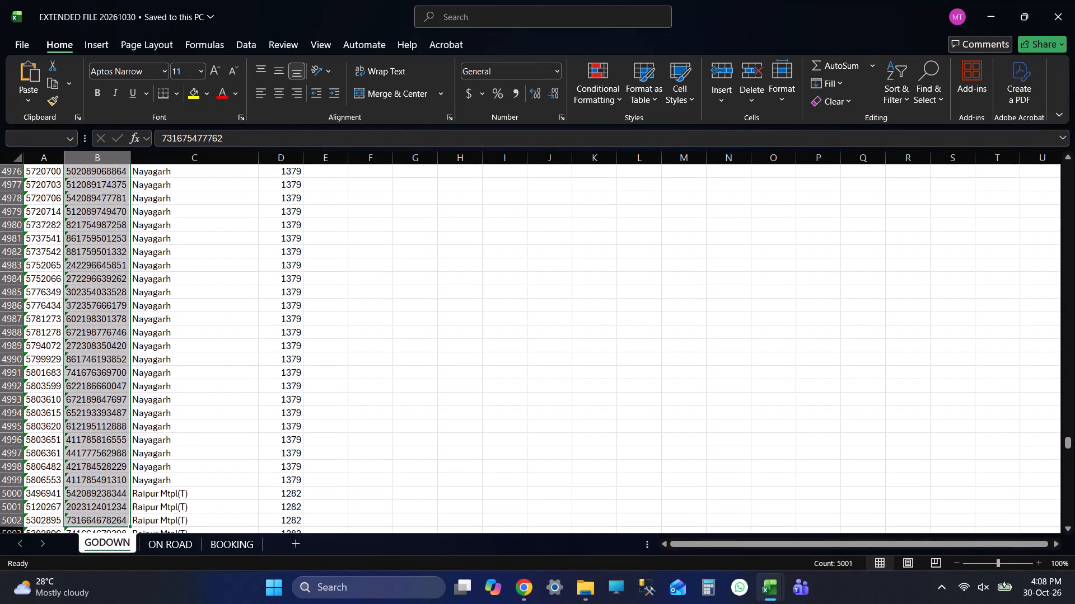
{"action": "key", "text": "shift+Down"}
{"action": "key", "text": "shift+Down"}
{"action": "key", "text": "shift+Down"}
{"action": "key", "text": "shift+Down"}
{"action": "key", "text": "shift+Down"}
{"action": "key", "text": "shift+Down"}
{"action": "key", "text": "shift+Down"}
{"action": "key", "text": "shift+Down"}
{"action": "key", "text": "shift+Down"}
{"action": "key", "text": "shift+Down"}
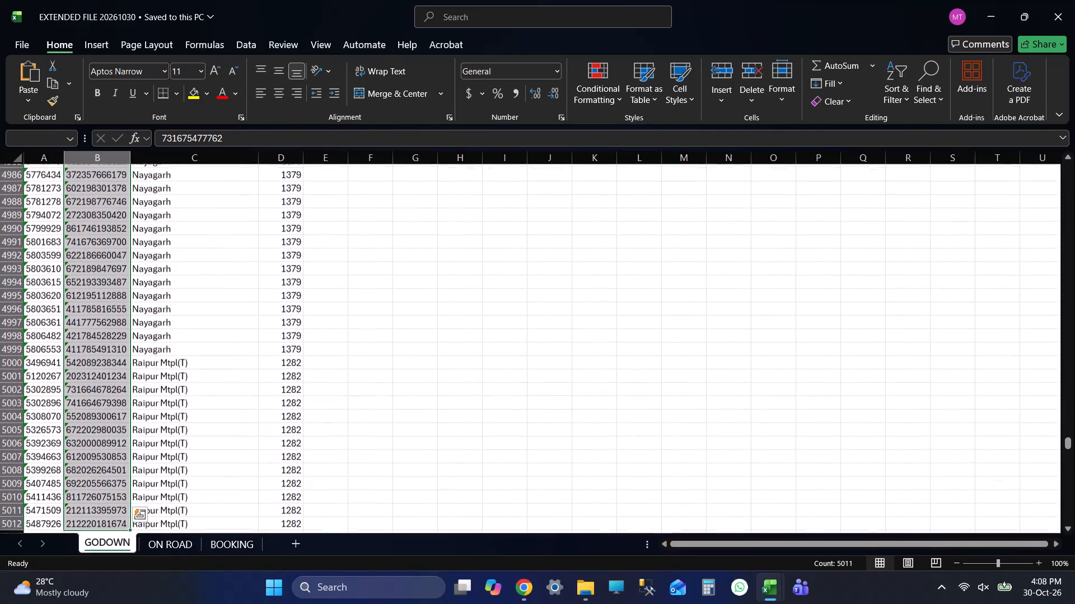
{"action": "key", "text": "shift+Down"}
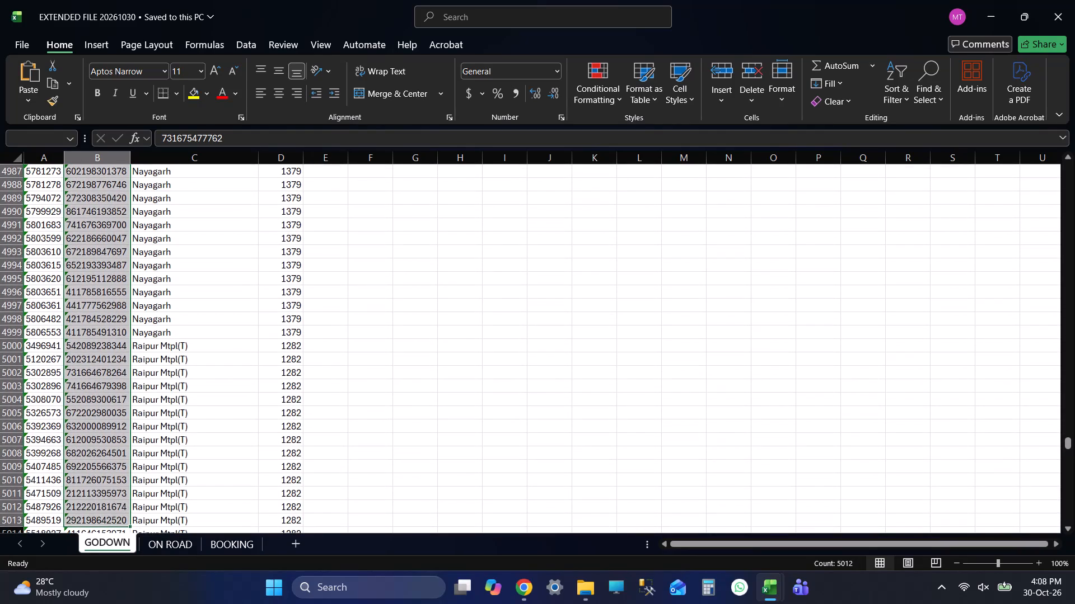
{"action": "key", "text": "ctrl+c"}
{"action": "key", "text": "ctrl+c"}
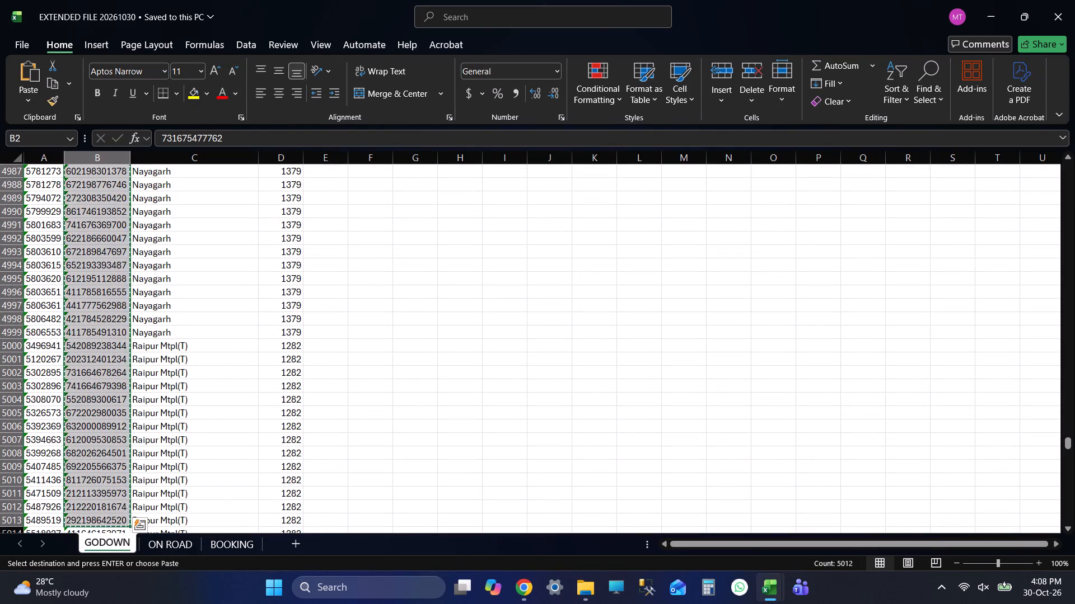
{"action": "key", "text": "ctrl+c"}
{"action": "key", "text": "ctrl+c"}
{"action": "key", "text": "ctrl+c"}
{"action": "scroll", "coordinate": [321, 279], "scroll_direction": "down", "scroll_amount": 3}
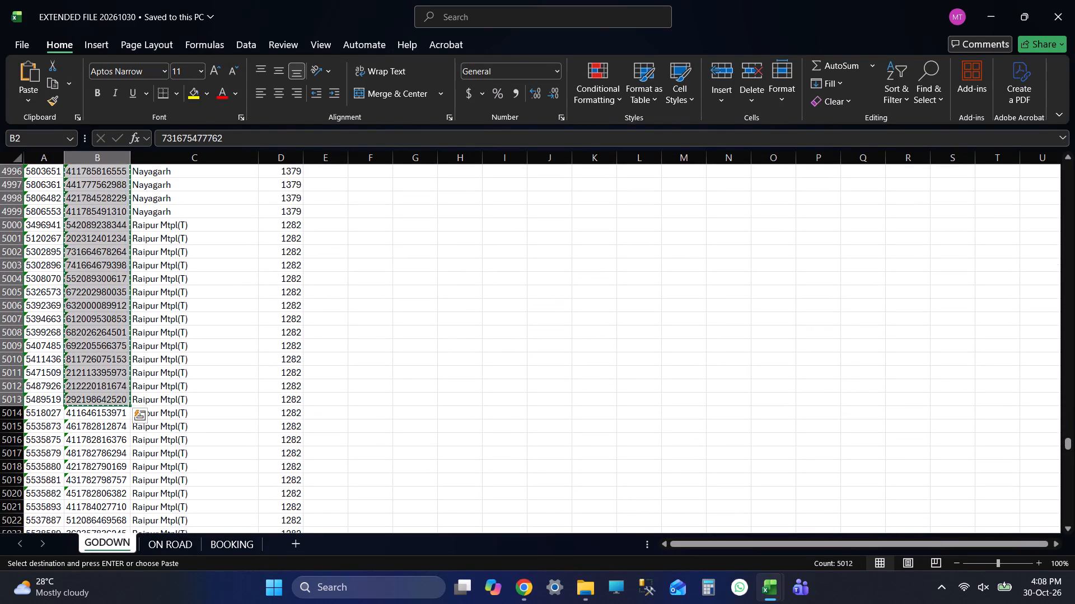
{"action": "key", "text": "ctrl+c"}
{"action": "key", "text": "ctrl+c"}
{"action": "key", "text": "ctrl+c"}
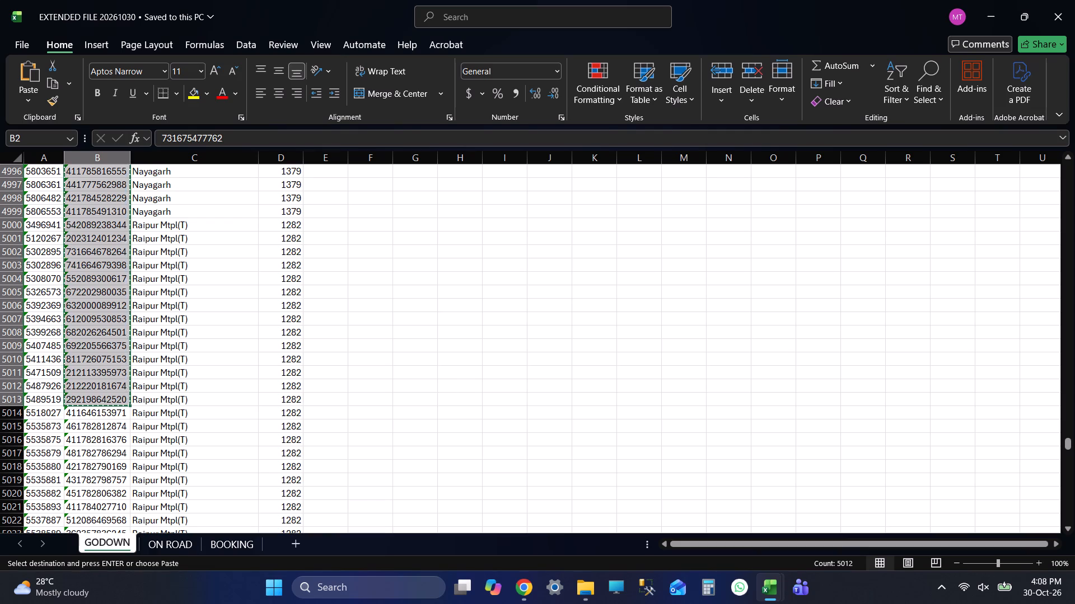
{"action": "key", "text": "ctrl+c"}
{"action": "key", "text": "ctrl+c"}
{"action": "key", "text": "ctrl+c"}
{"action": "key", "text": "ctrl+c"}
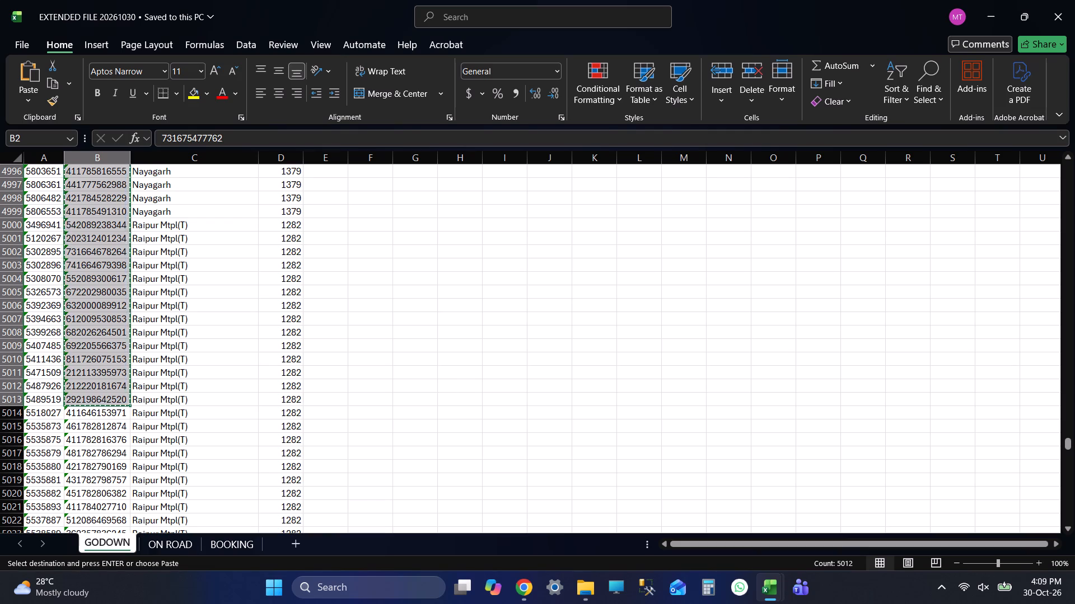
Paste the copied WayBill numbers into the ewyabill no column of add to godown from B2, and save the workbook.
{"action": "key", "text": "alt+Tab"}
{"action": "key", "text": "Up"}
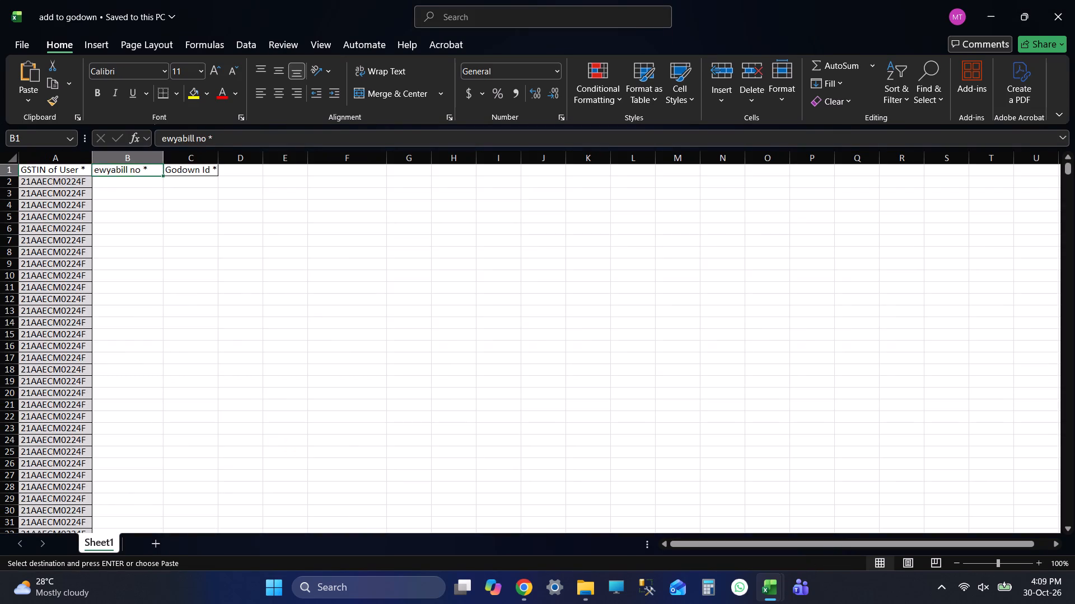
{"action": "key", "text": "Down"}
{"action": "key", "text": "ctrl+v"}
{"action": "key", "text": "Up"}
{"action": "key", "text": "ctrl+s"}
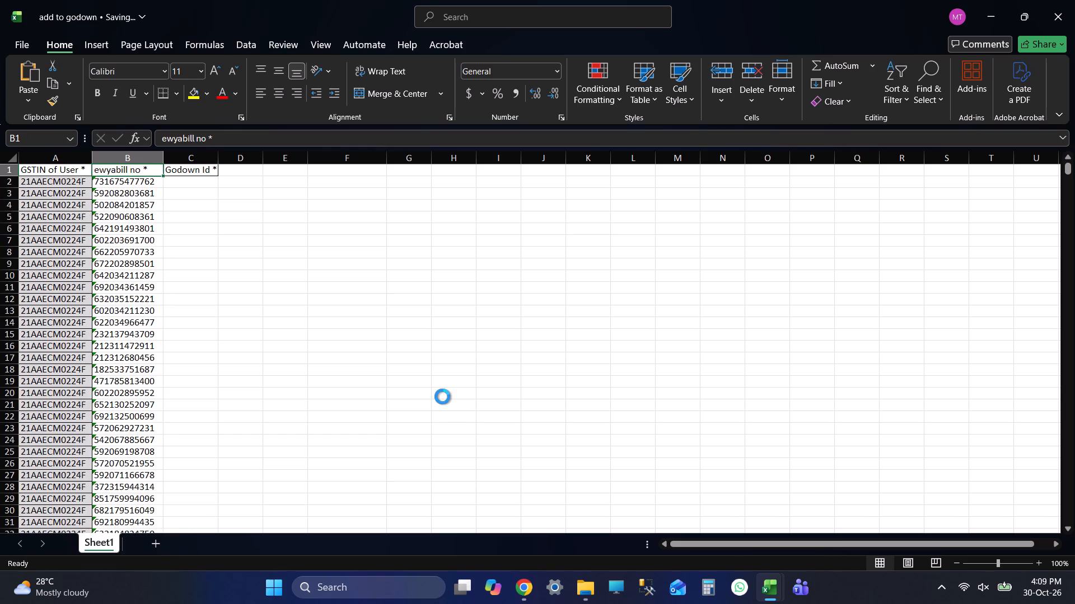
{"action": "key", "text": "ctrl+s"}
{"action": "key", "text": "ctrl+s"}
{"action": "key", "text": "ctrl+s"}
{"action": "key", "text": "ctrl+s"}
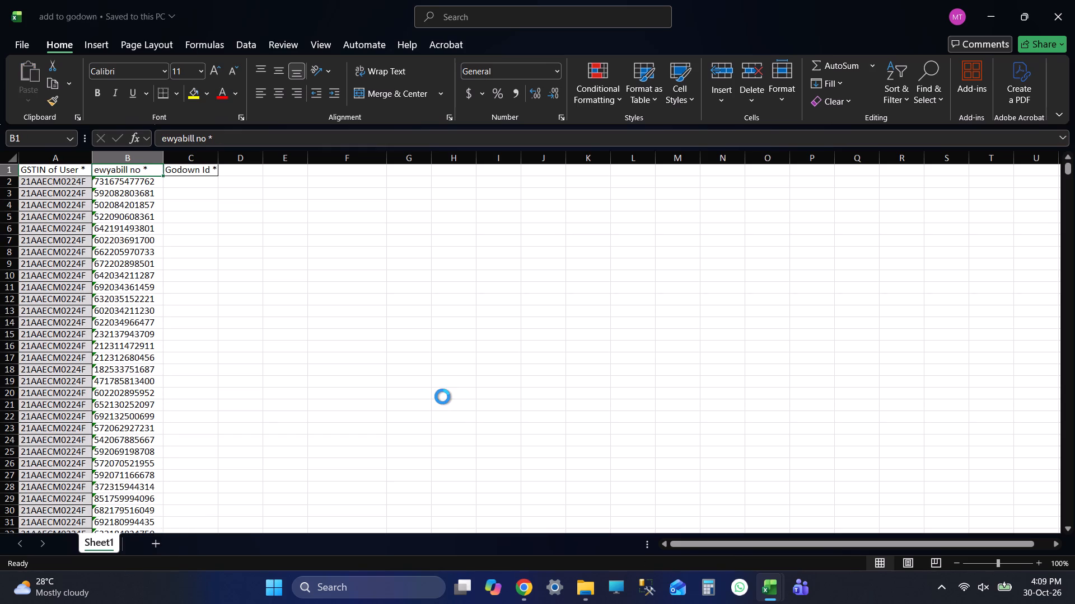
{"action": "key", "text": "ctrl+s"}
{"action": "key", "text": "ctrl+s"}
{"action": "key", "text": "ctrl+s"}
{"action": "key", "text": "ctrl+s"}
{"action": "key", "text": "ctrl+s"}
Go to the last pasted ewyabill no entry, B5013, and save the add to godown workbook.
{"action": "key", "text": "ctrl+Down"}
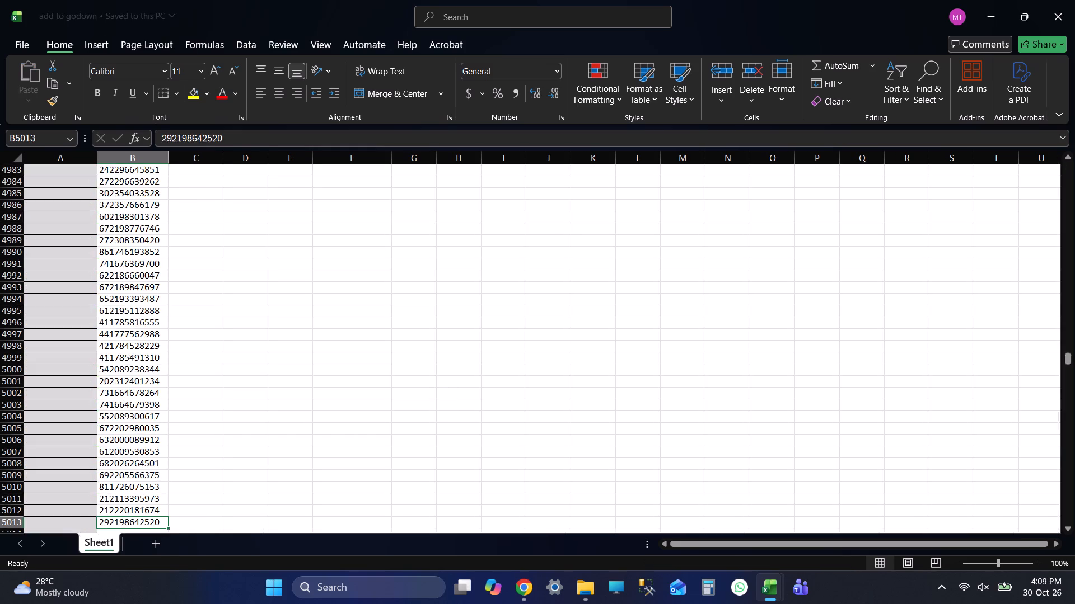
{"action": "key", "text": "Down"}
{"action": "key", "text": "Down"}
{"action": "key", "text": "Down"}
{"action": "key", "text": "Down"}
{"action": "key", "text": "ctrl+Up"}
{"action": "key", "text": "ctrl+s"}
{"action": "key", "text": "ctrl+s"}
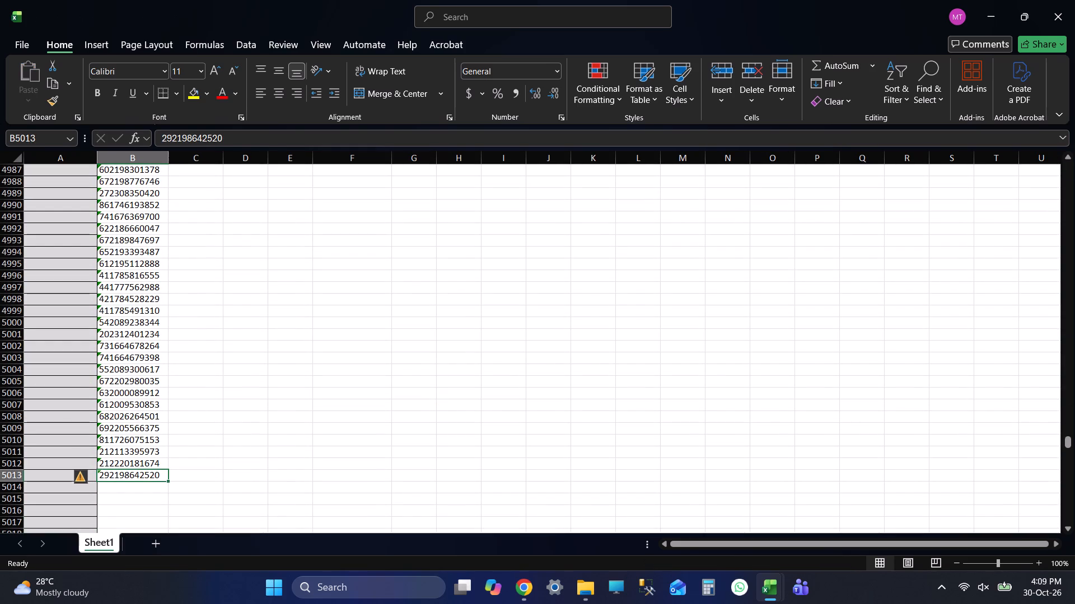
In EXTENDED FILE 20261030, mark the last copied row by filling cell F5013 yellow, and save the workbook.
{"action": "key", "text": "alt+Tab"}
{"action": "key", "text": "alt+Tab"}
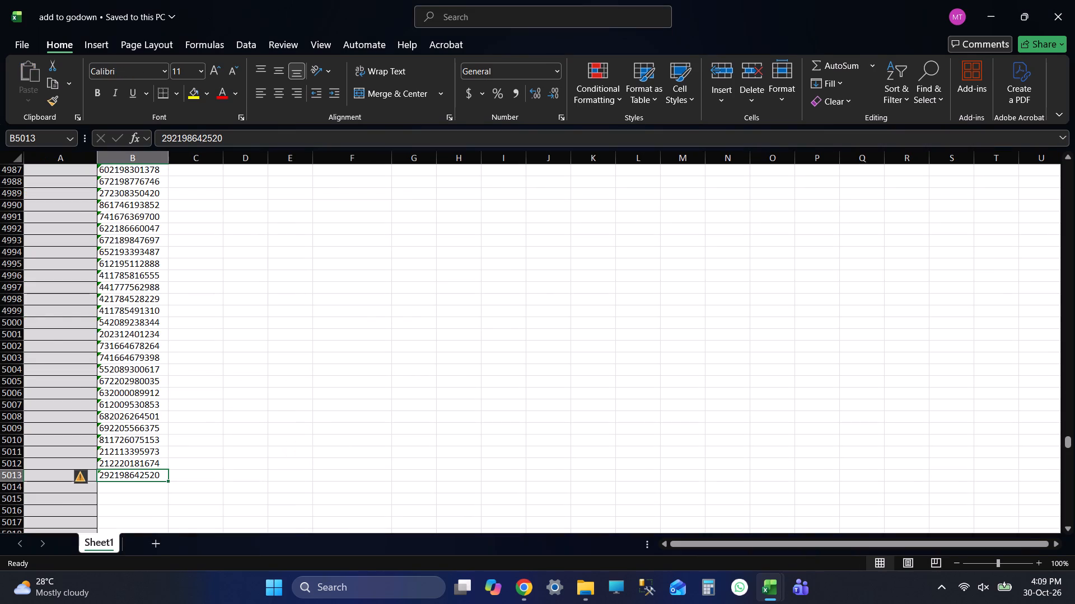
{"action": "key", "text": "alt+Tab"}
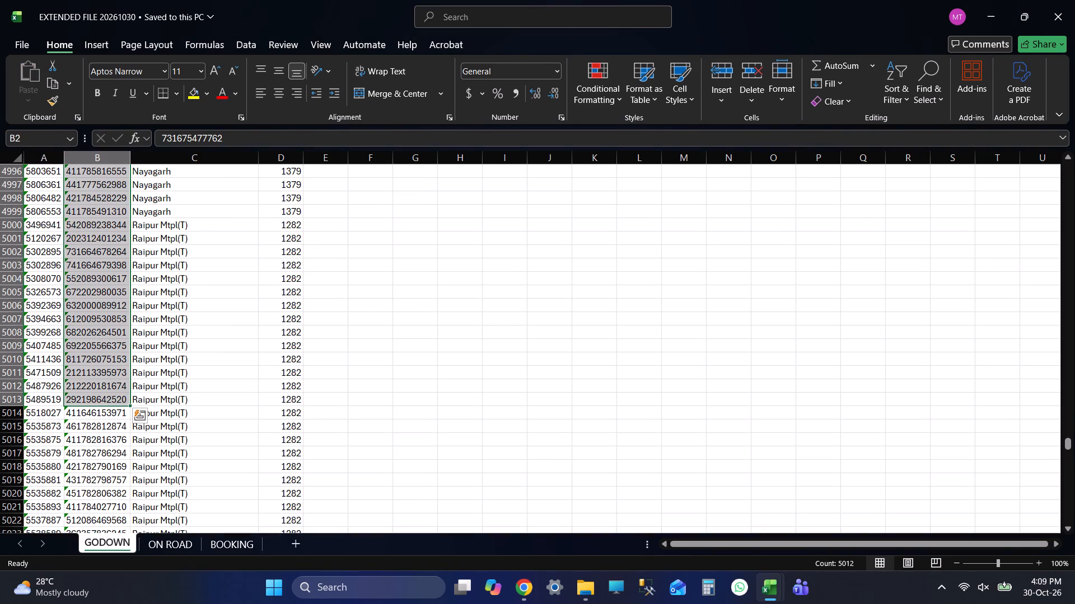
{"action": "left_click", "coordinate": [106, 397]}
{"action": "key", "text": "alt+Tab"}
{"action": "key", "text": "alt+Tab"}
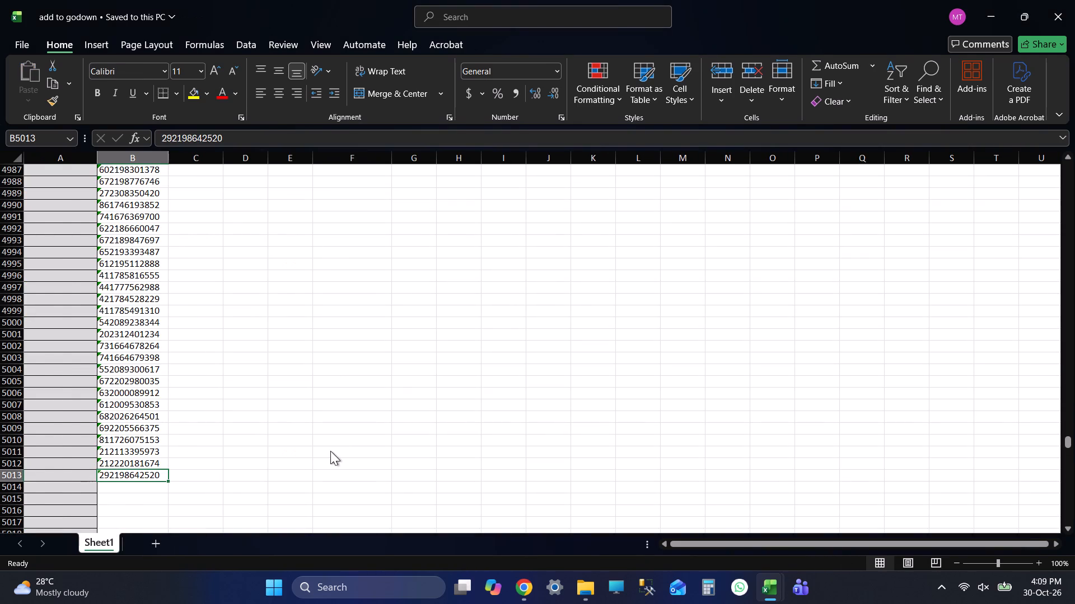
{"action": "key", "text": "Tab"}
{"action": "key", "text": "Tab"}
{"action": "key", "text": "Tab"}
{"action": "key", "text": "Tab"}
{"action": "left_click", "coordinate": [197, 99]}
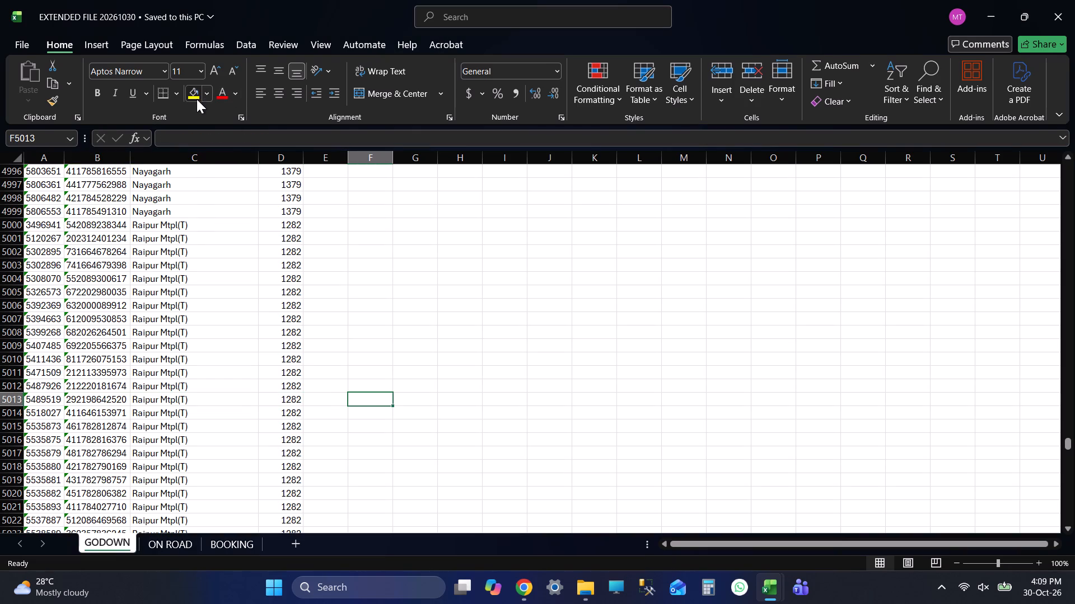
{"action": "key", "text": "ctrl+s"}
{"action": "key", "text": "ctrl+s"}
Switch back to the add to godown workbook and save it again.
{"action": "key", "text": "alt+Tab"}
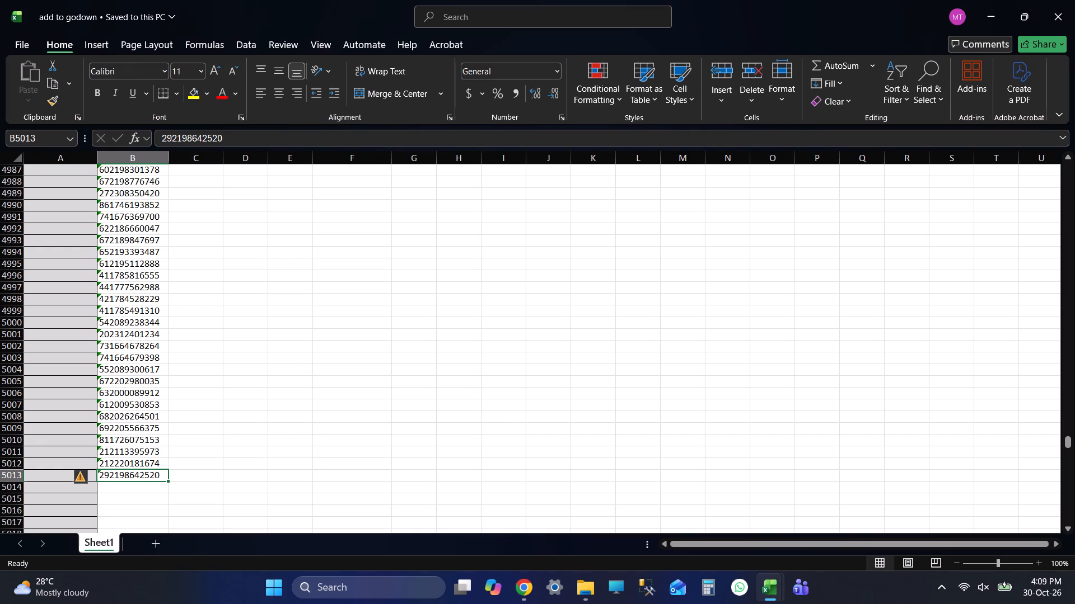
{"action": "key", "text": "ctrl+s"}
{"action": "key", "text": "ctrl+s"}
{"action": "key", "text": "ctrl+s"}
{"action": "key", "text": "ctrl+s"}
{"action": "key", "text": "ctrl+s"}
{"action": "key", "text": "ctrl+s"}
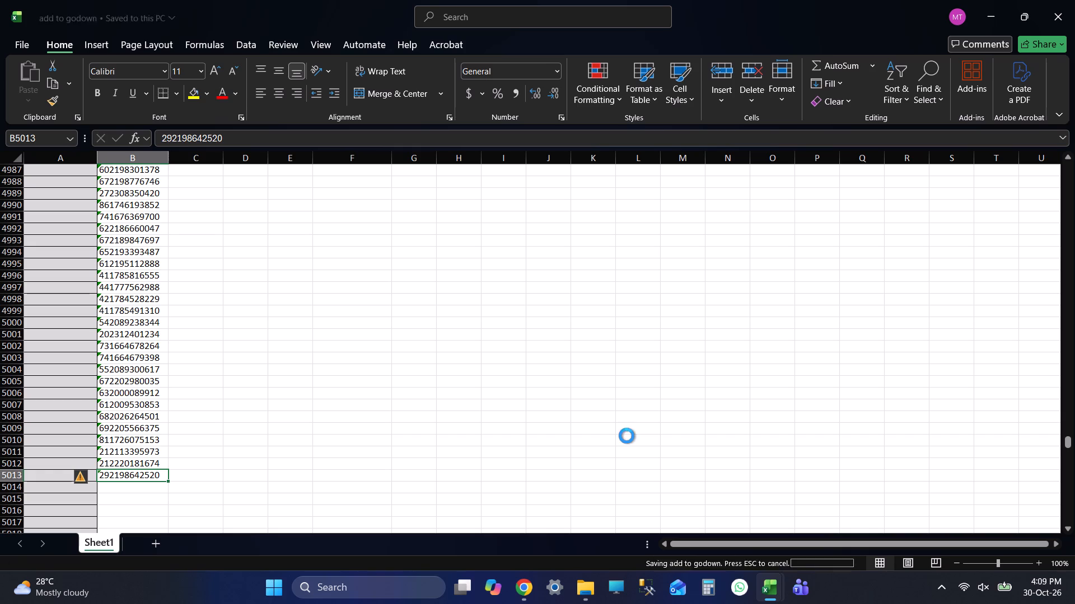
{"action": "key", "text": "ctrl+s"}
{"action": "key", "text": "ctrl+s"}
{"action": "key", "text": "ctrl+s"}
{"action": "key", "text": "ctrl+s"}
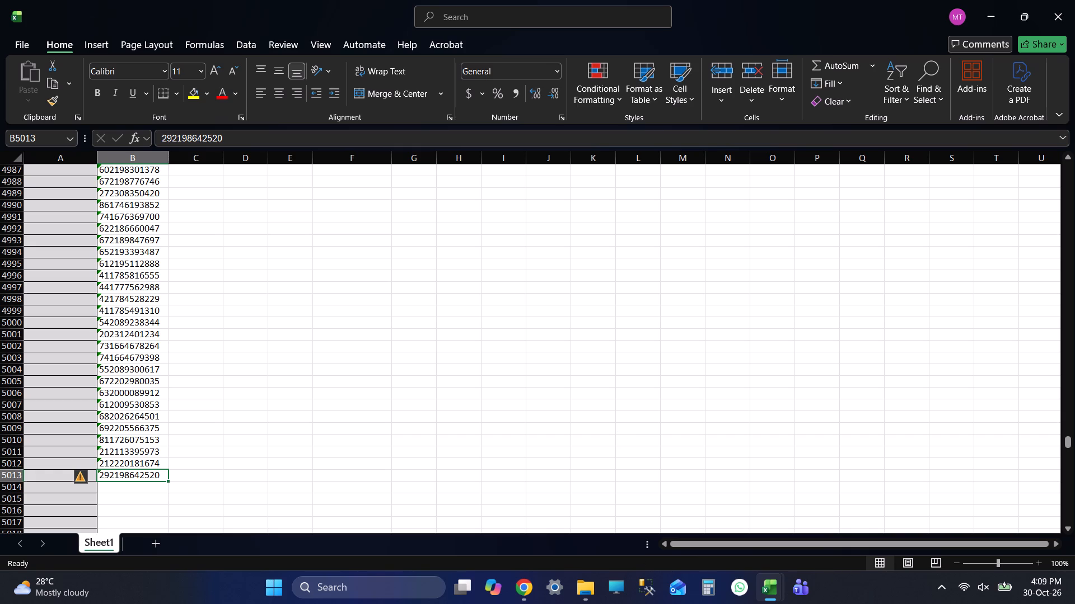
{"action": "key", "text": "ctrl+s"}
{"action": "key", "text": "ctrl+s"}
Return to EXTENDED FILE 20261030, select the WayBill cell B5013 in the marked row, and save the workbook.
{"action": "key", "text": "alt+Tab"}
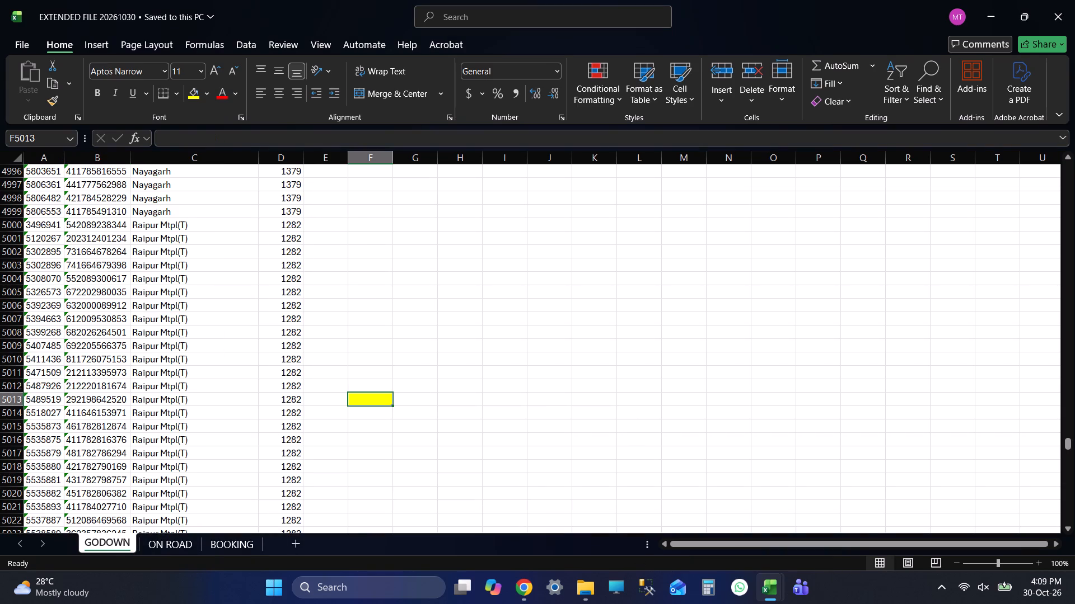
{"action": "key", "text": "Left"}
{"action": "key", "text": "Left"}
{"action": "key", "text": "Left"}
{"action": "key", "text": "Left"}
{"action": "key", "text": "ctrl+s"}
{"action": "key", "text": "ctrl+s"}
{"action": "key", "text": "ctrl+s"}
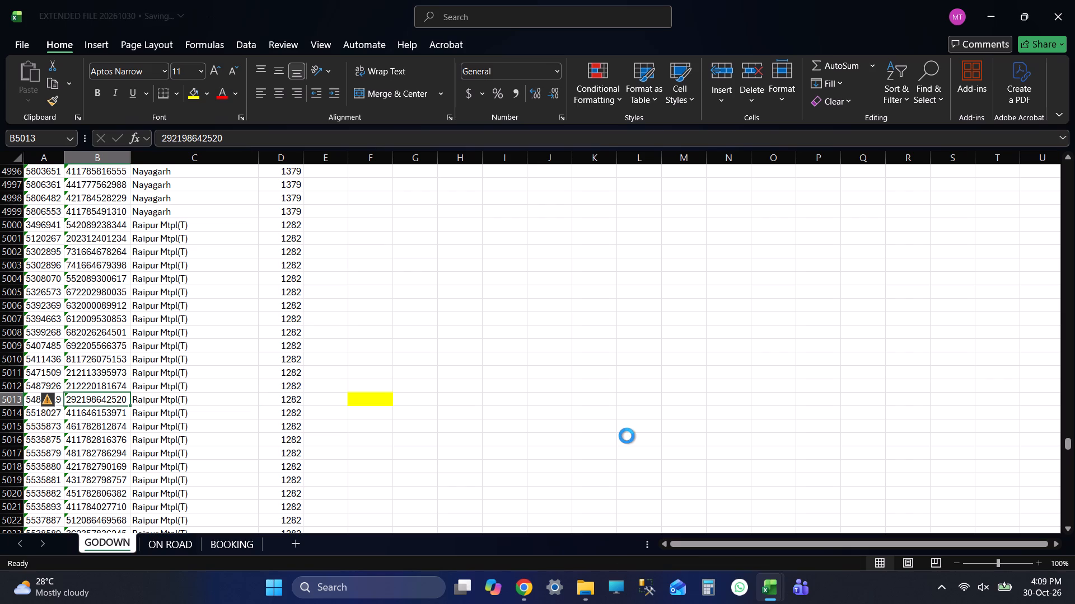
{"action": "key", "text": "ctrl+s"}
{"action": "key", "text": "ctrl+s"}
{"action": "key", "text": "ctrl+s"}
Compare the last ewyabill no in add to godown with the marked row's WayBill in EXTENDED FILE 20261030, saving add to godown.
{"action": "key", "text": "alt+Tab"}
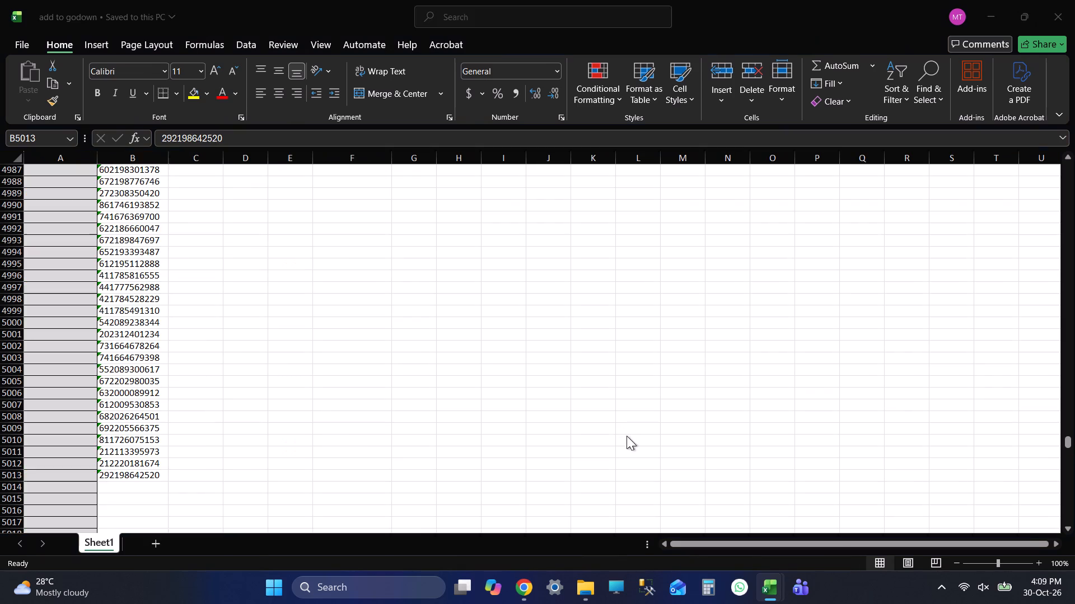
{"action": "key", "text": "Down"}
{"action": "key", "text": "Down"}
{"action": "key", "text": "Down"}
{"action": "key", "text": "Down"}
{"action": "key", "text": "Down"}
{"action": "key", "text": "Down"}
{"action": "key", "text": "Down"}
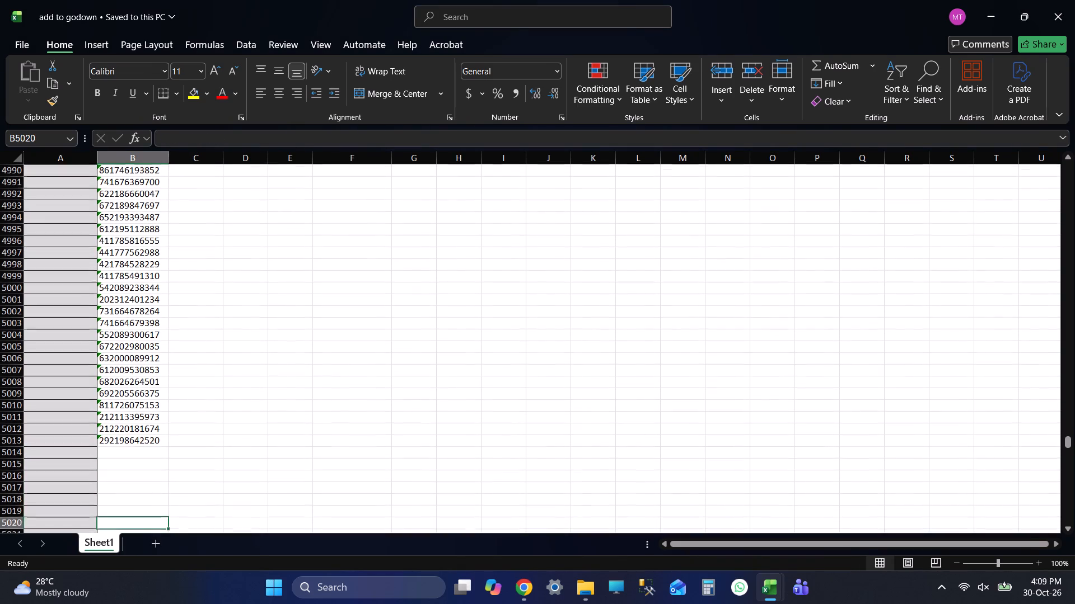
{"action": "key", "text": "ctrl+Up"}
{"action": "key", "text": "ctrl+s"}
{"action": "key", "text": "ctrl+s"}
{"action": "key", "text": "alt+Tab"}
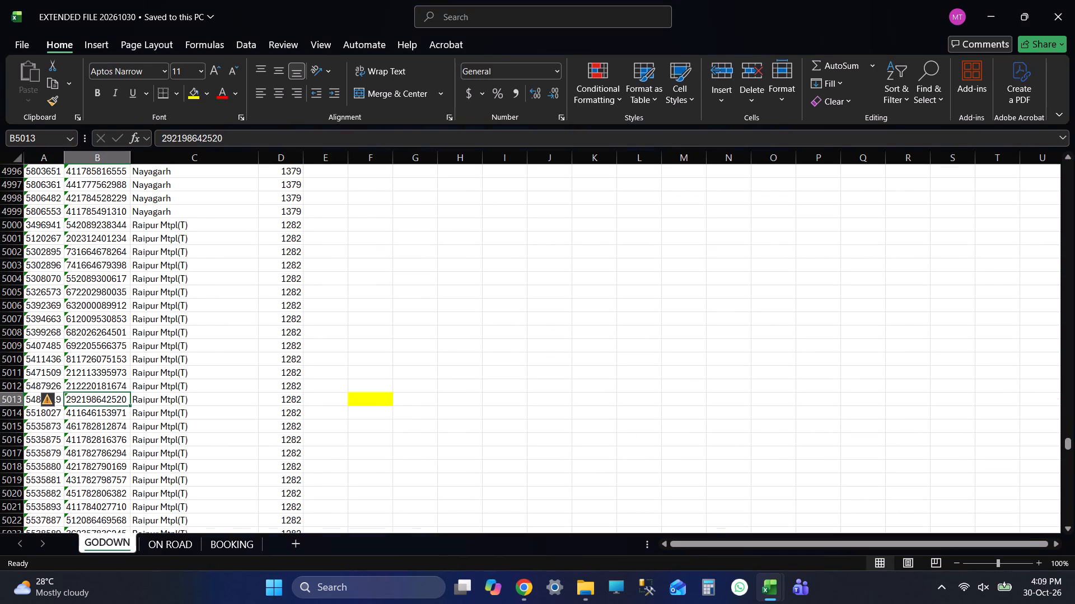
{"action": "key", "text": "alt+Tab"}
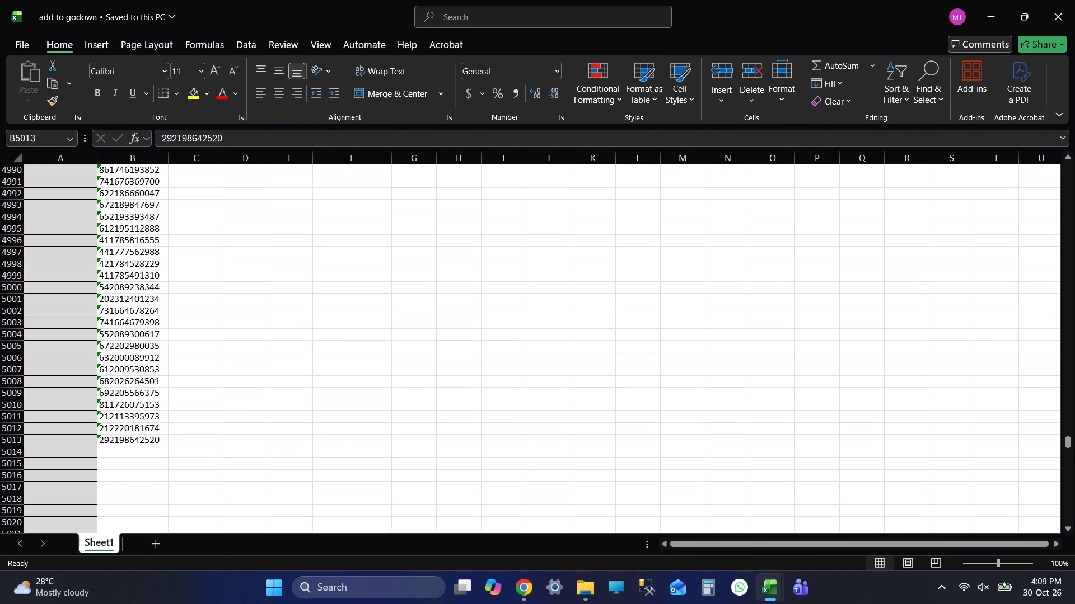
{"action": "key", "text": "ctrl+s"}
{"action": "key", "text": "ctrl+s"}
{"action": "key", "text": "alt+Tab"}
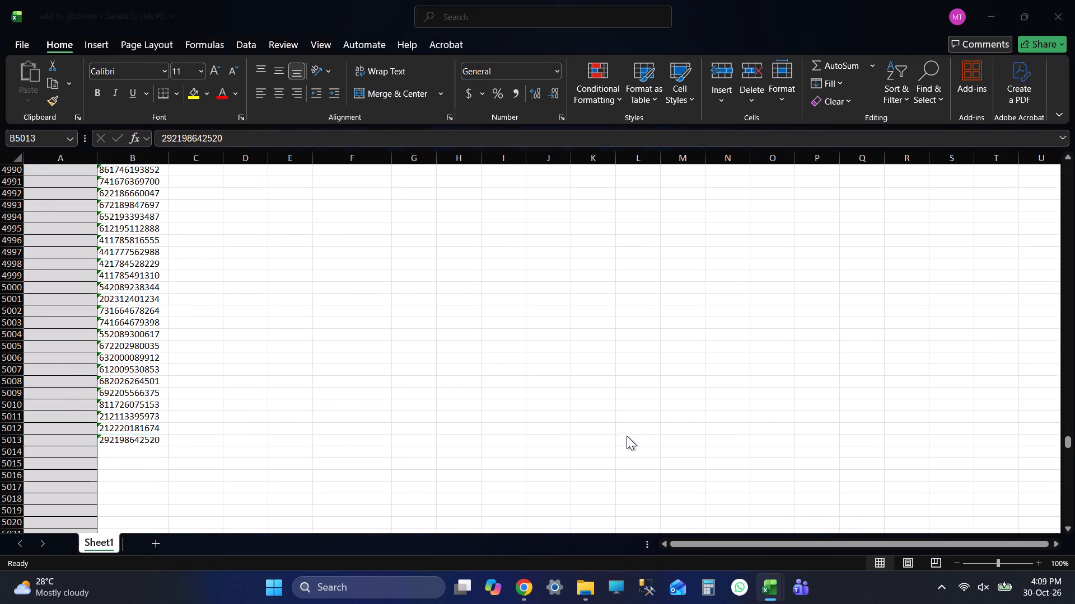
{"action": "key", "text": "alt+Tab"}
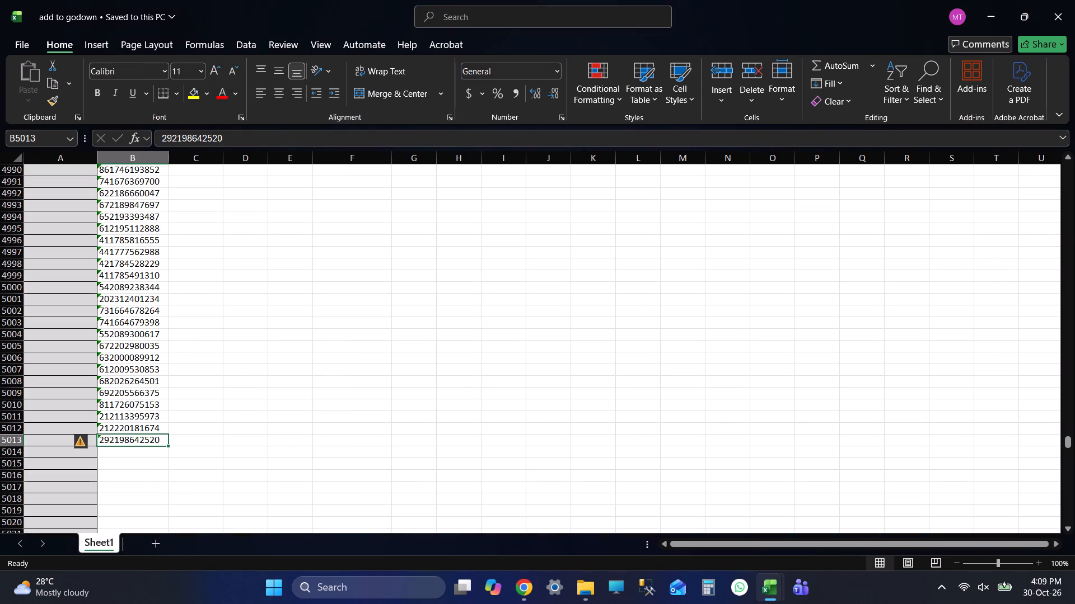
{"action": "key", "text": "ctrl+s"}
{"action": "key", "text": "ctrl+s"}
In add to godown, copy the last filled GSTIN in cell A1207 and paste it down column A through row 5013.
{"action": "key", "text": "ctrl+Up"}
{"action": "key", "text": "ctrl+Left"}
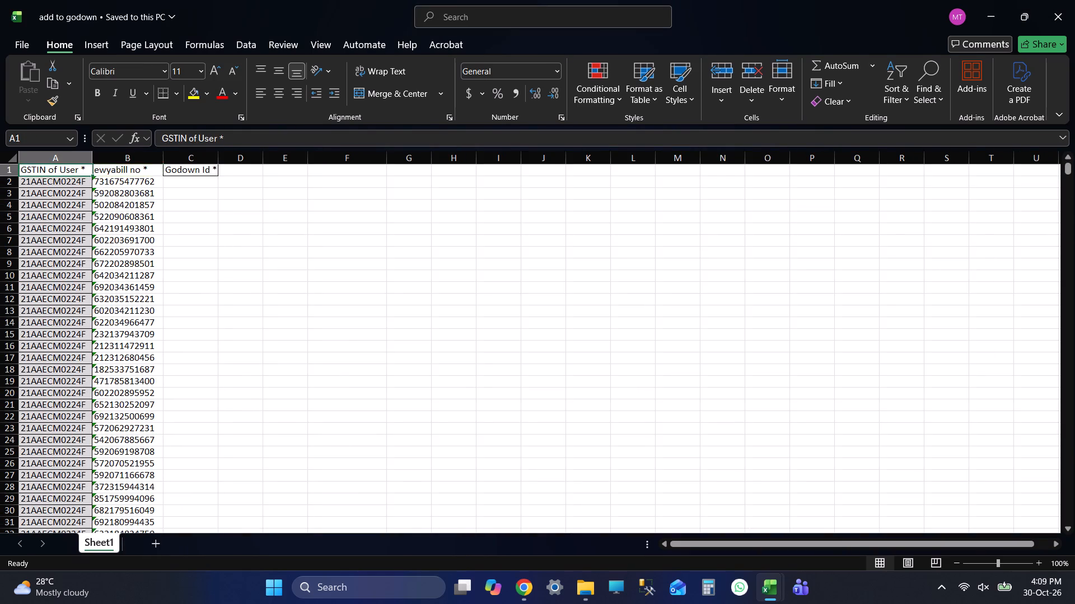
{"action": "key", "text": "ctrl+Down"}
{"action": "key", "text": "ctrl+c"}
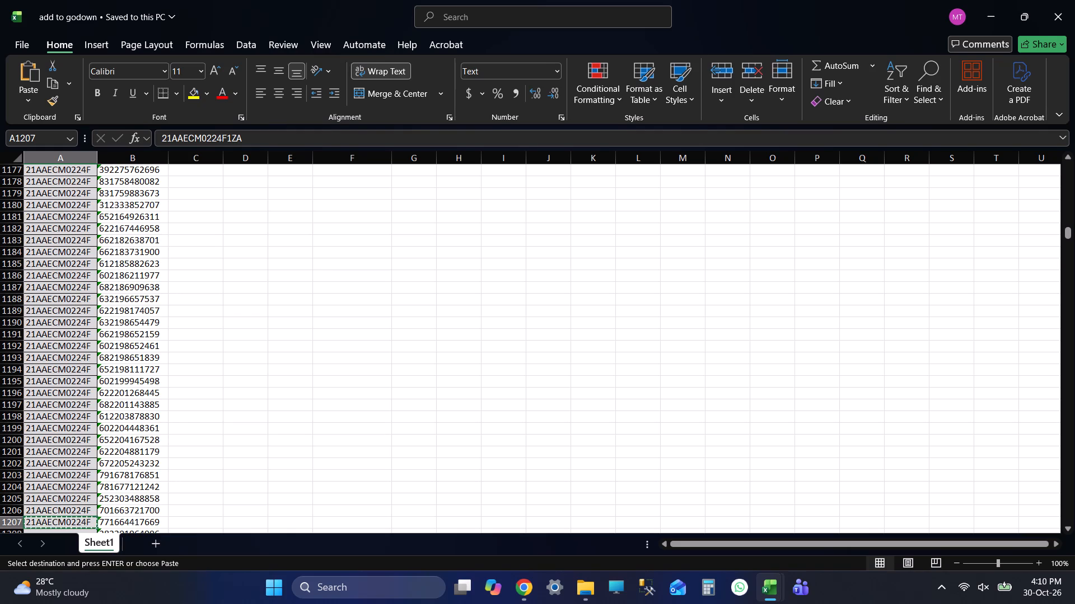
{"action": "key", "text": "shift+Page_Down"}
{"action": "key", "text": "shift+Page_Down"}
{"action": "key", "text": "shift+Page_Down"}
{"action": "key", "text": "shift+Page_Down"}
{"action": "key", "text": "shift+Page_Down"}
{"action": "key", "text": "shift+Page_Down"}
{"action": "key", "text": "shift+Page_Down"}
{"action": "key", "text": "shift+Page_Down"}
{"action": "key", "text": "shift+Page_Down"}
{"action": "key", "text": "shift+Page_Down"}
{"action": "key", "text": "shift+Page_Down"}
{"action": "key", "text": "shift+Page_Down"}
{"action": "key", "text": "shift+Page_Down"}
{"action": "key", "text": "shift+Page_Down"}
{"action": "key", "text": "shift+Page_Down"}
{"action": "key", "text": "shift+Page_Down"}
{"action": "key", "text": "shift+Page_Down"}
{"action": "key", "text": "shift+Page_Down"}
{"action": "key", "text": "shift+Page_Down"}
{"action": "key", "text": "shift+Page_Down"}
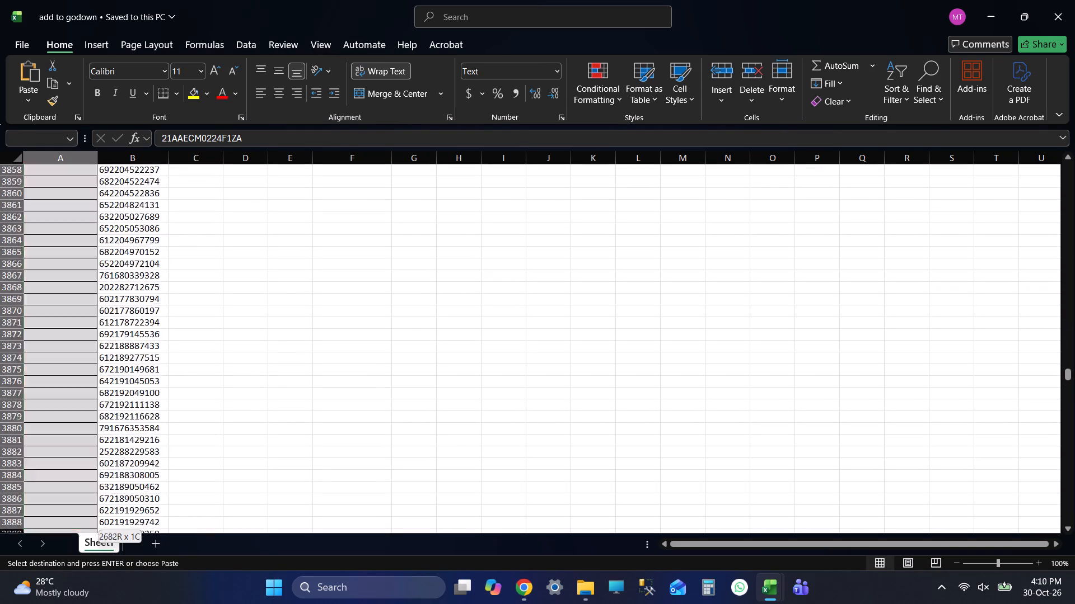
{"action": "key", "text": "shift+Page_Down"}
{"action": "key", "text": "shift+Page_Down"}
{"action": "key", "text": "shift+Page_Down"}
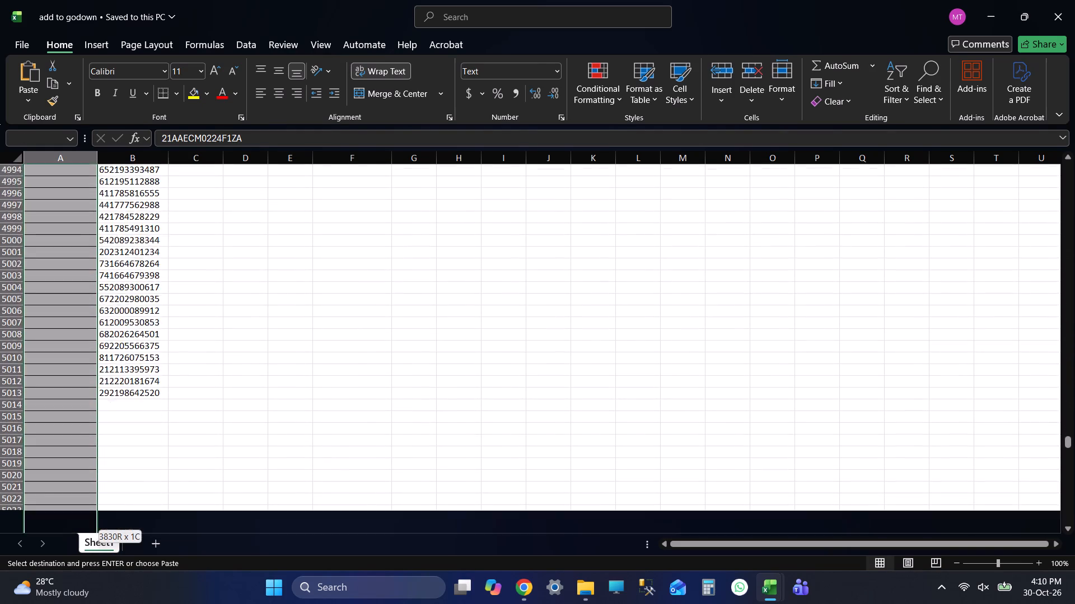
{"action": "key", "text": "shift+Page_Down"}
{"action": "key", "text": "shift+Page_Up"}
{"action": "key", "text": "shift+Up"}
{"action": "key", "text": "shift+Up"}
{"action": "key", "text": "shift+Up"}
{"action": "key", "text": "shift+Up"}
{"action": "key", "text": "shift+Up"}
{"action": "key", "text": "shift+Up"}
{"action": "key", "text": "shift+Up"}
{"action": "key", "text": "shift+Up"}
{"action": "key", "text": "shift+Up"}
{"action": "key", "text": "shift+Up"}
{"action": "key", "text": "shift+Up"}
{"action": "key", "text": "shift+Up"}
{"action": "key", "text": "shift+Up"}
{"action": "key", "text": "shift+Up"}
{"action": "key", "text": "shift+Up"}
{"action": "key", "text": "shift+Up"}
{"action": "key", "text": "shift+Up"}
{"action": "key", "text": "shift+Up"}
{"action": "key", "text": "shift+Up"}
{"action": "key", "text": "shift+Up"}
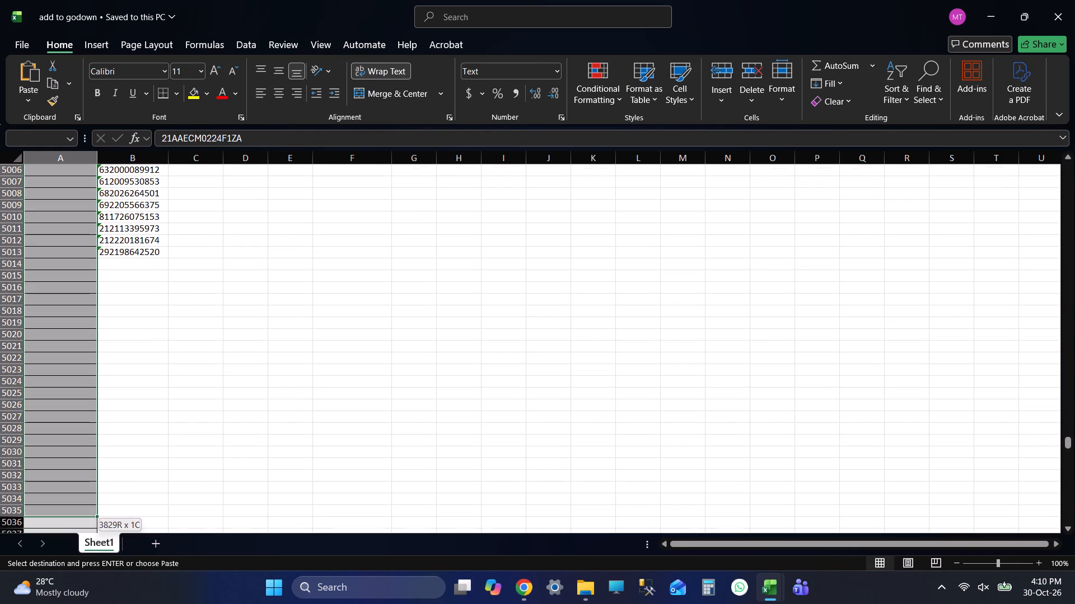
{"action": "key", "text": "ctrl+v"}
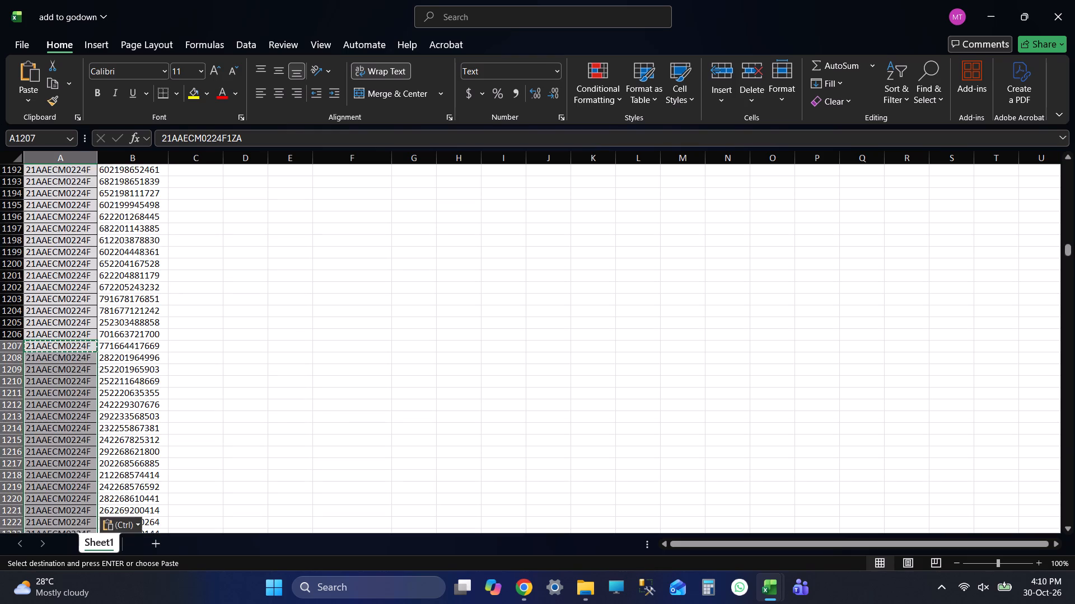
Check the top and bottom ends of the filled GSTIN column, and save the add to godown workbook.
{"action": "key", "text": "ctrl+Up"}
{"action": "key", "text": "Up"}
{"action": "key", "text": "Up"}
{"action": "key", "text": "Down"}
{"action": "key", "text": "Down"}
{"action": "key", "text": "ctrl+Down"}
{"action": "key", "text": "Down"}
{"action": "key", "text": "Down"}
{"action": "key", "text": "Down"}
{"action": "key", "text": "Down"}
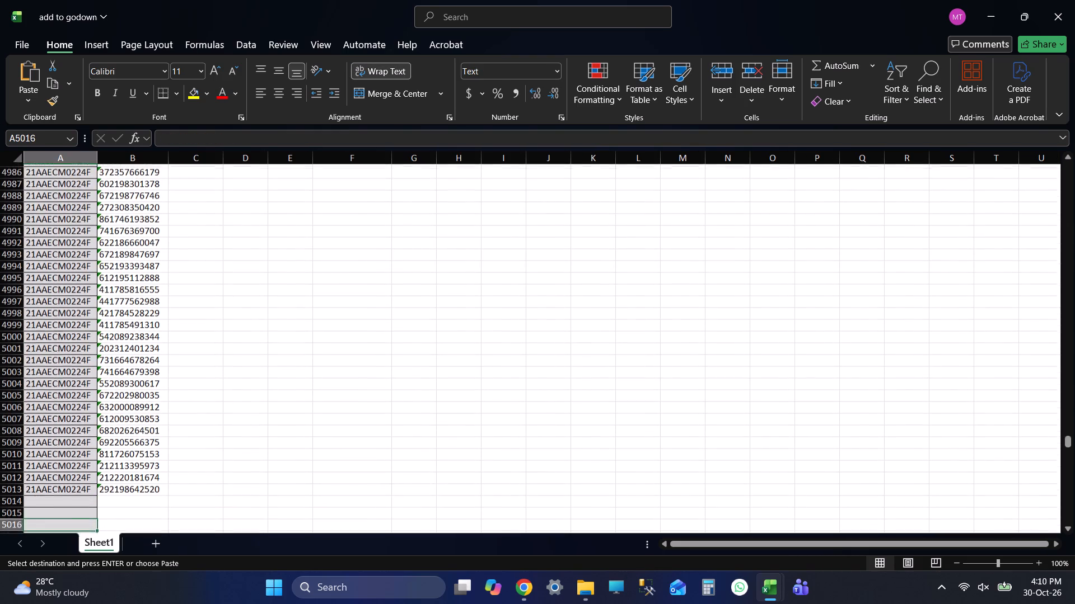
{"action": "key", "text": "Down"}
{"action": "key", "text": "ctrl+Up"}
{"action": "key", "text": "ctrl+s"}
{"action": "key", "text": "ctrl+s"}
{"action": "key", "text": "ctrl+s"}
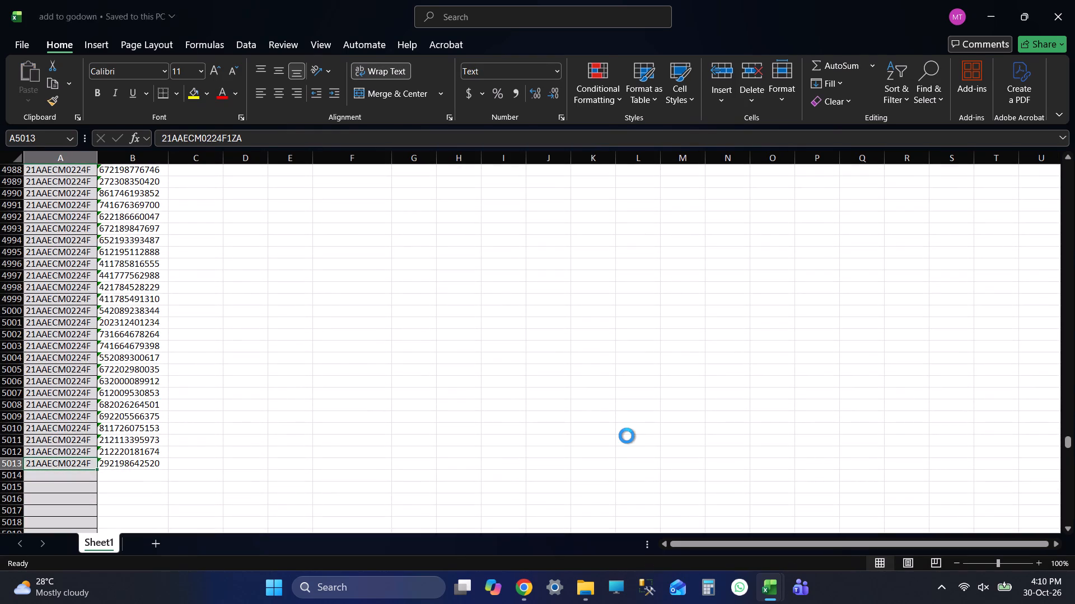
{"action": "key", "text": "ctrl+s"}
Check the first and last rows of the ewyabill no column against the GSTIN column, and save the workbook.
{"action": "key", "text": "Right"}
{"action": "key", "text": "ctrl+Up"}
{"action": "key", "text": "Up"}
{"action": "key", "text": "Up"}
{"action": "key", "text": "ctrl+Down"}
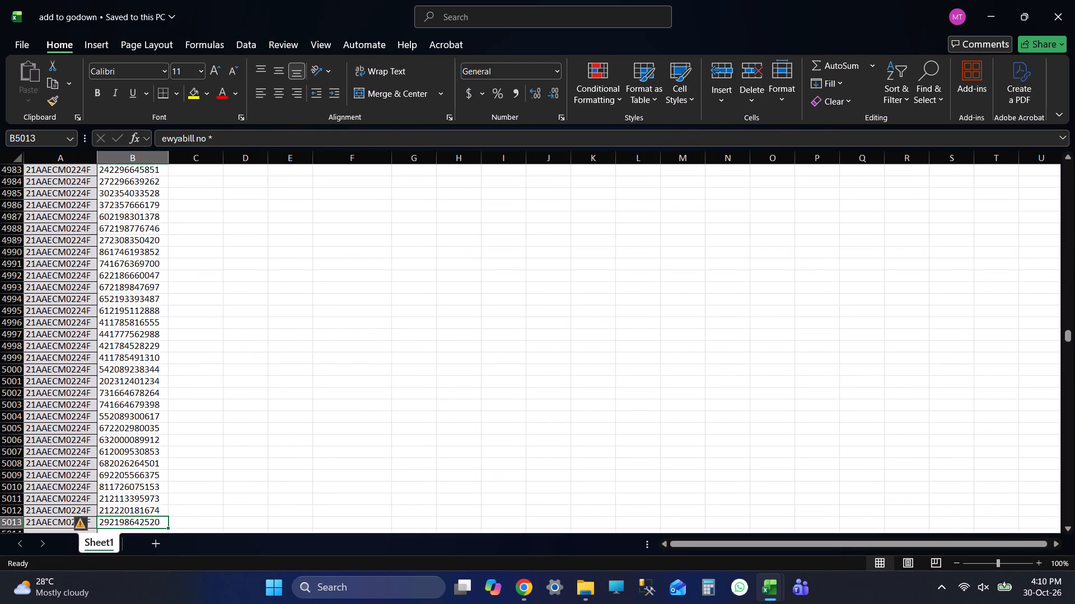
{"action": "key", "text": "ctrl+Down"}
{"action": "key", "text": "Down"}
{"action": "key", "text": "Down"}
{"action": "key", "text": "ctrl+Up"}
{"action": "key", "text": "Up"}
{"action": "key", "text": "Up"}
{"action": "key", "text": "Up"}
{"action": "key", "text": "Up"}
{"action": "key", "text": "Up"}
{"action": "key", "text": "Up"}
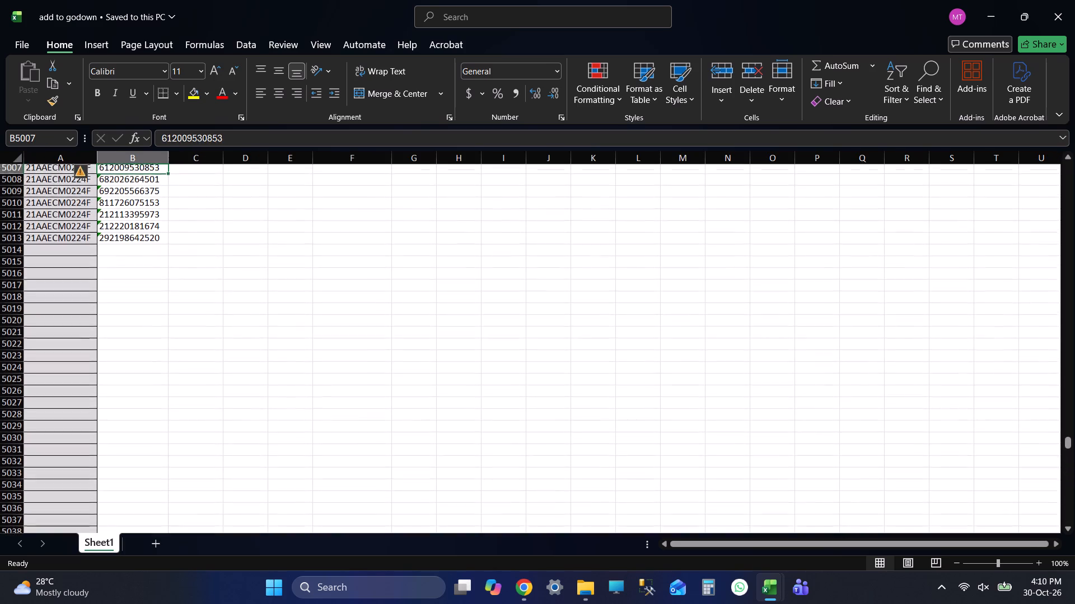
{"action": "key", "text": "ctrl+Down"}
{"action": "key", "text": "ctrl+s"}
{"action": "key", "text": "ctrl+s"}
{"action": "key", "text": "ctrl+s"}
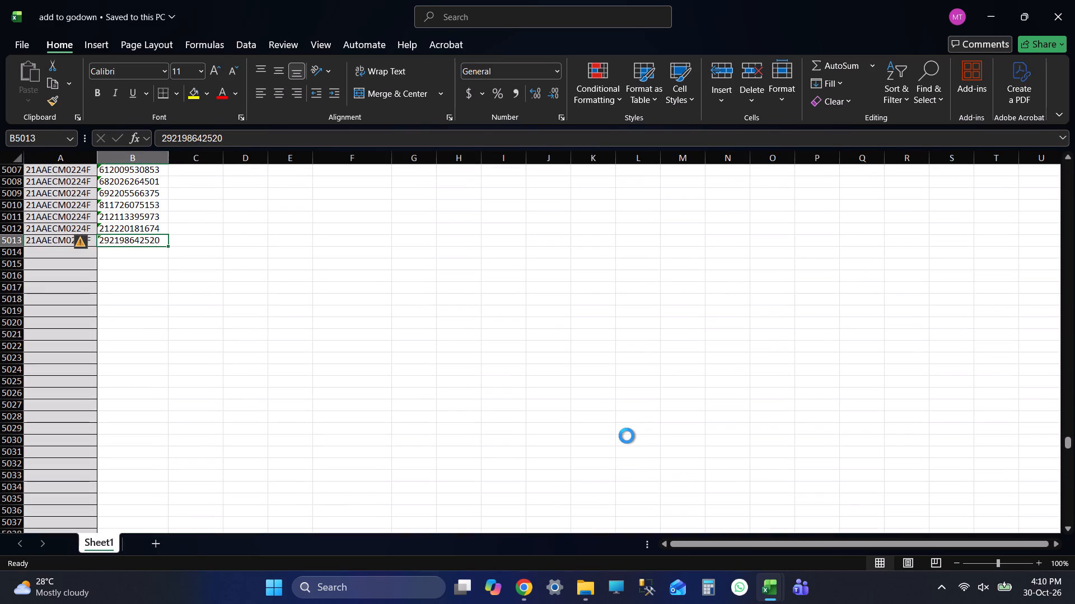
{"action": "key", "text": "ctrl+s"}
{"action": "key", "text": "ctrl+s"}
{"action": "key", "text": "ctrl+s"}
{"action": "key", "text": "ctrl+s"}
{"action": "key", "text": "ctrl+s"}
{"action": "key", "text": "ctrl+s"}
{"action": "key", "text": "ctrl+s"}
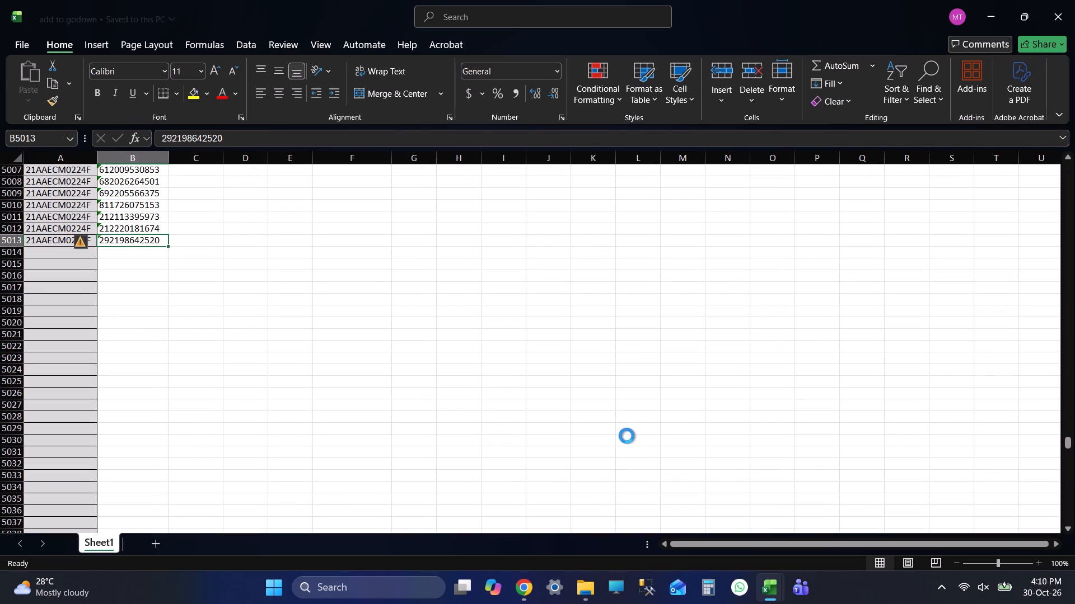
{"action": "key", "text": "ctrl+s"}
Recheck the ewyabill no column from its header to the last entry in B5013, saving the workbook again.
{"action": "key", "text": "ctrl+Up"}
{"action": "key", "text": "Up"}
{"action": "key", "text": "Up"}
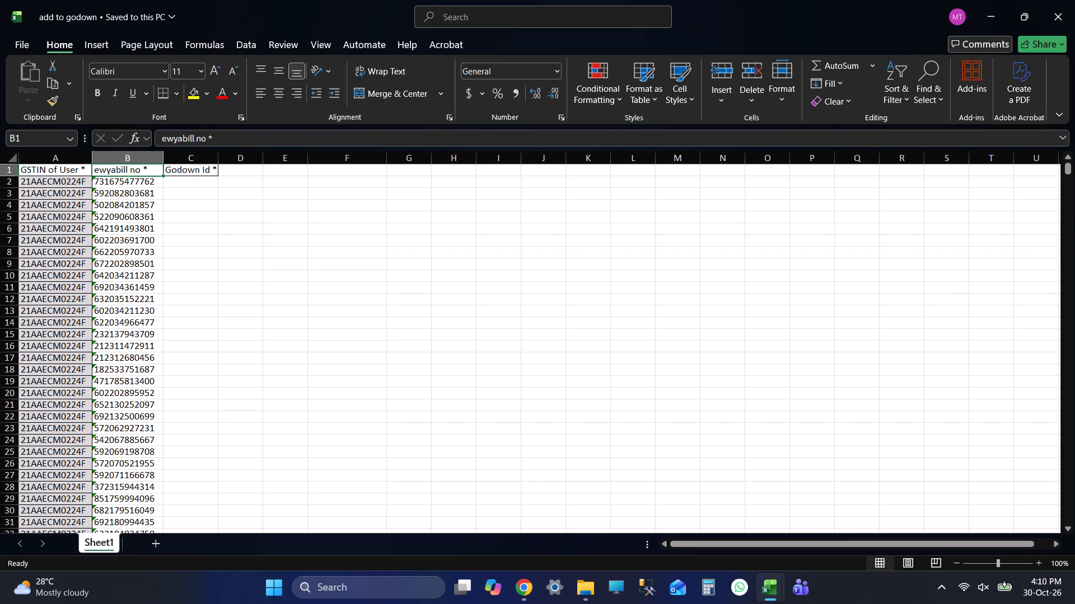
{"action": "key", "text": "Up"}
{"action": "key", "text": "ctrl+s"}
{"action": "key", "text": "ctrl+s"}
{"action": "key", "text": "ctrl+Down"}
{"action": "key", "text": "Down"}
{"action": "key", "text": "Down"}
{"action": "key", "text": "Down"}
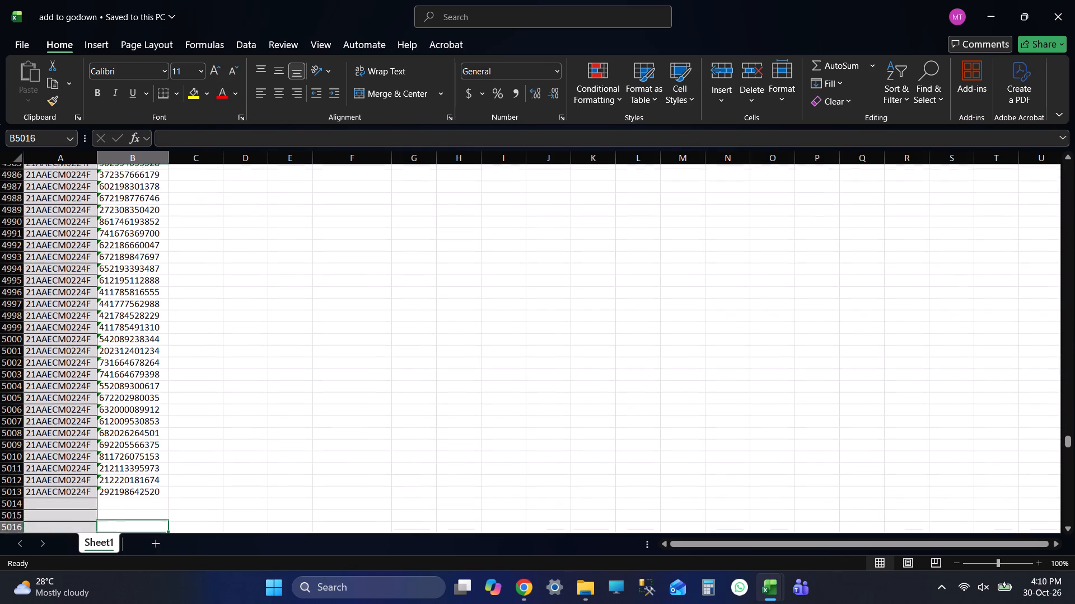
{"action": "key", "text": "Down"}
{"action": "key", "text": "Down"}
{"action": "key", "text": "ctrl+Up"}
{"action": "key", "text": "ctrl+s"}
{"action": "key", "text": "ctrl+s"}
{"action": "key", "text": "ctrl+s"}
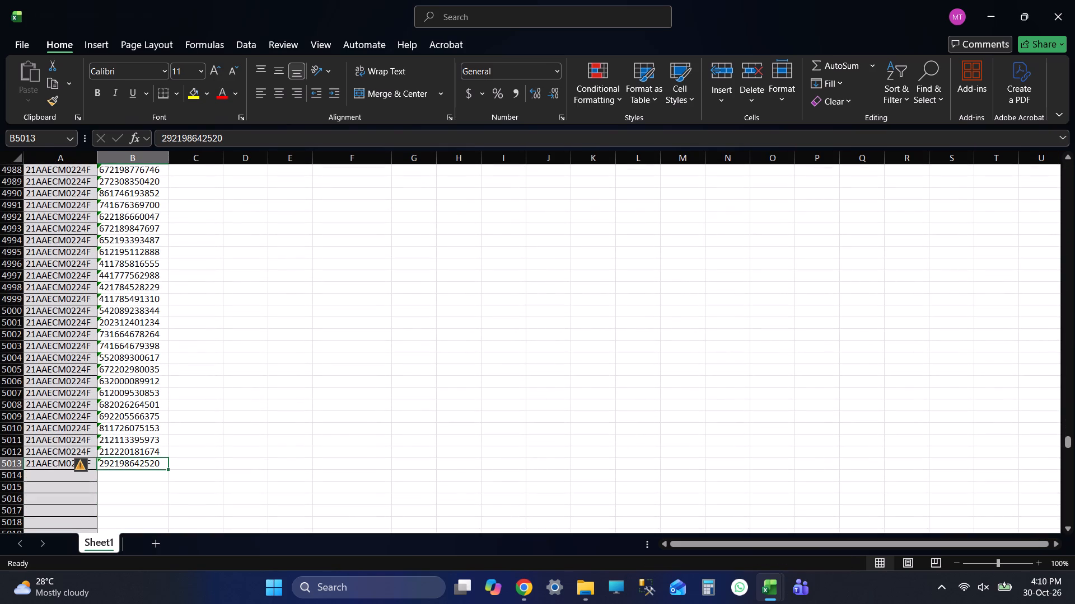
{"action": "key", "text": "ctrl+s"}
{"action": "key", "text": "ctrl+s"}
{"action": "key", "text": "ctrl+s"}
{"action": "key", "text": "ctrl+s"}
{"action": "key", "text": "ctrl+s"}
{"action": "key", "text": "ctrl+s"}
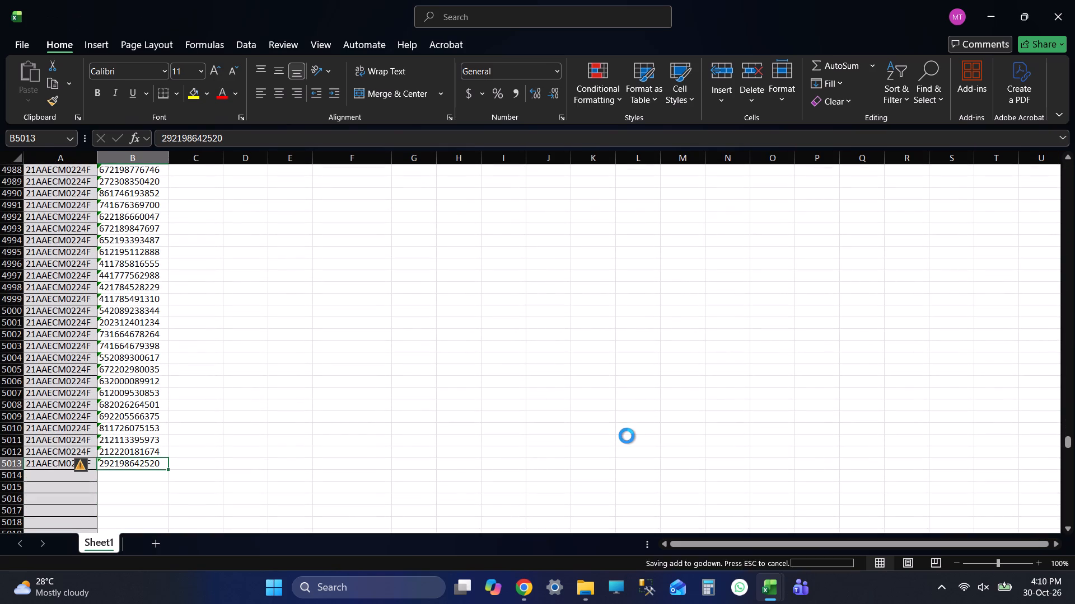
{"action": "key", "text": "ctrl+s"}
{"action": "key", "text": "ctrl+s"}
Review the ewyabill no column's header and the rows beneath its last entry once more, and save the workbook.
{"action": "key", "text": "ctrl+Up"}
{"action": "key", "text": "Up"}
{"action": "key", "text": "Up"}
{"action": "key", "text": "Up"}
{"action": "key", "text": "ctrl+Down"}
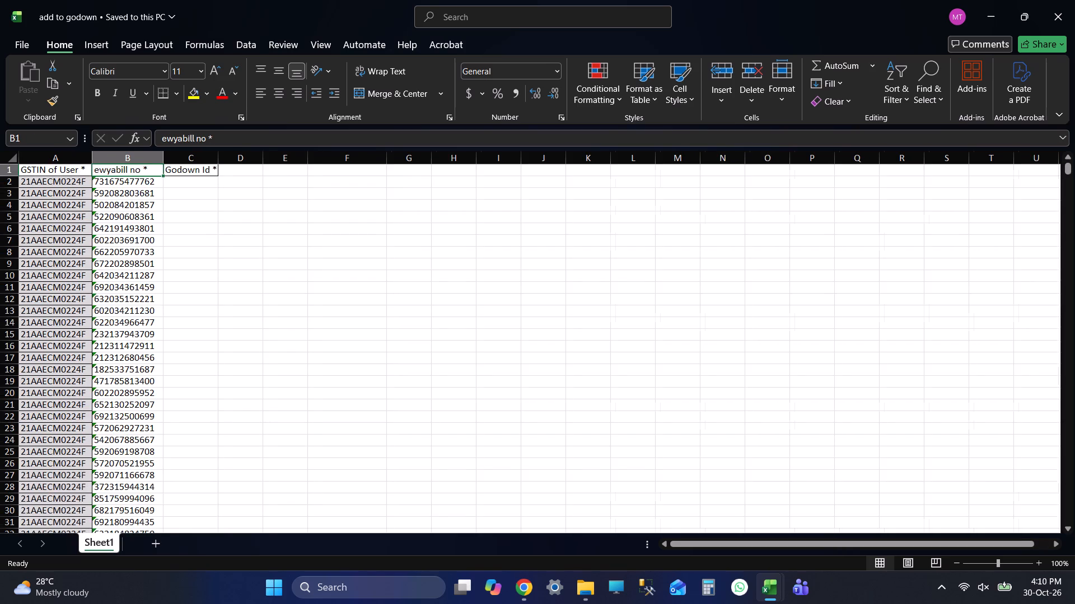
{"action": "key", "text": "Down"}
{"action": "key", "text": "Down"}
{"action": "key", "text": "Down"}
{"action": "key", "text": "Down"}
{"action": "key", "text": "Down"}
{"action": "key", "text": "ctrl+Up"}
{"action": "key", "text": "ctrl+s"}
{"action": "key", "text": "ctrl+s"}
{"action": "key", "text": "ctrl+s"}
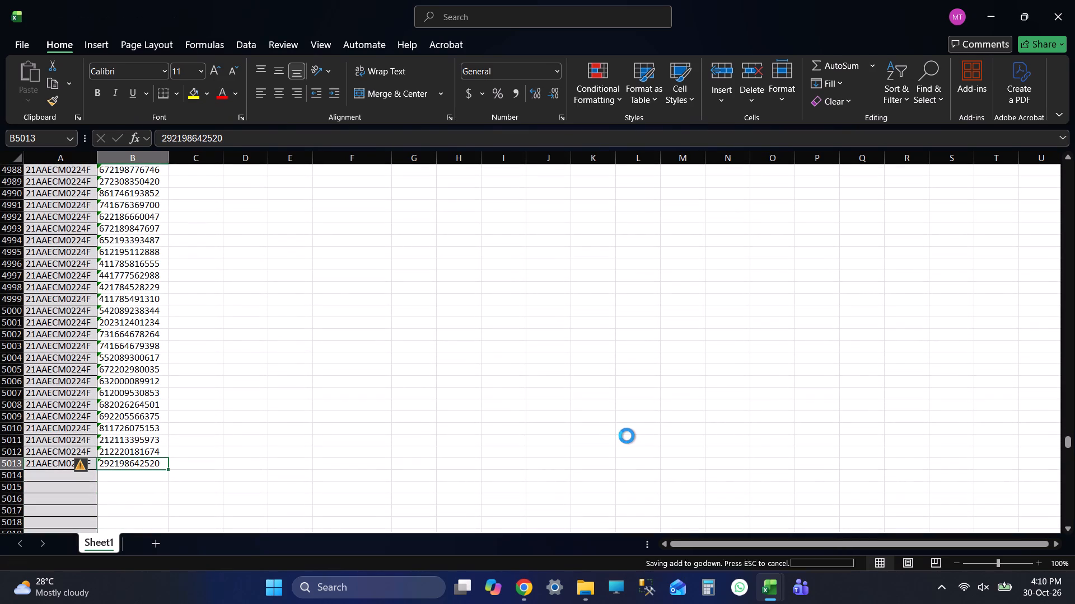
{"action": "key", "text": "ctrl+s"}
{"action": "key", "text": "ctrl+s"}
{"action": "key", "text": "ctrl+s"}
{"action": "key", "text": "ctrl+s"}
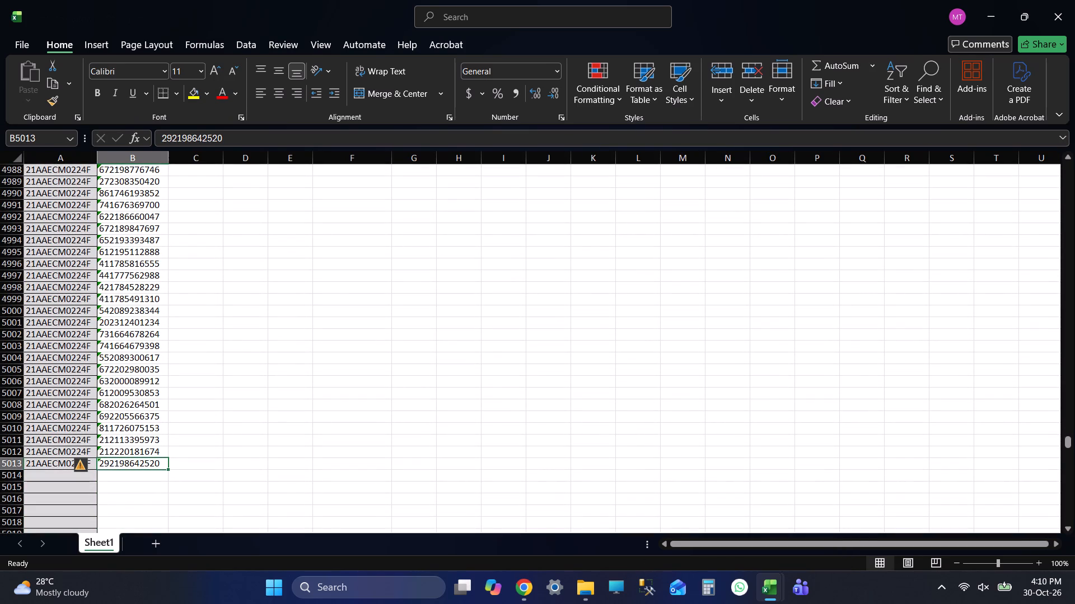
{"action": "key", "text": "Down"}
{"action": "key", "text": "Down"}
{"action": "key", "text": "Down"}
{"action": "key", "text": "Down"}
{"action": "key", "text": "Down"}
{"action": "key", "text": "Down"}
{"action": "key", "text": "Down"}
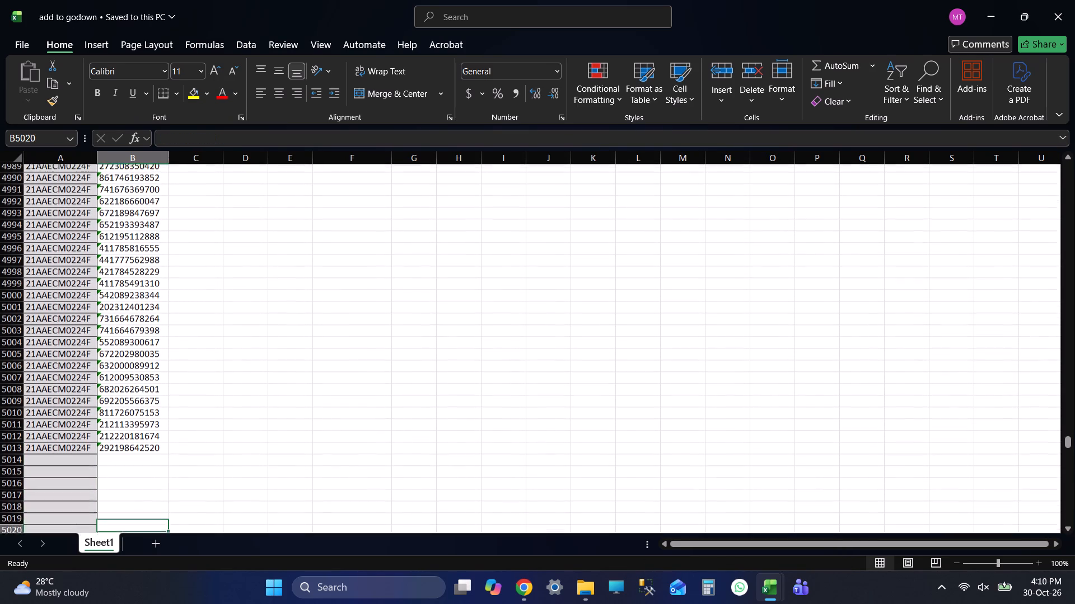
{"action": "key", "text": "Down"}
{"action": "key", "text": "Down"}
{"action": "key", "text": "ctrl+Up"}
{"action": "key", "text": "ctrl+s"}
{"action": "key", "text": "ctrl+s"}
Select the first empty Godown Id cell, C2, and save the add to godown workbook.
{"action": "key", "text": "ctrl+Up"}
{"action": "key", "text": "Up"}
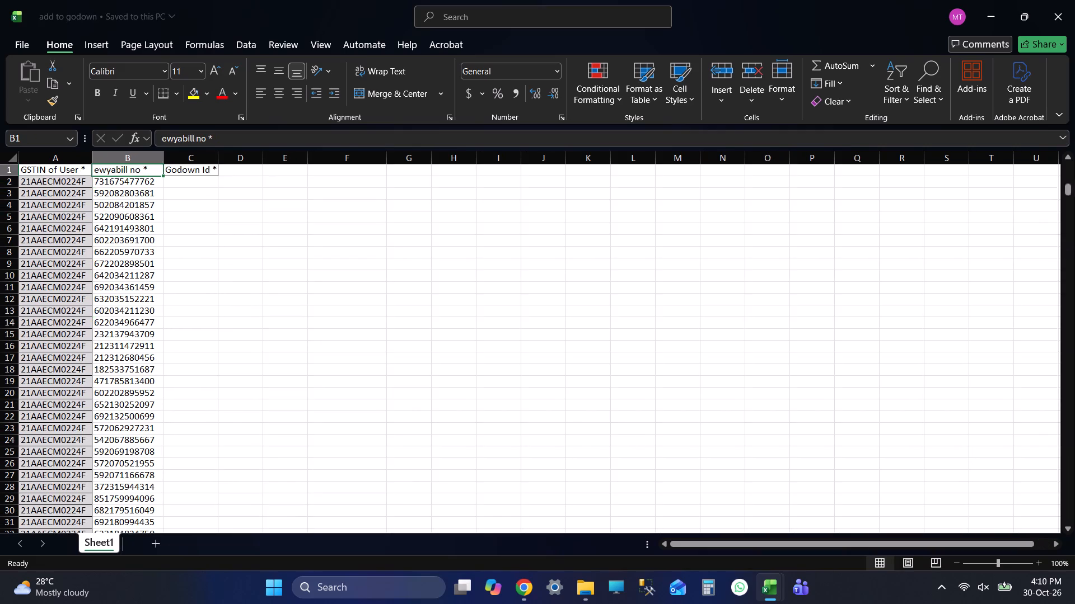
{"action": "key", "text": "Right"}
{"action": "key", "text": "Down"}
{"action": "key", "text": "ctrl+s"}
{"action": "key", "text": "ctrl+s"}
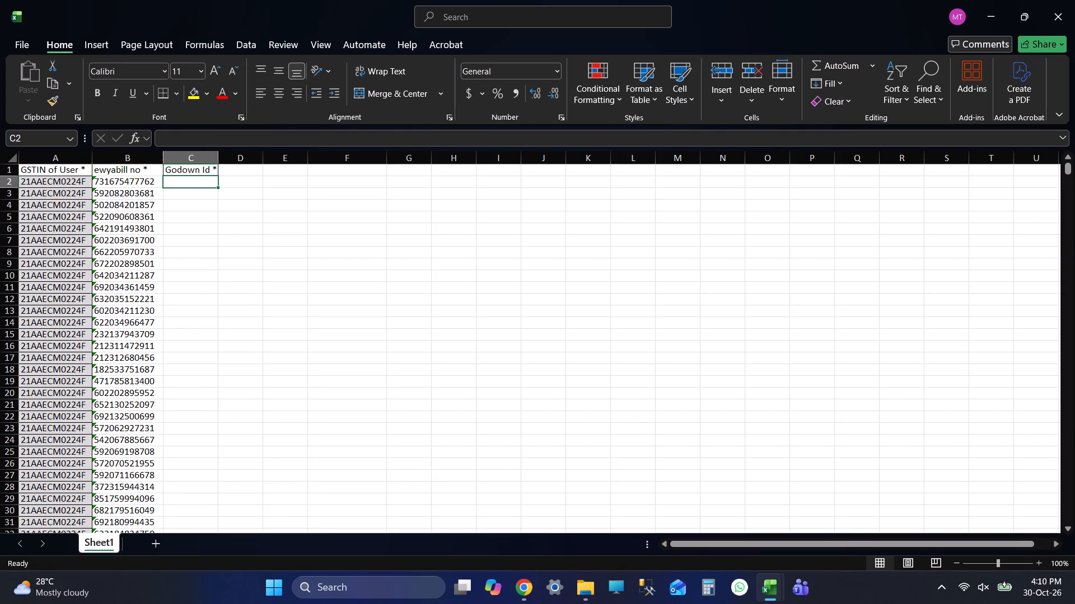
Copy the godown IDs in D2:D5013 from EXTENDED FILE 20261030's GODOWN sheet.
{"action": "key", "text": "alt+Tab"}
{"action": "key", "text": "Right"}
{"action": "key", "text": "Right"}
{"action": "key", "text": "Right"}
{"action": "key", "text": "Right"}
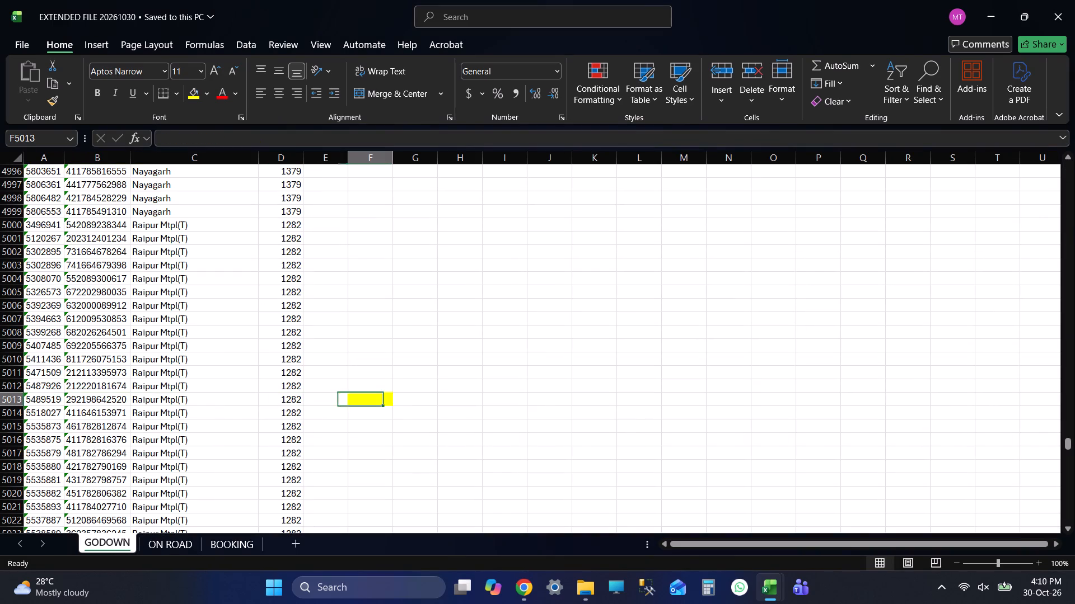
{"action": "key", "text": "Right"}
{"action": "key", "text": "Left"}
{"action": "key", "text": "Left"}
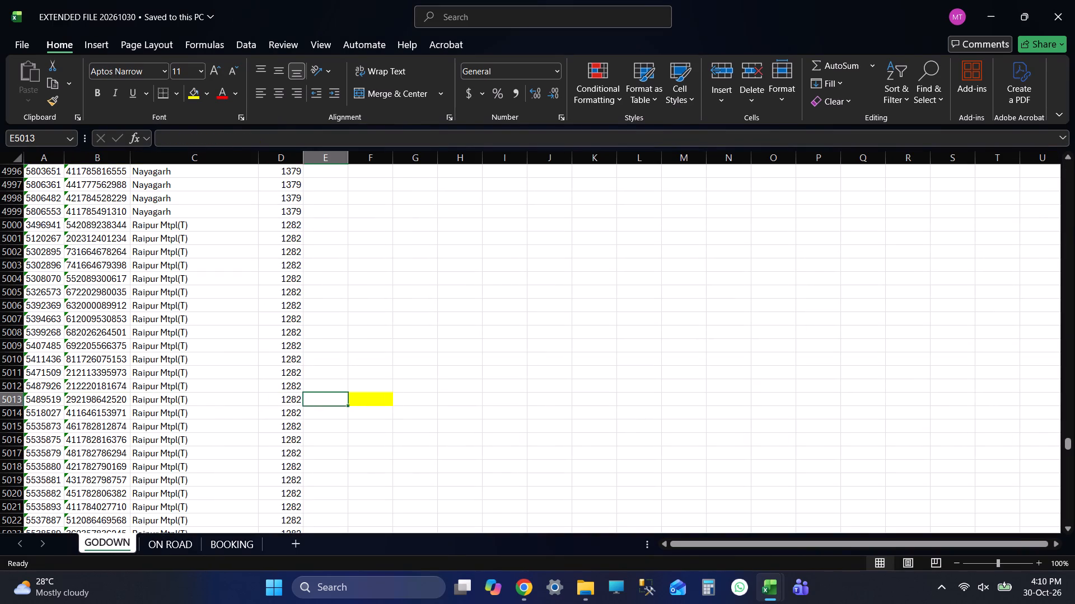
{"action": "key", "text": "Left"}
{"action": "key", "text": "ctrl+shift+Up"}
{"action": "key", "text": "ctrl+c"}
{"action": "key", "text": "ctrl+c"}
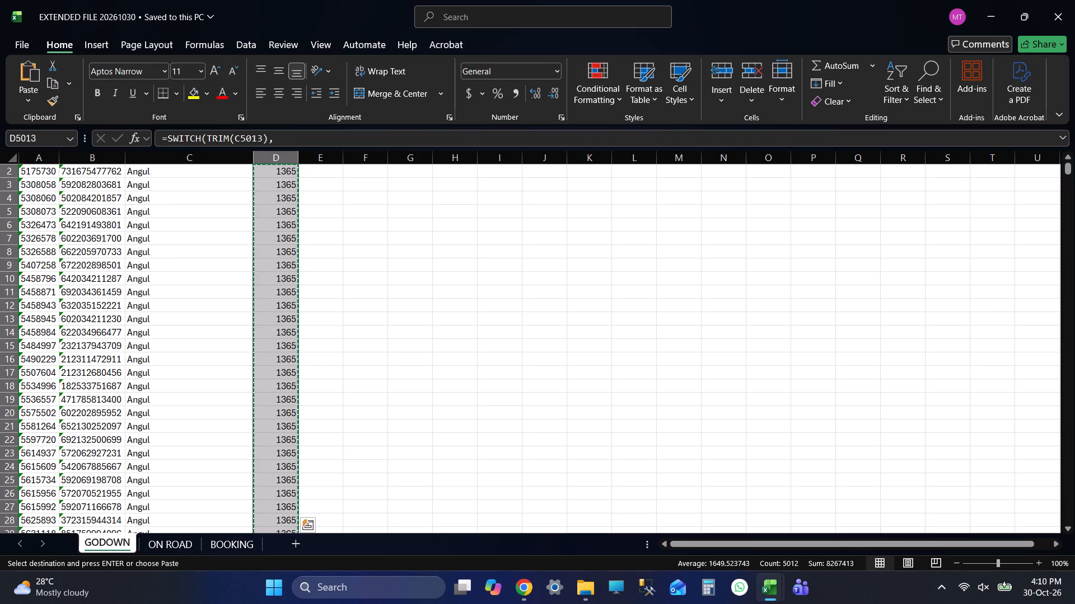
Paste the copied godown IDs as values into the add to godown workbook from C2 down, and save it.
{"action": "key", "text": "alt+Tab"}
{"action": "key", "text": "Up"}
{"action": "key", "text": "Down"}
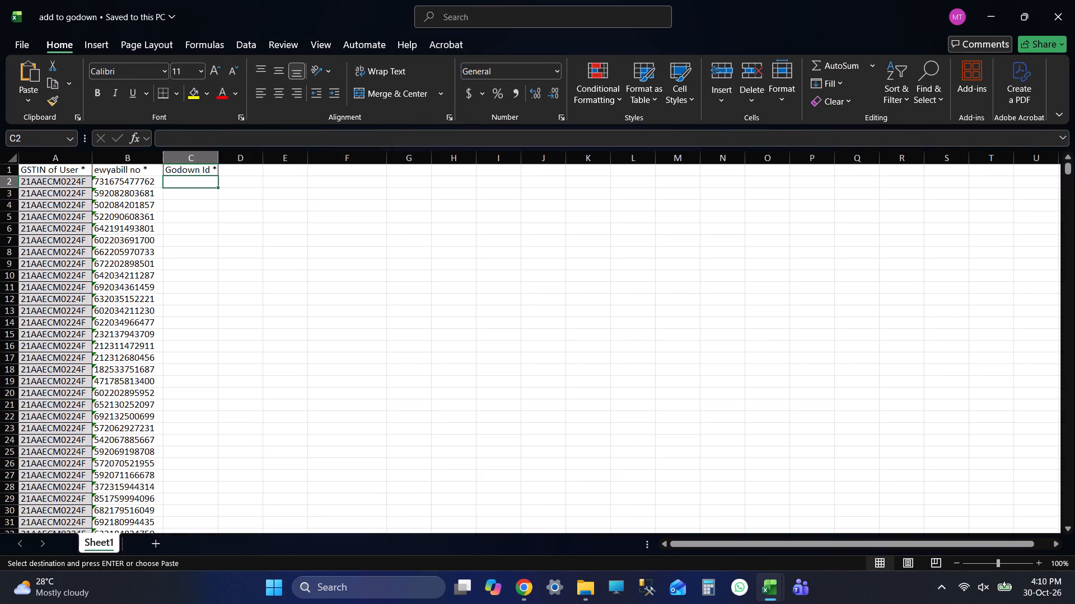
{"action": "key", "text": "ctrl+alt+v"}
{"action": "left_click", "coordinate": [423, 361]}
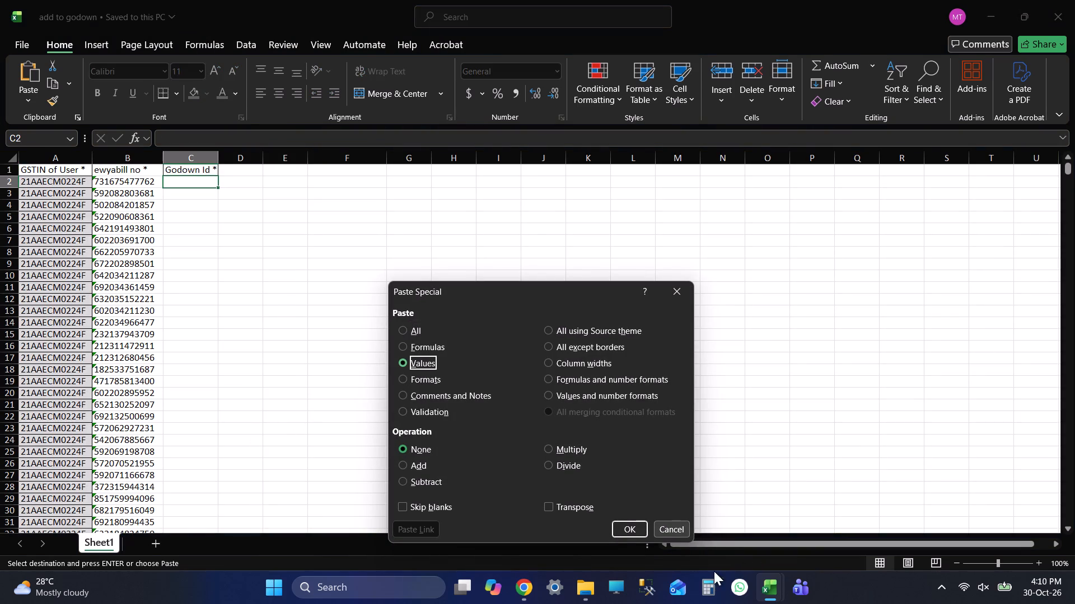
{"action": "left_click", "coordinate": [628, 535]}
{"action": "left_click", "coordinate": [344, 305]}
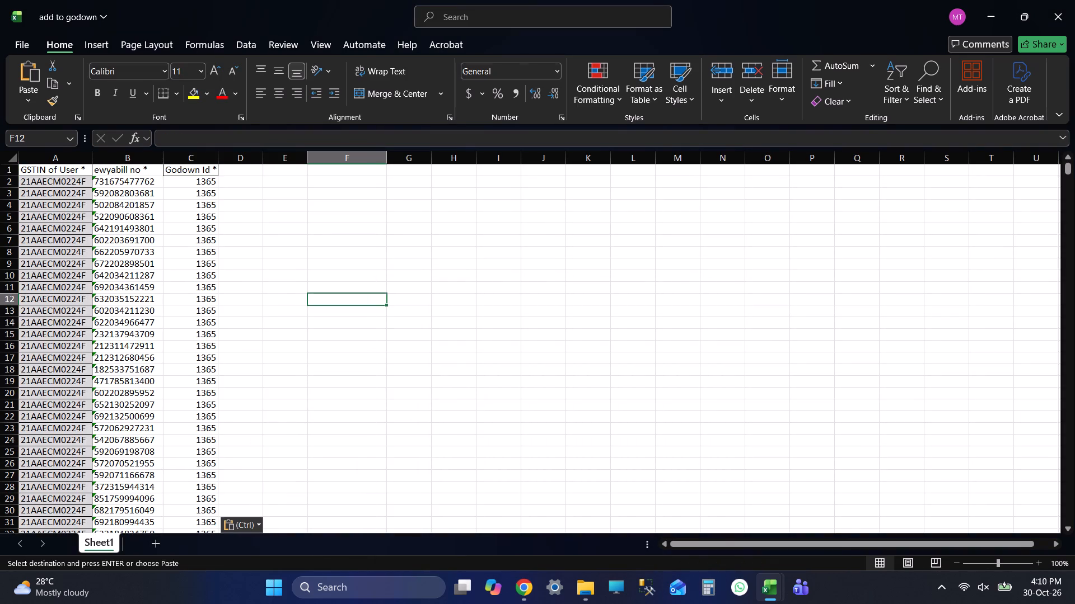
{"action": "key", "text": "ctrl+s"}
{"action": "key", "text": "ctrl+s"}
{"action": "key", "text": "ctrl+s"}
{"action": "key", "text": "ctrl+s"}
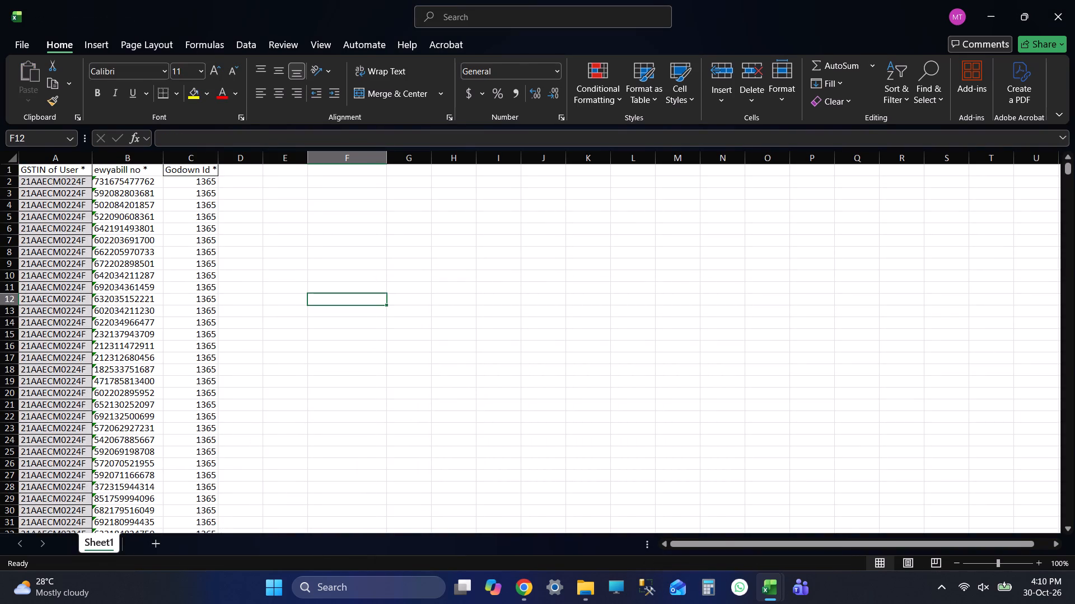
Check the last Godown Id entry in C5013 and the rows beneath it, and save the add to godown workbook.
{"action": "key", "text": "ctrl+Left"}
{"action": "key", "text": "ctrl+Down"}
{"action": "key", "text": "Down"}
{"action": "key", "text": "Down"}
{"action": "key", "text": "Down"}
{"action": "key", "text": "Down"}
{"action": "key", "text": "ctrl+Up"}
{"action": "key", "text": "ctrl+s"}
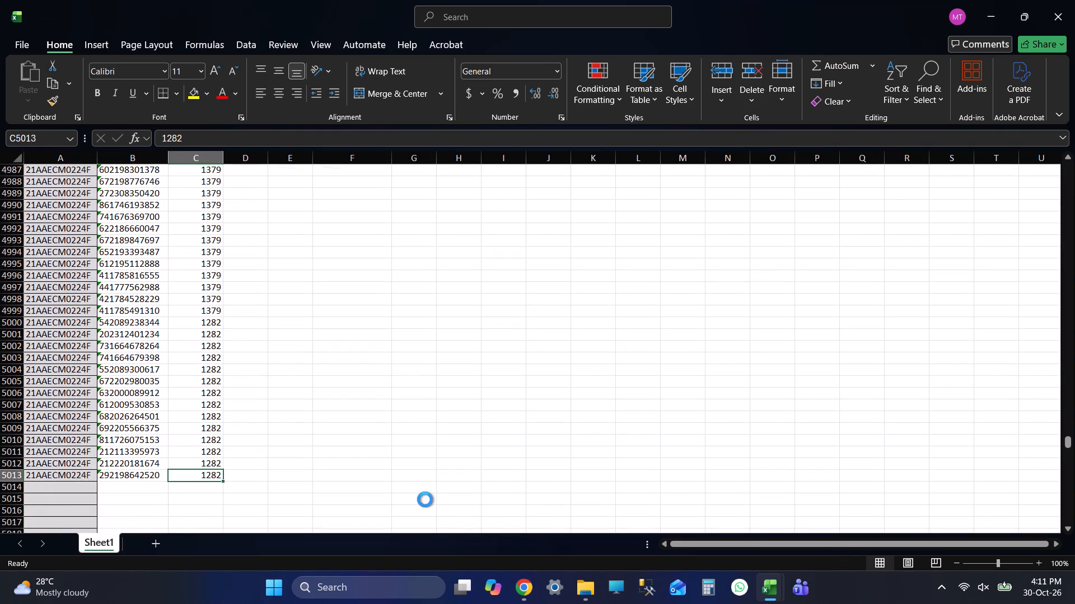
{"action": "key", "text": "ctrl+s"}
Review the rows around the yellow marker F5013 in EXTENDED FILE 20261030's GODOWN sheet, and save that workbook.
{"action": "key", "text": "alt+Tab"}
{"action": "key", "text": "Right"}
{"action": "key", "text": "Right"}
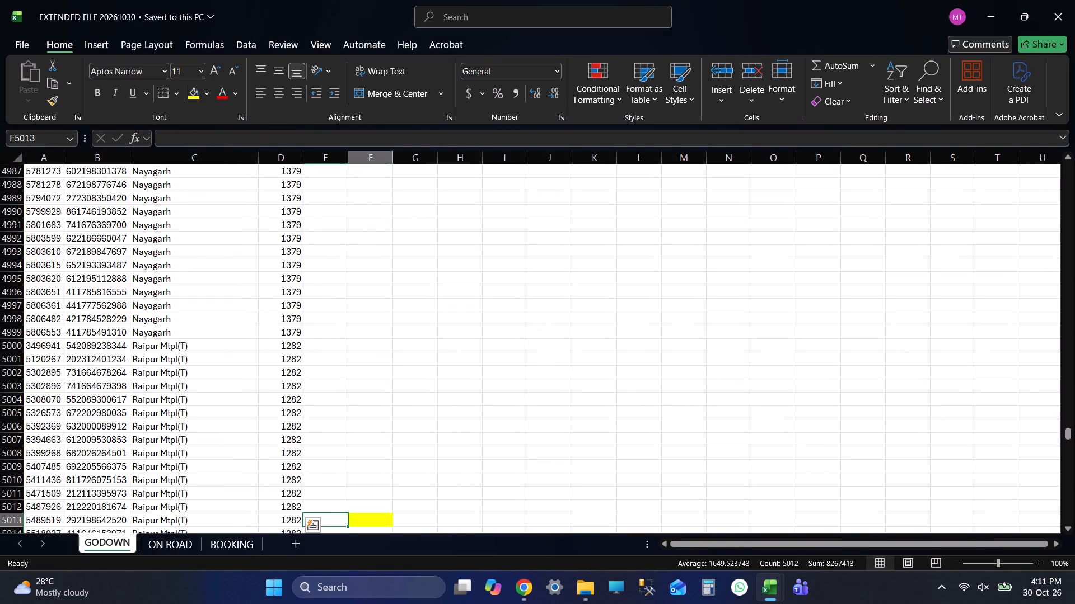
{"action": "key", "text": "Right"}
{"action": "key", "text": "Left"}
{"action": "key", "text": "Left"}
{"action": "key", "text": "Right"}
{"action": "key", "text": "ctrl+s"}
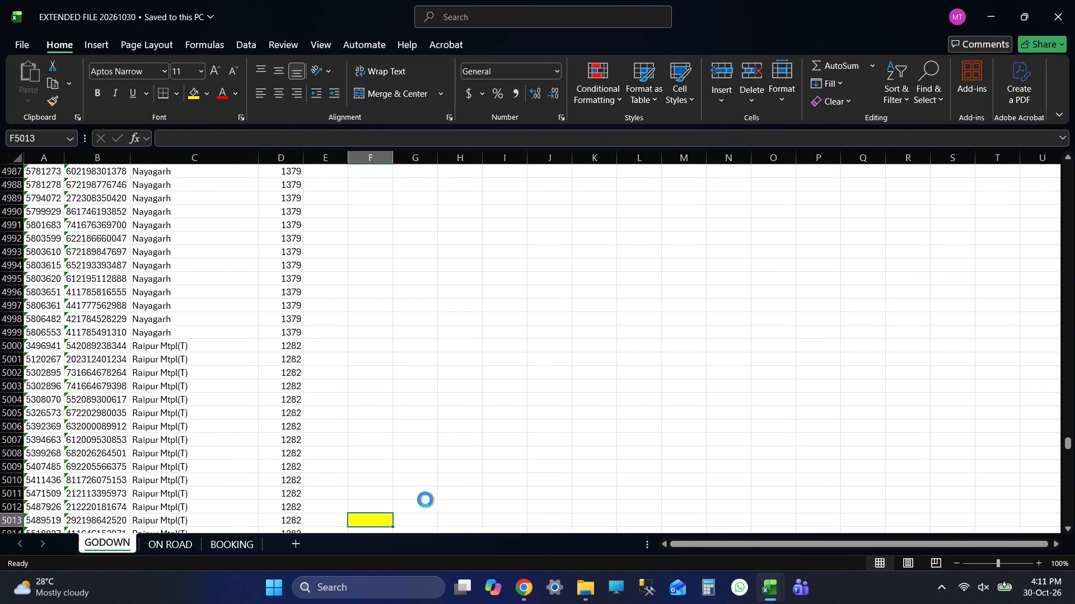
{"action": "key", "text": "ctrl+s"}
{"action": "scroll", "coordinate": [460, 469], "scroll_direction": "down", "scroll_amount": 6}
{"action": "key", "text": "alt+Tab"}
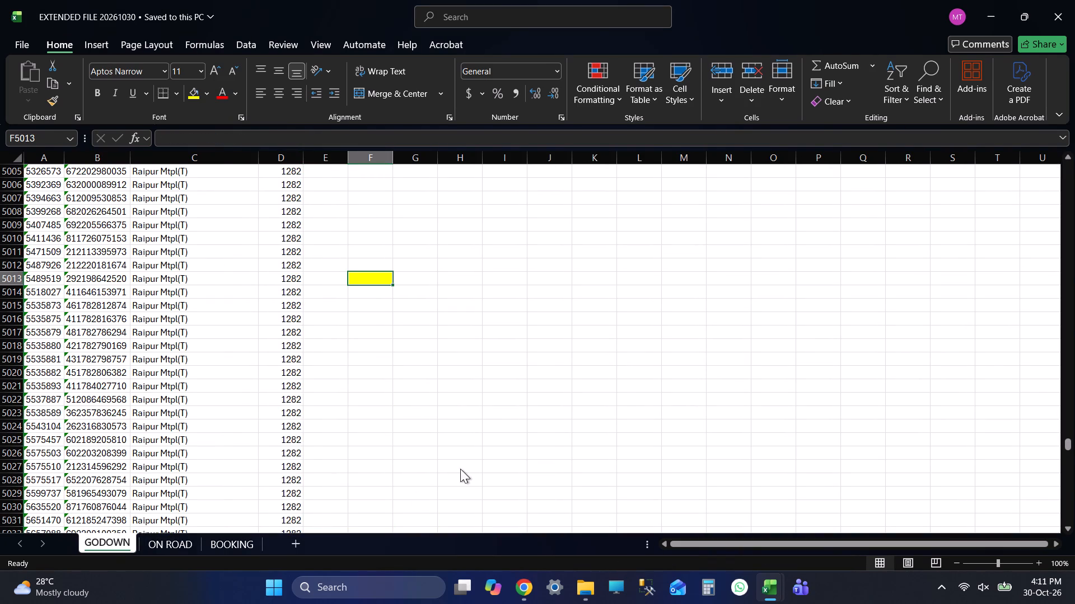
Save the filled add to godown workbook.
{"action": "key", "text": "ctrl+s"}
{"action": "key", "text": "ctrl+s"}
{"action": "key", "text": "ctrl+s"}
{"action": "key", "text": "ctrl+s"}
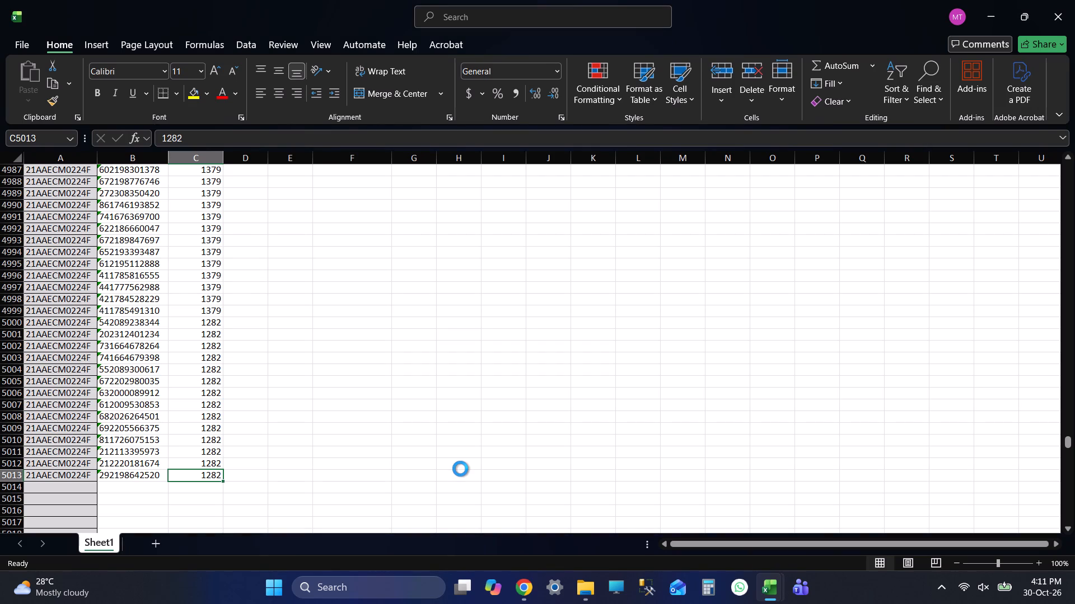
{"action": "key", "text": "ctrl+s"}
{"action": "key", "text": "ctrl+s"}
{"action": "key", "text": "ctrl+s"}
{"action": "key", "text": "alt+Tab"}
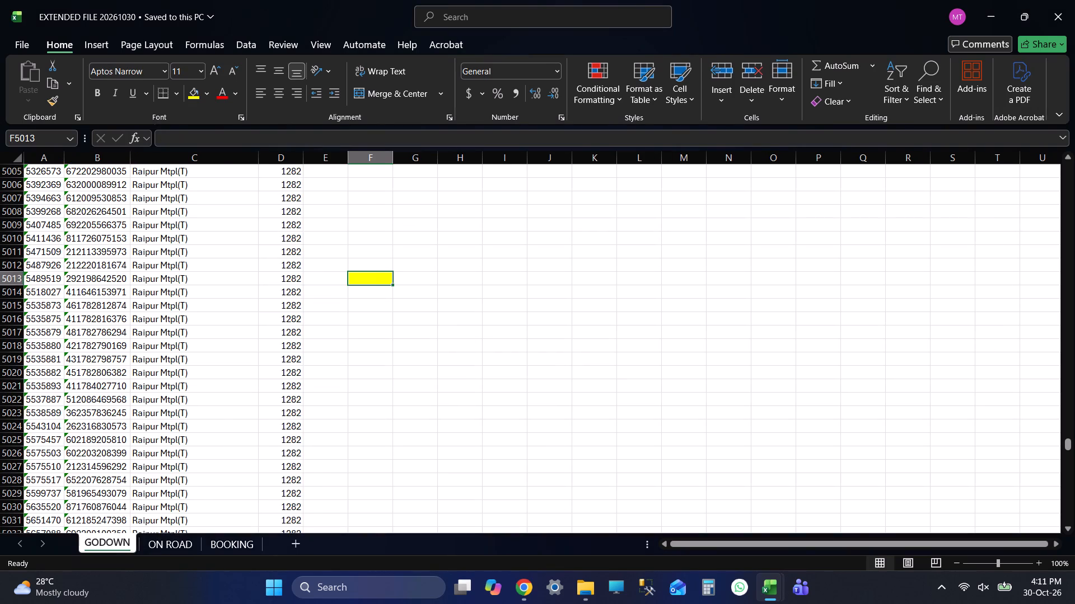
{"action": "key", "text": "alt+Tab"}
{"action": "key", "text": "ctrl+s"}
{"action": "key", "text": "ctrl+s"}
{"action": "key", "text": "ctrl+s"}
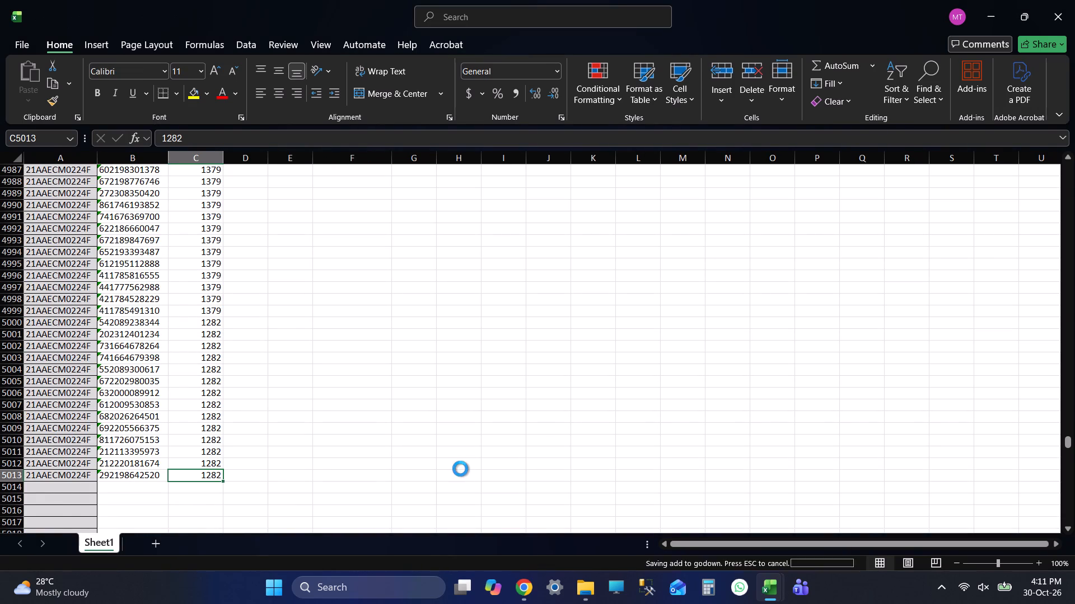
Return to the Godown Id header in C1, save the add to godown workbook once more, and close it.
{"action": "key", "text": "ctrl+Up"}
{"action": "key", "text": "Up"}
{"action": "key", "text": "Up"}
{"action": "key", "text": "Up"}
{"action": "key", "text": "ctrl+s"}
{"action": "key", "text": "ctrl+s"}
{"action": "key", "text": "ctrl+s"}
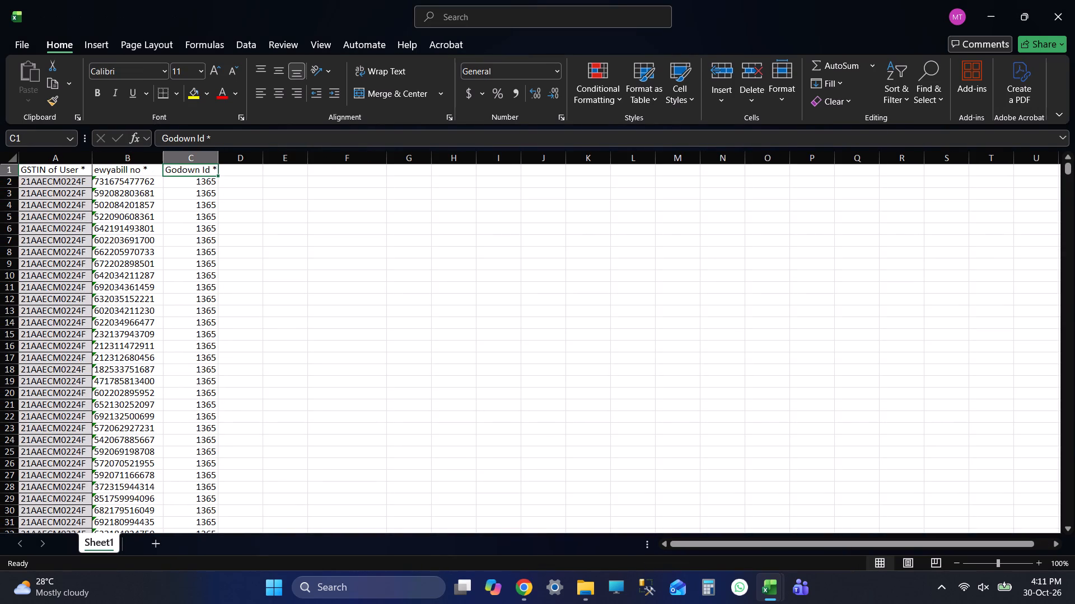
{"action": "left_click", "coordinate": [1074, 30]}
Open the MOVEMENT EXTEND workbook from the E Way Bill folder in File Explorer.
{"action": "key", "text": "alt+Tab"}
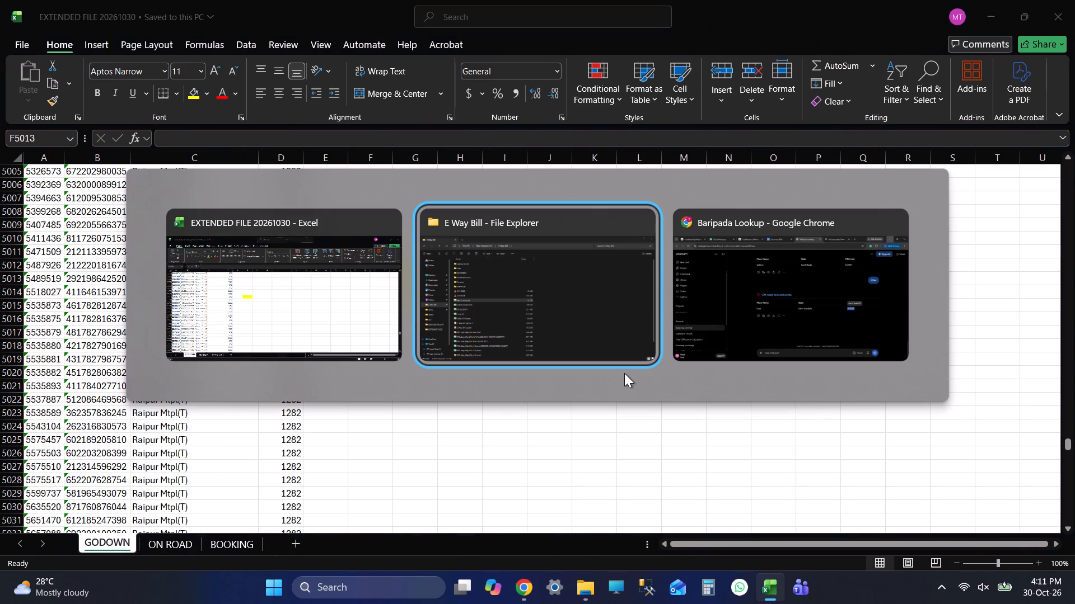
{"action": "scroll", "coordinate": [308, 405], "scroll_direction": "down", "scroll_amount": 3}
{"action": "scroll", "coordinate": [308, 405], "scroll_direction": "up", "scroll_amount": 1}
{"action": "scroll", "coordinate": [308, 405], "scroll_direction": "down", "scroll_amount": 6}
{"action": "double_click", "coordinate": [237, 499]}
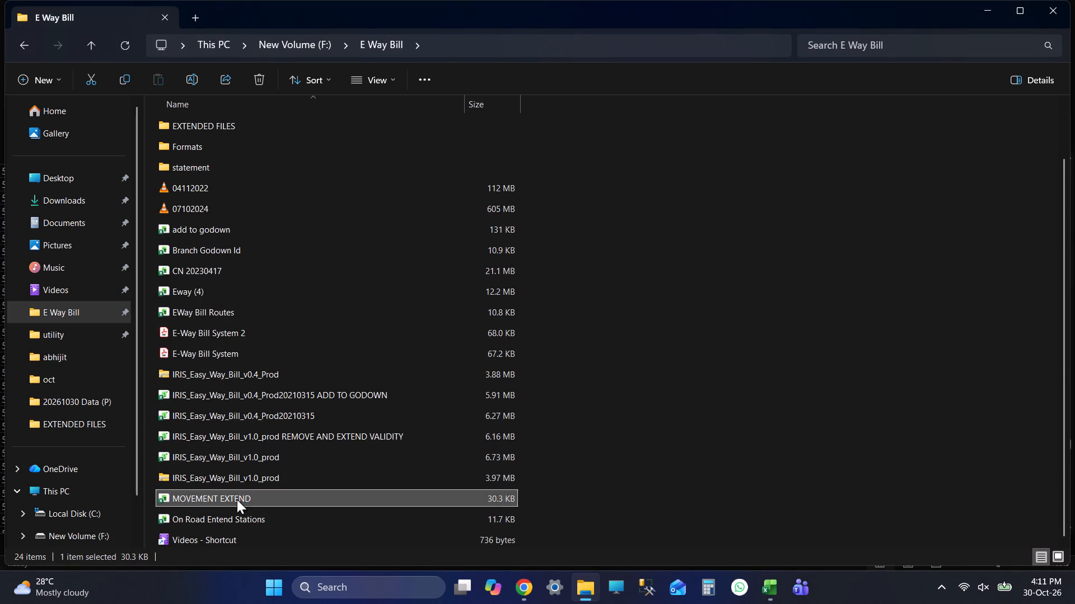
Clear all data beneath the header row of MOVEMENT EXTEND's Sheet1, from A2 across every column to the last entry.
{"action": "key", "text": "ctrl+Up"}
{"action": "key", "text": "Up"}
{"action": "key", "text": "Up"}
{"action": "key", "text": "Down"}
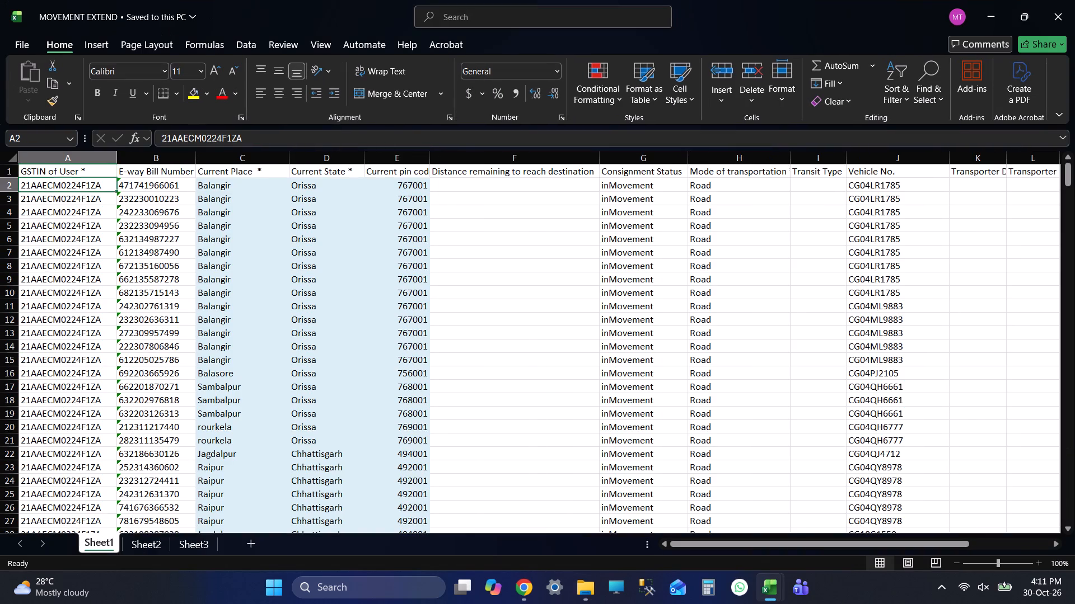
{"action": "key", "text": "ctrl+shift+Right"}
{"action": "key", "text": "ctrl+shift+Right"}
{"action": "key", "text": "ctrl+shift+Right"}
{"action": "key", "text": "ctrl+shift+Right"}
{"action": "key", "text": "ctrl+shift+Right"}
{"action": "key", "text": "ctrl+shift+Right"}
{"action": "key", "text": "ctrl+shift+Right"}
{"action": "key", "text": "ctrl+shift+Right"}
{"action": "key", "text": "ctrl+shift+Right"}
{"action": "key", "text": "ctrl+shift+Right"}
{"action": "key", "text": "ctrl+shift+Down"}
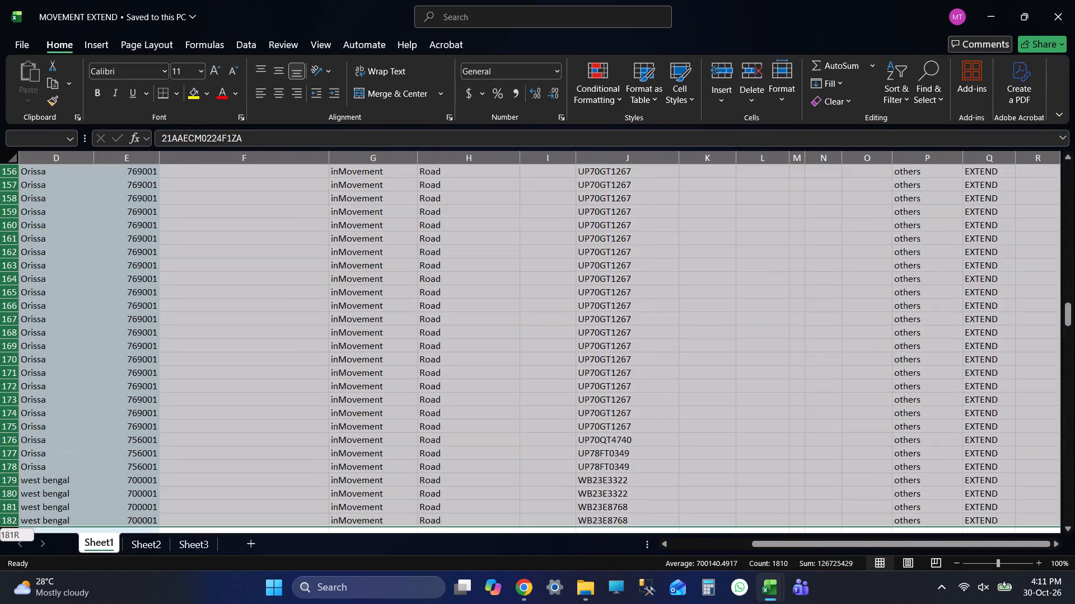
{"action": "key", "text": "Delete"}
Save the cleared MOVEMENT EXTEND workbook and return to cell A2 beneath the GSTIN of User header.
{"action": "key", "text": "ctrl+Up"}
{"action": "key", "text": "Up"}
{"action": "key", "text": "Up"}
{"action": "key", "text": "Down"}
{"action": "key", "text": "ctrl+s"}
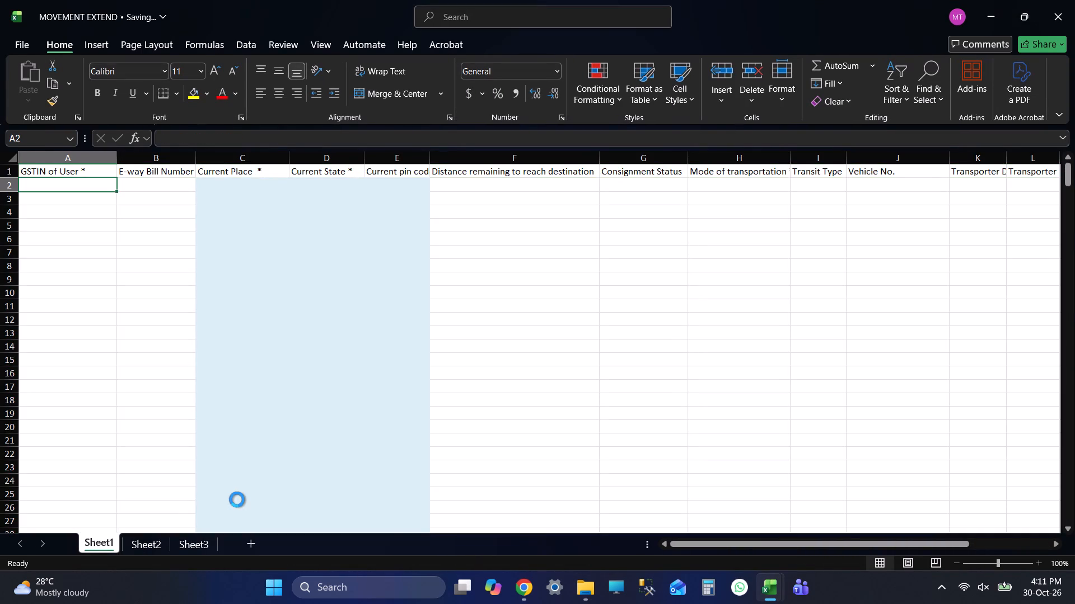
{"action": "key", "text": "ctrl+s"}
{"action": "key", "text": "ctrl+s"}
{"action": "key", "text": "ctrl+s"}
{"action": "key", "text": "Up"}
{"action": "key", "text": "Up"}
{"action": "key", "text": "Down"}
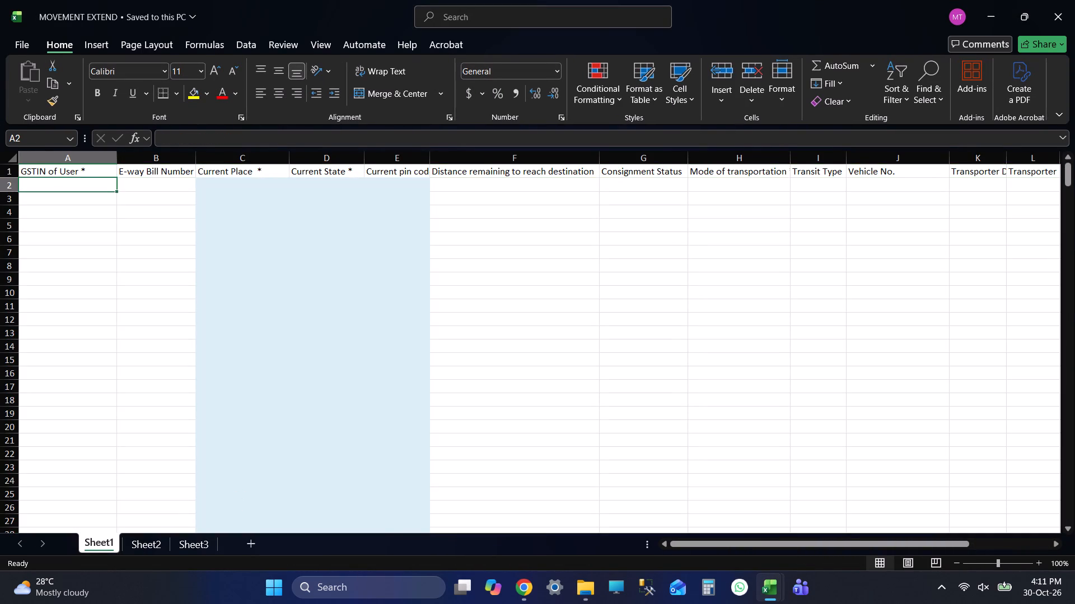
Recheck the header row from A1, return to A2, and save the MOVEMENT EXTEND workbook again.
{"action": "key", "text": "ctrl+s"}
{"action": "key", "text": "ctrl+s"}
{"action": "key", "text": "ctrl+s"}
{"action": "key", "text": "Up"}
{"action": "key", "text": "Up"}
{"action": "key", "text": "Left"}
{"action": "key", "text": "Left"}
{"action": "key", "text": "Left"}
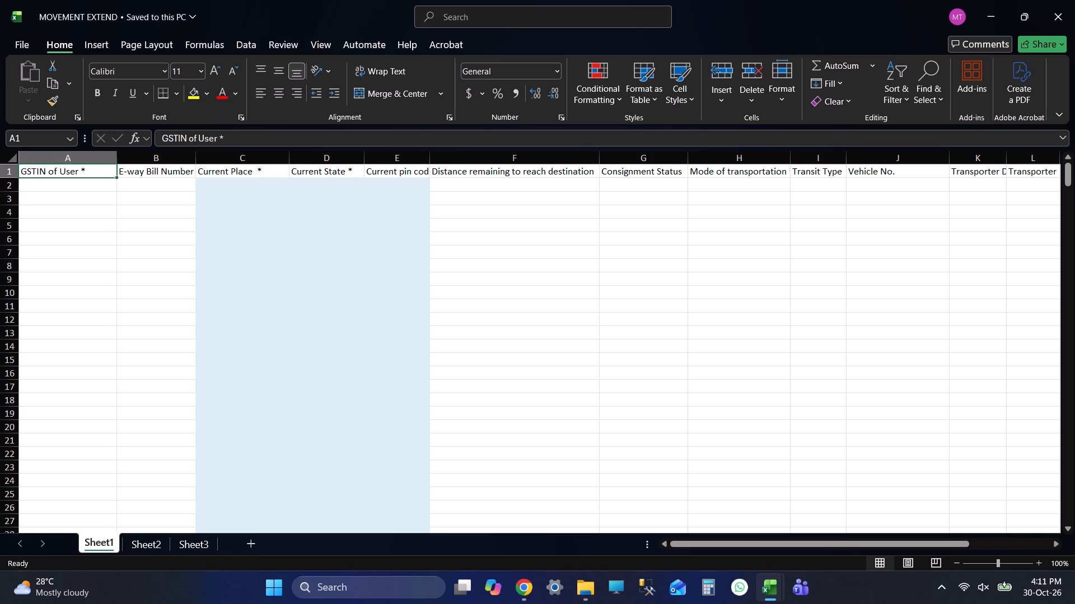
{"action": "key", "text": "Down"}
{"action": "key", "text": "ctrl+s"}
{"action": "key", "text": "ctrl+s"}
{"action": "key", "text": "ctrl+s"}
Copy the upload data in N2:AD211, GSTIN of User through the extension reason, from EXTENDED FILE 20261030's ON ROAD sheet.
{"action": "key", "text": "alt+Tab"}
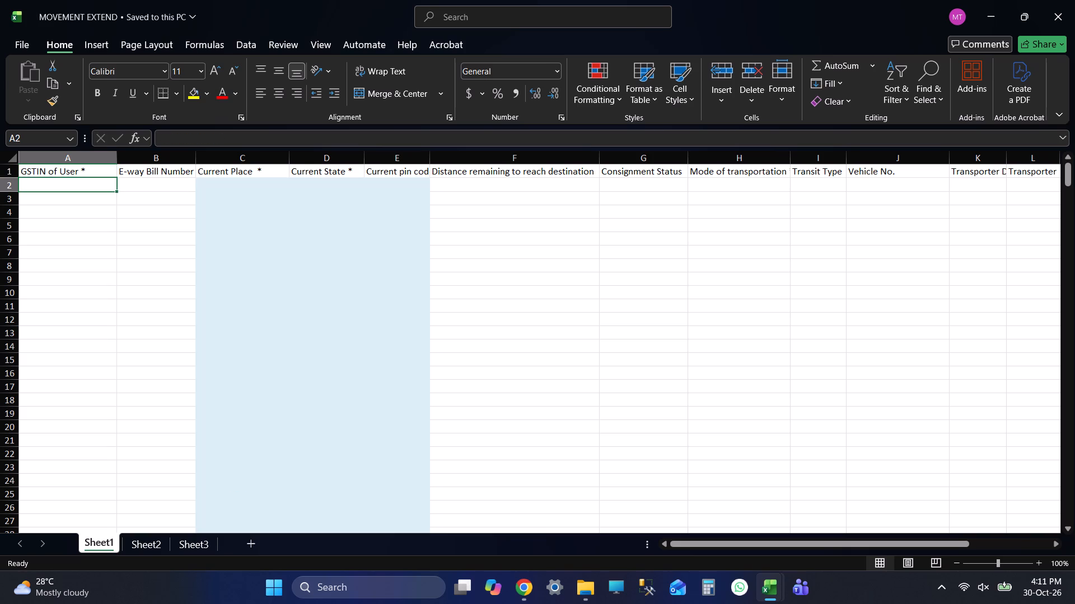
{"action": "left_click", "coordinate": [169, 540]}
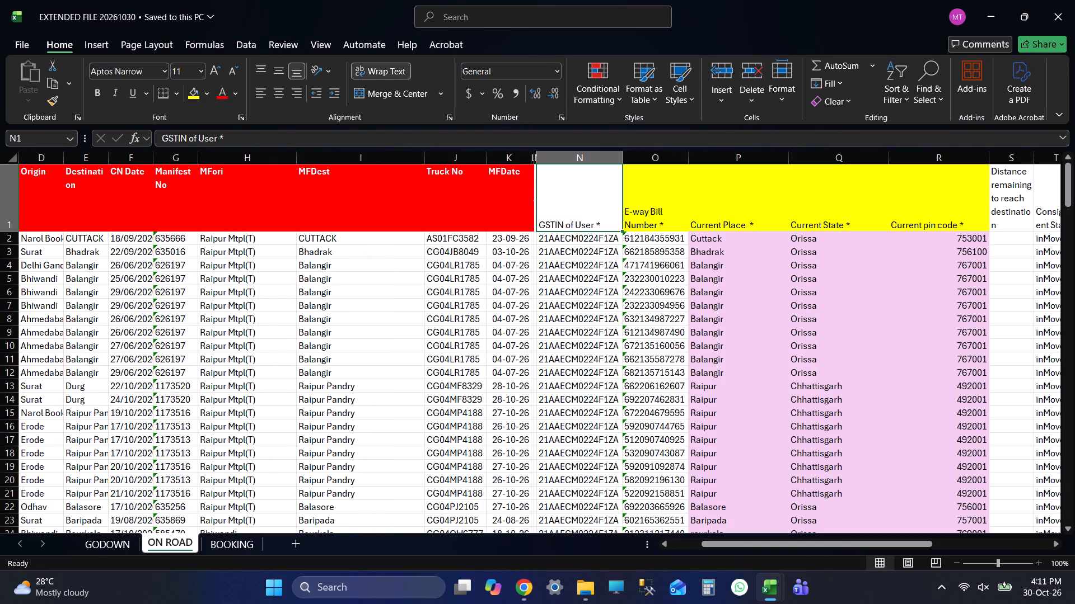
{"action": "key", "text": "Down"}
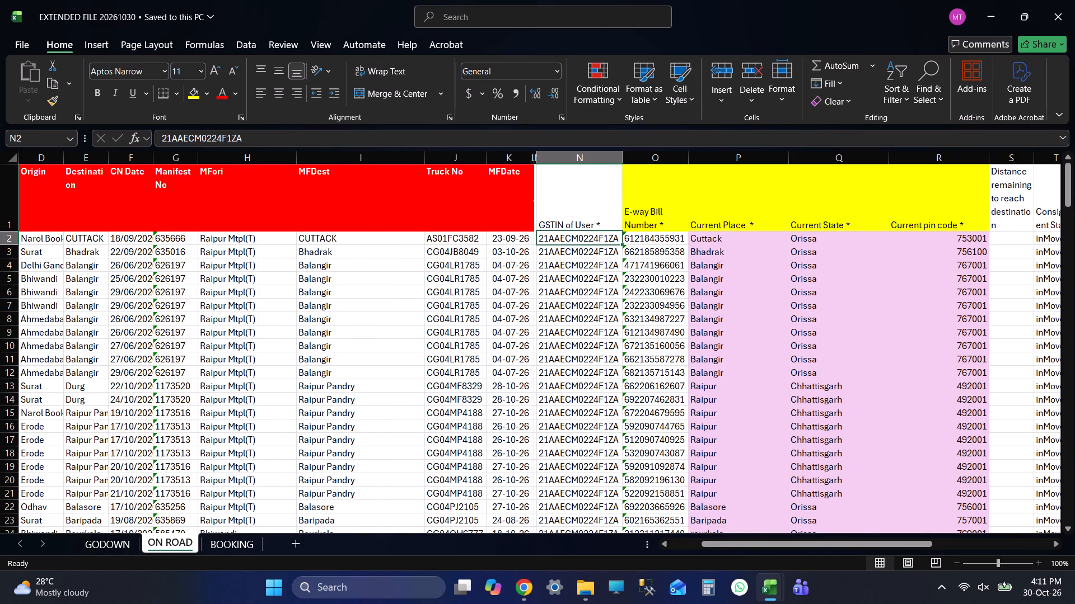
{"action": "key", "text": "ctrl+shift+Right"}
{"action": "key", "text": "ctrl+shift+Right"}
{"action": "key", "text": "ctrl+shift+Right"}
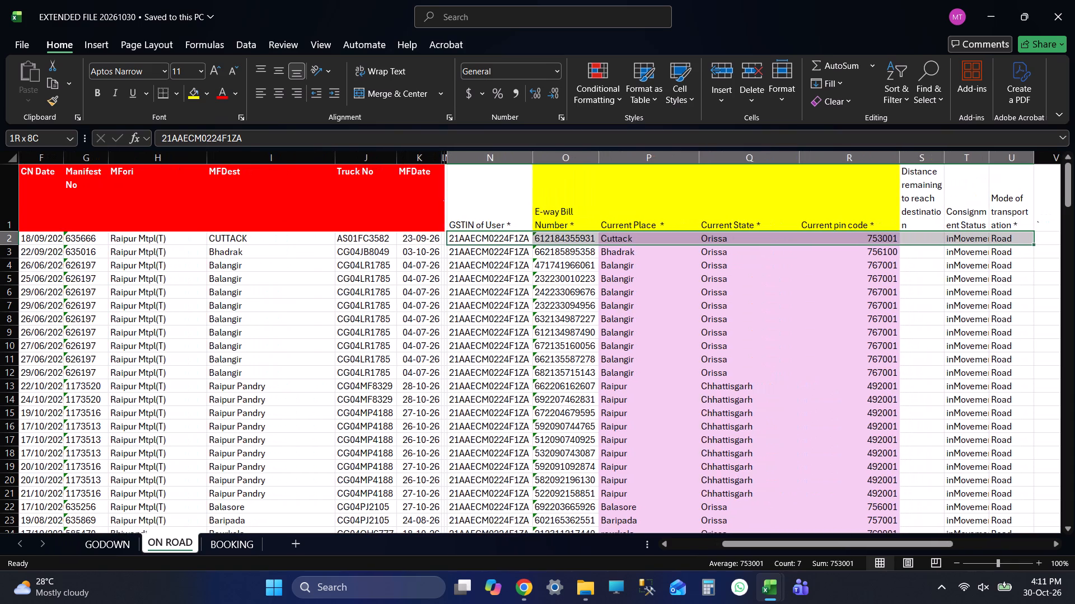
{"action": "key", "text": "ctrl+shift+Right"}
{"action": "key", "text": "ctrl+shift+Right"}
{"action": "key", "text": "ctrl+shift+Right"}
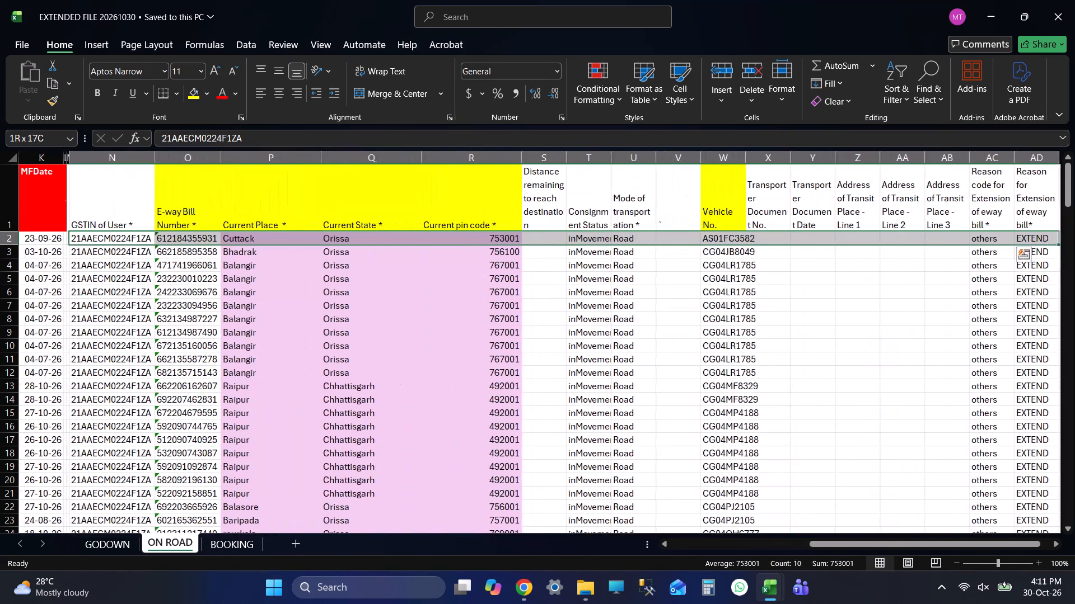
{"action": "key", "text": "ctrl+shift+Down"}
{"action": "key", "text": "ctrl+c"}
{"action": "key", "text": "ctrl+c"}
{"action": "key", "text": "ctrl+c"}
{"action": "key", "text": "ctrl+c"}
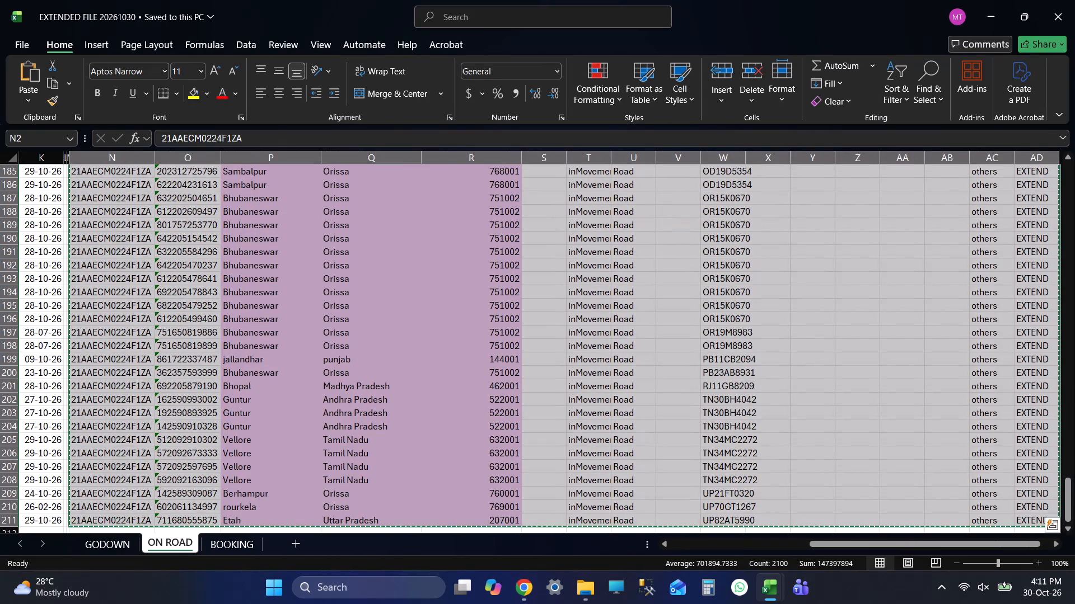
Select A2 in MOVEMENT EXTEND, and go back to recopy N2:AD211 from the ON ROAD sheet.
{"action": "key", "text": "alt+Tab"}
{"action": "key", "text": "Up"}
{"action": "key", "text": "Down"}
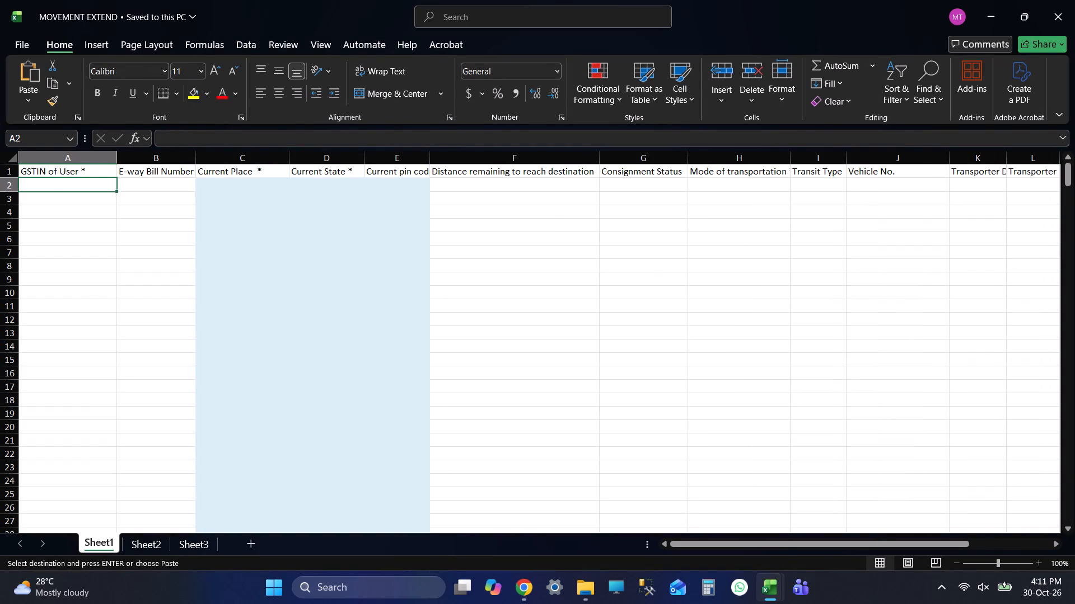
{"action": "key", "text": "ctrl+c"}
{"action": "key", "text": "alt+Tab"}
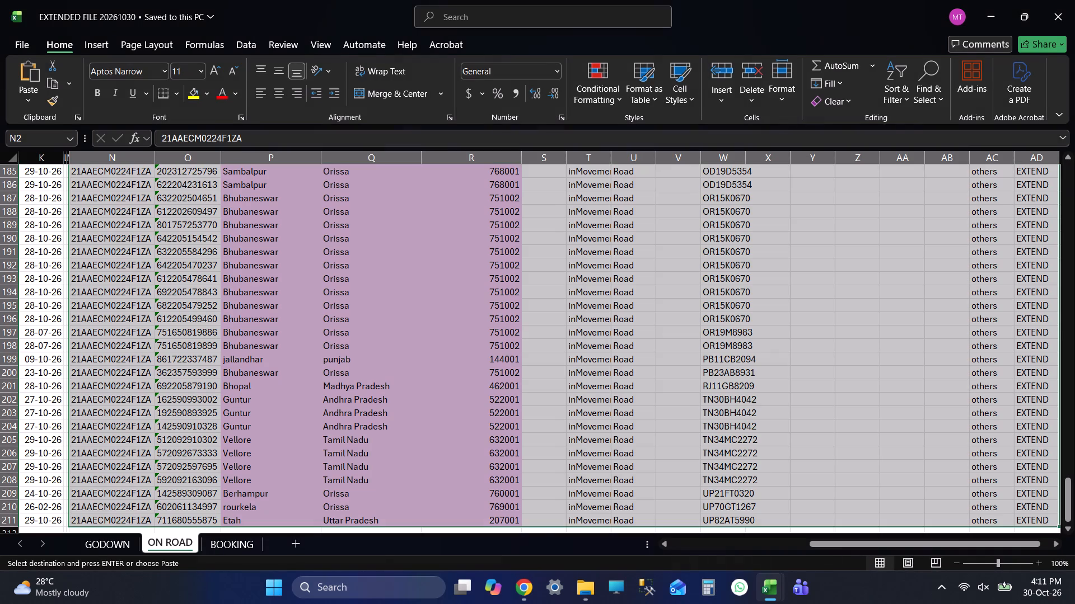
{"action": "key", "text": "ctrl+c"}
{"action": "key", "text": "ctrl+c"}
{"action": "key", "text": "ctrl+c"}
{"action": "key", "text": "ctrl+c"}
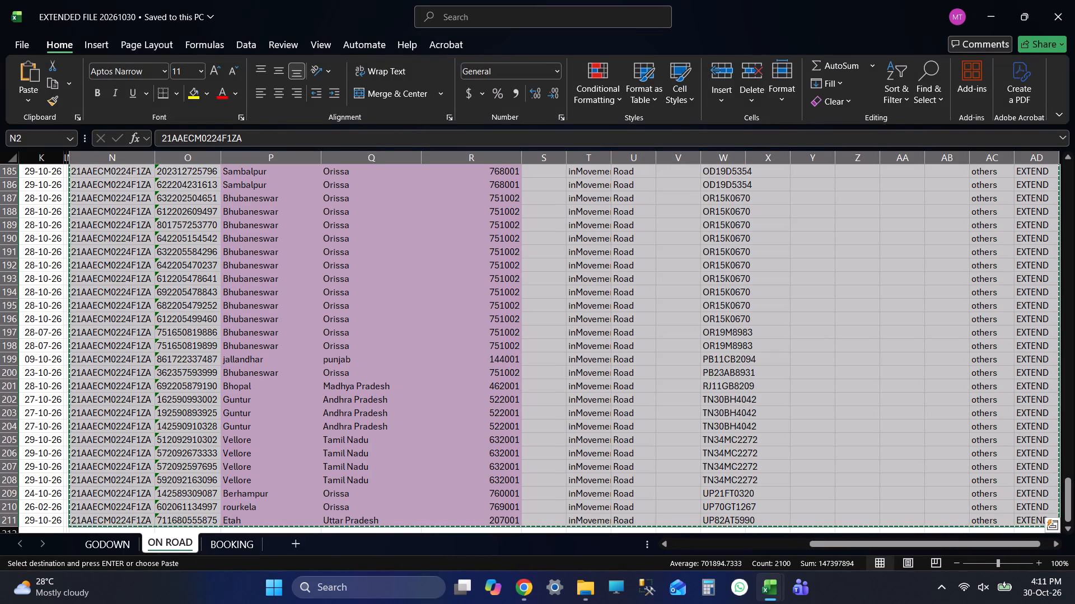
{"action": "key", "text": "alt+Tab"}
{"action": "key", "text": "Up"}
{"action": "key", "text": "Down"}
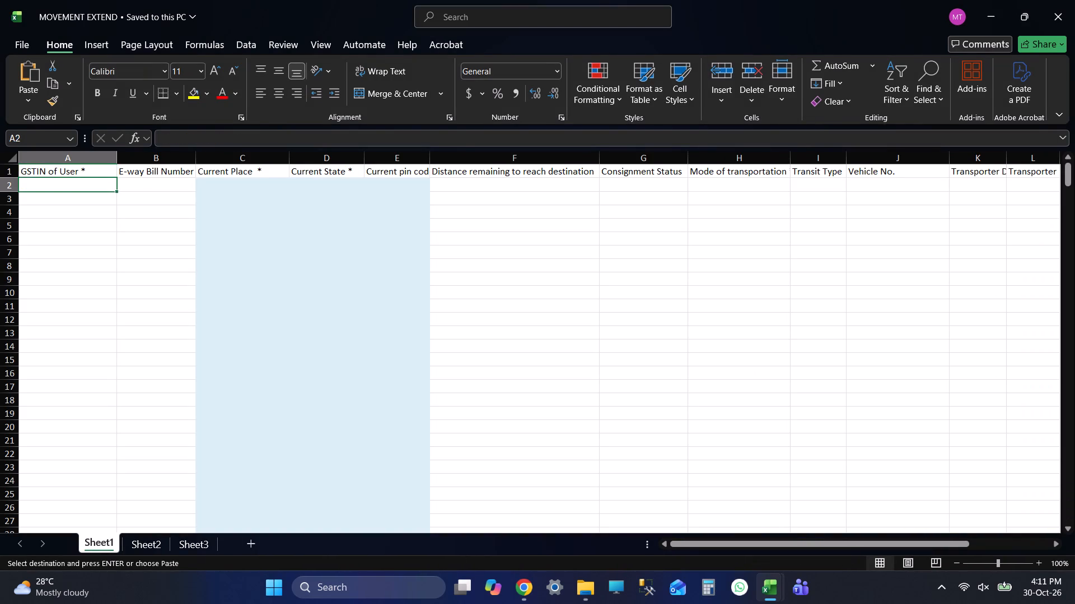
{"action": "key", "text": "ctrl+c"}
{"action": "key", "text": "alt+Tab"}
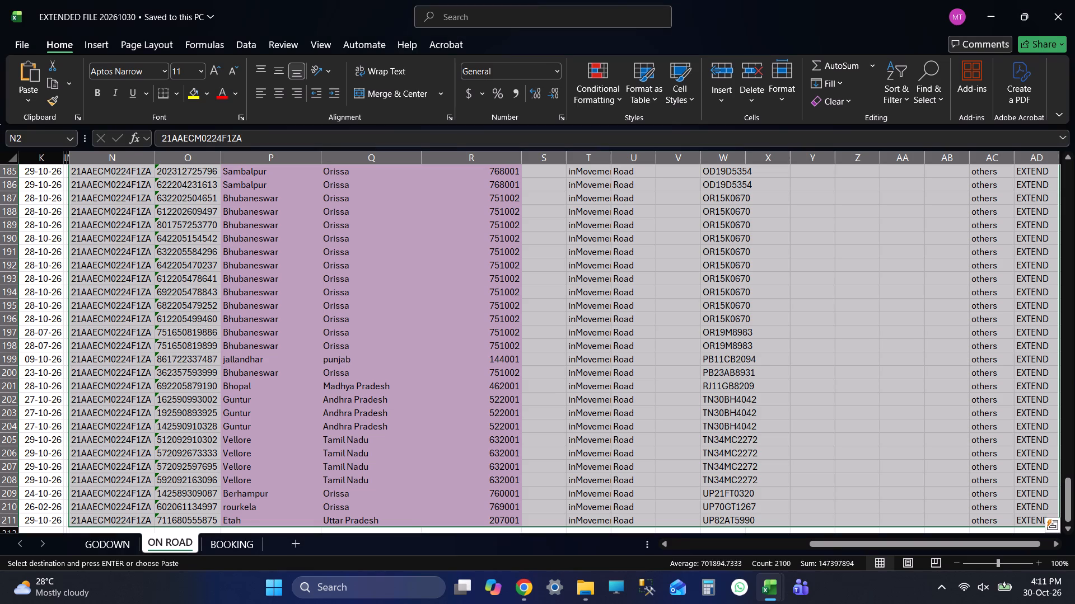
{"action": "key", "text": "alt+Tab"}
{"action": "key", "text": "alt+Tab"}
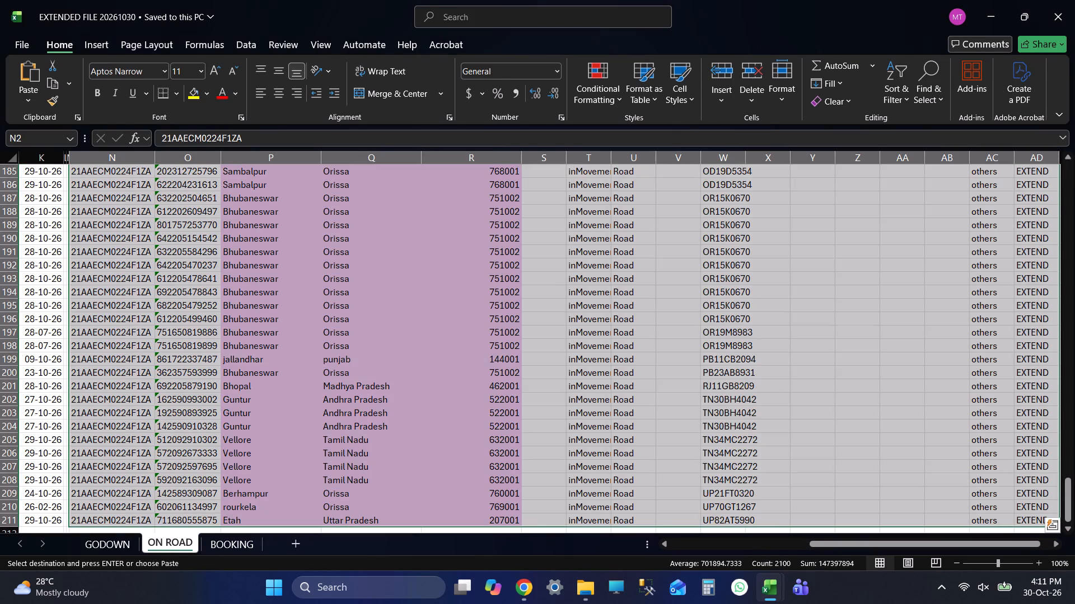
Copy N2:AD211 from EXTENDED FILE 20261030's ON ROAD sheet and paste it into MOVEMENT EXTEND's Sheet1 starting at A2.
{"action": "key", "text": "ctrl+c"}
{"action": "key", "text": "ctrl+c"}
{"action": "key", "text": "ctrl+c"}
{"action": "key", "text": "alt+Tab"}
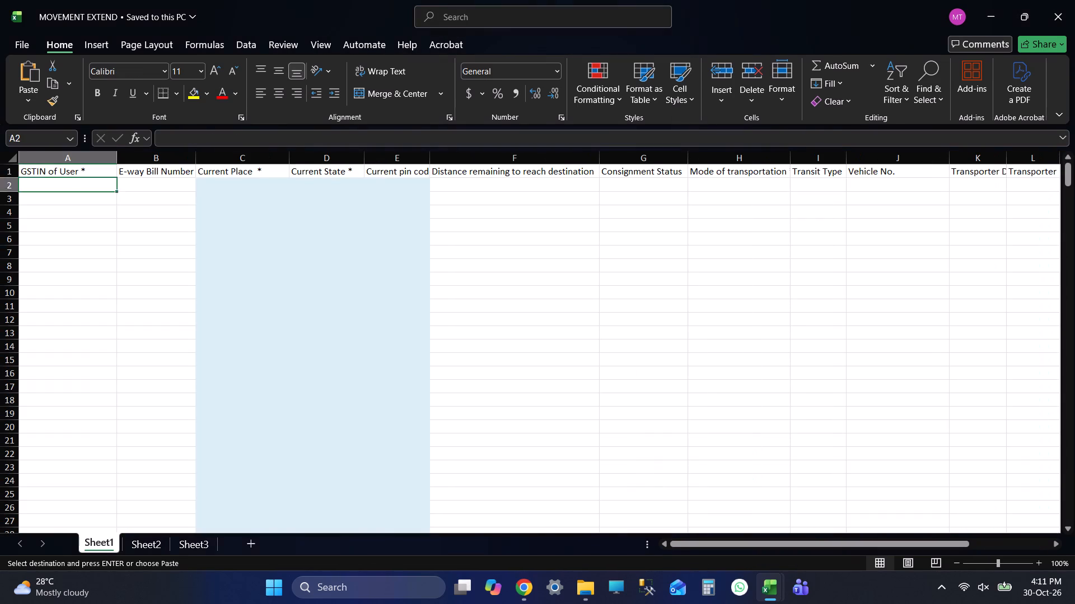
{"action": "key", "text": "Up"}
{"action": "key", "text": "Down"}
{"action": "key", "text": "ctrl+v"}
{"action": "key", "text": "Up"}
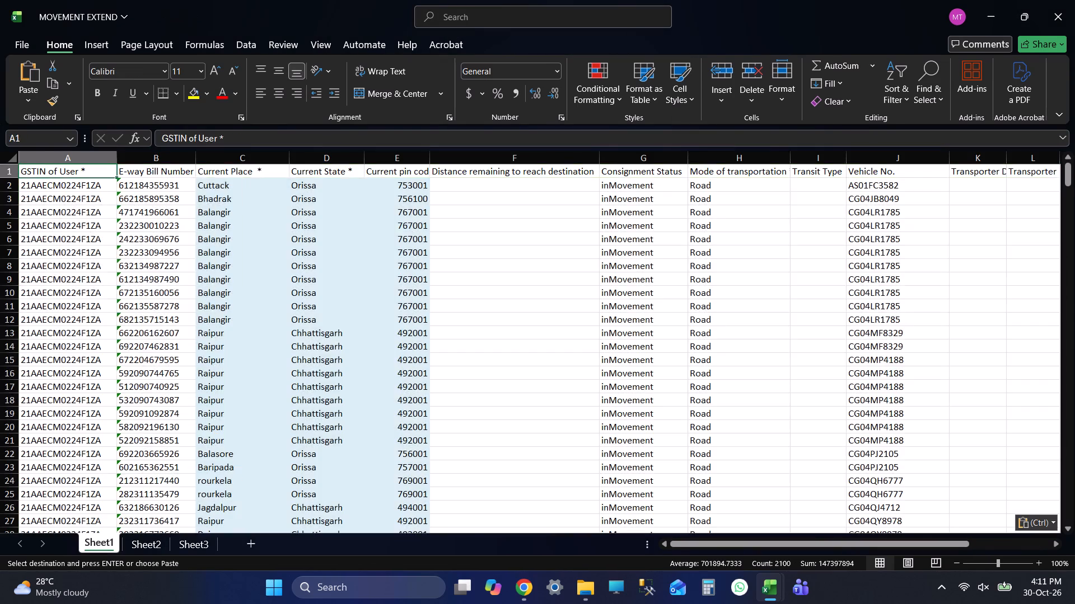
Check the top and bottom of the pasted rows, return to A2, and save the MOVEMENT EXTEND workbook.
{"action": "key", "text": "ctrl+Down"}
{"action": "key", "text": "ctrl+Up"}
{"action": "key", "text": "Up"}
{"action": "key", "text": "Up"}
{"action": "key", "text": "Down"}
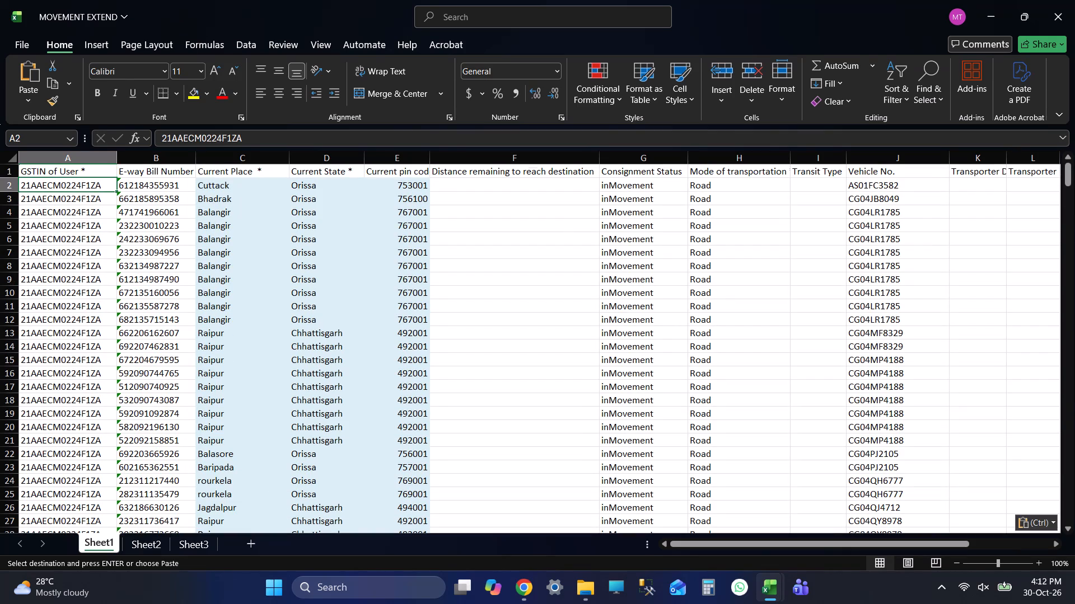
{"action": "key", "text": "ctrl+s"}
{"action": "key", "text": "ctrl+s"}
{"action": "key", "text": "ctrl+s"}
{"action": "key", "text": "ctrl+s"}
Switch between EXTENDED FILE 20261030 and MOVEMENT EXTEND, saving the workbooks again.
{"action": "key", "text": "alt+Tab"}
{"action": "key", "text": "alt+Tab"}
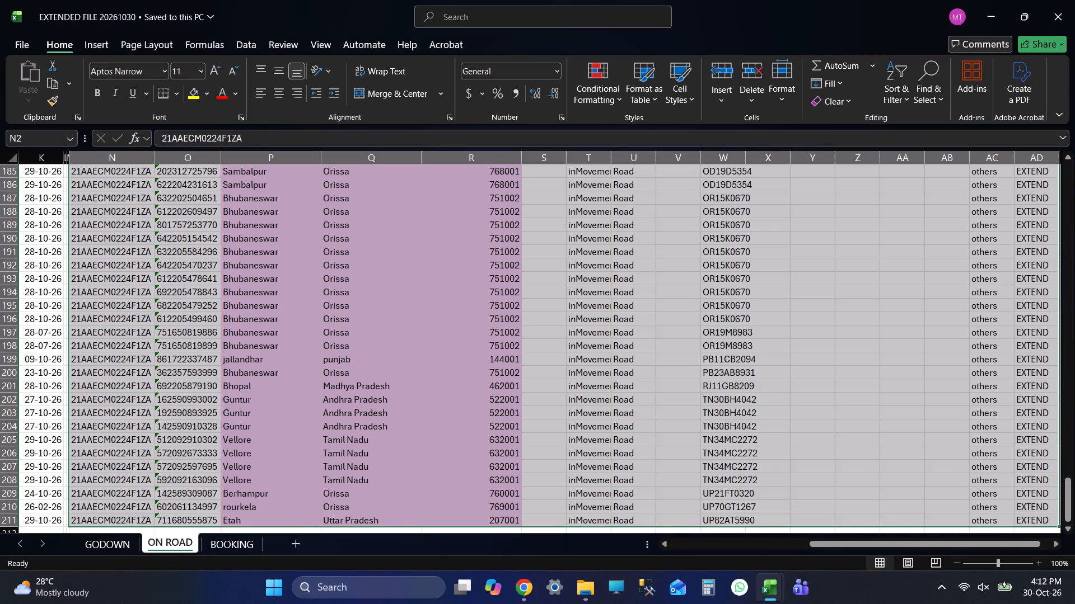
{"action": "key", "text": "ctrl+s"}
{"action": "key", "text": "ctrl+s"}
{"action": "key", "text": "ctrl+s"}
{"action": "key", "text": "alt+Tab"}
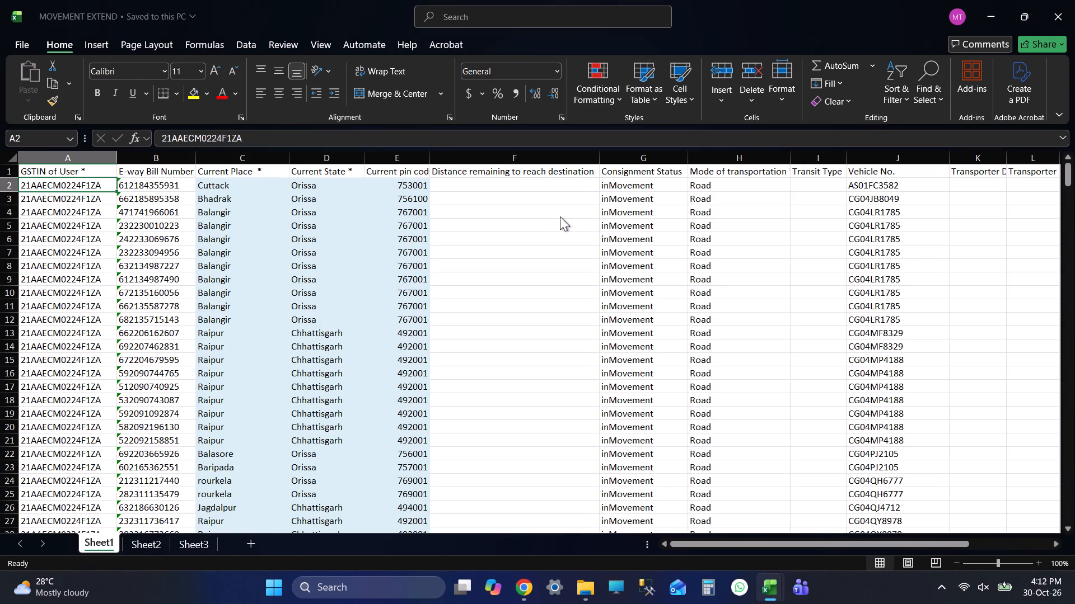
{"action": "key", "text": "alt+Tab"}
{"action": "key", "text": "ctrl+s"}
{"action": "key", "text": "ctrl+s"}
{"action": "key", "text": "ctrl+s"}
{"action": "key", "text": "alt+Tab"}
{"action": "key", "text": "alt+Tab"}
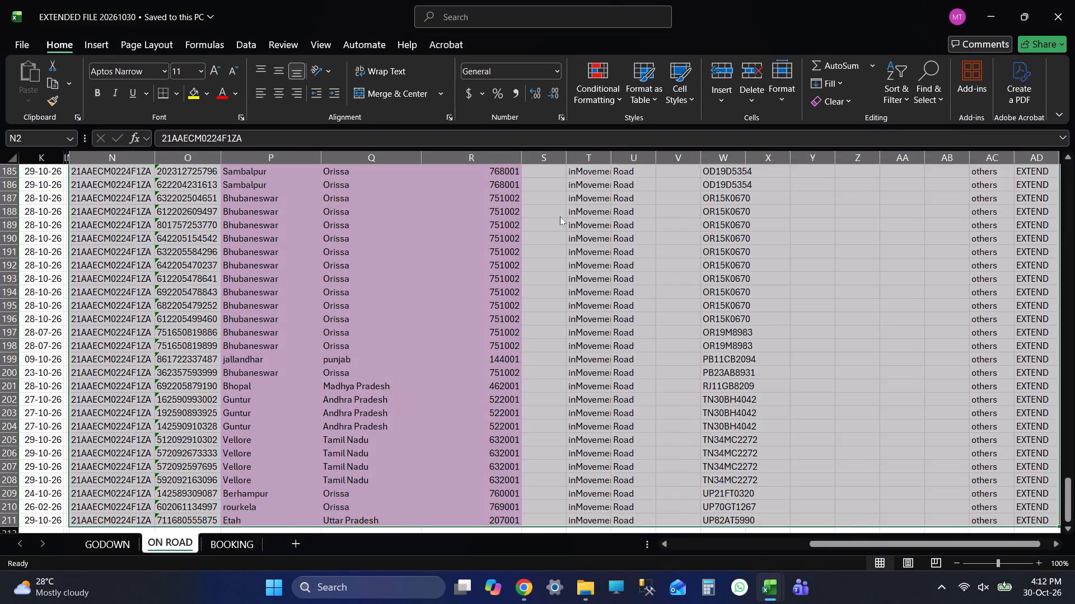
{"action": "key", "text": "ctrl+s"}
Go to the last pasted row in MOVEMENT EXTEND's GSTIN of User column, A211, and save the workbook.
{"action": "key", "text": "Down"}
{"action": "key", "text": "Down"}
{"action": "key", "text": "Down"}
{"action": "key", "text": "Down"}
{"action": "key", "text": "ctrl+Down"}
{"action": "key", "text": "Down"}
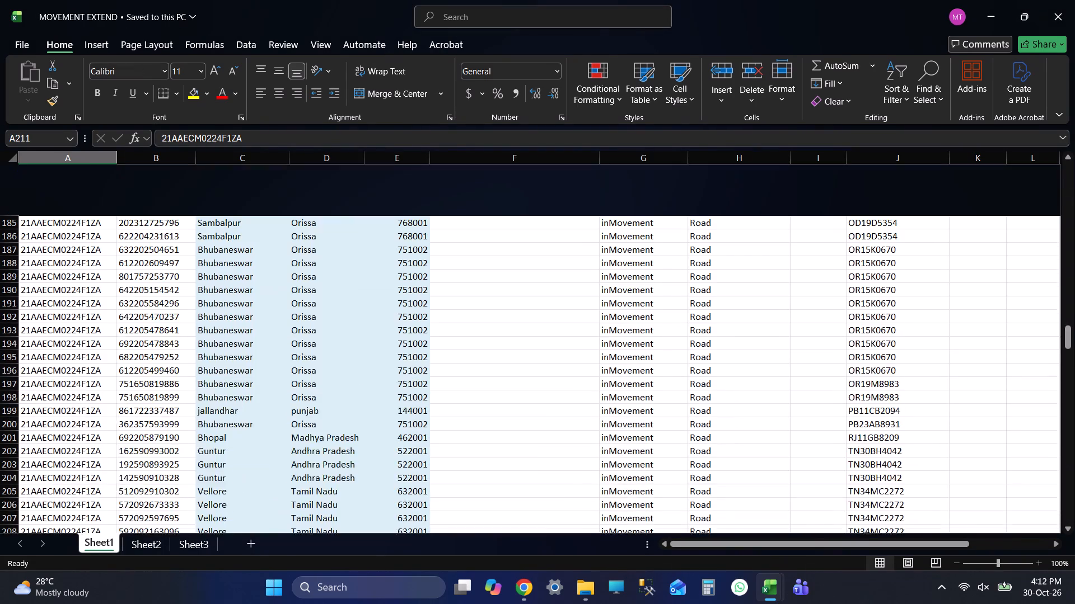
{"action": "key", "text": "Down"}
{"action": "key", "text": "Down"}
{"action": "key", "text": "Down"}
{"action": "key", "text": "ctrl+Up"}
{"action": "key", "text": "ctrl+s"}
{"action": "key", "text": "ctrl+s"}
{"action": "key", "text": "ctrl+s"}
{"action": "key", "text": "ctrl+s"}
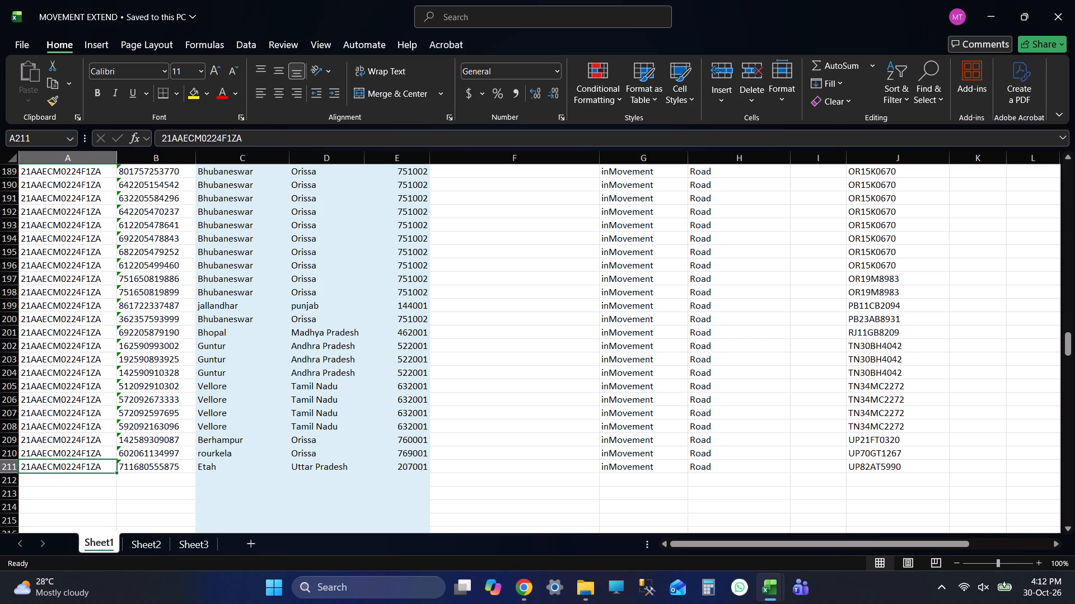
Compare MOVEMENT EXTEND's last filled row with the end of the ON ROAD data, and save MOVEMENT EXTEND again.
{"action": "key", "text": "alt+Tab"}
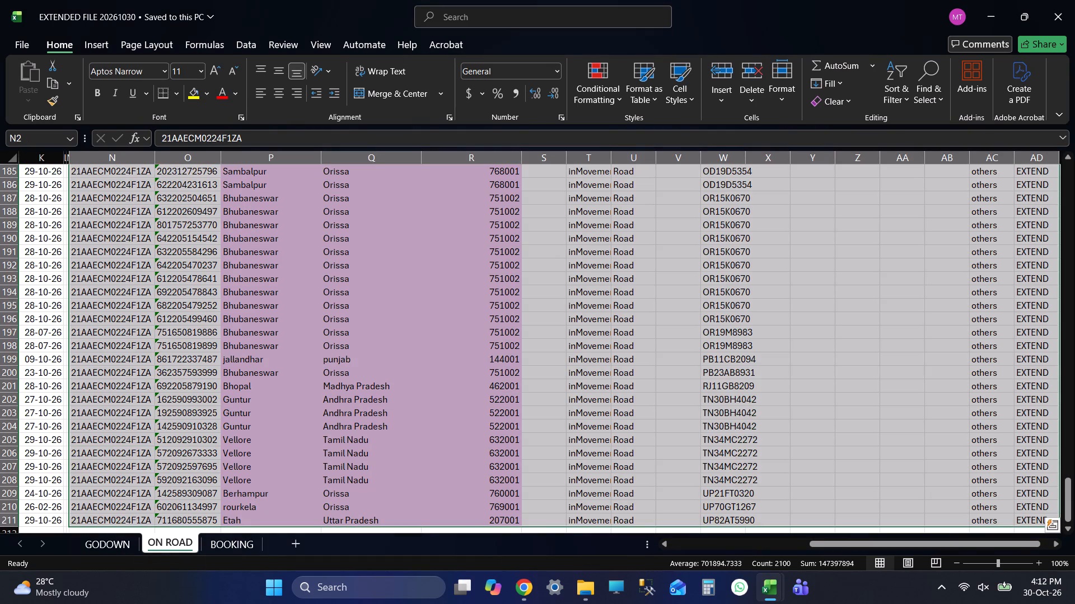
{"action": "key", "text": "alt+Tab"}
{"action": "key", "text": "Down"}
{"action": "key", "text": "Down"}
{"action": "key", "text": "Down"}
{"action": "key", "text": "ctrl+Up"}
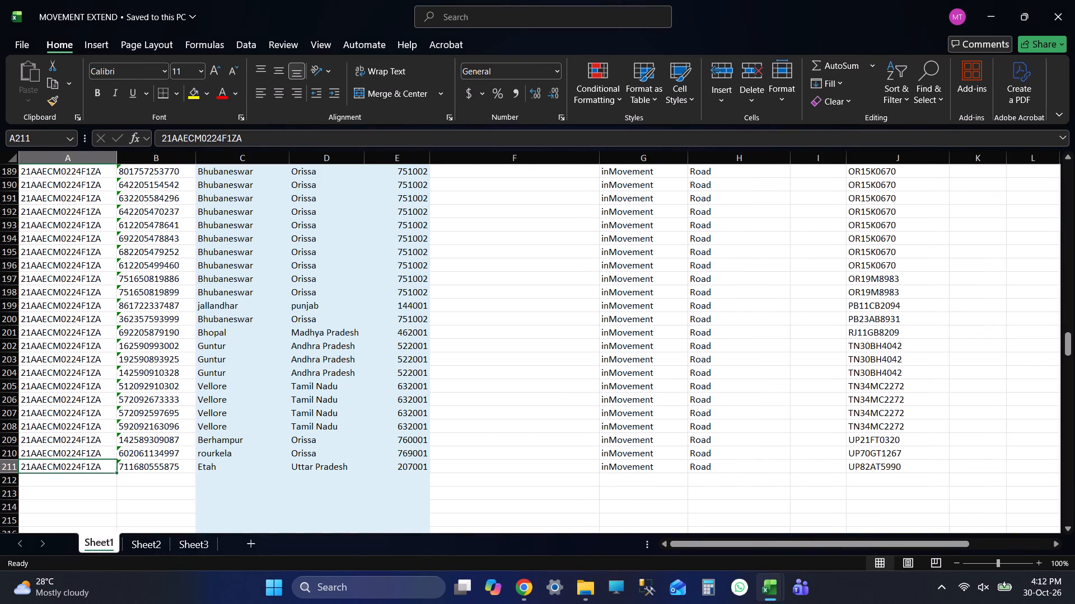
{"action": "key", "text": "ctrl+s"}
{"action": "key", "text": "ctrl+s"}
Examine row 211 of MOVEMENT EXTEND across all columns through the extension reason and remarks, ending back at A211.
{"action": "key", "text": "Right"}
{"action": "key", "text": "Right"}
{"action": "key", "text": "Right"}
{"action": "key", "text": "Right"}
{"action": "key", "text": "Right"}
{"action": "key", "text": "Right"}
{"action": "key", "text": "Right"}
{"action": "key", "text": "Right"}
{"action": "key", "text": "Right"}
{"action": "key", "text": "Right"}
{"action": "key", "text": "Right"}
{"action": "key", "text": "Right"}
{"action": "key", "text": "Right"}
{"action": "key", "text": "Right"}
{"action": "key", "text": "Right"}
{"action": "key", "text": "Right"}
{"action": "key", "text": "Right"}
{"action": "key", "text": "Right"}
{"action": "key", "text": "Right"}
{"action": "key", "text": "Right"}
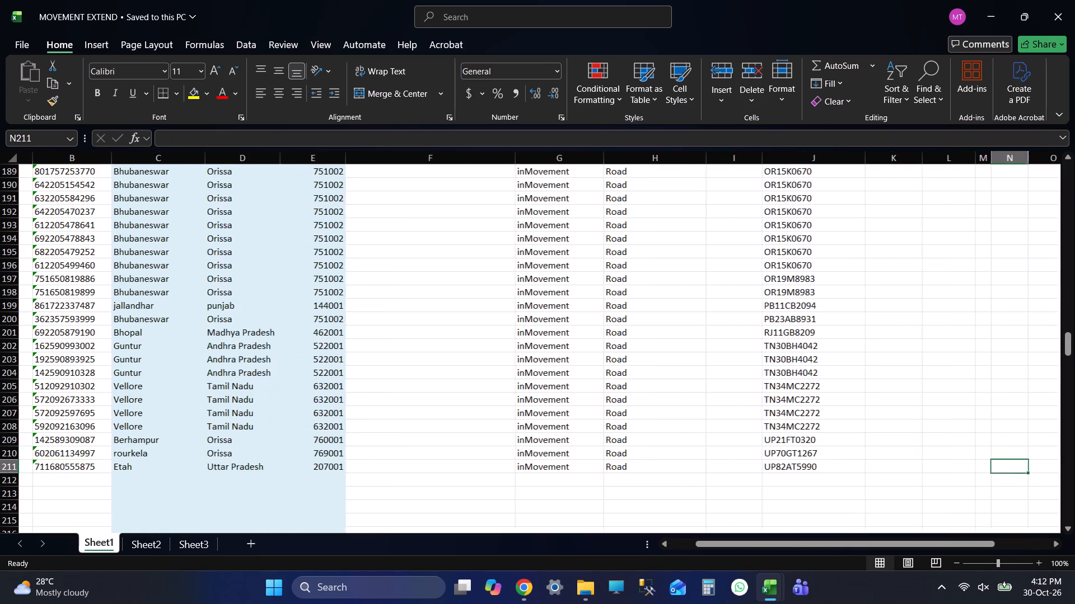
{"action": "key", "text": "ctrl+Left"}
{"action": "key", "text": "ctrl+Left"}
{"action": "key", "text": "ctrl+Left"}
{"action": "key", "text": "ctrl+Left"}
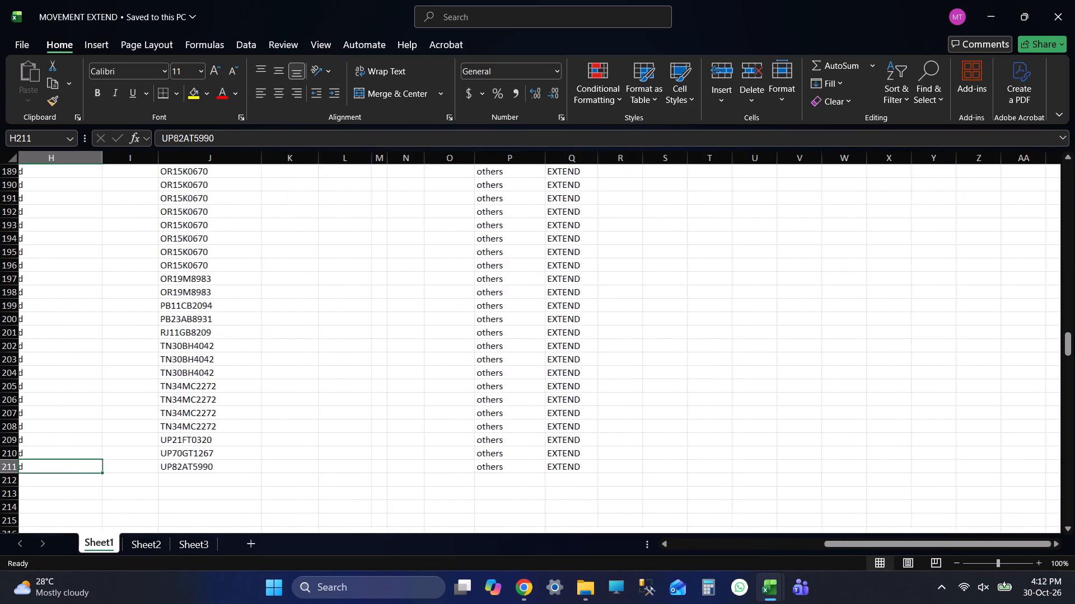
{"action": "key", "text": "ctrl+Left"}
{"action": "key", "text": "ctrl+Left"}
{"action": "key", "text": "ctrl+Left"}
{"action": "key", "text": "ctrl+Left"}
{"action": "key", "text": "ctrl+Left"}
{"action": "key", "text": "ctrl+Left"}
{"action": "key", "text": "ctrl+Left"}
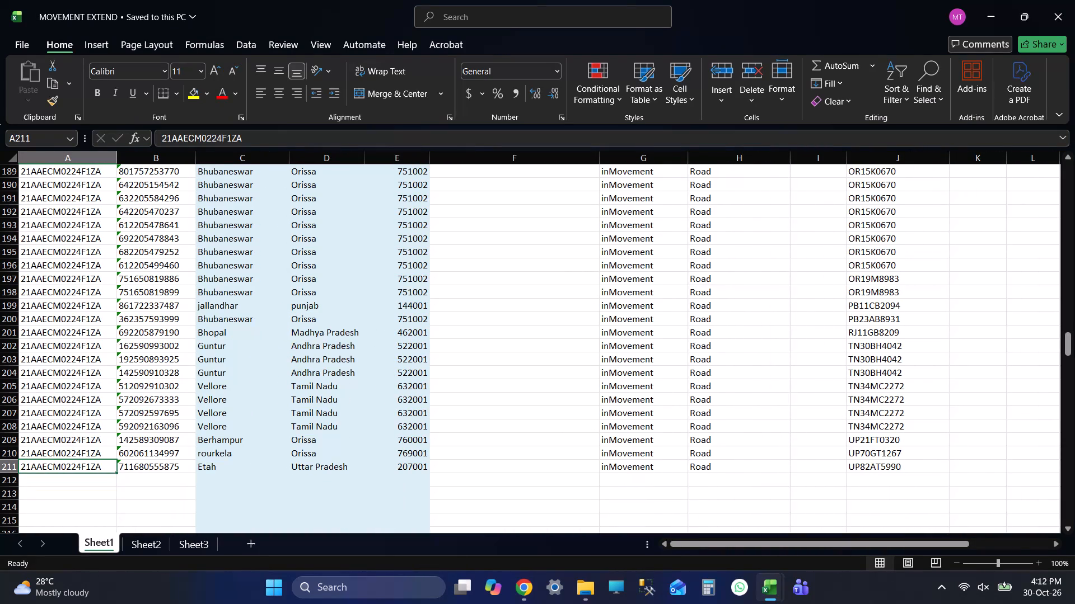
Return to header cell A1 in MOVEMENT EXTEND and save the workbook.
{"action": "key", "text": "ctrl+Up"}
{"action": "key", "text": "Up"}
{"action": "key", "text": "Up"}
{"action": "key", "text": "Up"}
{"action": "key", "text": "ctrl+s"}
{"action": "key", "text": "ctrl+s"}
Go to the last ON ROAD entry, N211, in EXTENDED FILE 20261030, save the workbook, and close it.
{"action": "key", "text": "alt+Tab"}
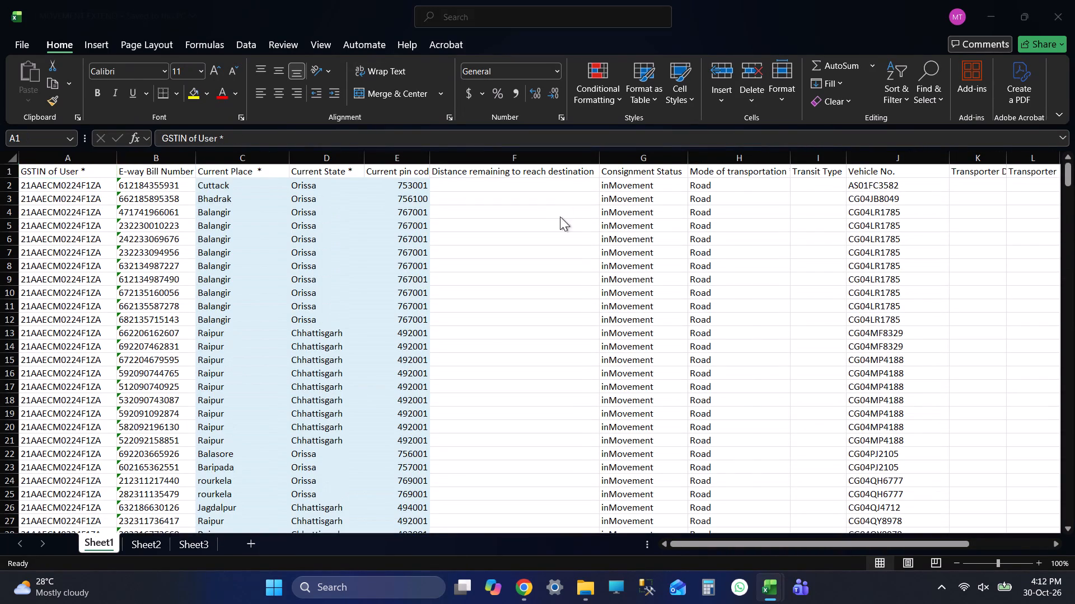
{"action": "key", "text": "ctrl+Up"}
{"action": "key", "text": "Up"}
{"action": "key", "text": "Down"}
{"action": "key", "text": "ctrl+Down"}
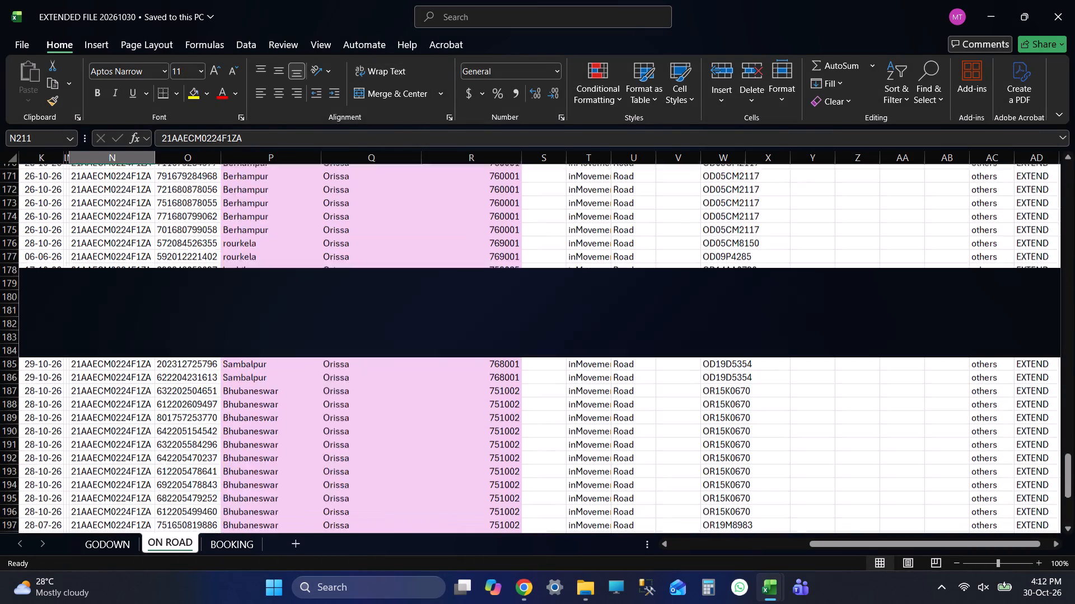
{"action": "key", "text": "ctrl+s"}
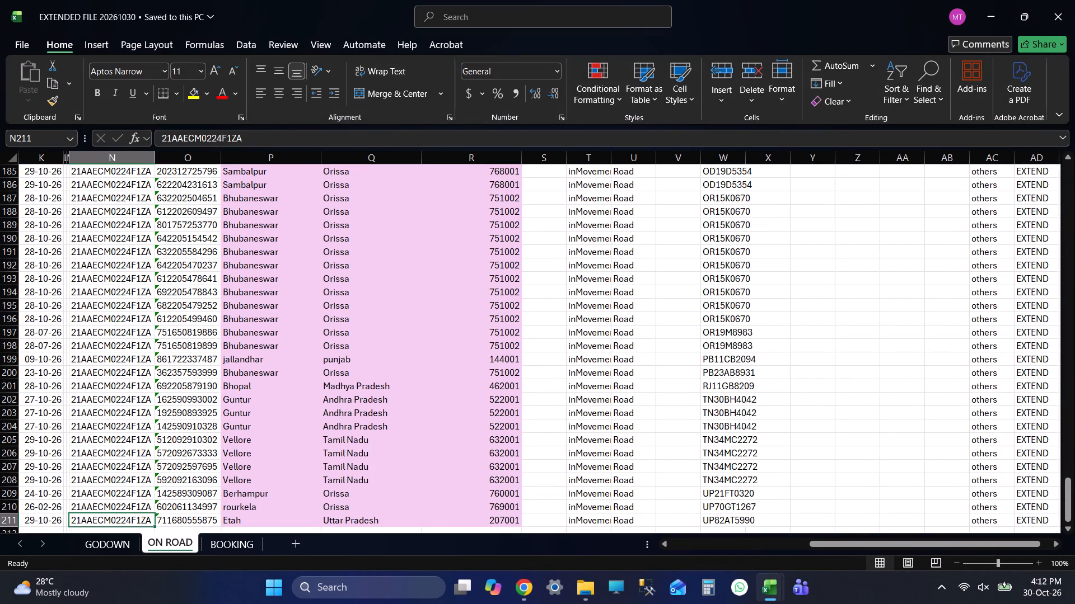
{"action": "left_click", "coordinate": [1074, 0]}
Go to the last filled row, A211, in MOVEMENT EXTEND, save the workbook, and close it.
{"action": "key", "text": "ctrl+Down"}
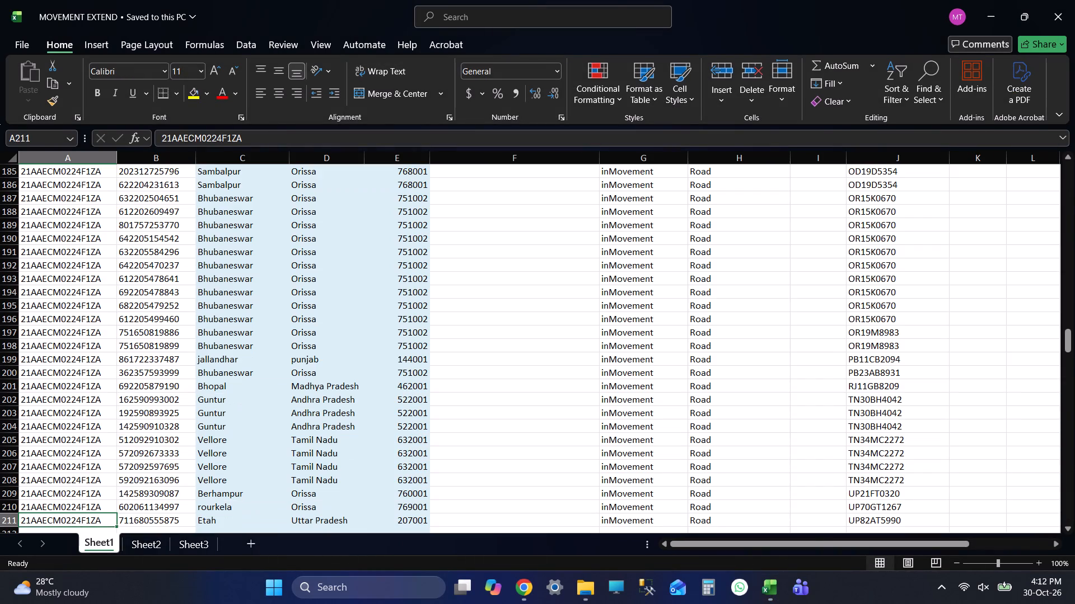
{"action": "key", "text": "ctrl+s"}
{"action": "key", "text": "ctrl+s"}
{"action": "key", "text": "ctrl+s"}
{"action": "scroll", "coordinate": [609, 414], "scroll_direction": "down", "scroll_amount": 3}
{"action": "left_click", "coordinate": [1074, 0]}
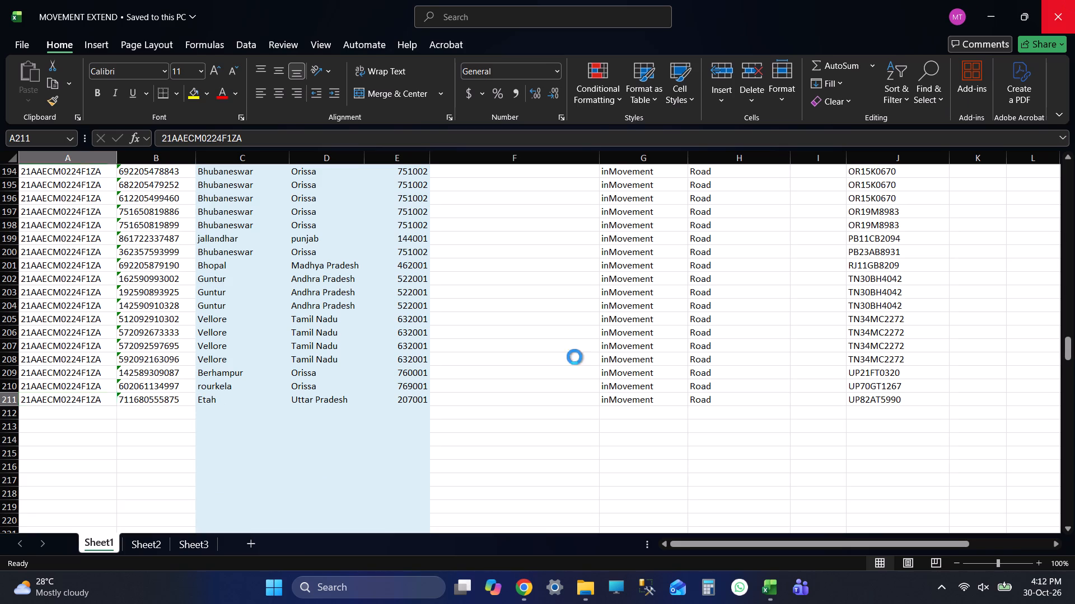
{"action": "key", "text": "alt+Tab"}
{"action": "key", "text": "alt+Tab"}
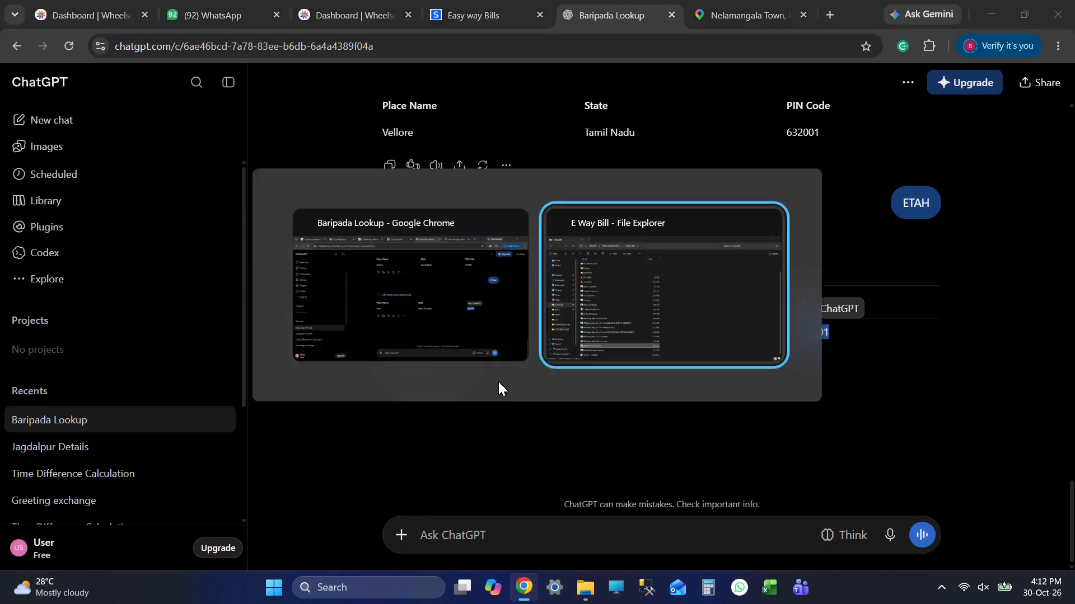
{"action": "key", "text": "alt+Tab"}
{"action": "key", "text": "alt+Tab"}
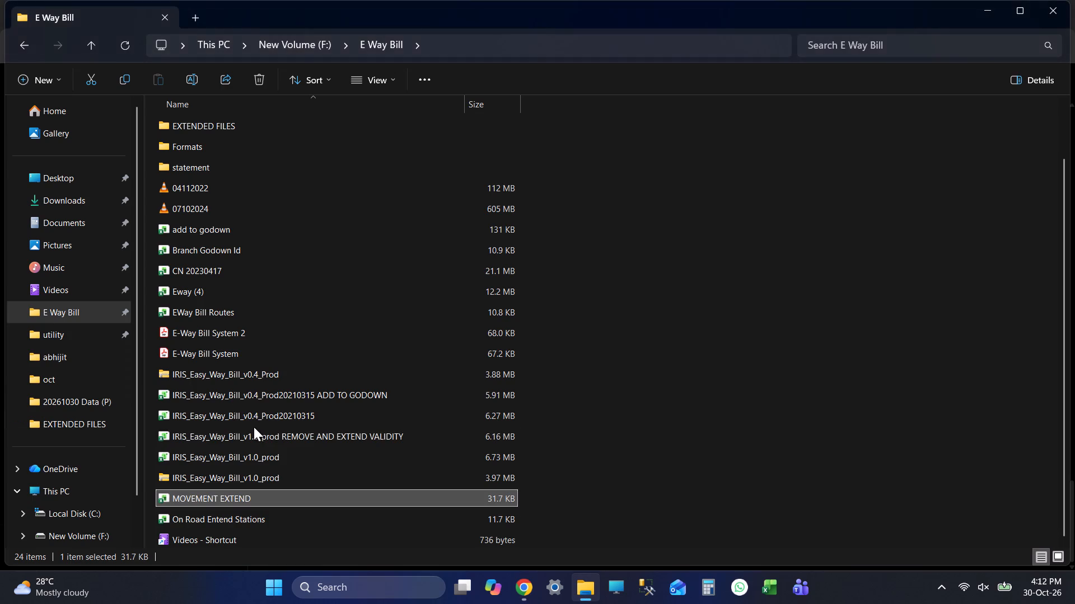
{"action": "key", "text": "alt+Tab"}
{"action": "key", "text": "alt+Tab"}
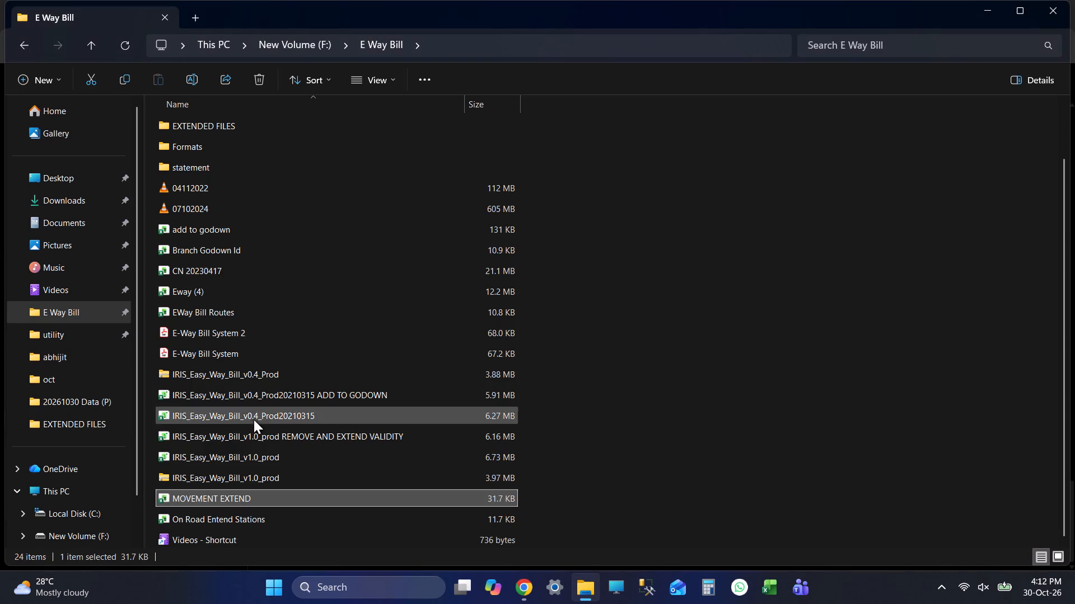